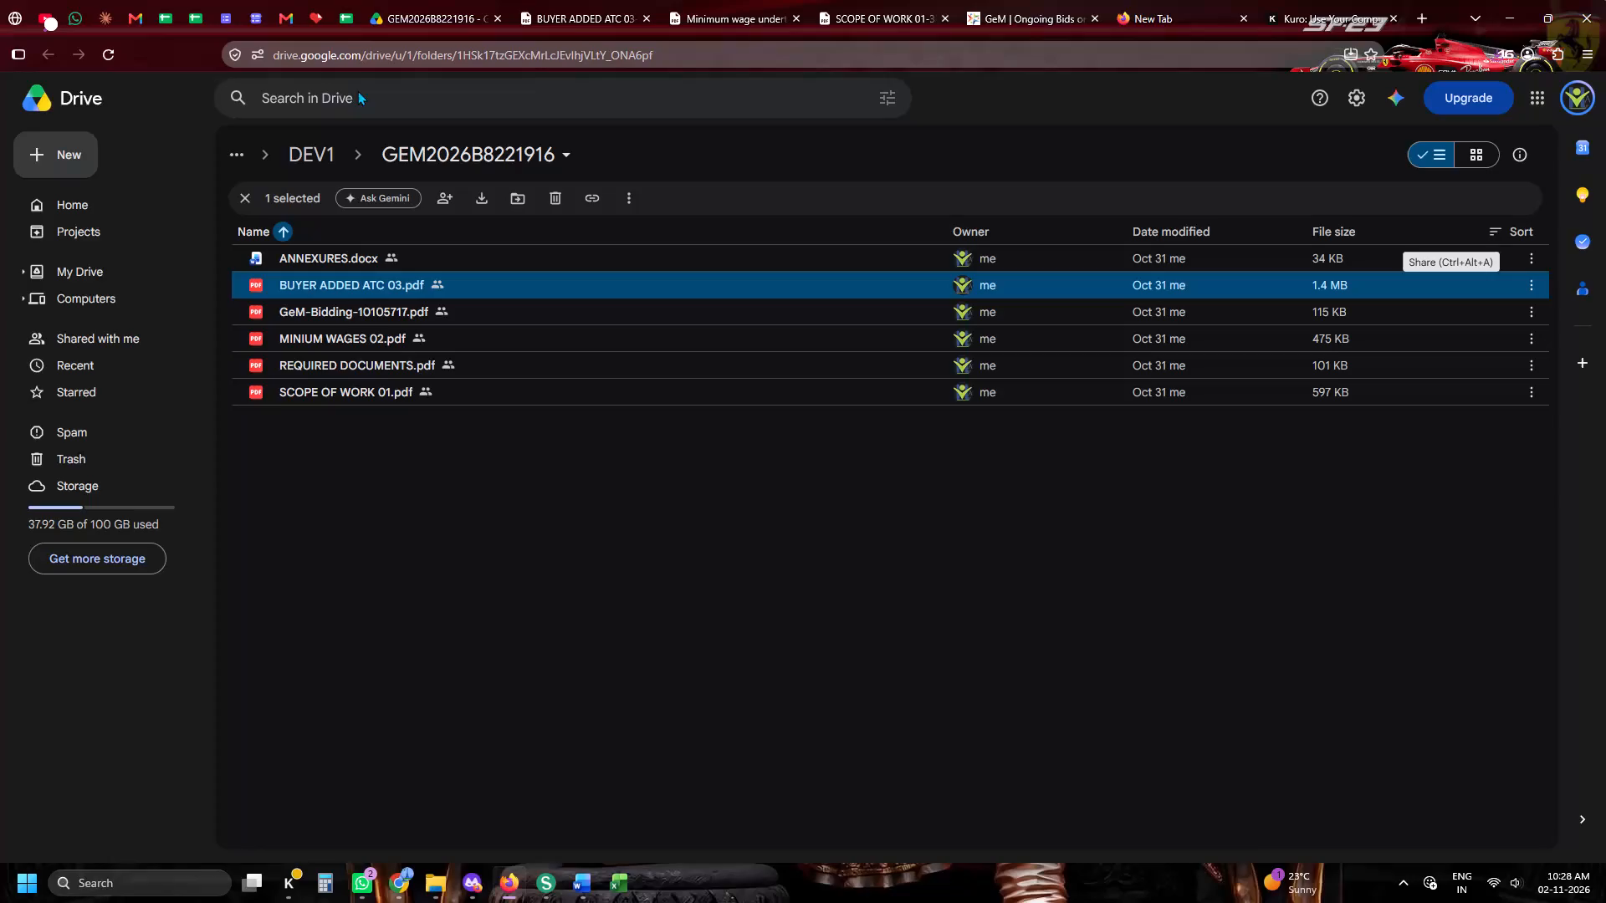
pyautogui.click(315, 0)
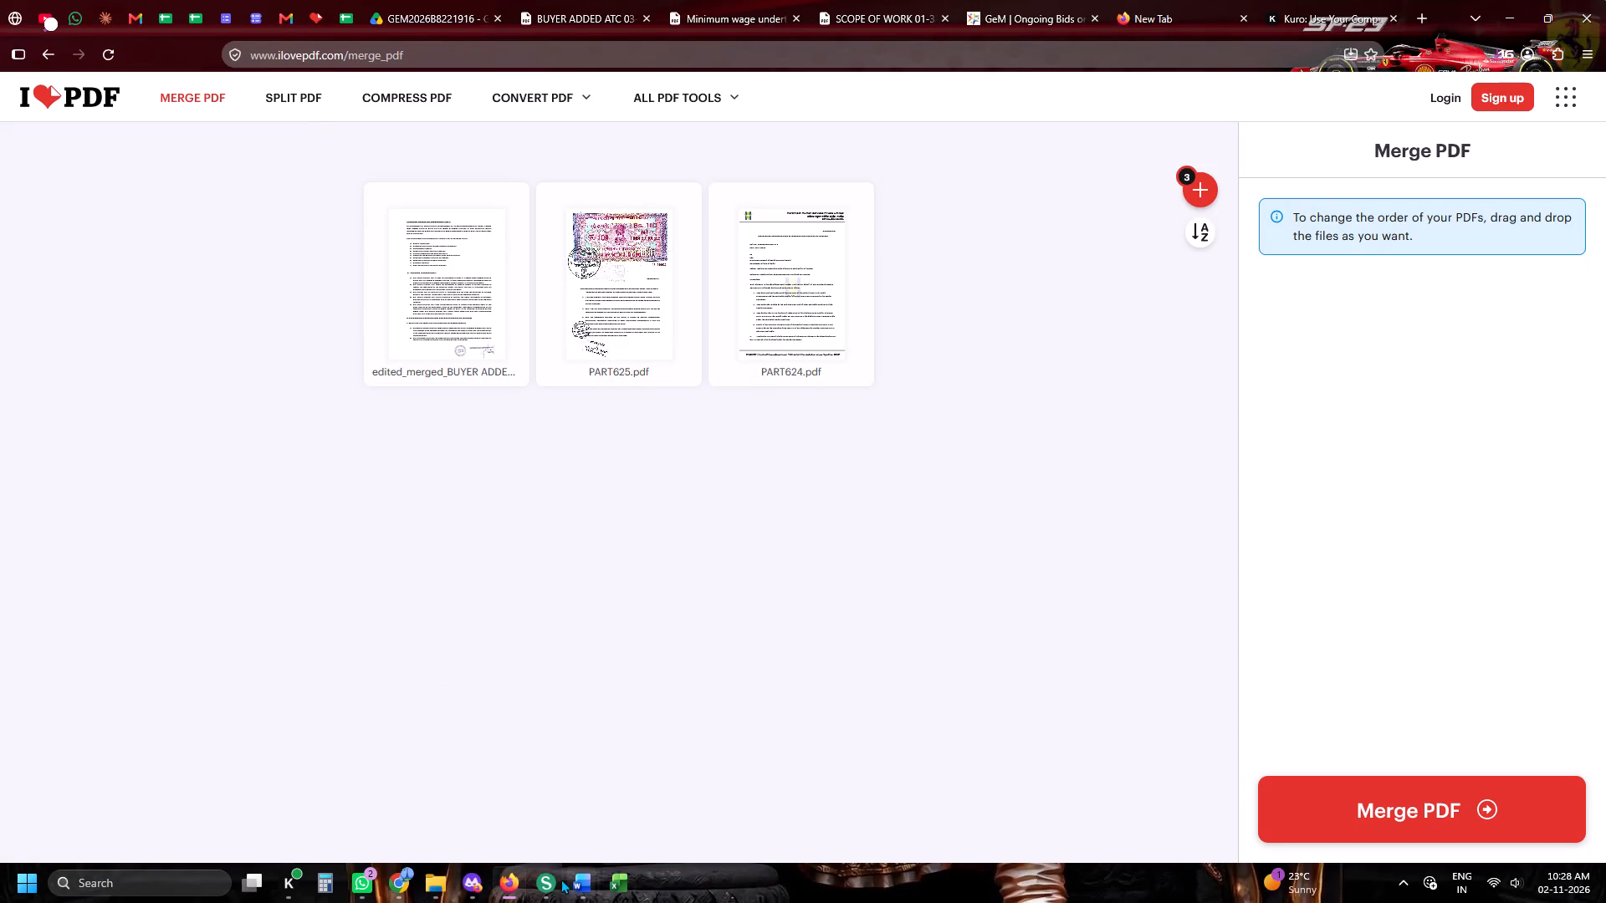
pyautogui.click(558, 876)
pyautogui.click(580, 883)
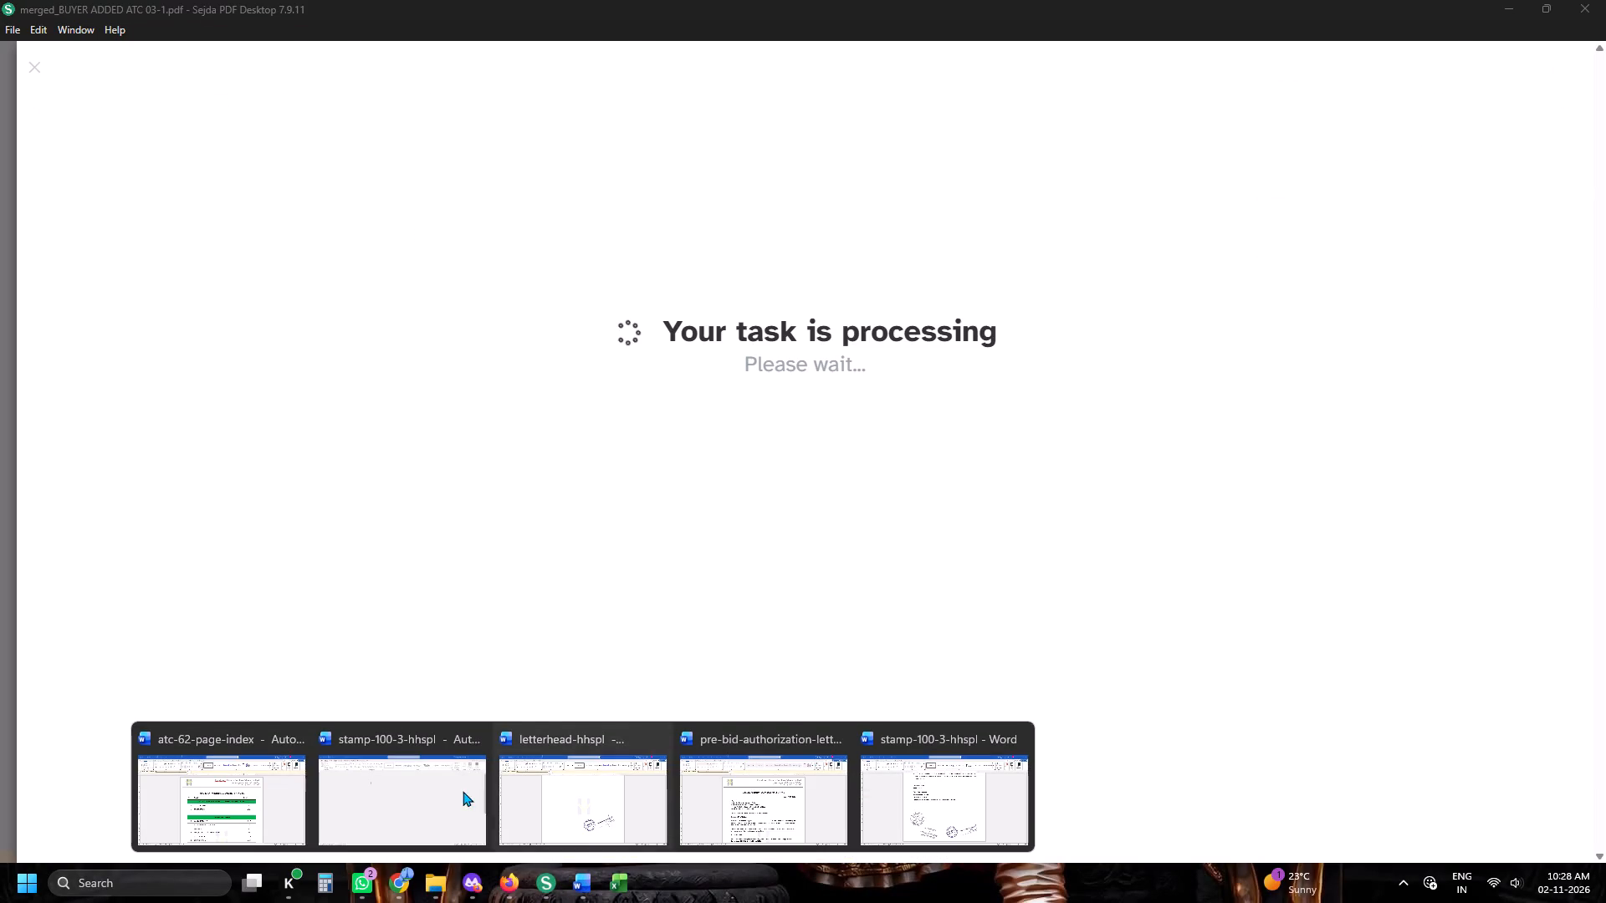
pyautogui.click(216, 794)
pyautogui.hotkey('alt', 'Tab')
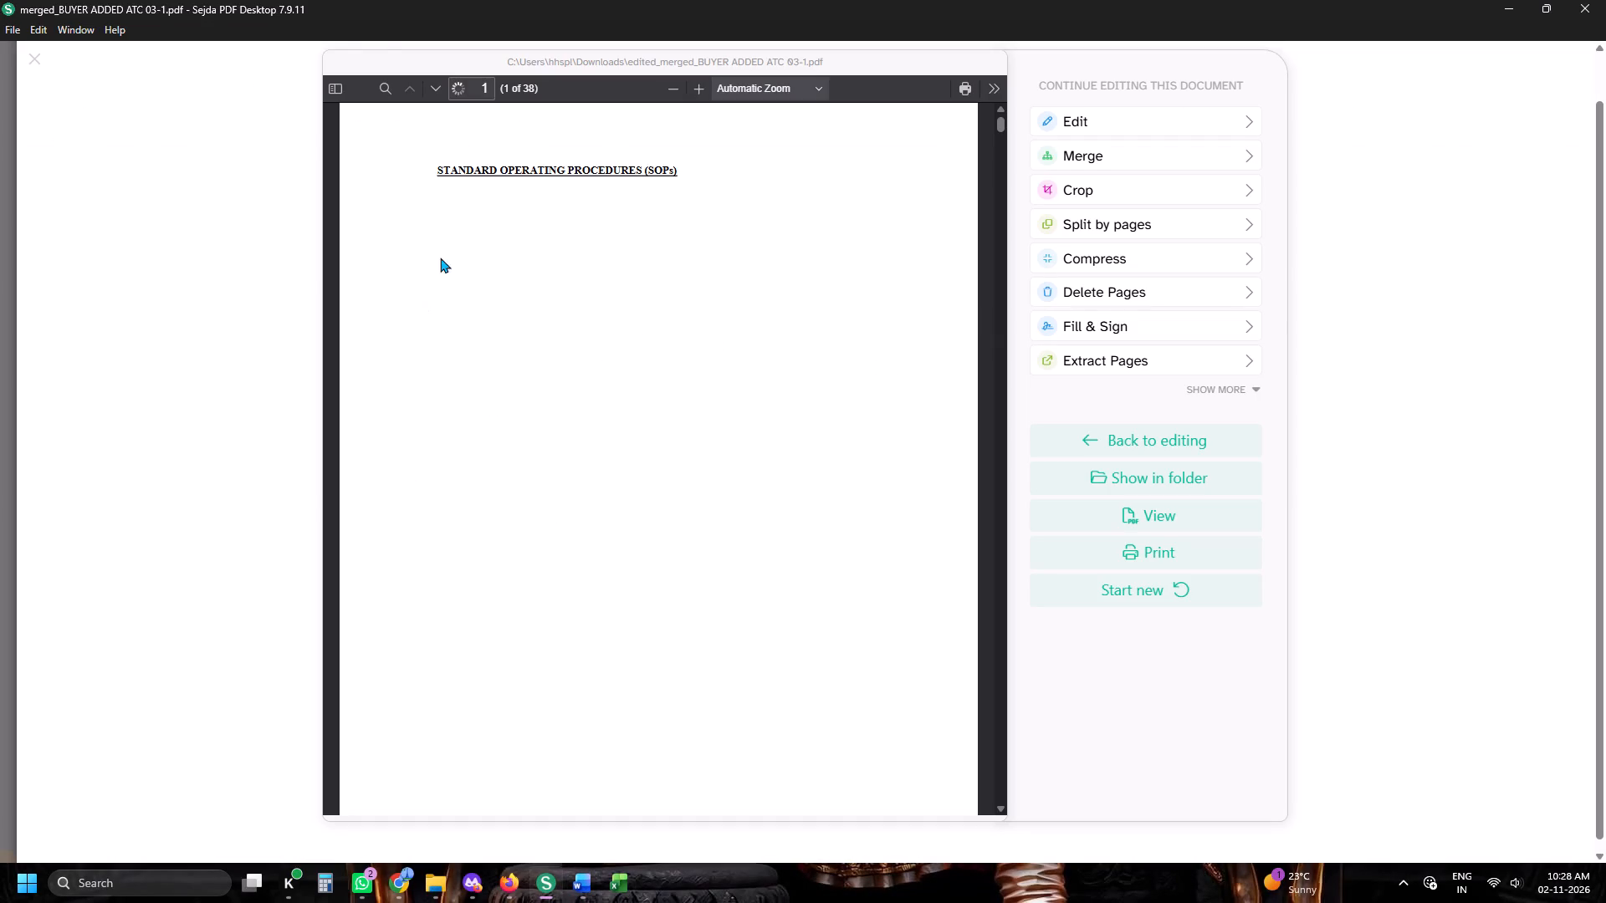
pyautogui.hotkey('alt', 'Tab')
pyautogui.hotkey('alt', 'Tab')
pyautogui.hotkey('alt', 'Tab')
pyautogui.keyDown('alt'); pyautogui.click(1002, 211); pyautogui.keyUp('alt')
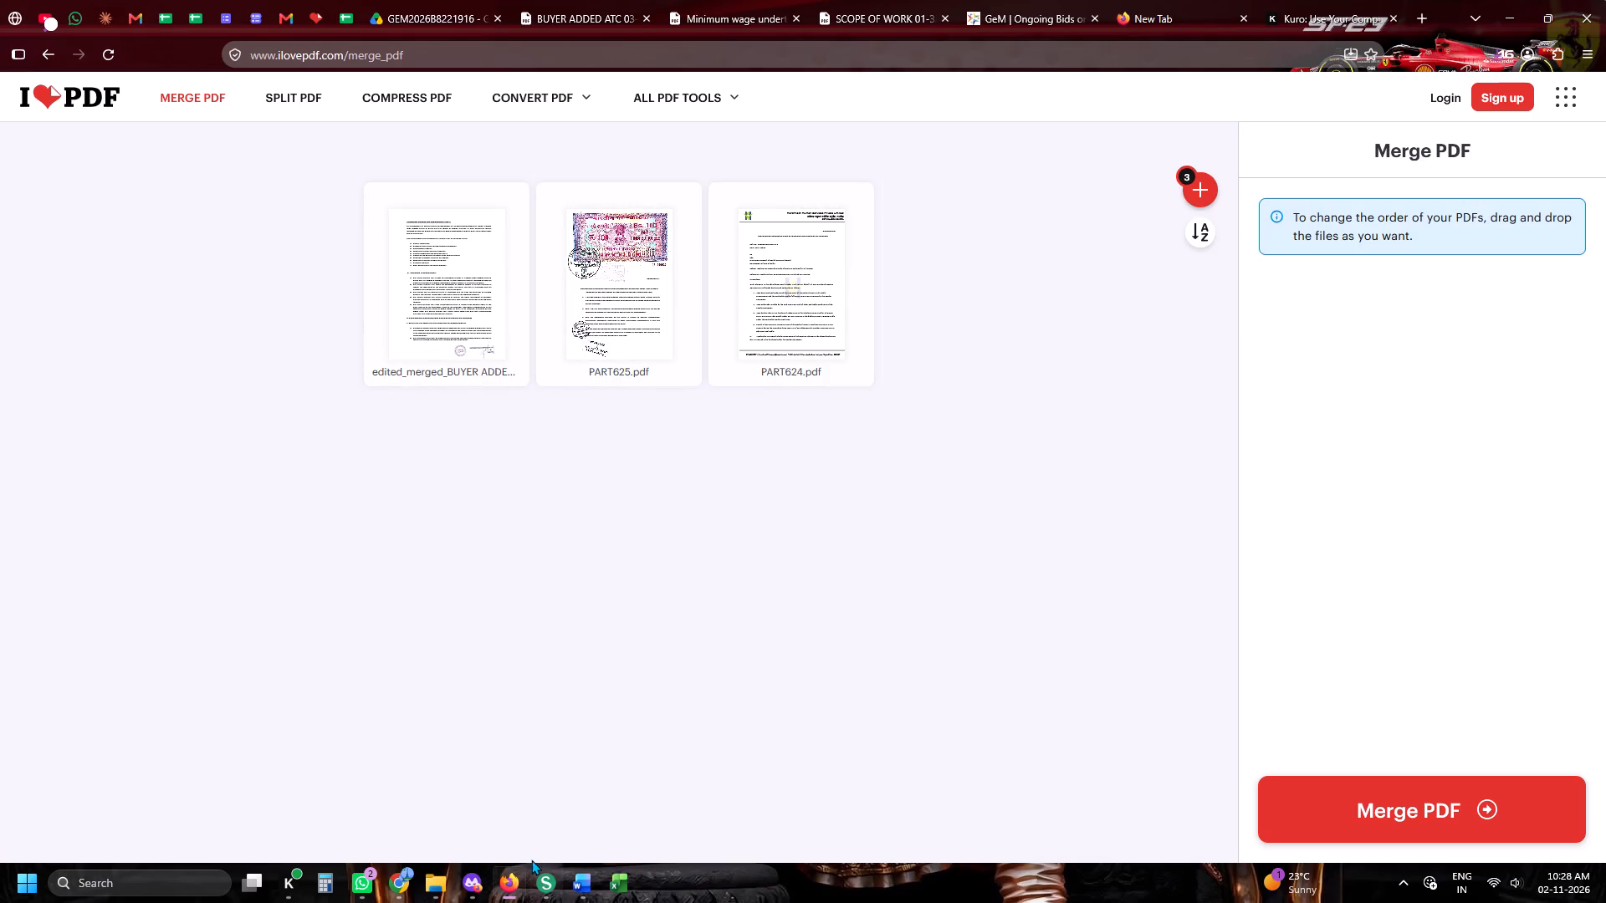
# Switch to Word and open the recent document atc-45-page-index from the Gem Bid Documents - HHSPL ATC folder.
pyautogui.click(575, 891)
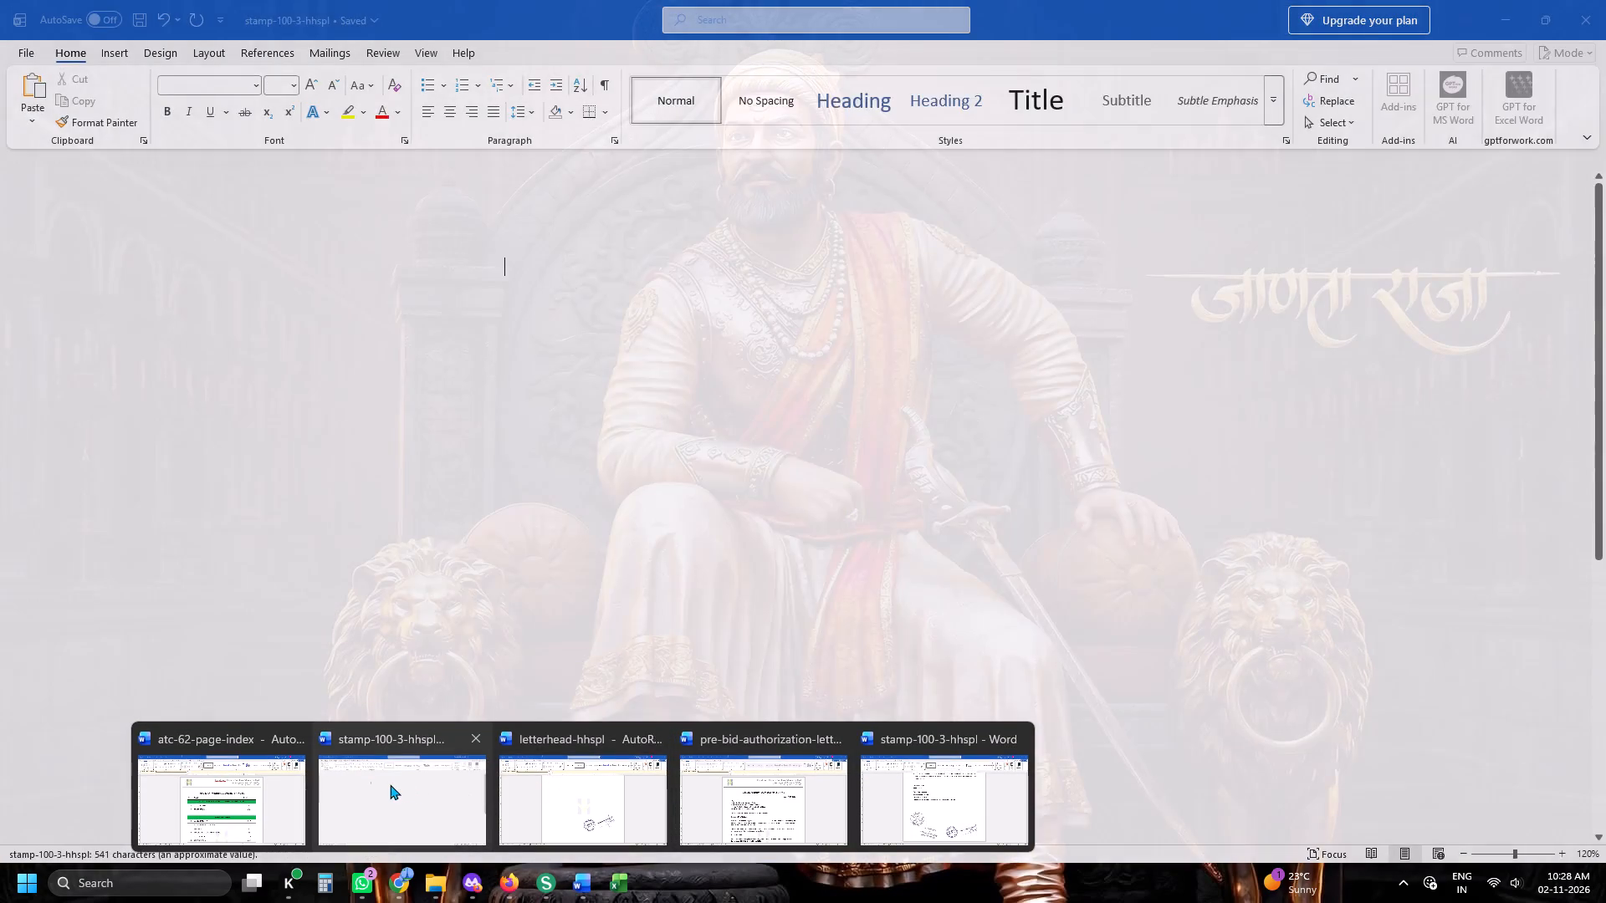
pyautogui.click(846, 801)
pyautogui.click(0, 41)
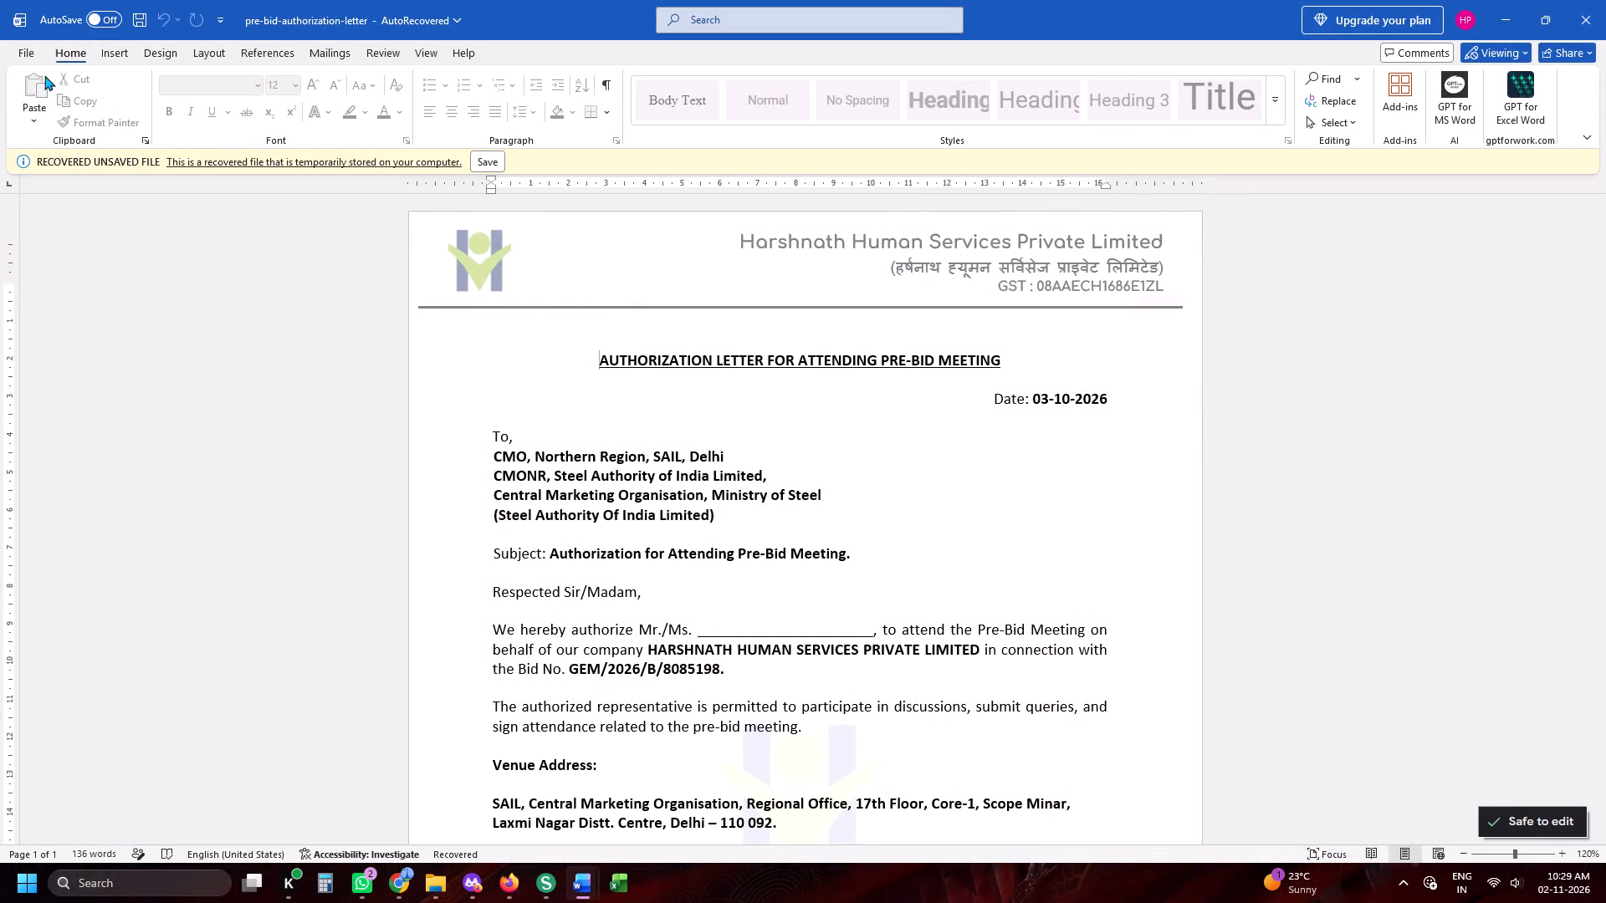
pyautogui.click(30, 45)
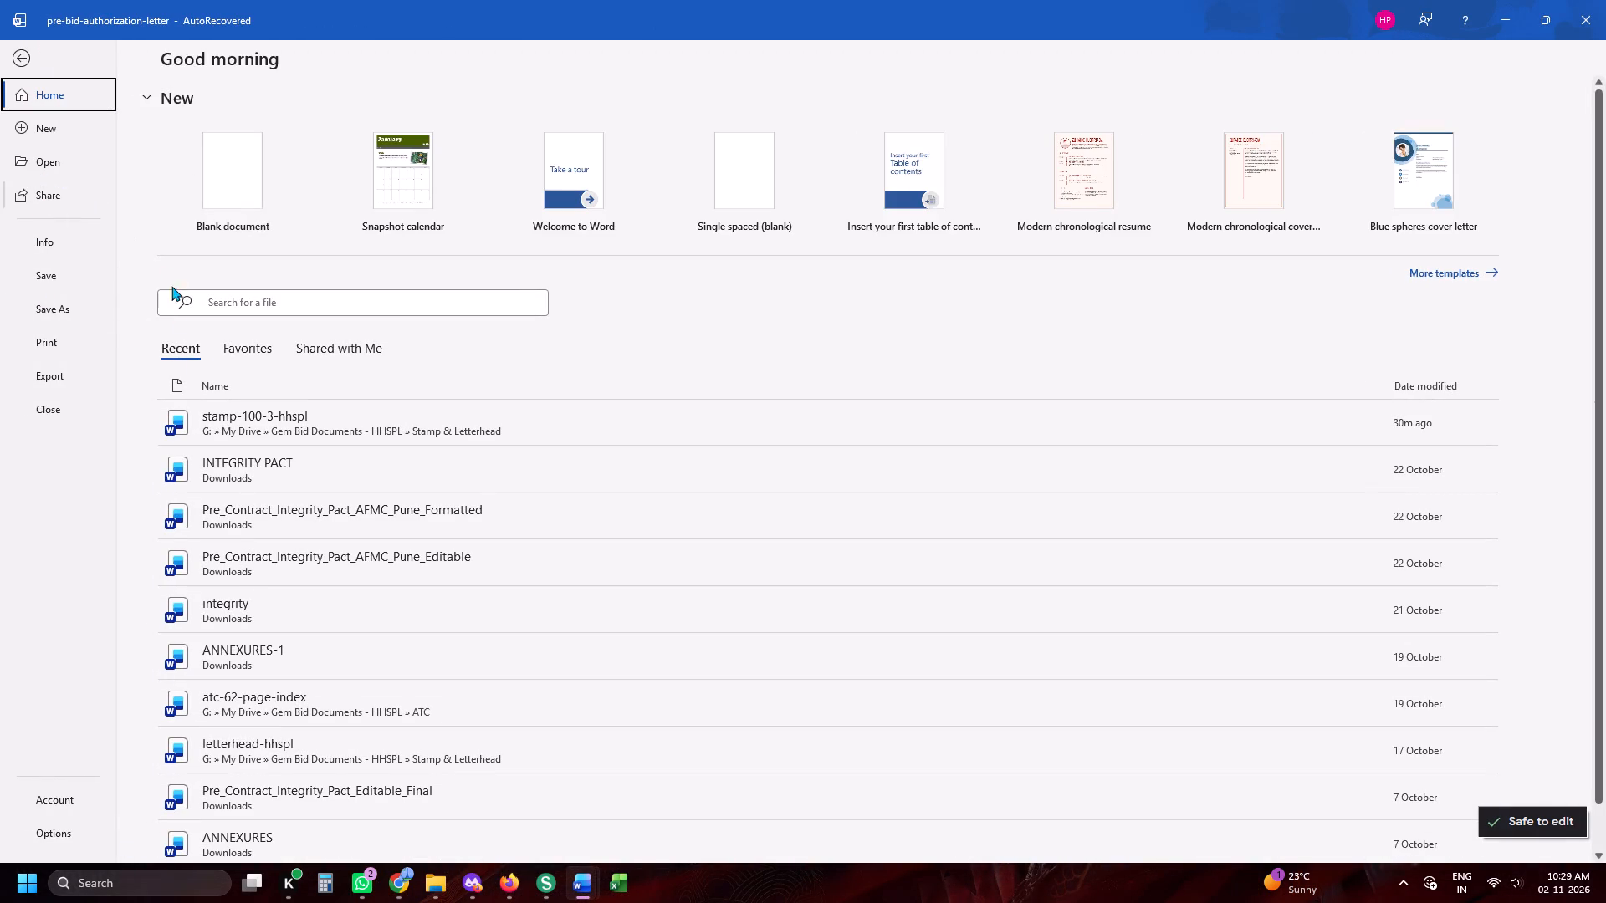
pyautogui.scroll(-4, 303, 637)
pyautogui.scroll(2, 264, 577)
pyautogui.click(30, 133)
pyautogui.click(43, 156)
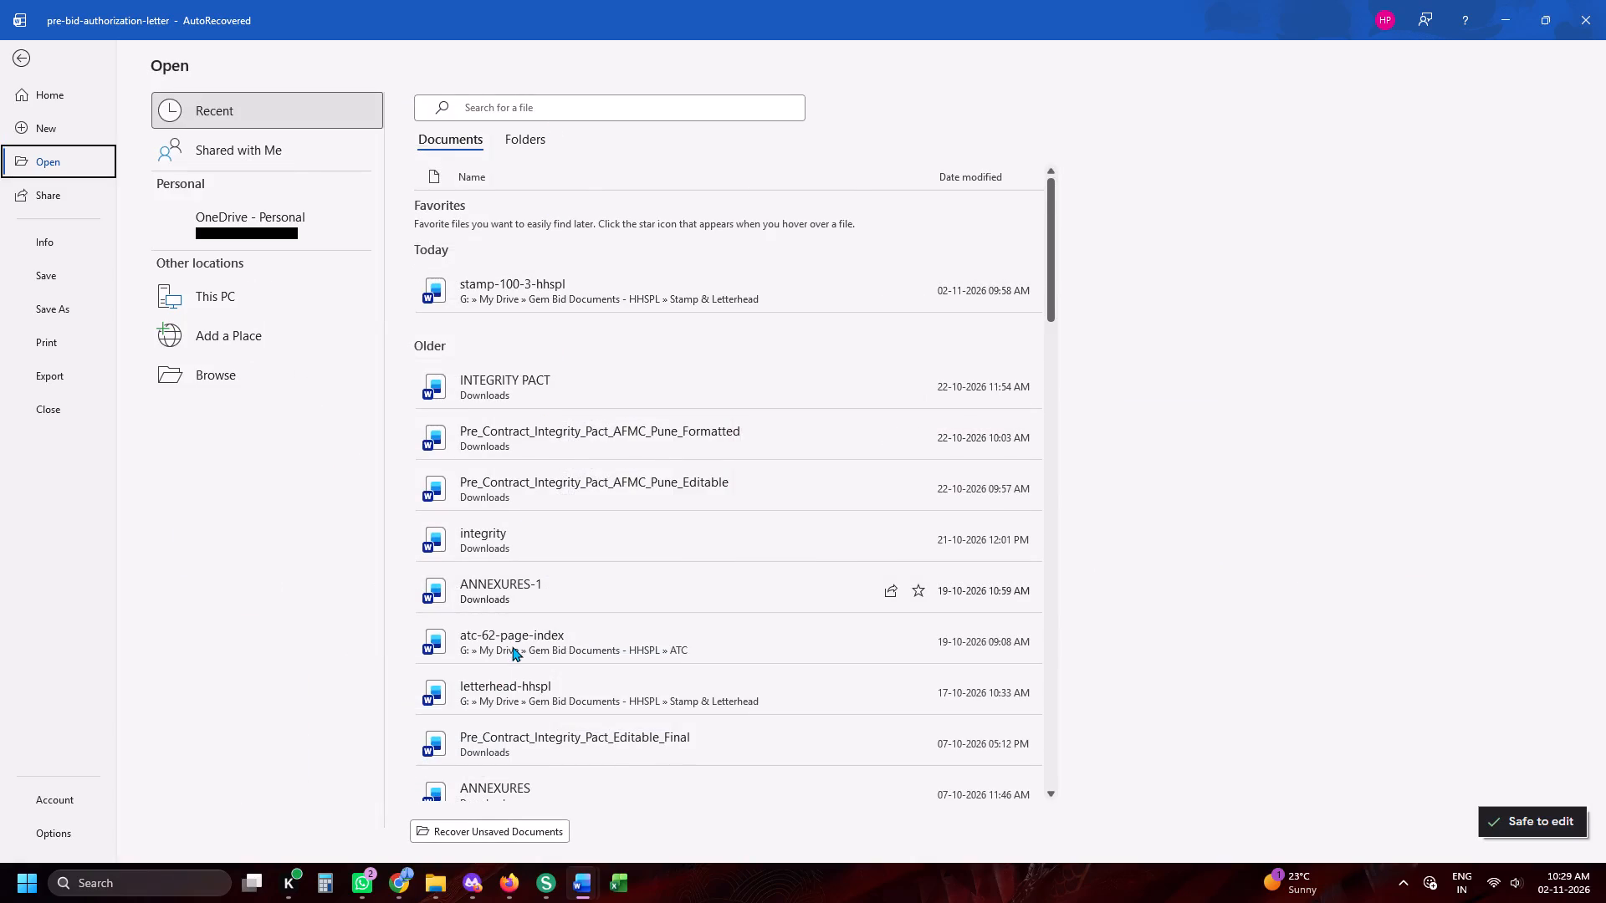
pyautogui.scroll(-9, 509, 670)
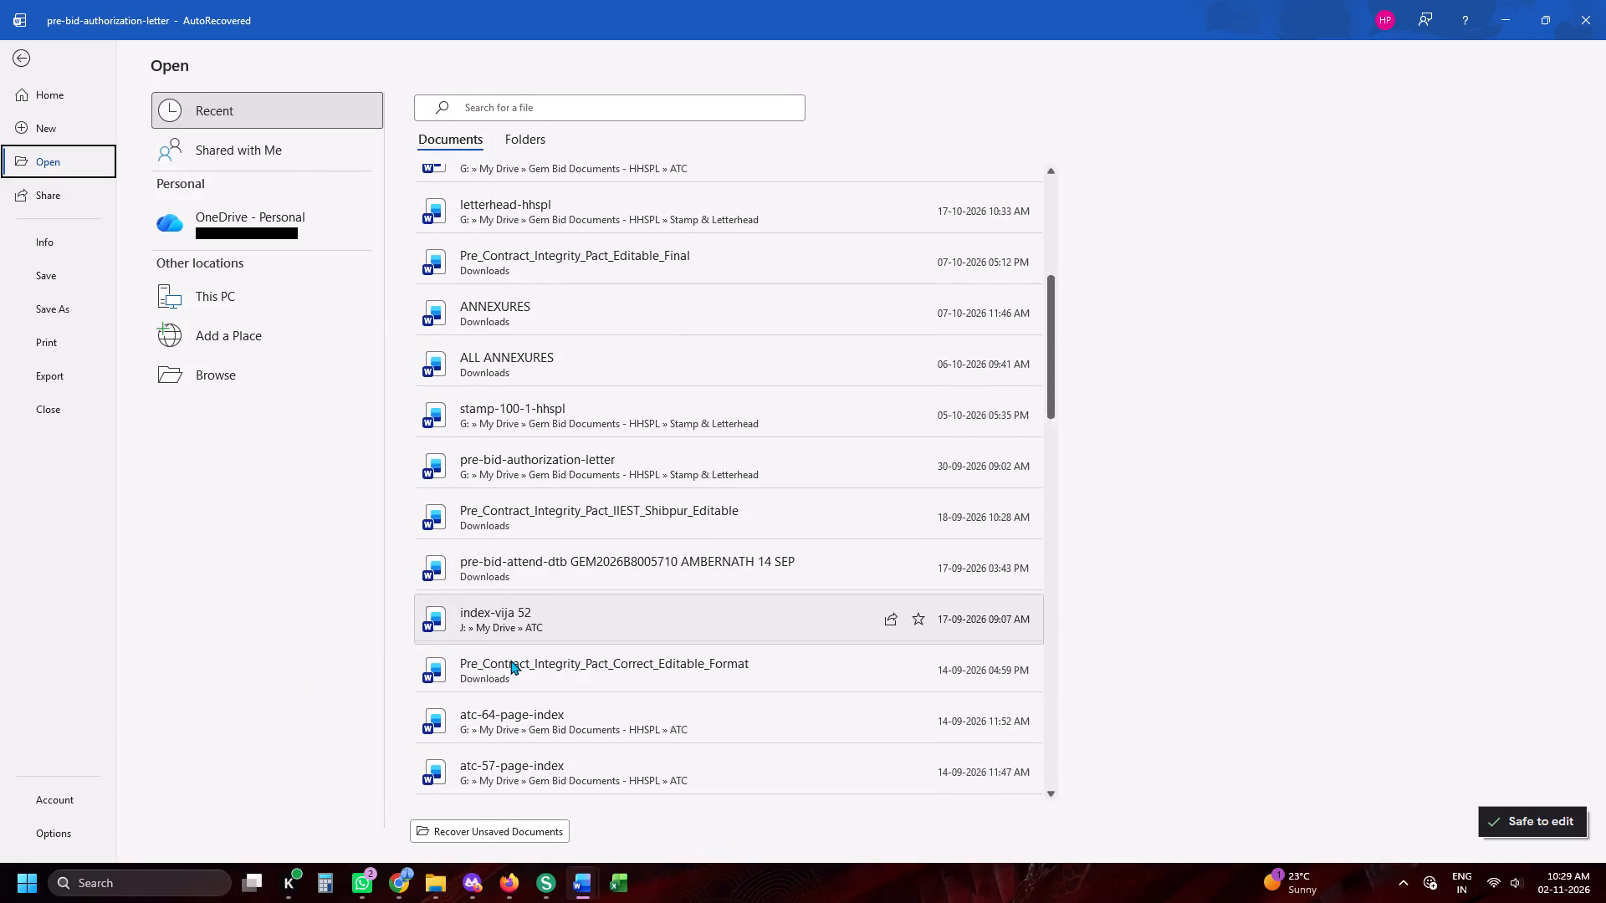
pyautogui.scroll(-3, 510, 635)
pyautogui.scroll(2, 510, 632)
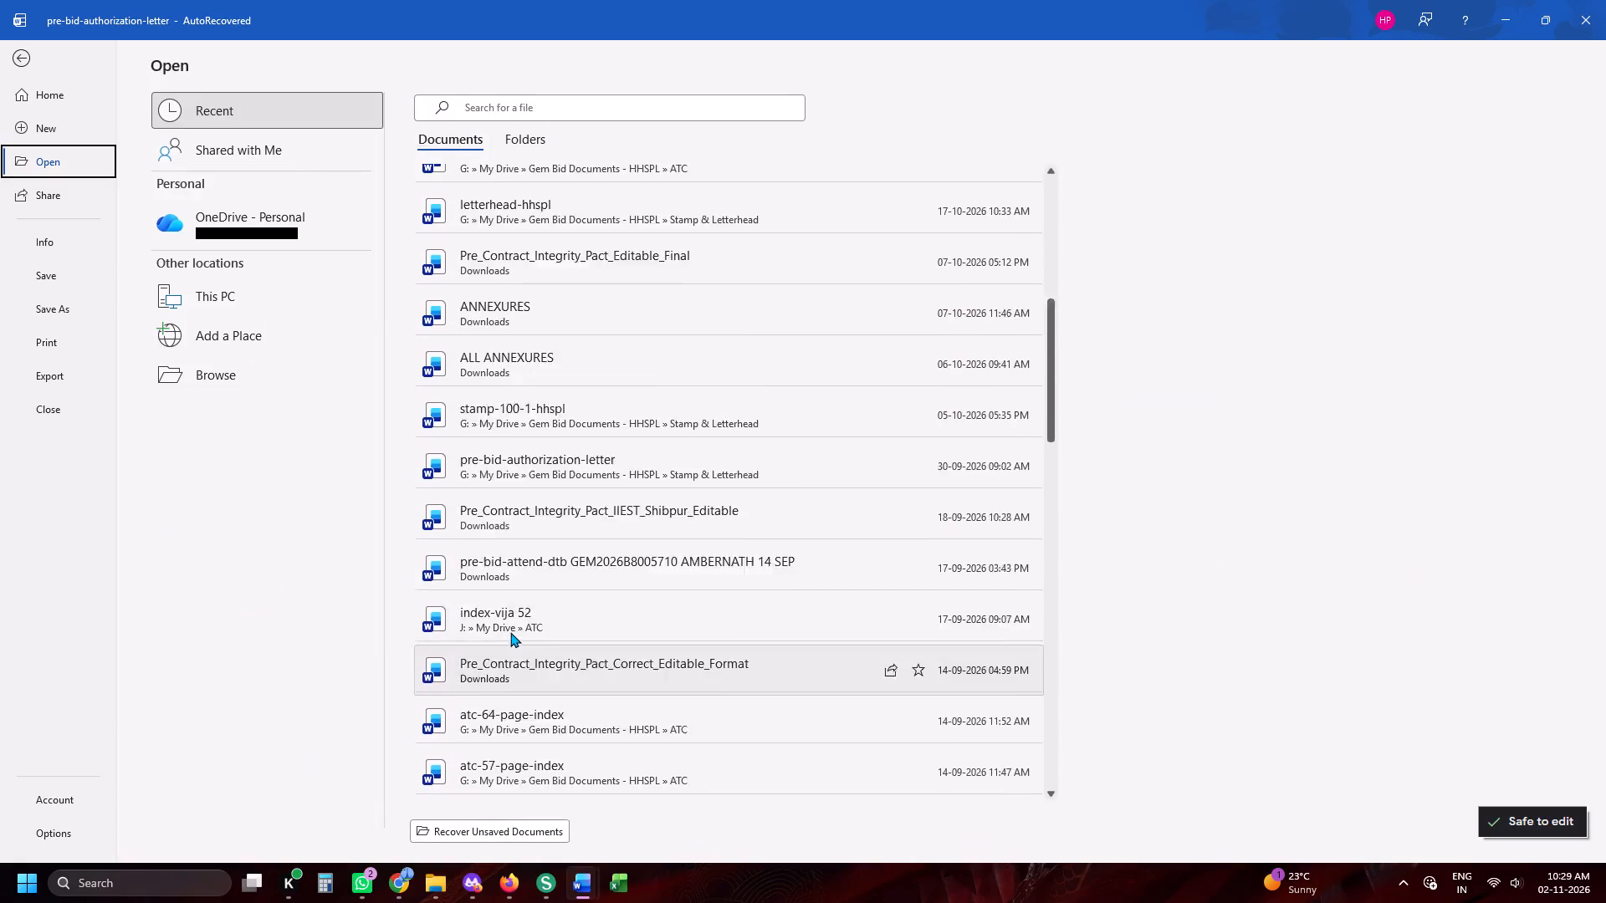
pyautogui.scroll(3, 510, 632)
pyautogui.scroll(-6, 510, 632)
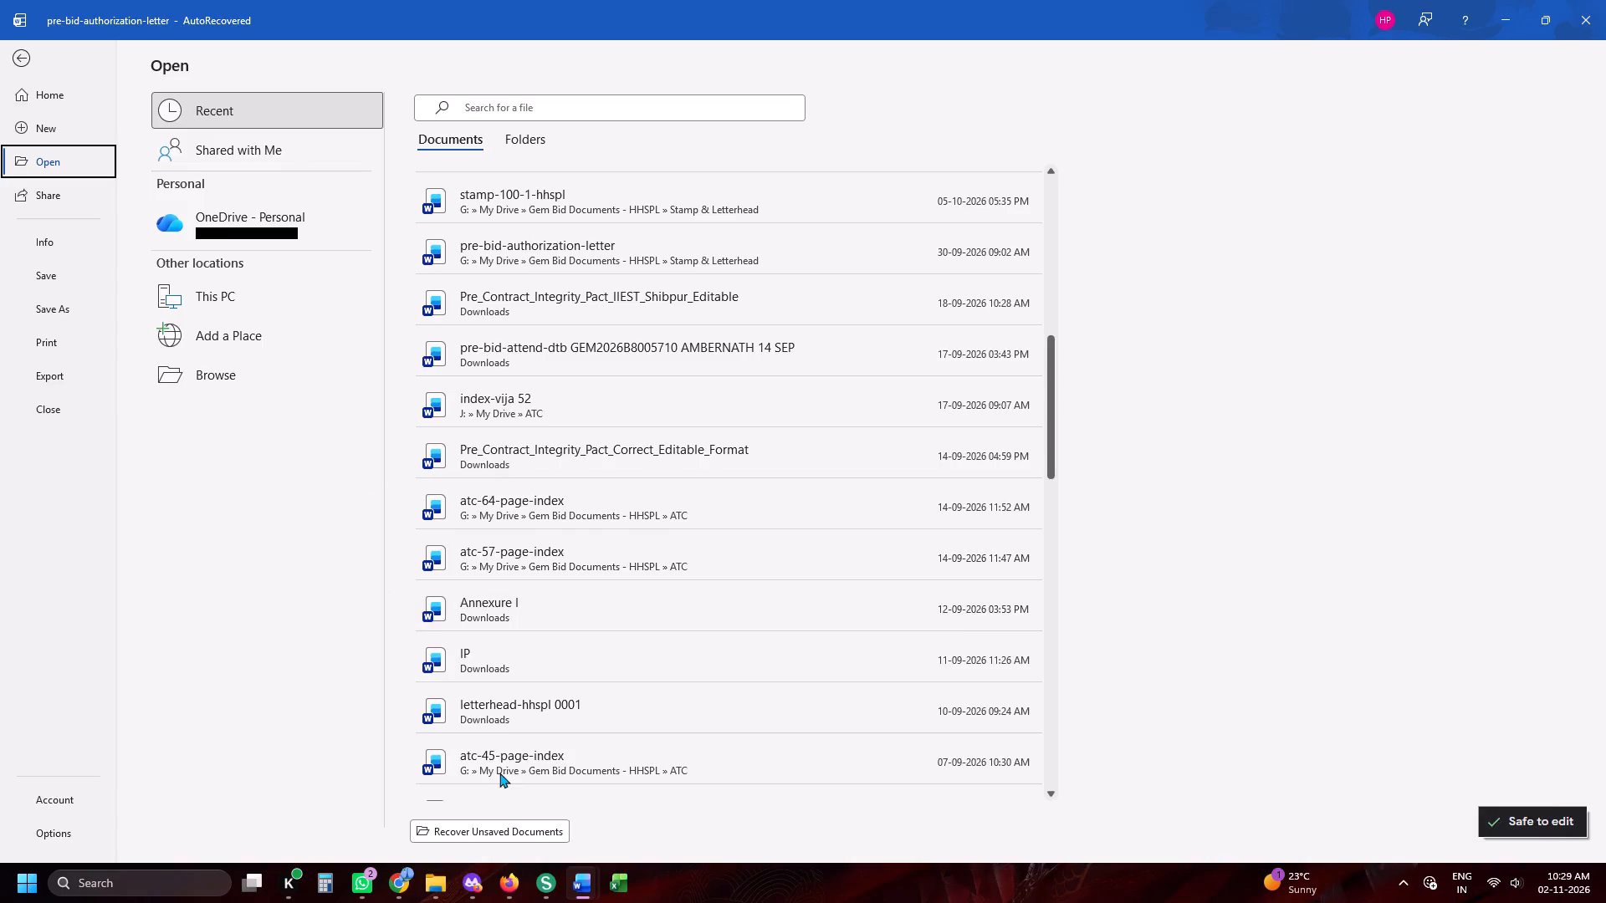
pyautogui.click(517, 761)
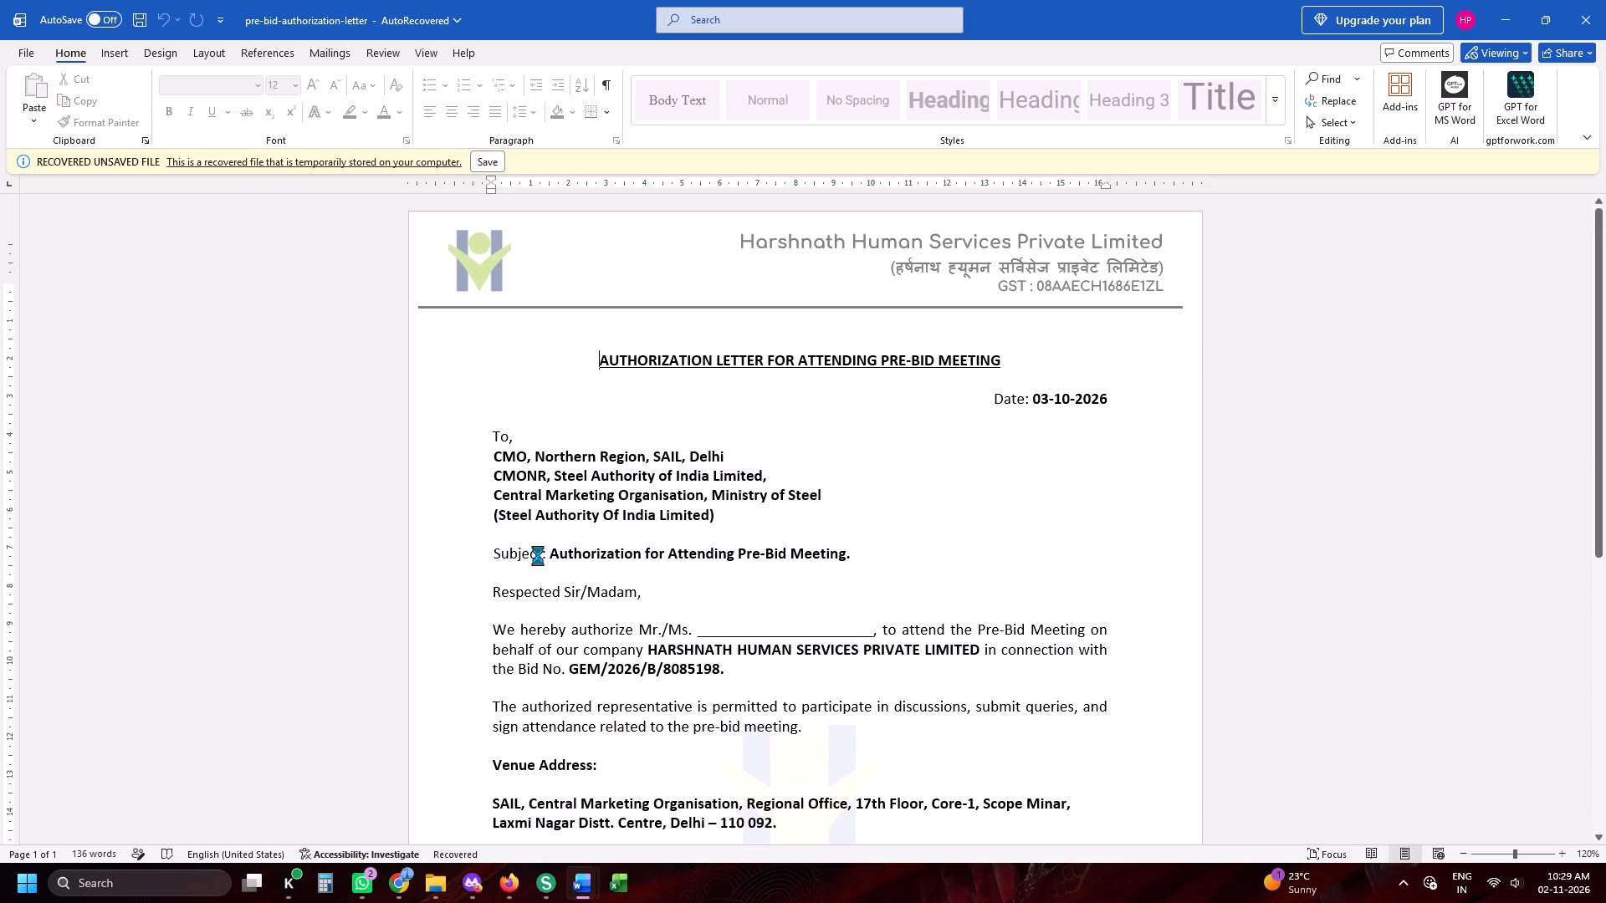
# Review the index tables and closing note in atc-45-page-index and locate its file in the ATC folder.
pyautogui.scroll(-18, 657, 562)
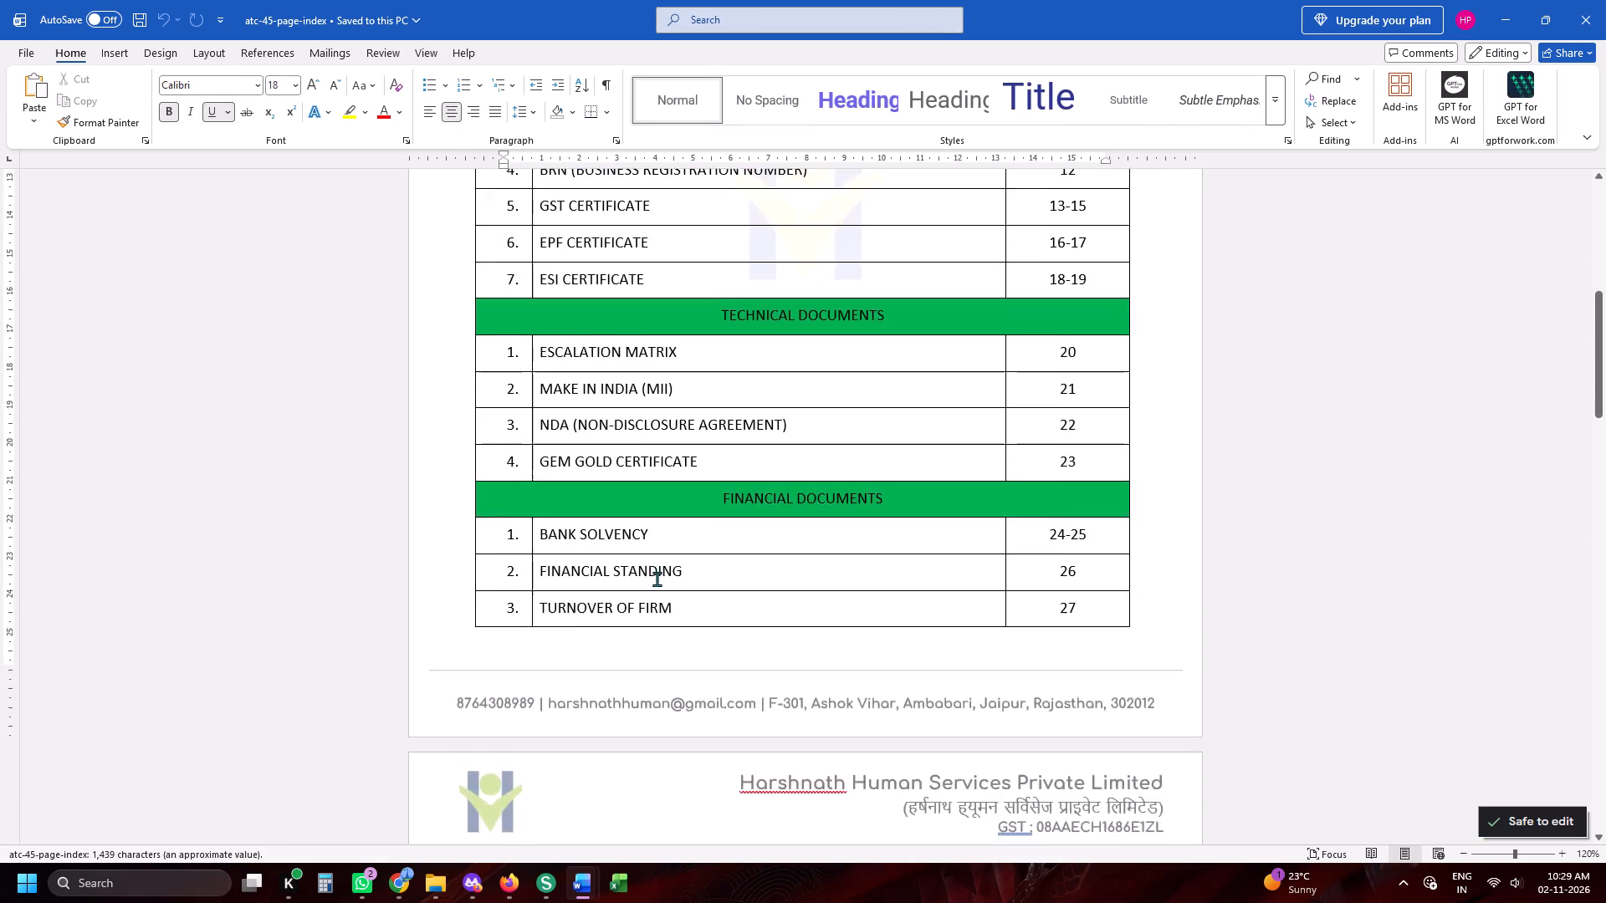
pyautogui.scroll(-20, 657, 579)
pyautogui.scroll(-5, 657, 579)
pyautogui.scroll(9, 1025, 584)
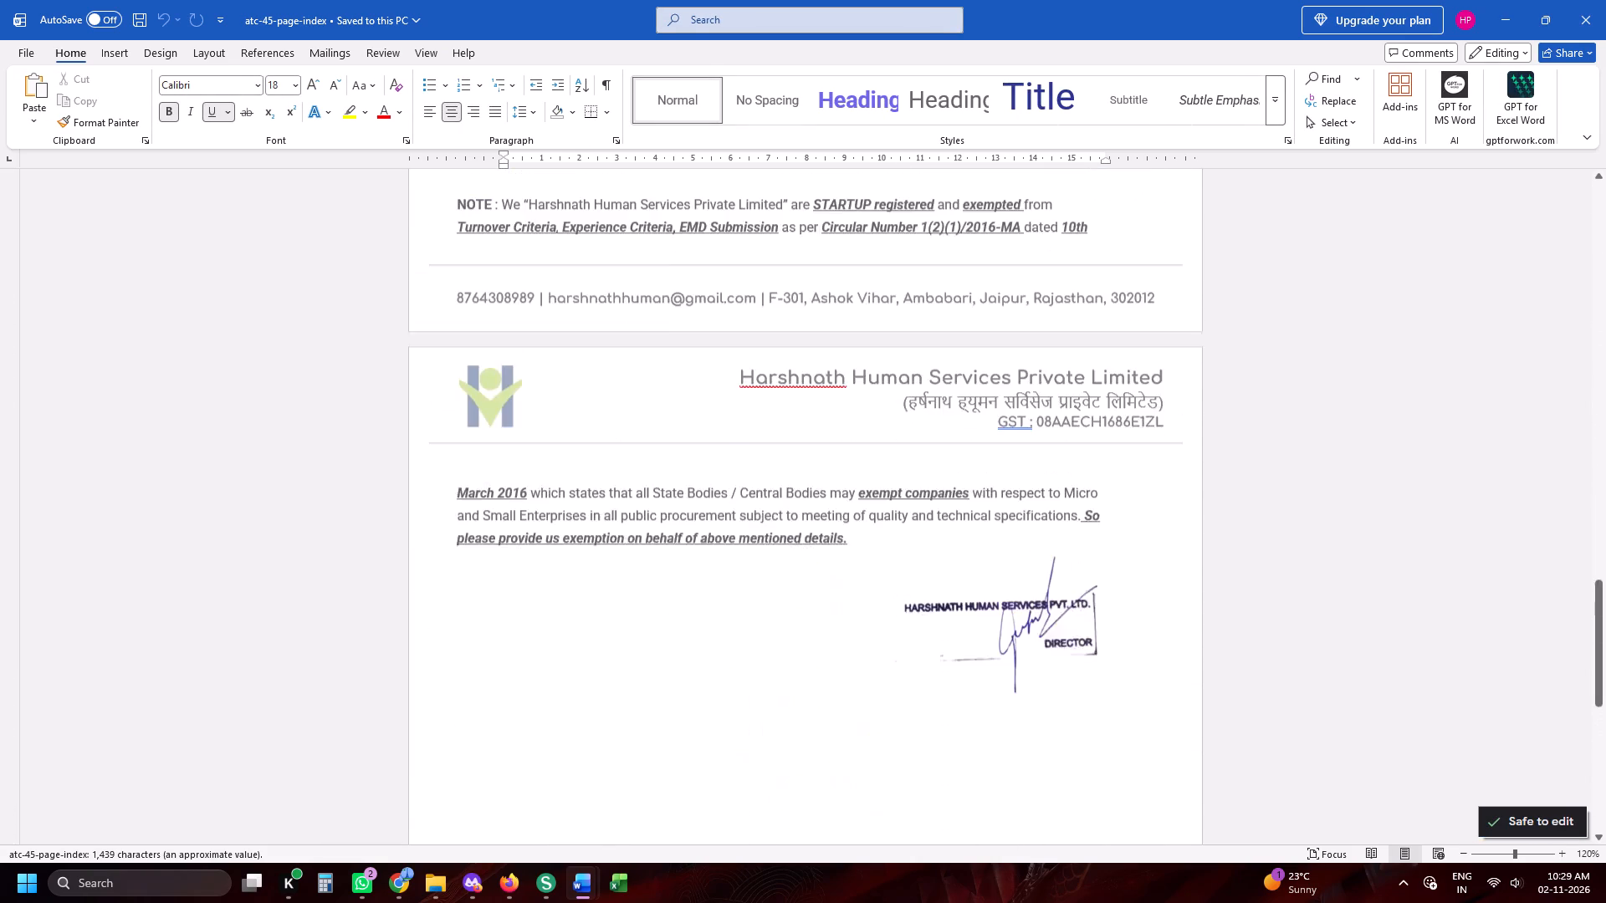
pyautogui.scroll(4, 1025, 584)
pyautogui.hotkey('alt', 'Tab')
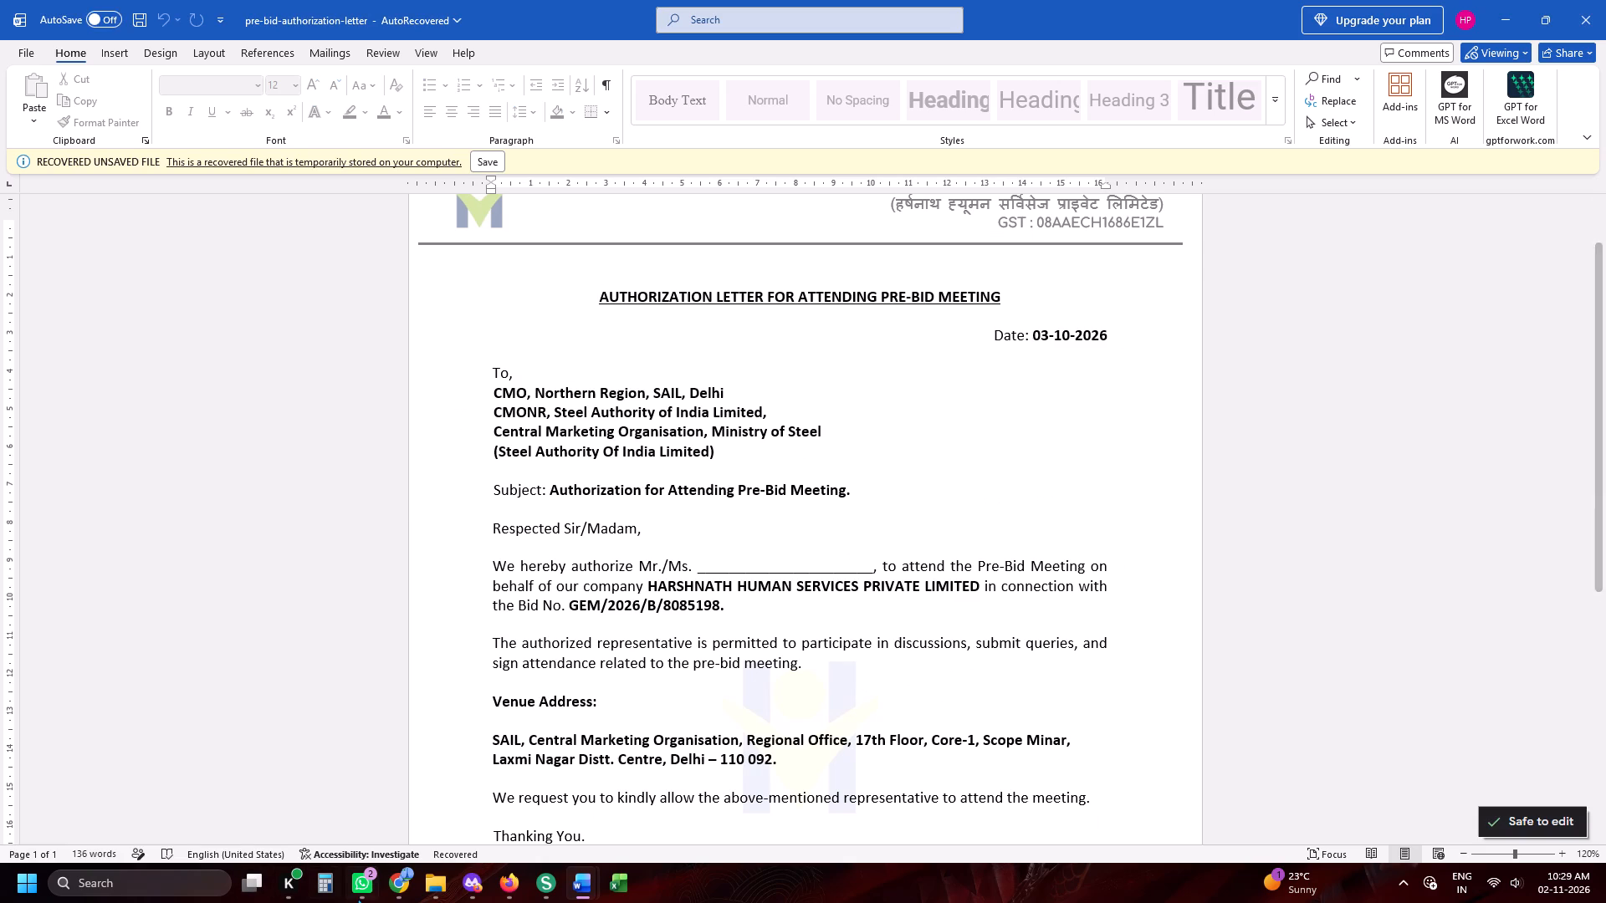
pyautogui.click(446, 886)
pyautogui.click(83, 222)
pyautogui.click(96, 233)
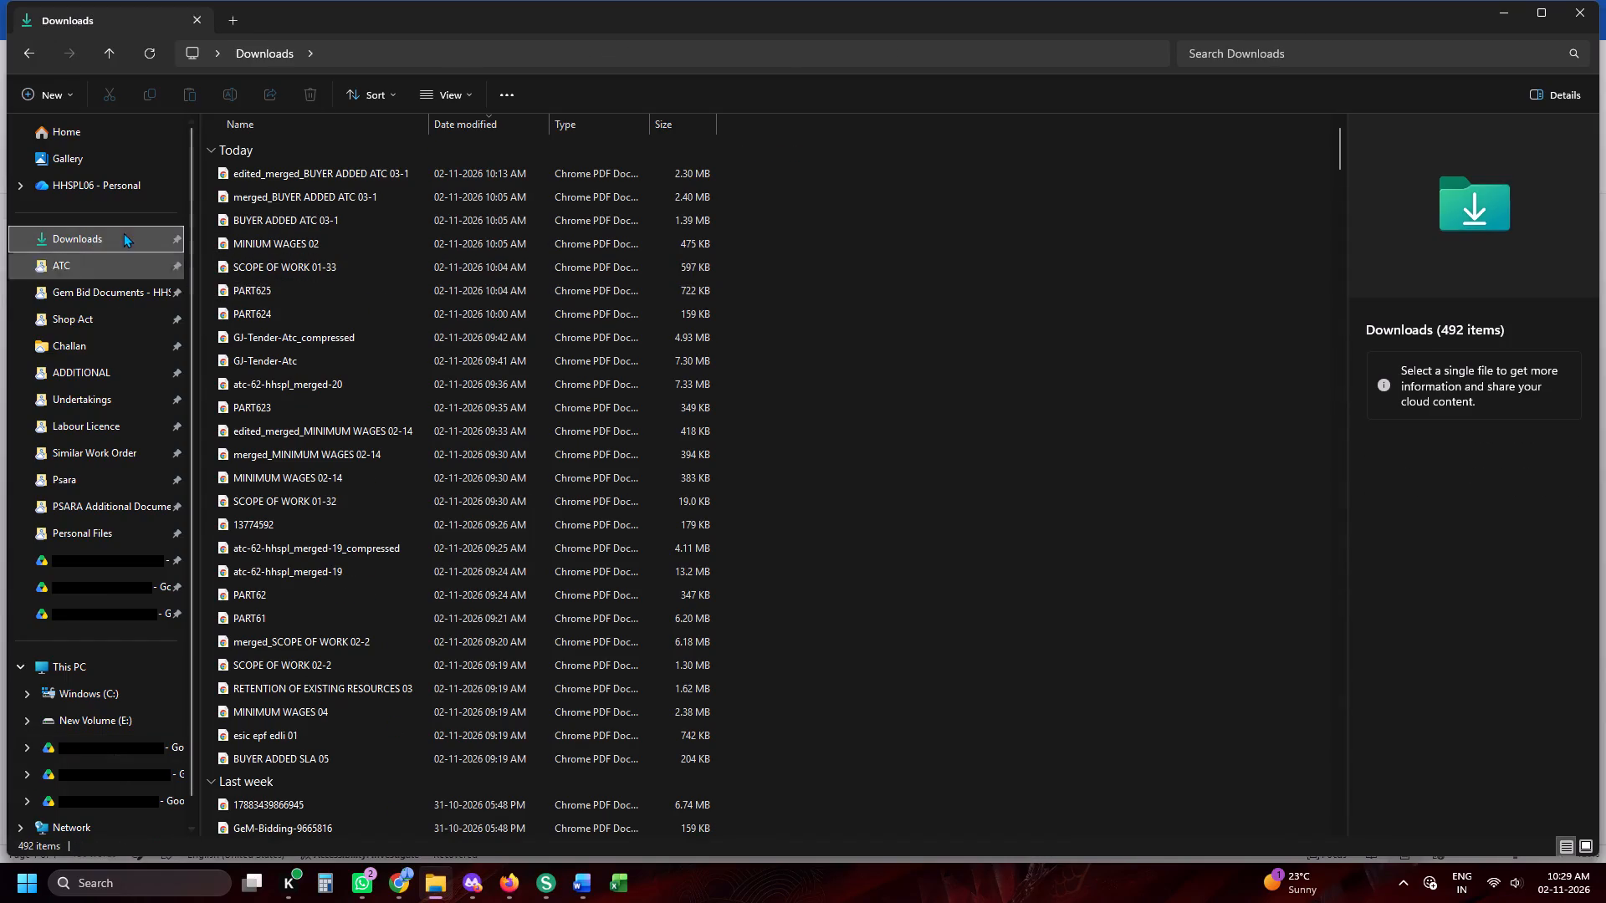
pyautogui.click(88, 266)
pyautogui.click(292, 201)
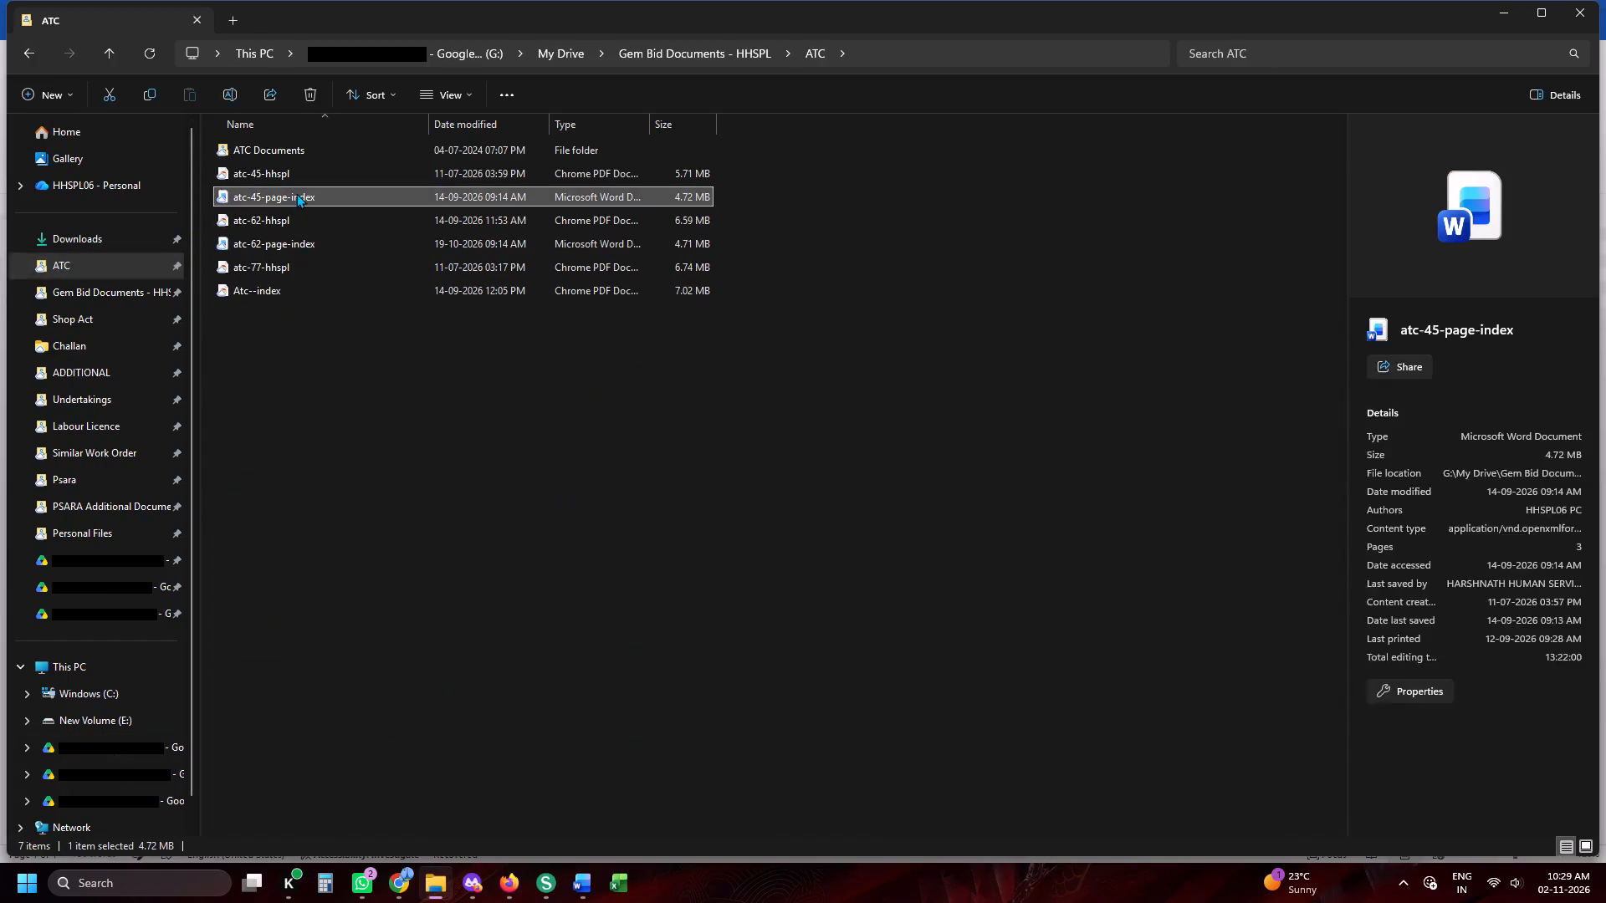
pyautogui.hotkey('alt', 'Tab')
pyautogui.hotkey('alt', 'Tab')
pyautogui.hotkey('alt', 'Tab')
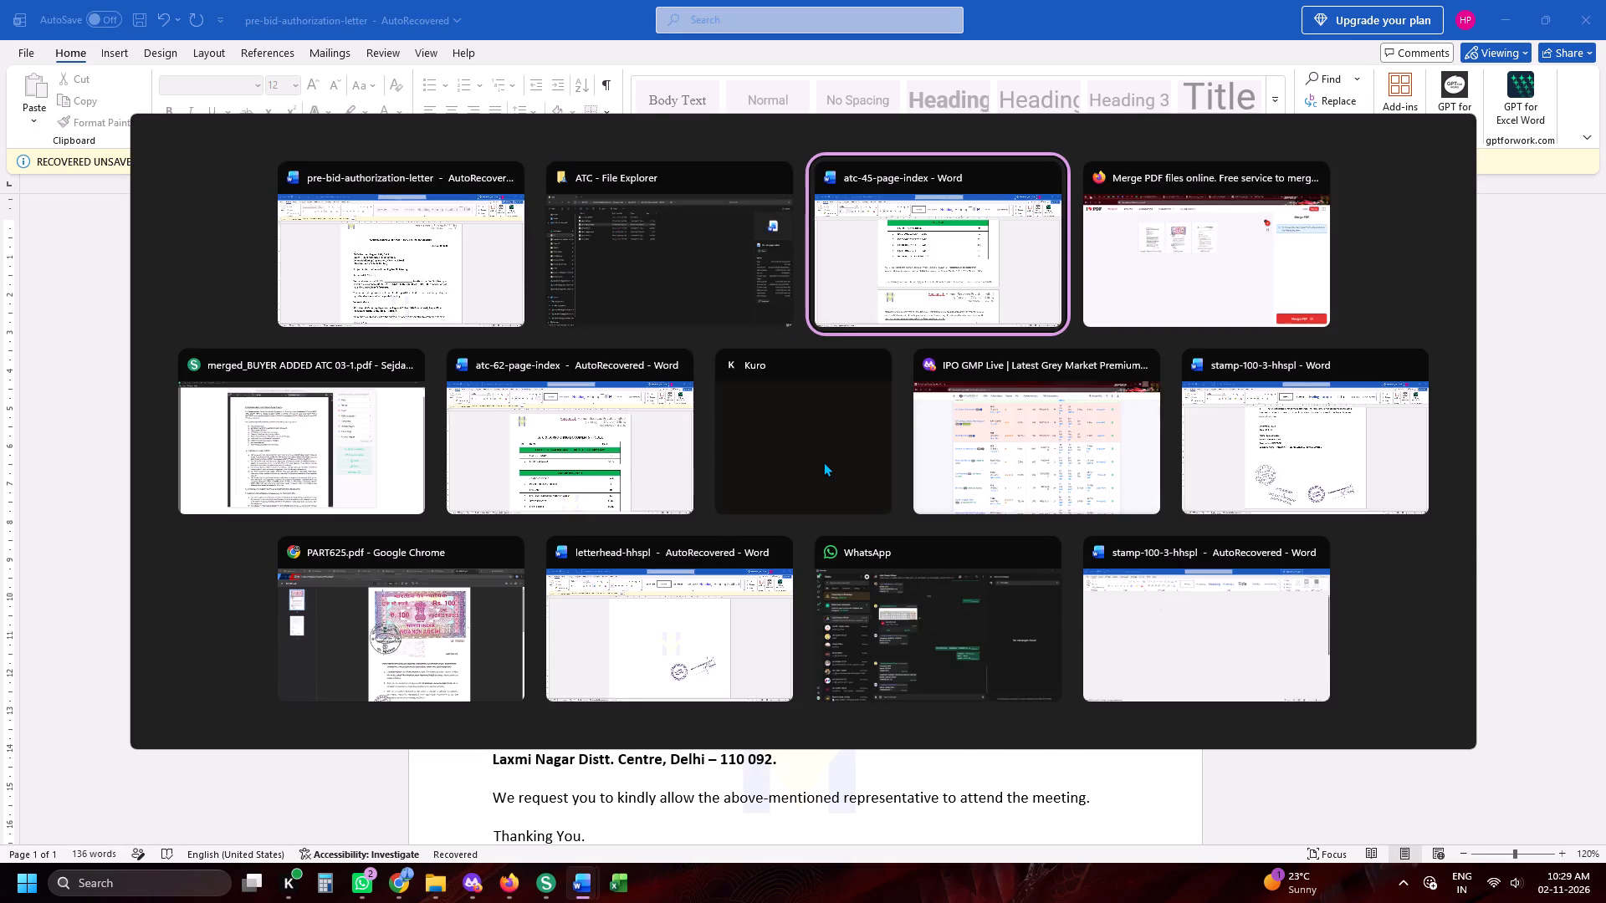
pyautogui.scroll(20, 696, 543)
pyautogui.scroll(12, 696, 543)
pyautogui.middleClick(696, 543)
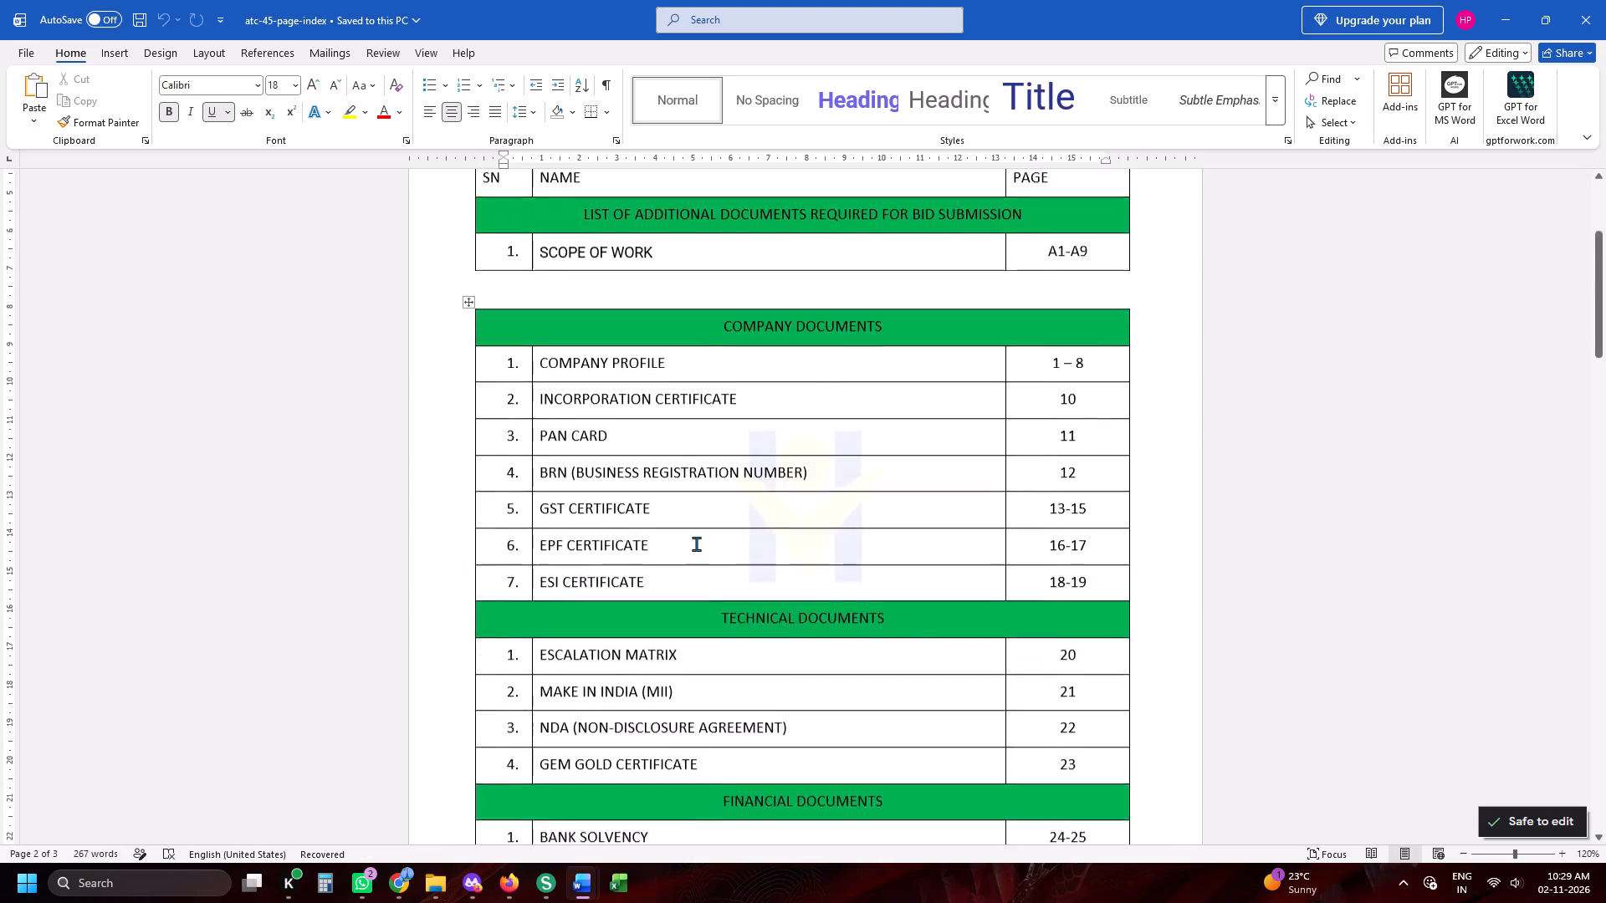
pyautogui.scroll(7, 696, 543)
# Consult the bid's Drive folder and scope of work PDF, and set the SCOPE OF WORK page range to A1-A12 in the index.
pyautogui.click(522, 902)
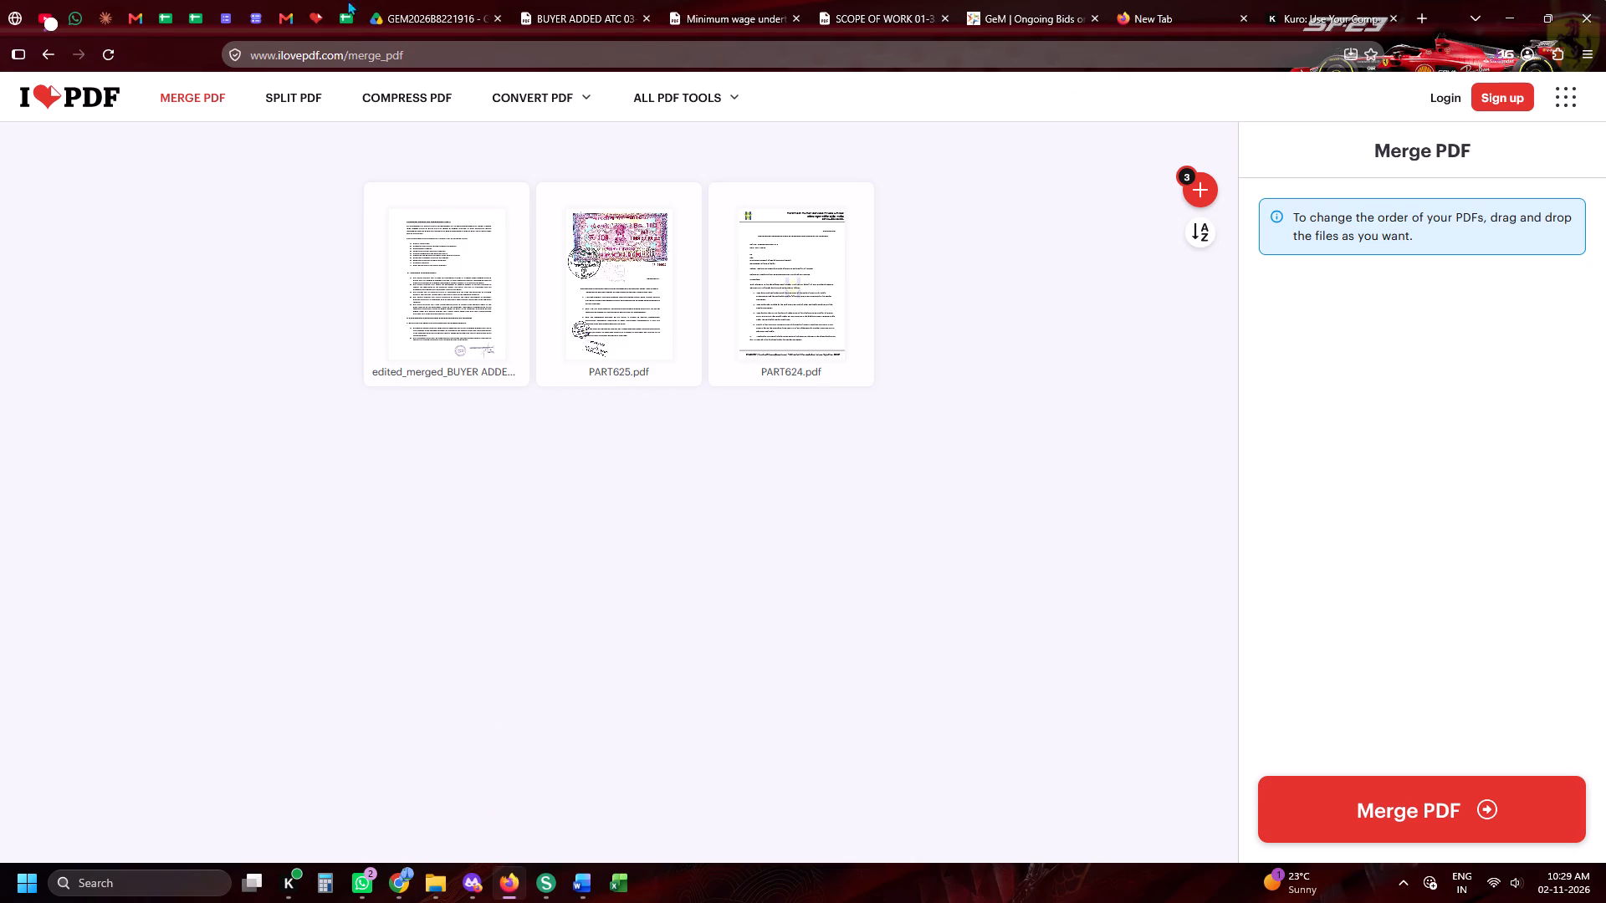
pyautogui.click(462, 0)
pyautogui.click(446, 391)
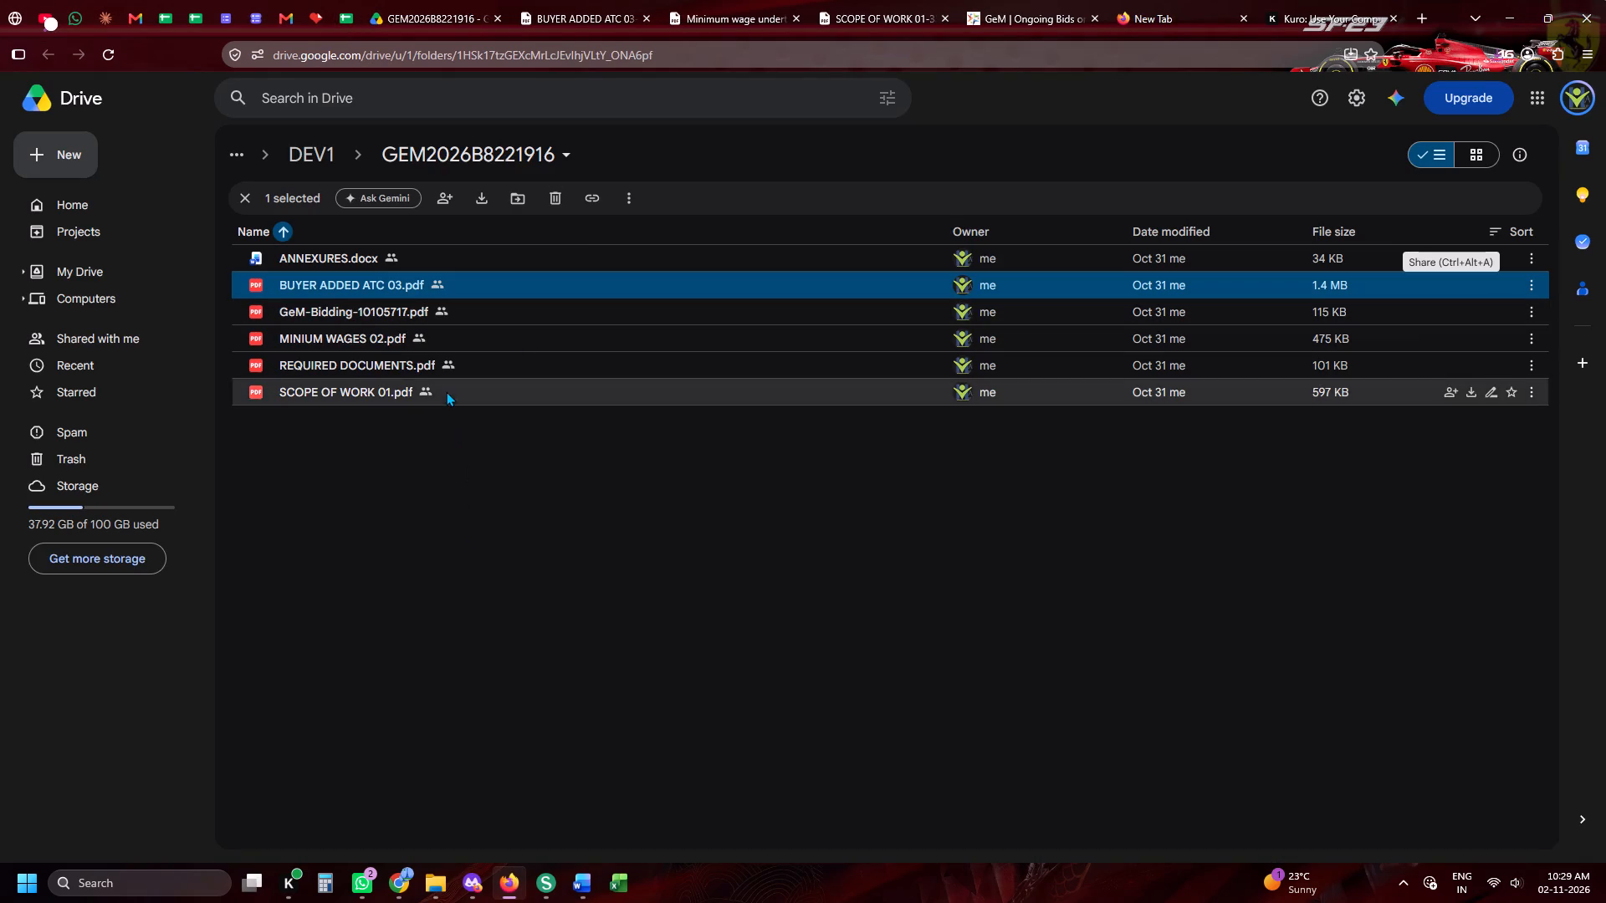
pyautogui.click(437, 346)
pyautogui.click(432, 263)
pyautogui.hotkey('alt', 'Tab')
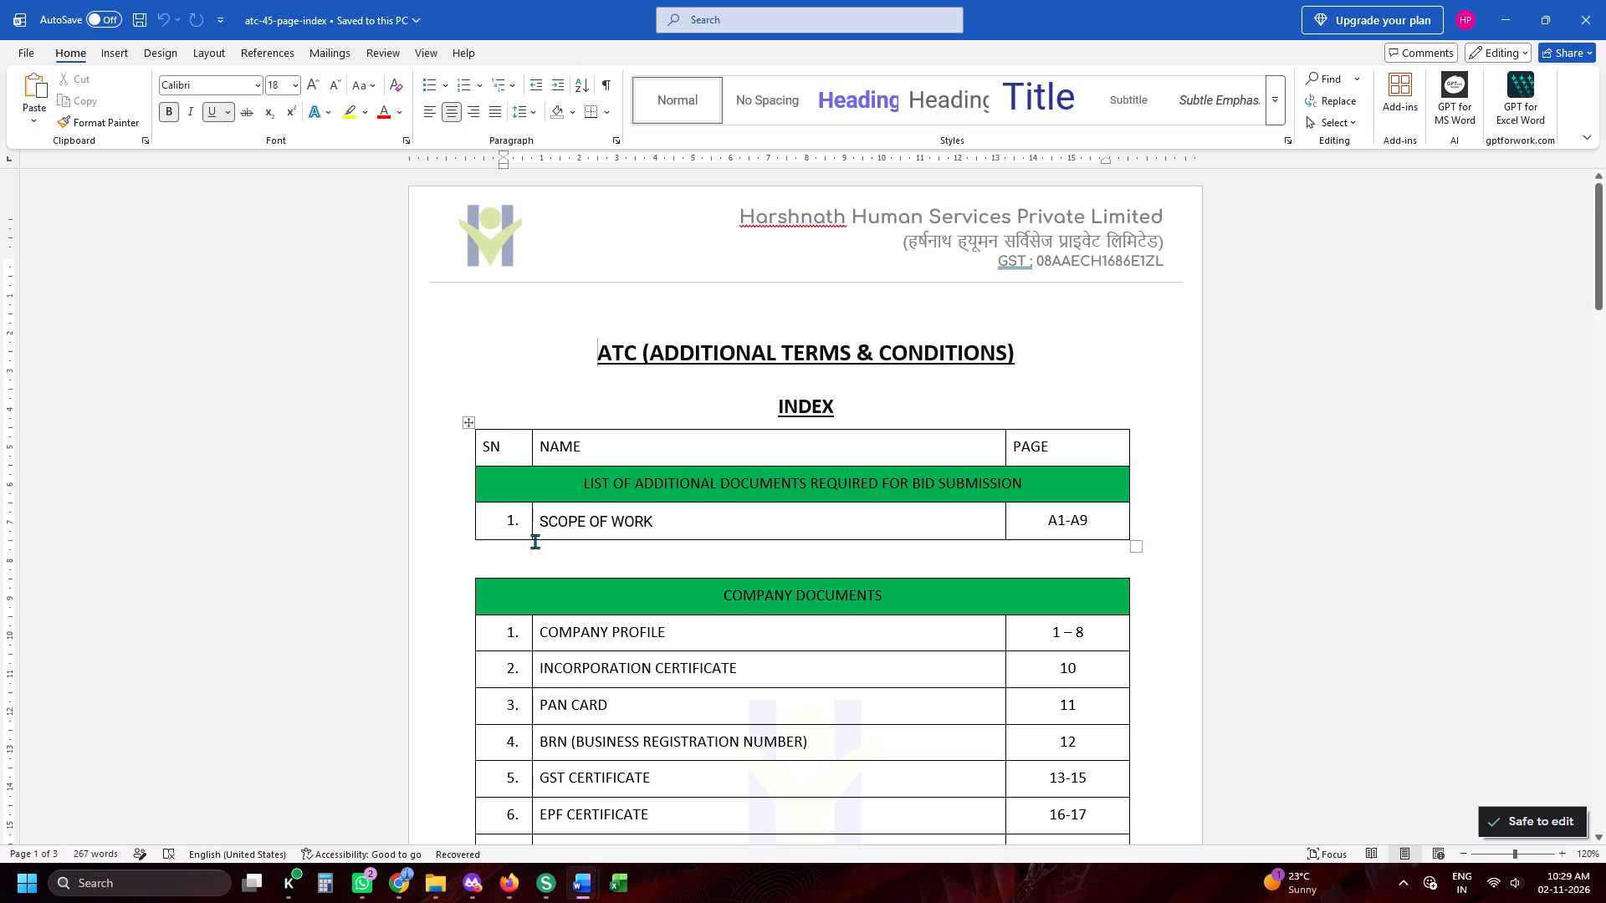
pyautogui.moveTo(709, 522); pyautogui.dragTo(738, 528)
pyautogui.click(1107, 520)
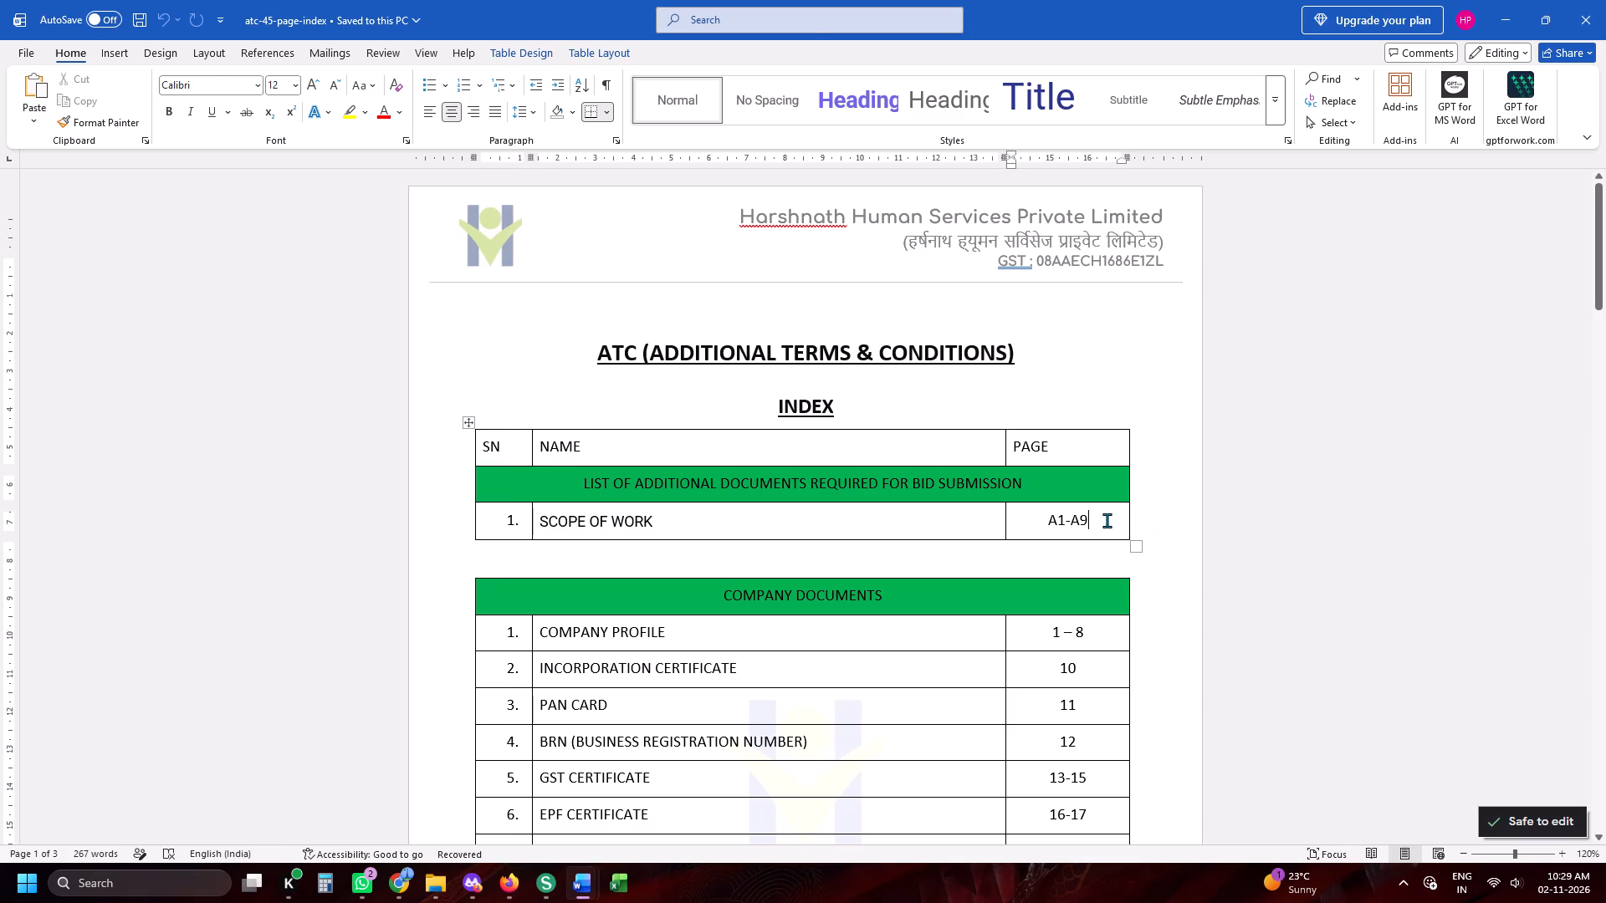
pyautogui.hotkey('alt', 'Tab')
pyautogui.click(840, 16)
pyautogui.hotkey('alt', 'Tab')
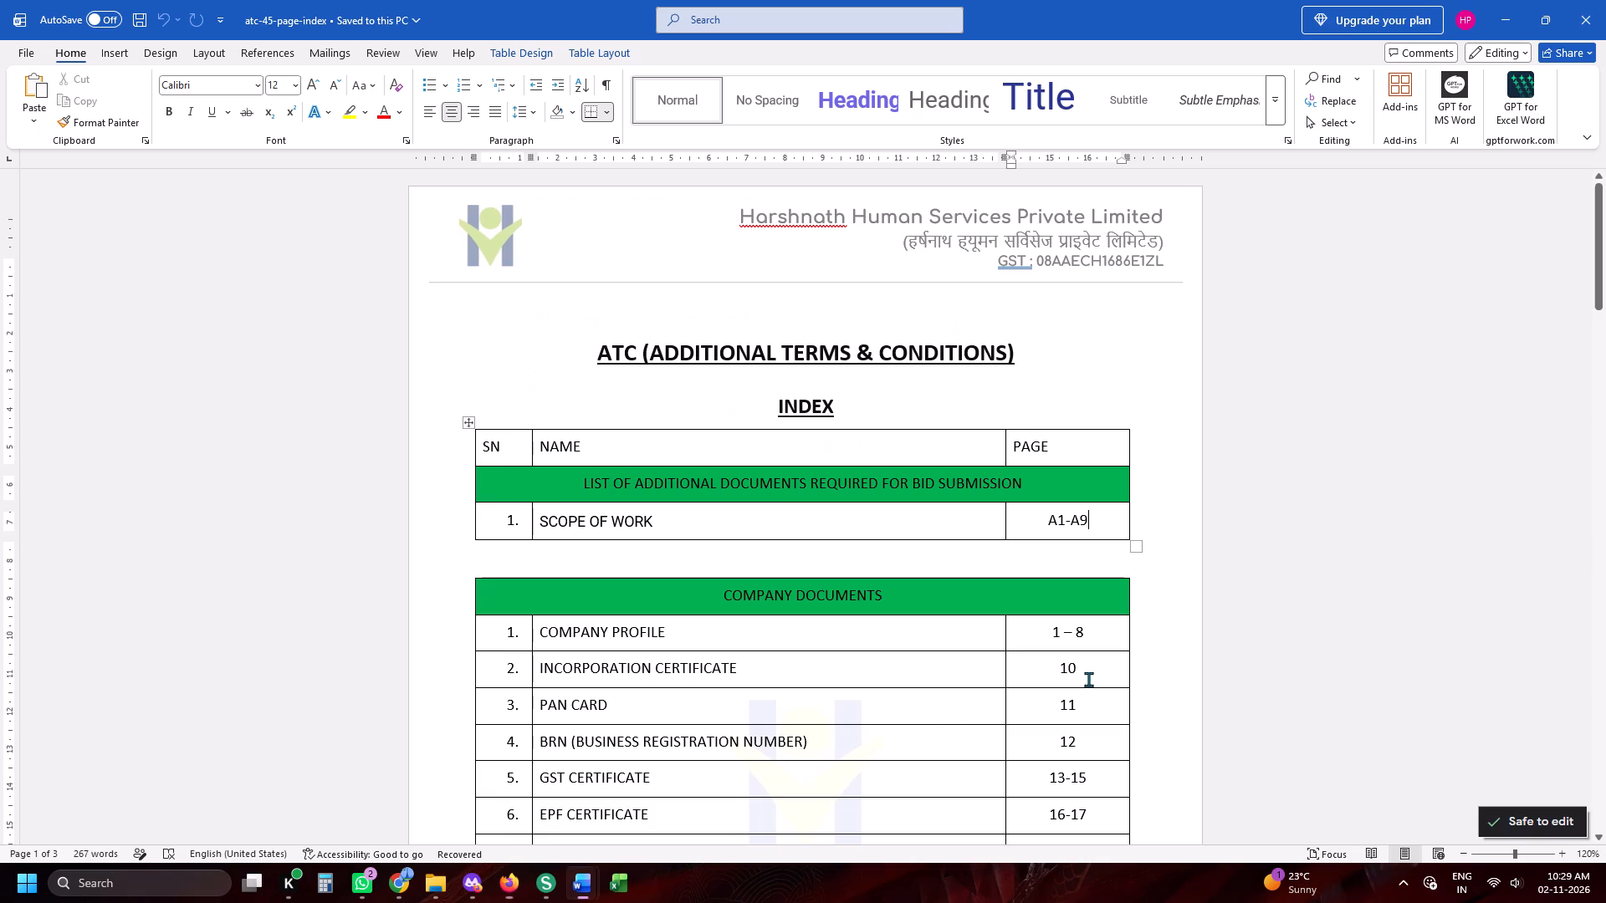
pyautogui.press('BackSpace')
pyautogui.write('12')
# Consult the minimum wage PDF and add a second additional-documents row named MINIMUM WAGES with page A13.
pyautogui.press('Tab')
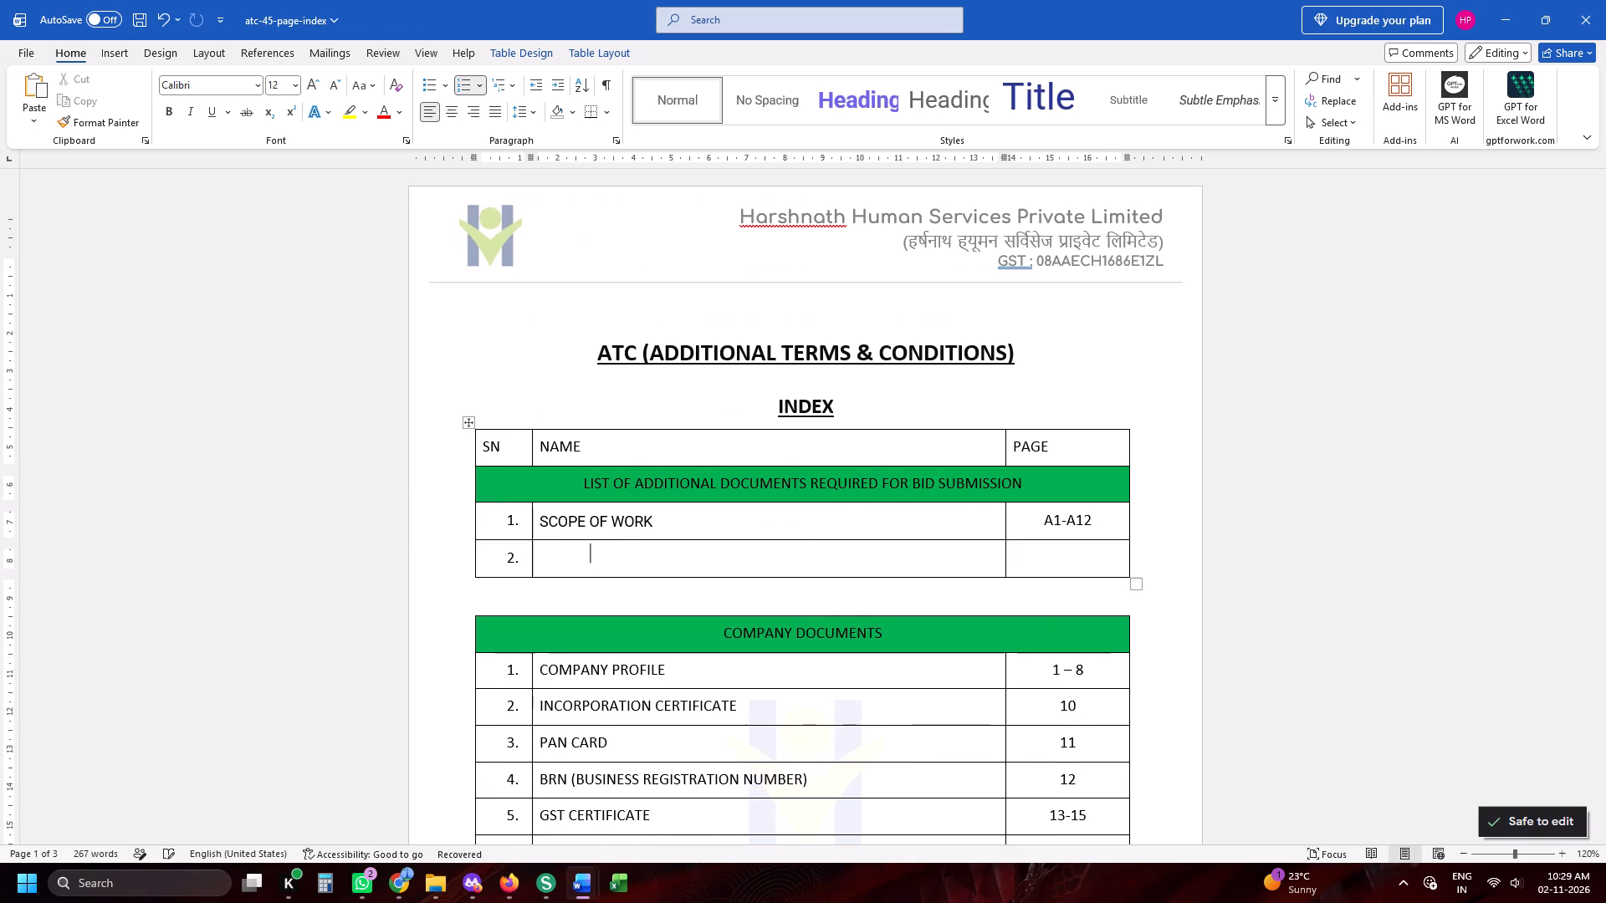
pyautogui.press('Tab')
pyautogui.hotkey('alt', 'Tab')
pyautogui.click(748, 0)
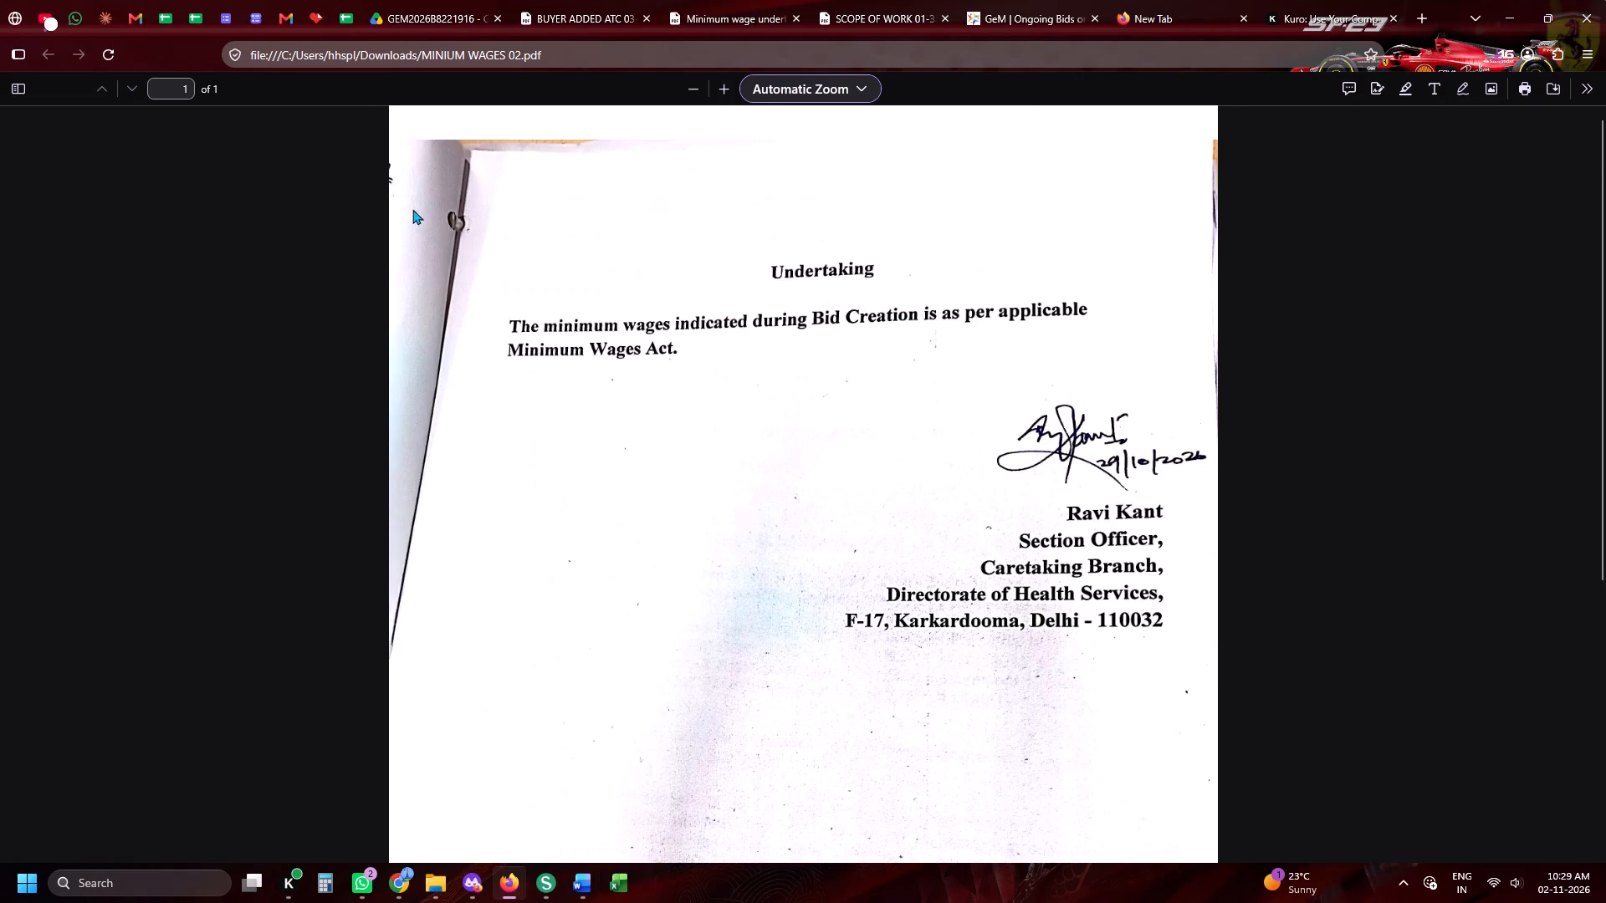
pyautogui.hotkey('alt', 'Tab')
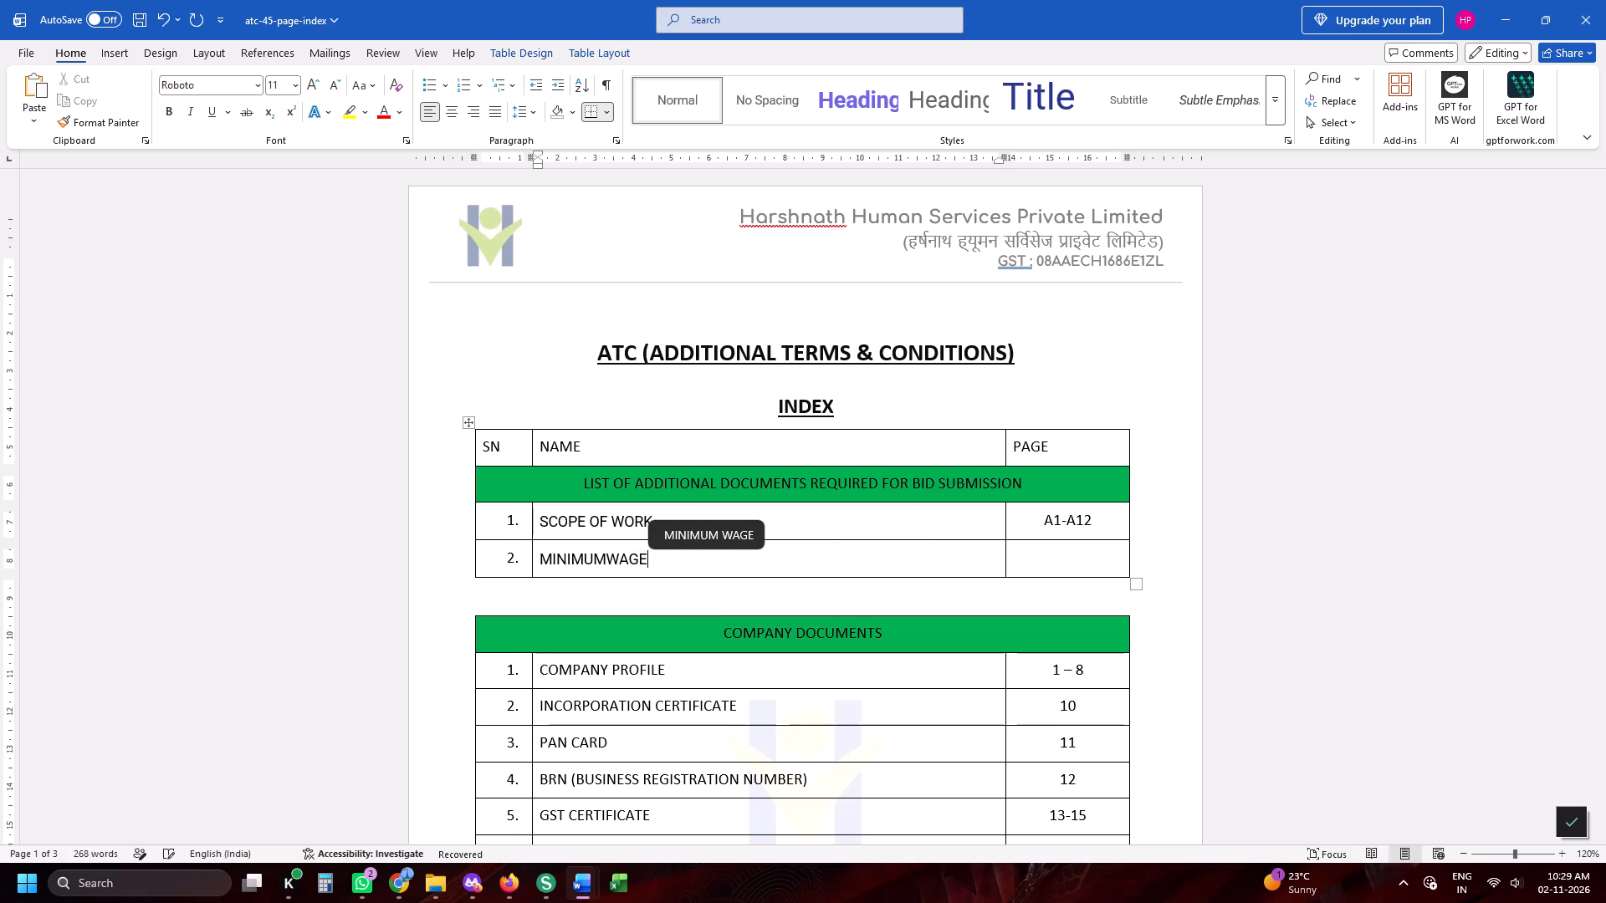
pyautogui.click(713, 537)
pyautogui.press('Tab')
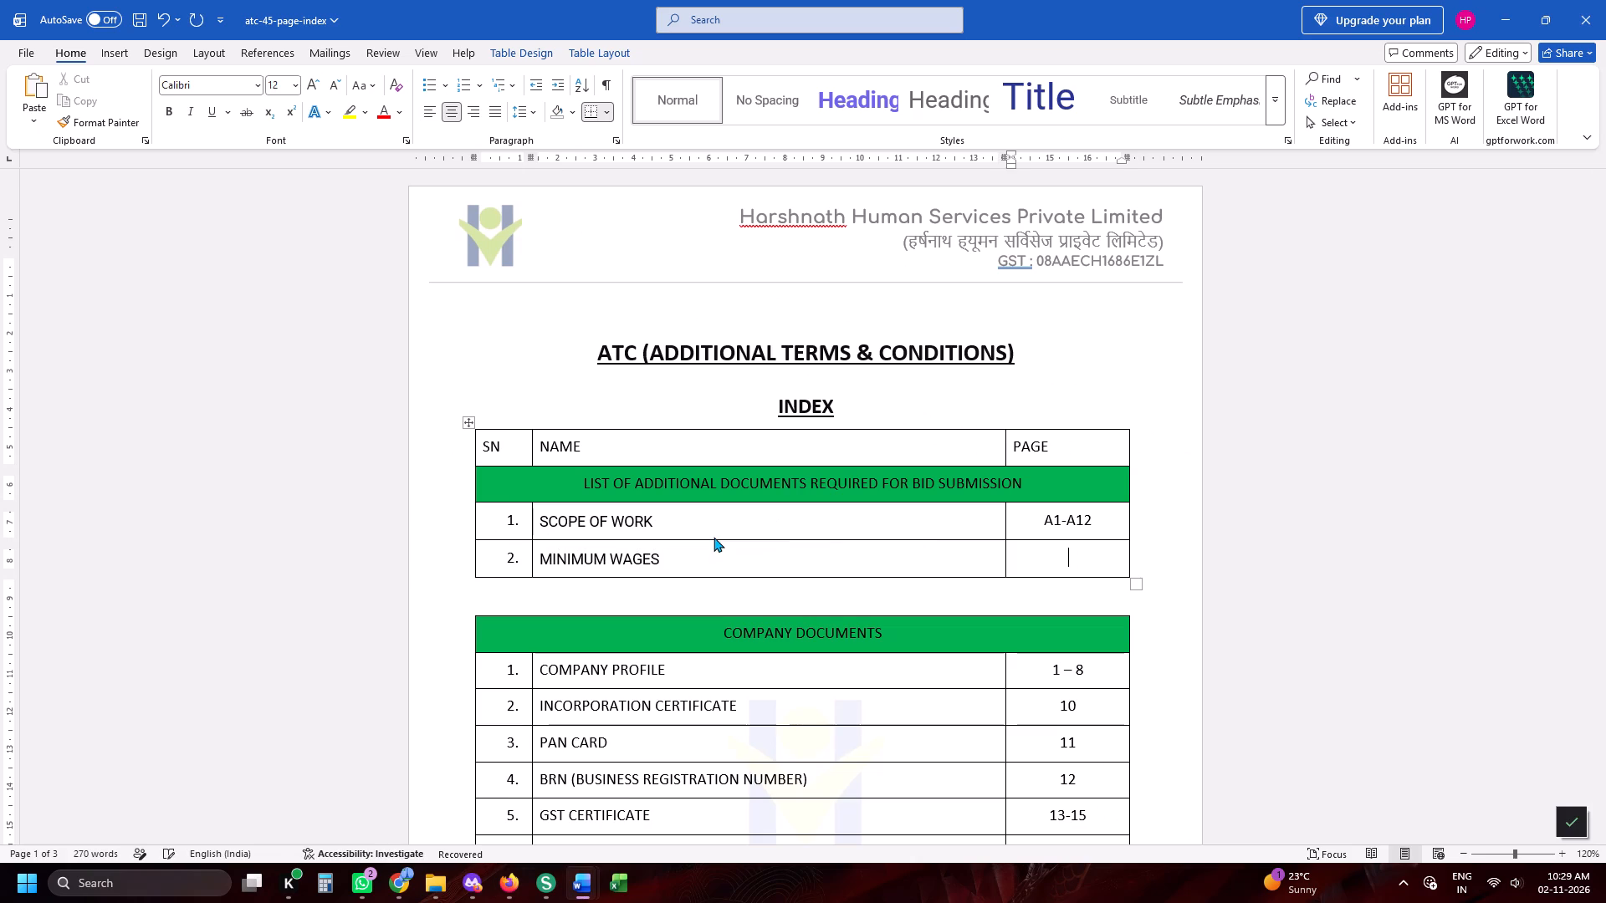
pyautogui.write('A13')
# Consult the buyer added ATC PDF and add a third additional-documents row named BUYER ADDED ATC to the index.
pyautogui.hotkey('alt', 'Tab')
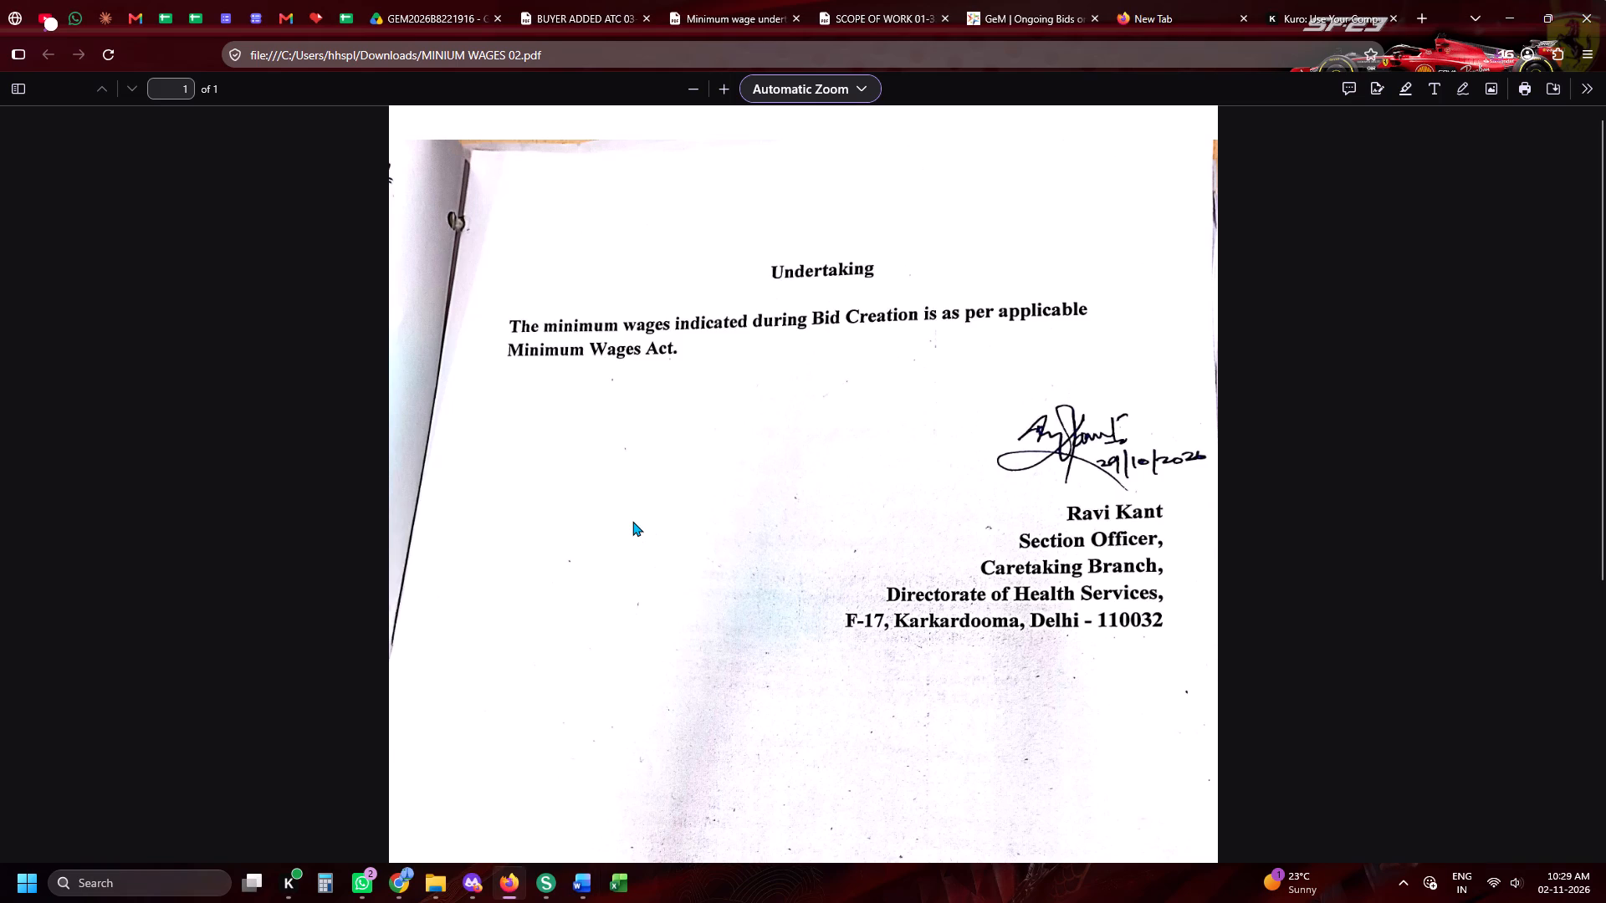
pyautogui.hotkey('alt', 'Tab')
pyautogui.hotkey('alt', 'Tab')
pyautogui.click(689, 1)
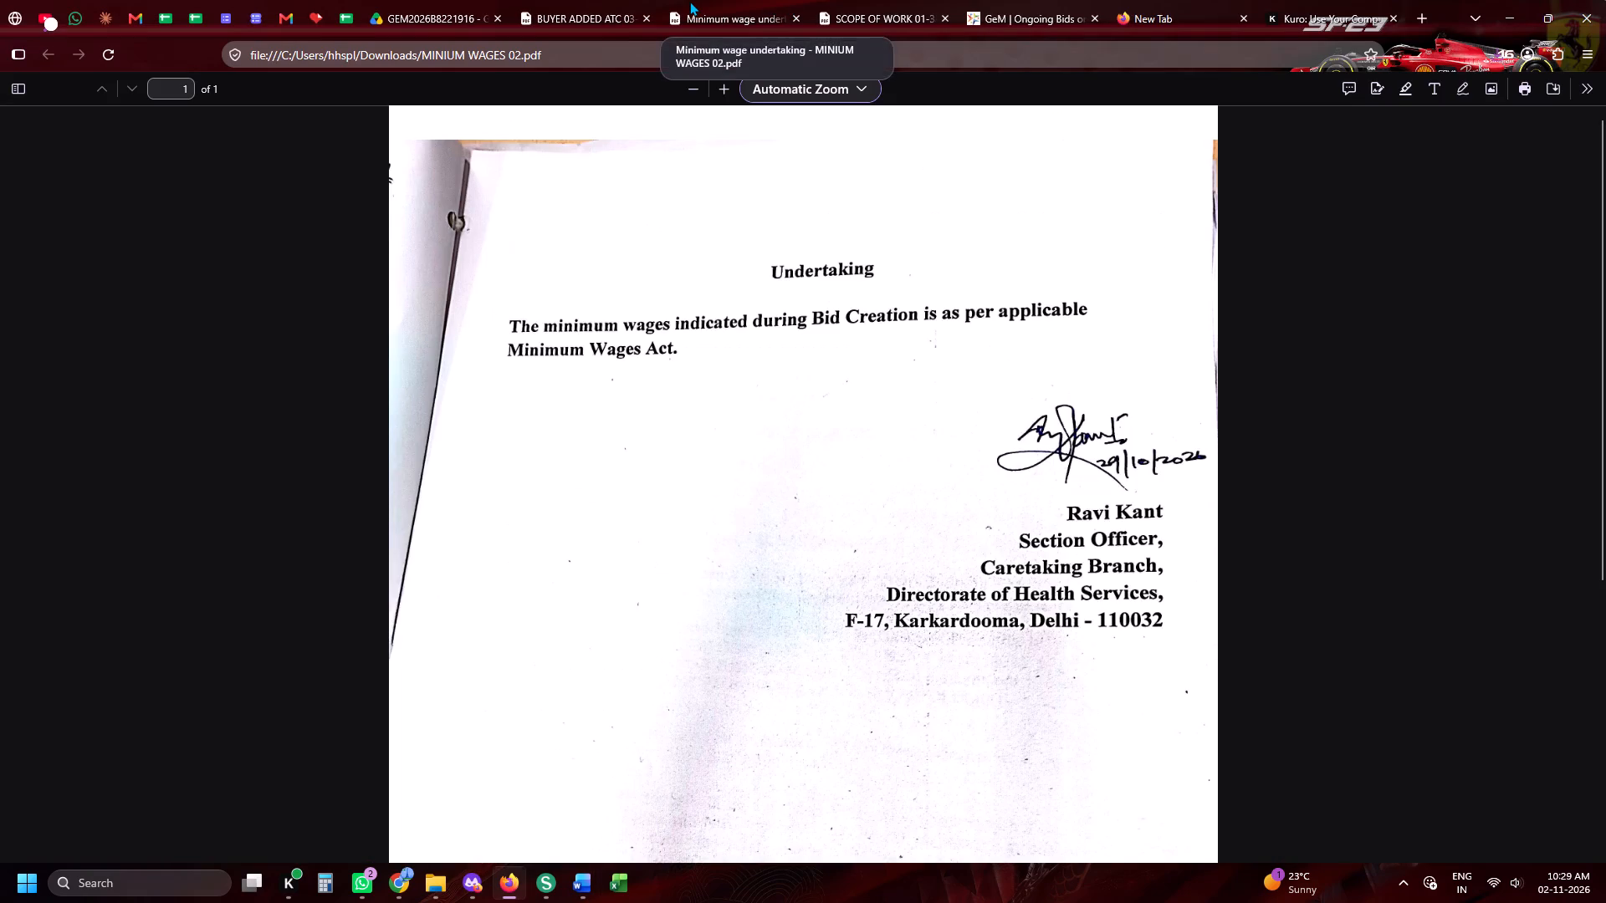
pyautogui.click(569, 4)
pyautogui.hotkey('alt', 'Tab')
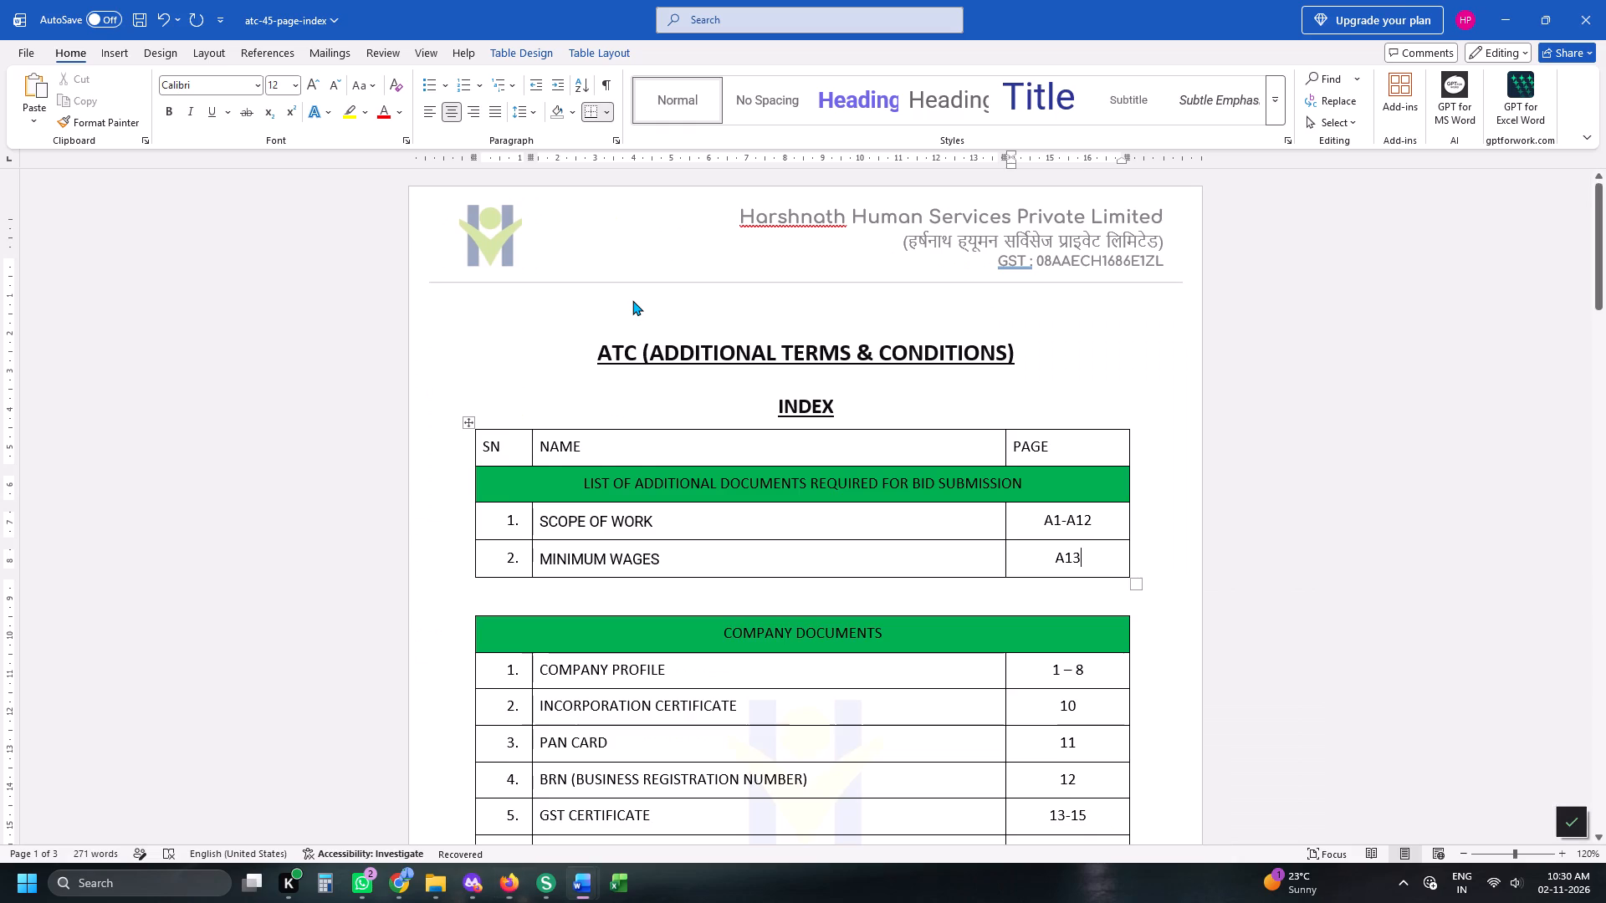
pyautogui.press('Tab')
pyautogui.press('Tab')
pyautogui.hotkey('alt', 'Tab')
pyautogui.hotkey('alt', 'Tab')
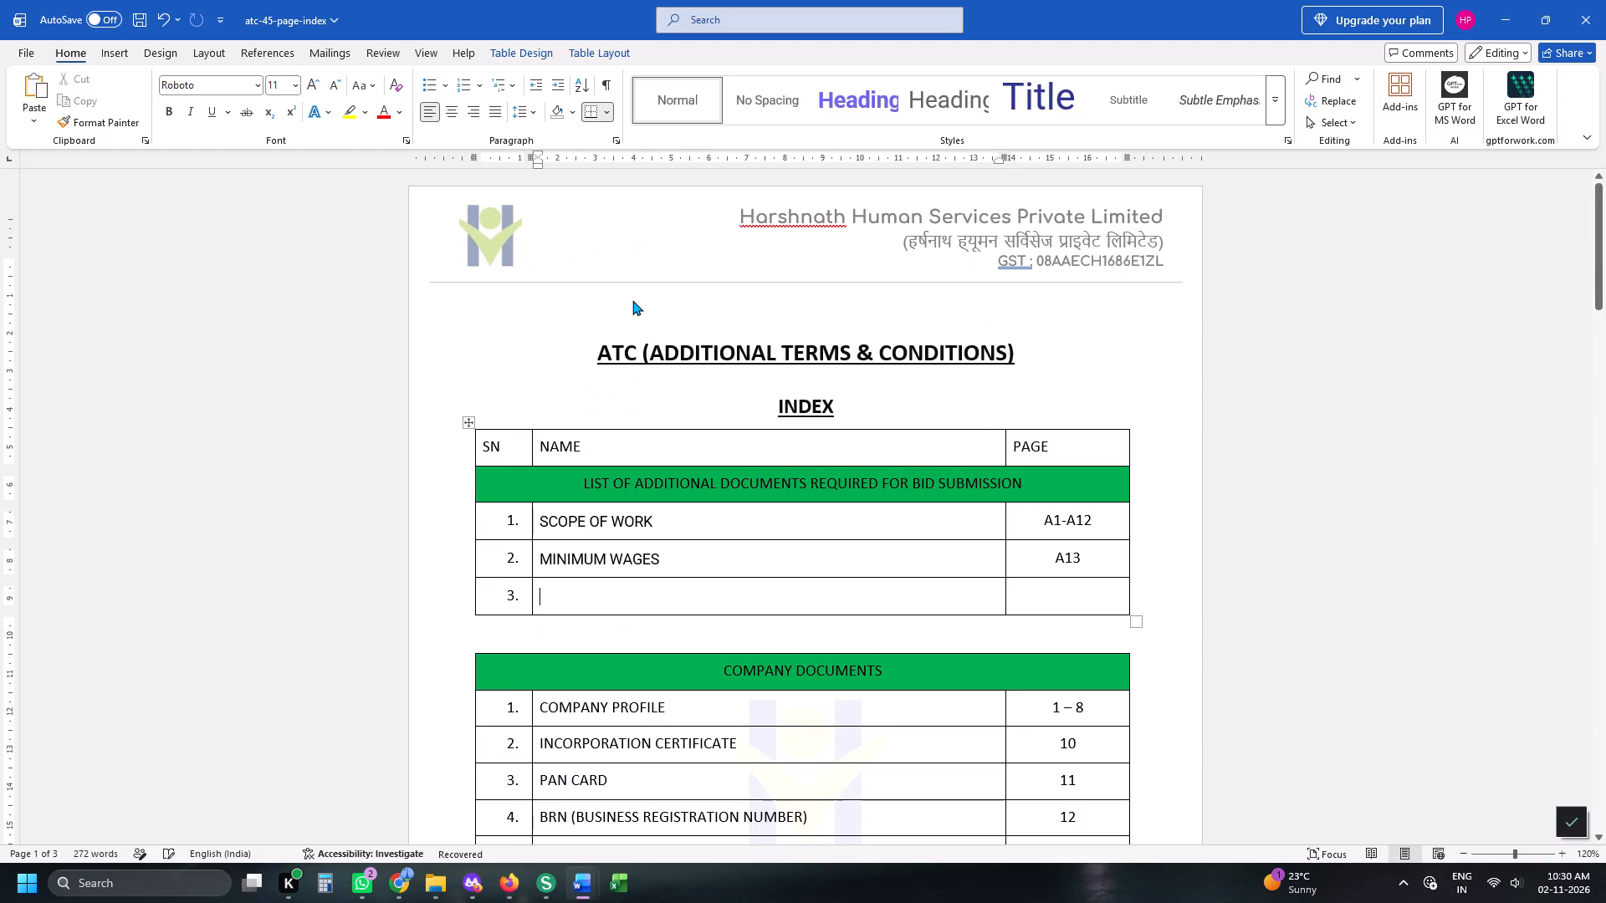
pyautogui.write('BUYER ADDED A')
pyautogui.write('TC')
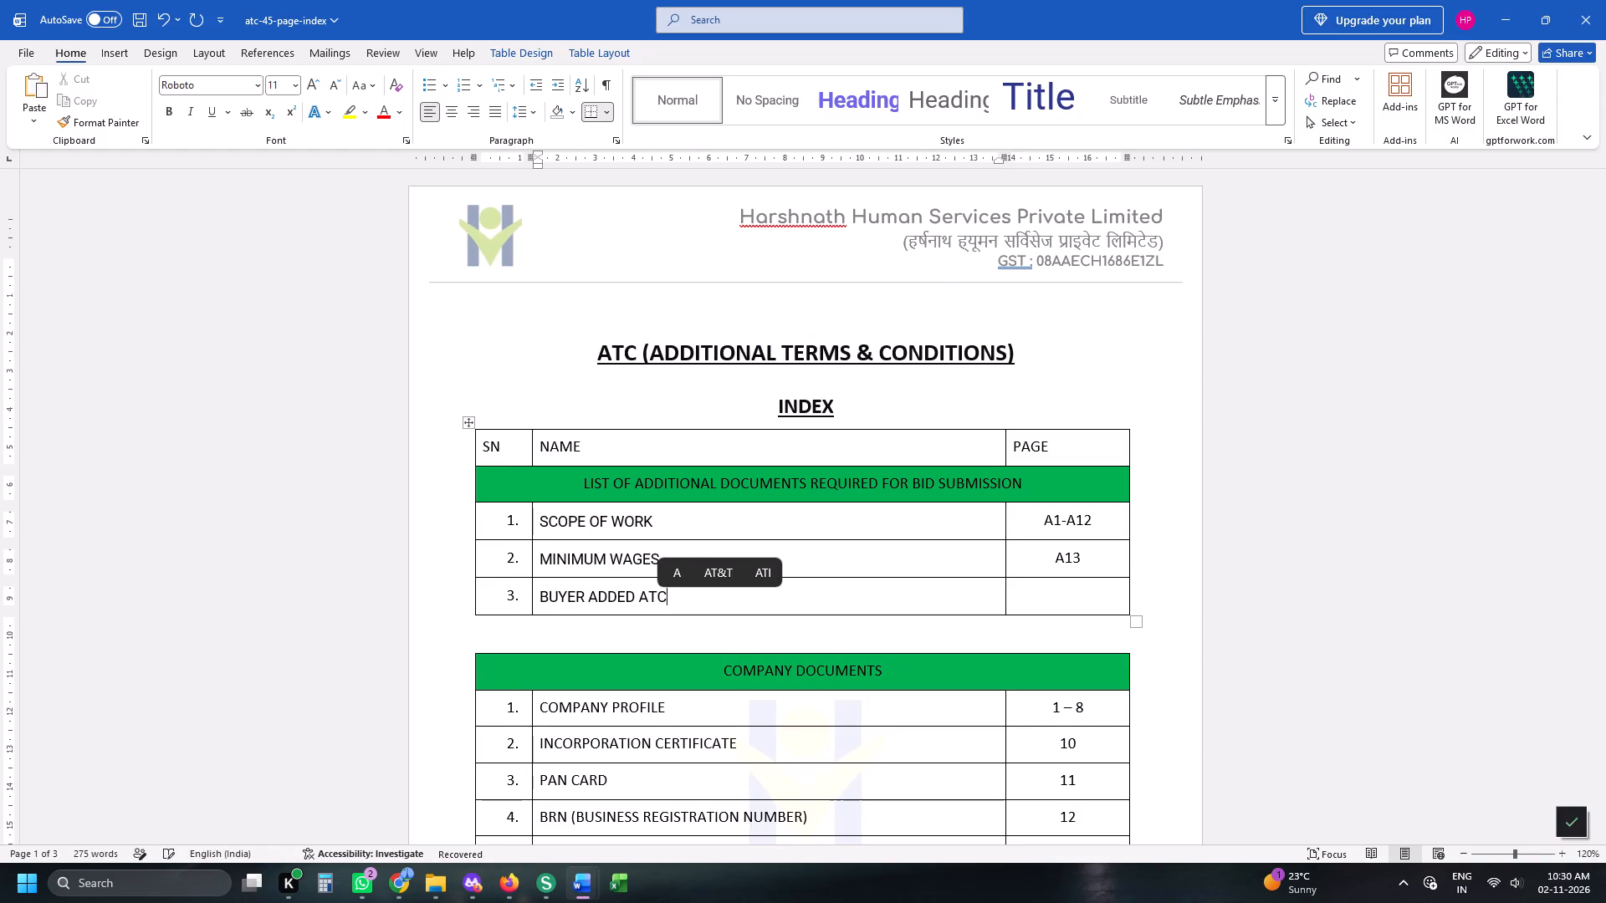
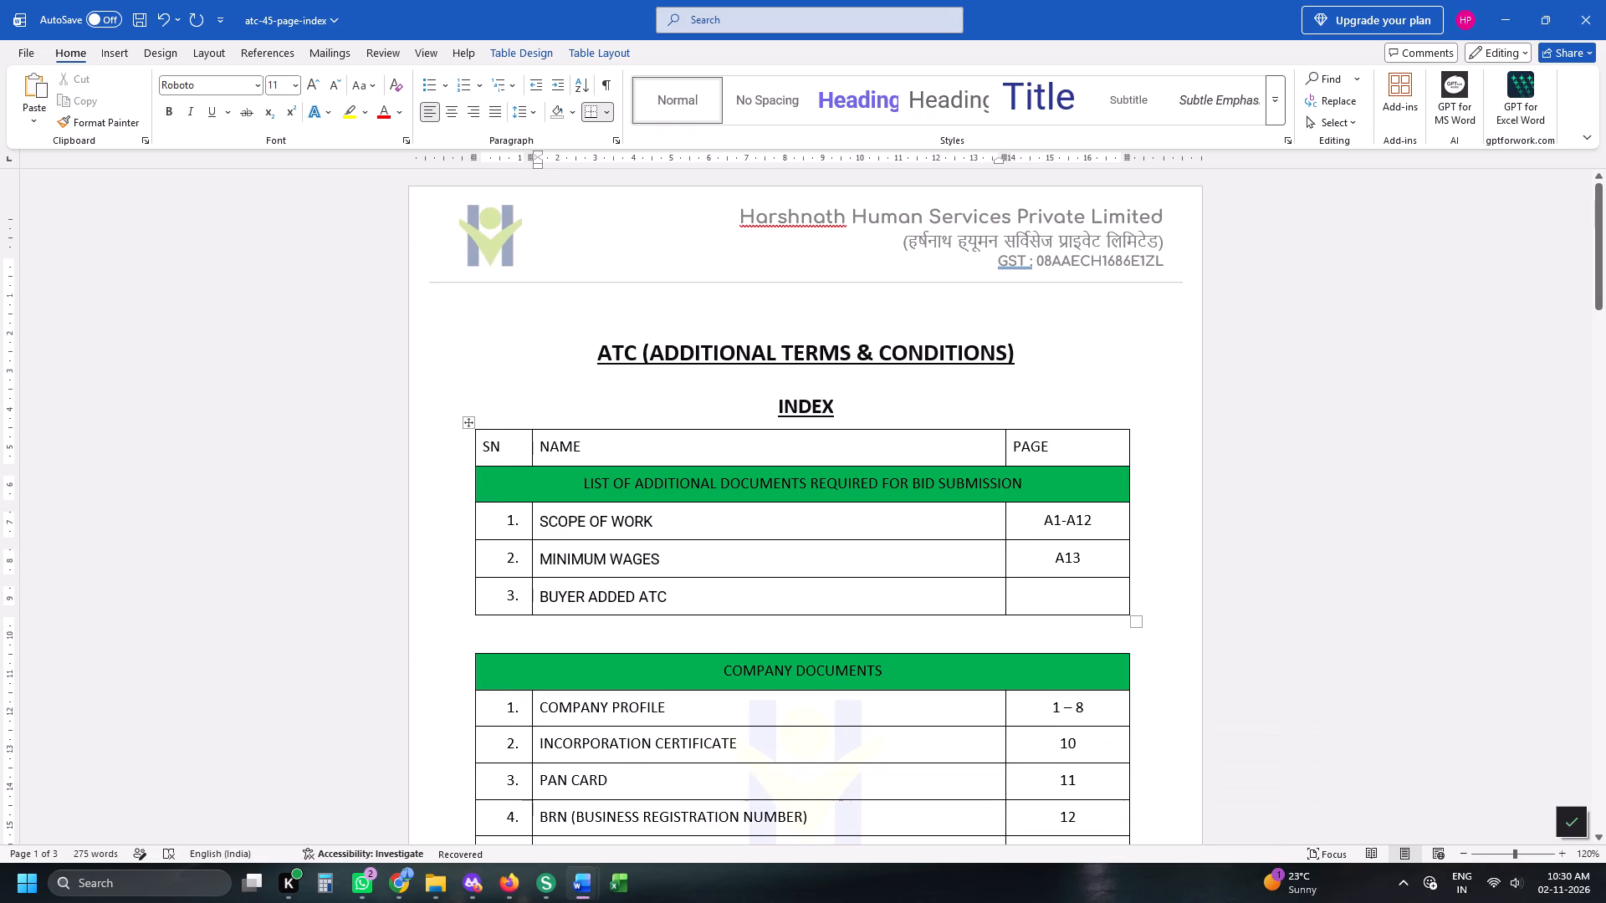
# Consult the merged buyer ATC file's page count in iLovePDF and set the BUYER ADDED ATC page range to A14-A38 in the index.
pyautogui.hotkey('alt', 'Tab')
pyautogui.hotkey('alt', 'Tab')
pyautogui.press('Tab')
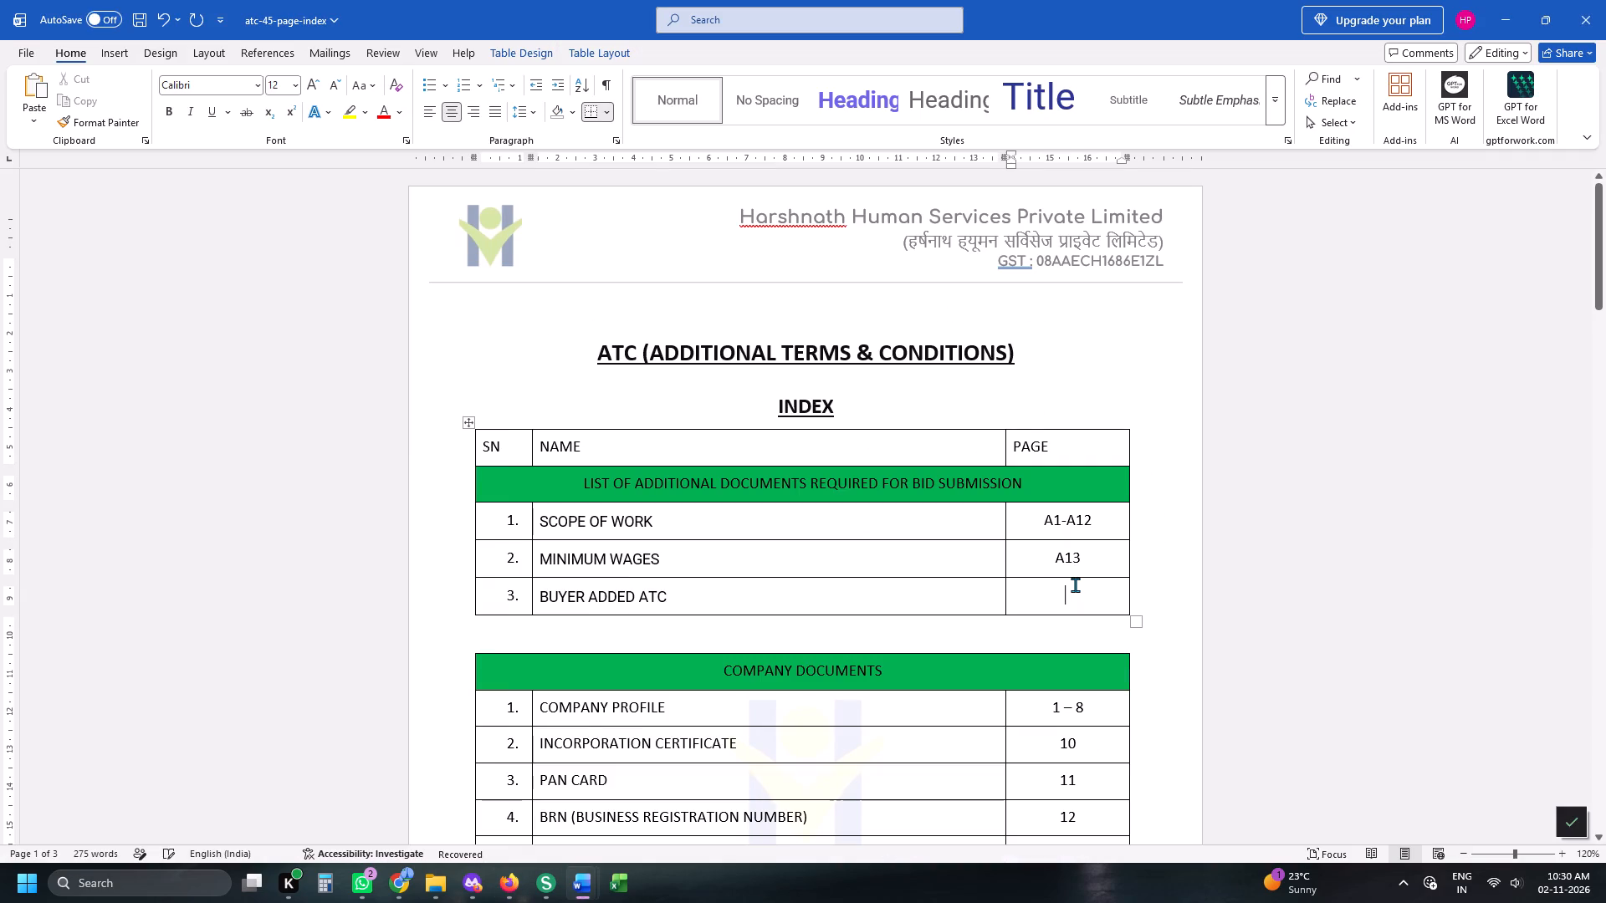
pyautogui.write('A14')
pyautogui.press('Tab')
pyautogui.hotkey('alt', 'Tab')
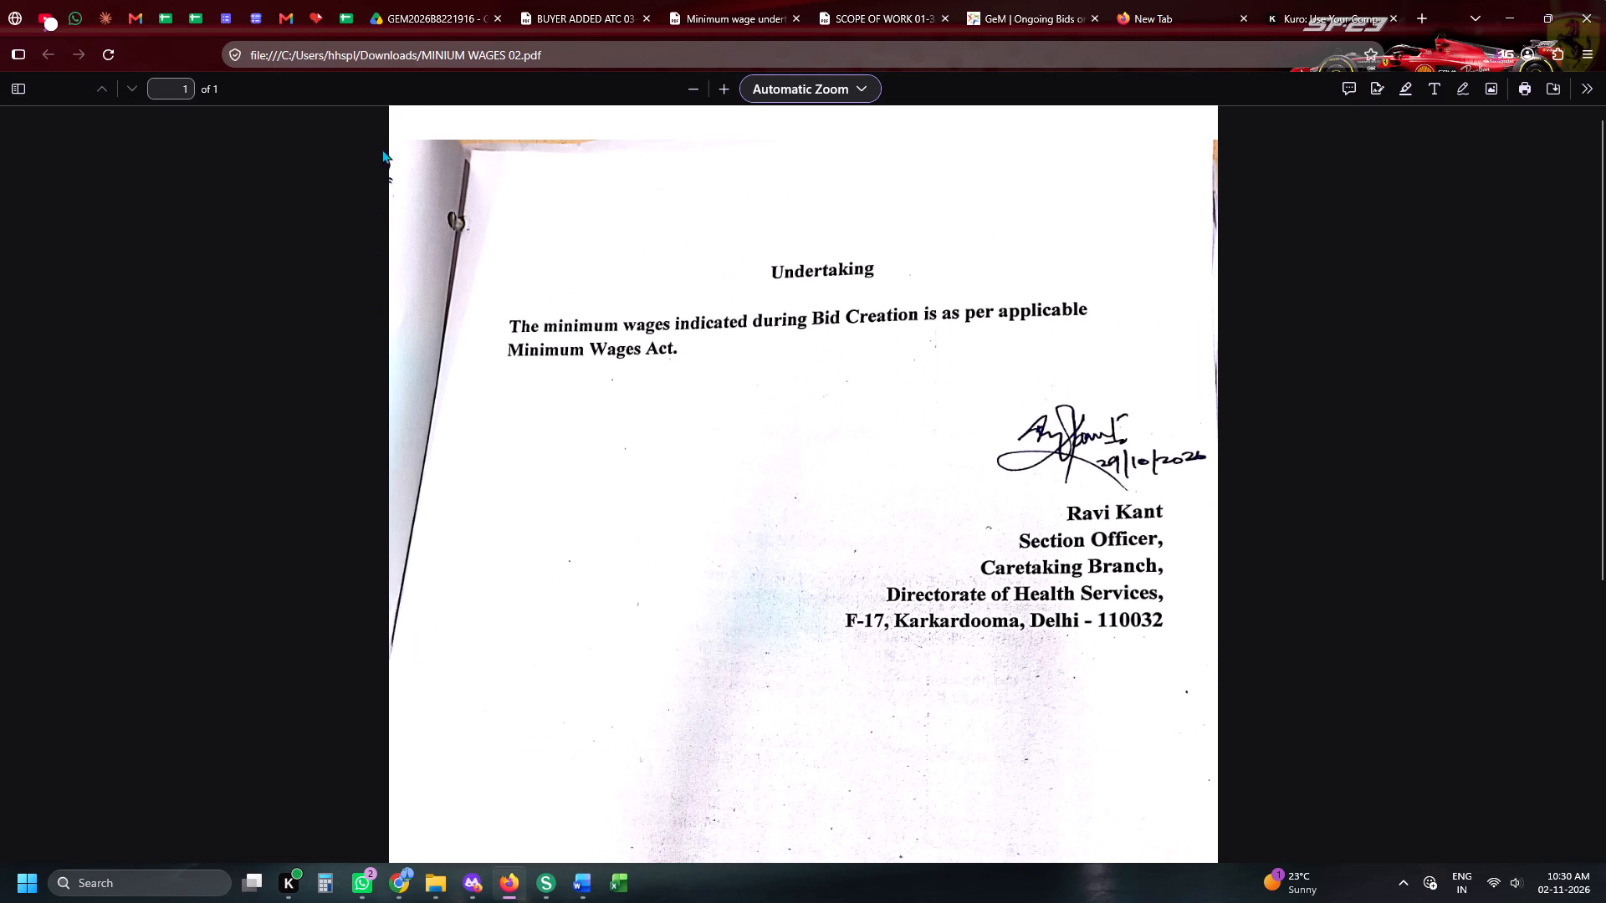
pyautogui.click(326, 0)
pyautogui.hotkey('alt', 'Tab')
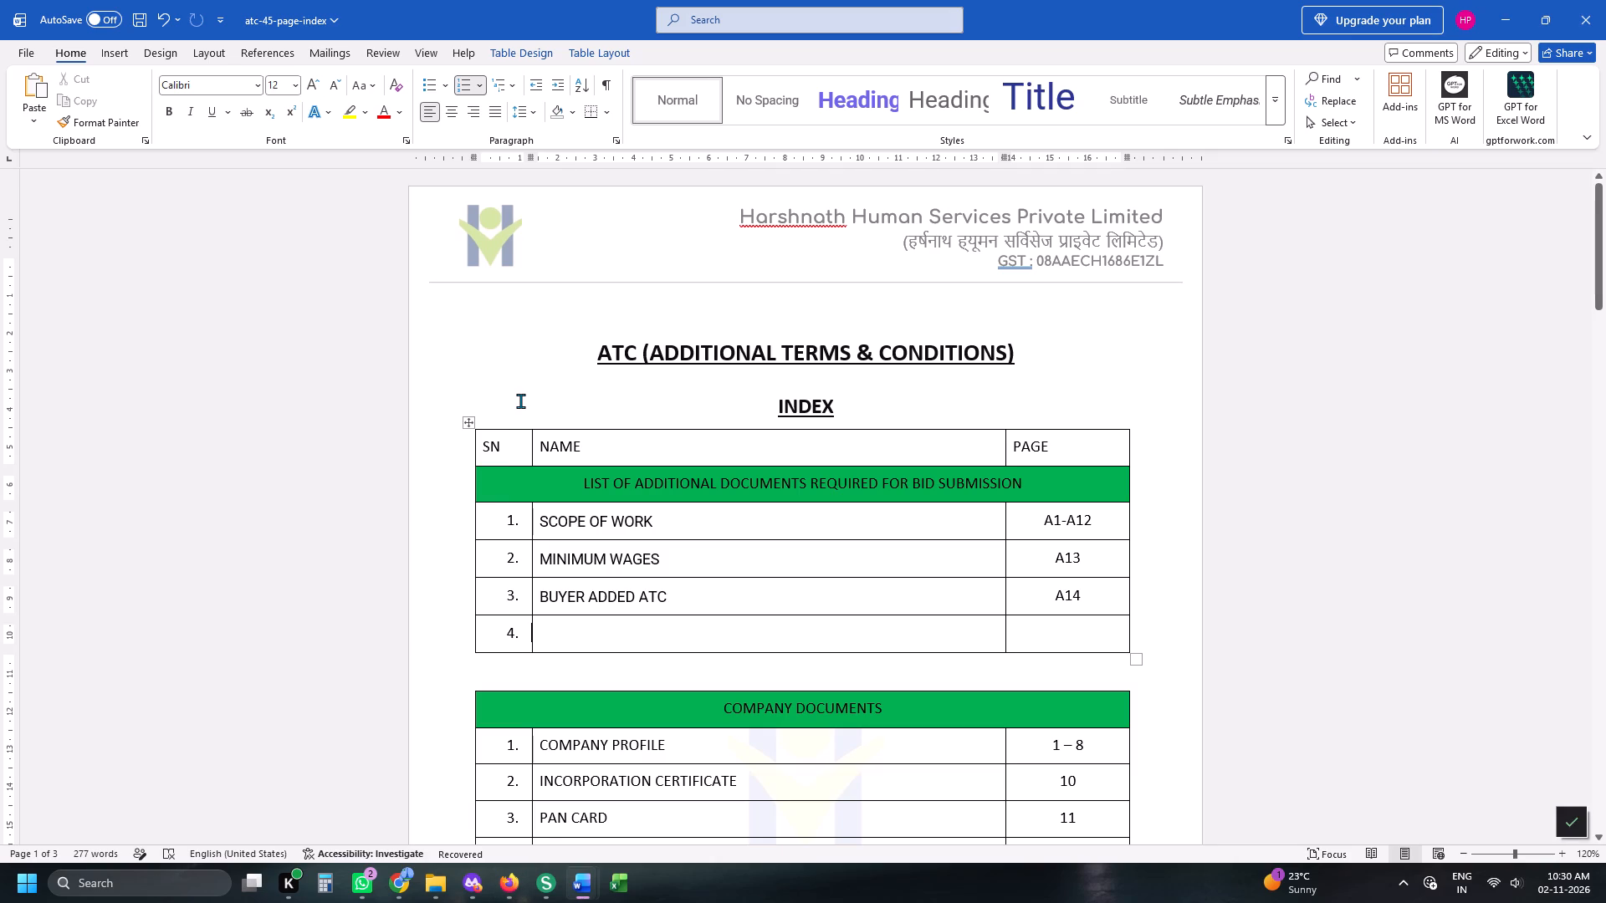
pyautogui.press('Up')
pyautogui.press('Right')
pyautogui.press('Right')
pyautogui.press('Tab')
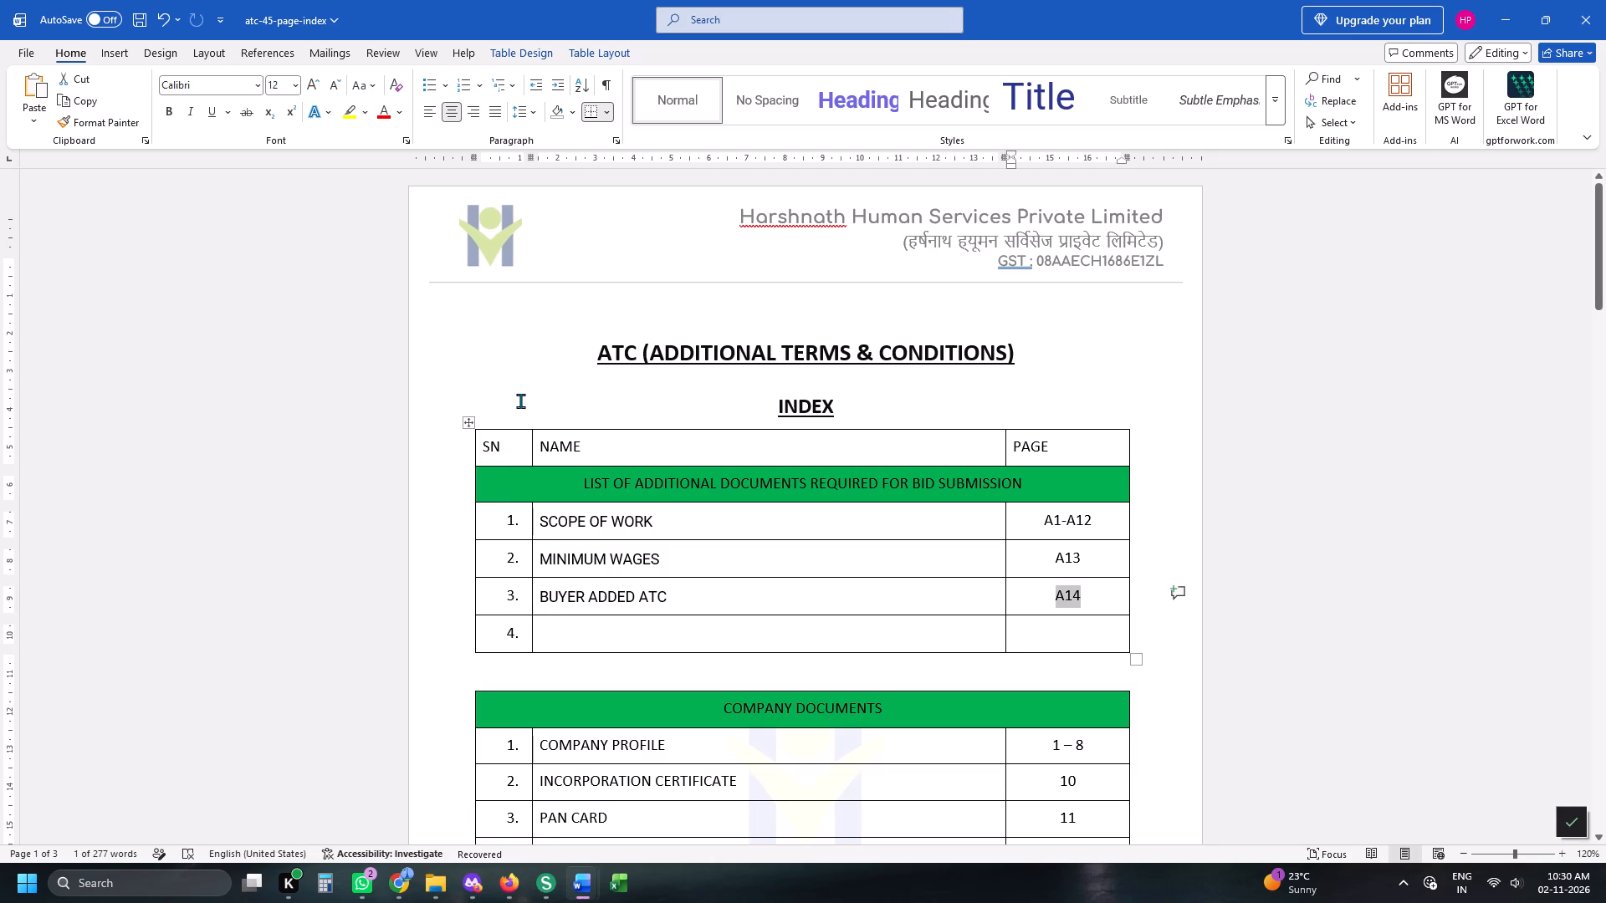
pyautogui.press('Right')
pyautogui.write('-A')
pyautogui.hotkey('alt', 'Tab')
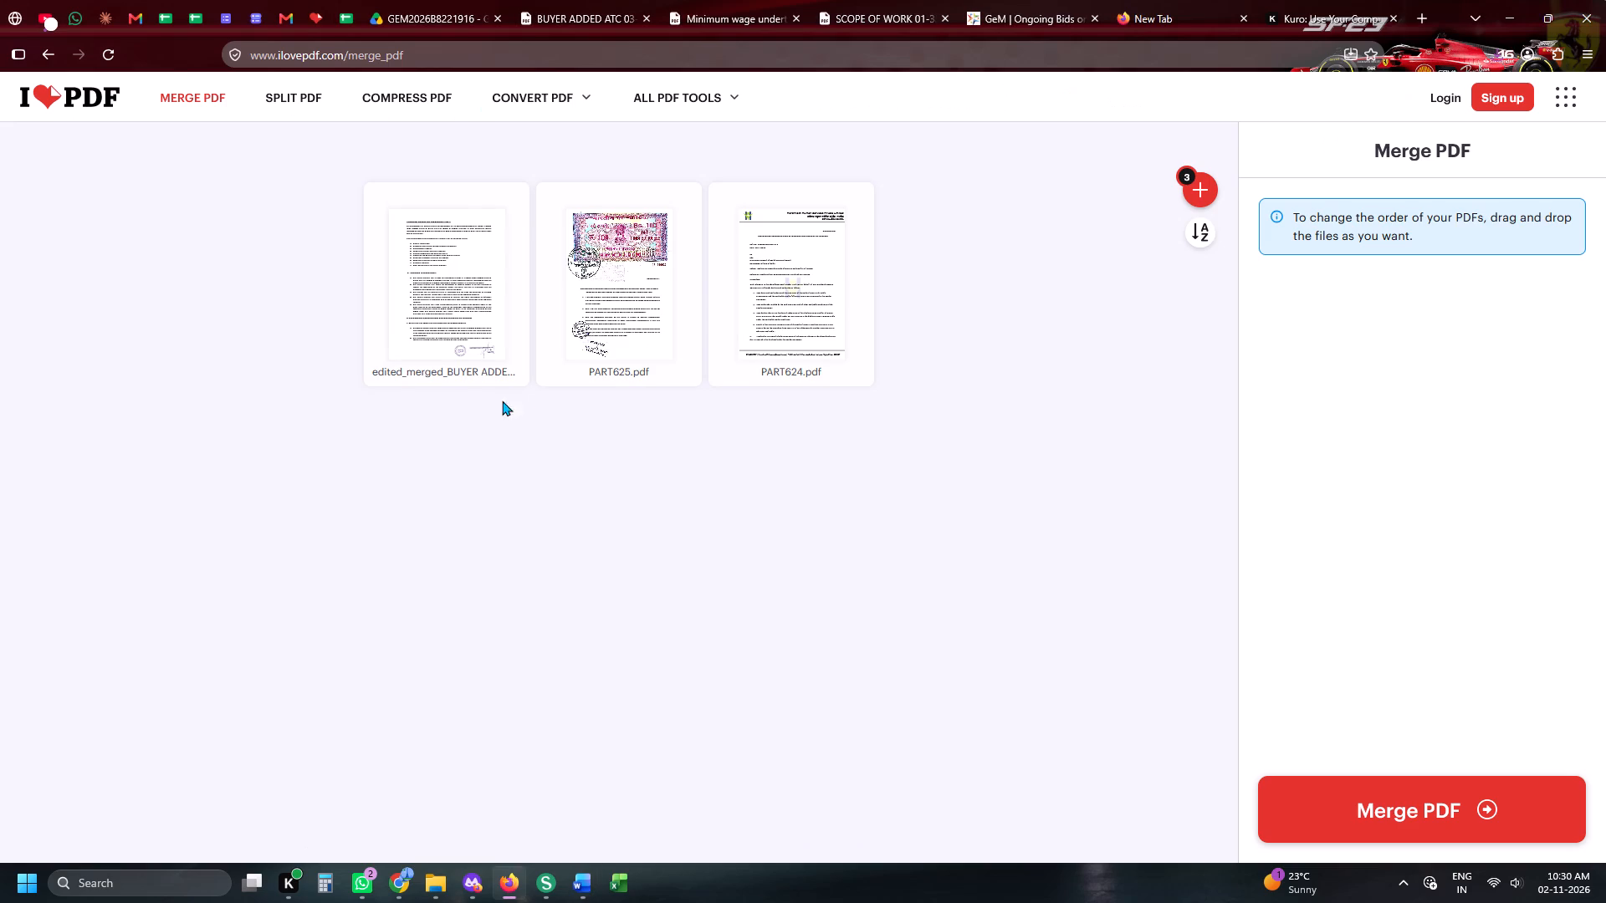
pyautogui.hotkey('alt', 'Tab')
pyautogui.write('38')
# Switch to the iLovePDF merge page in Firefox and reorder the files so PART625.pdf comes after PART624.pdf.
pyautogui.hotkey('alt', 'Tab')
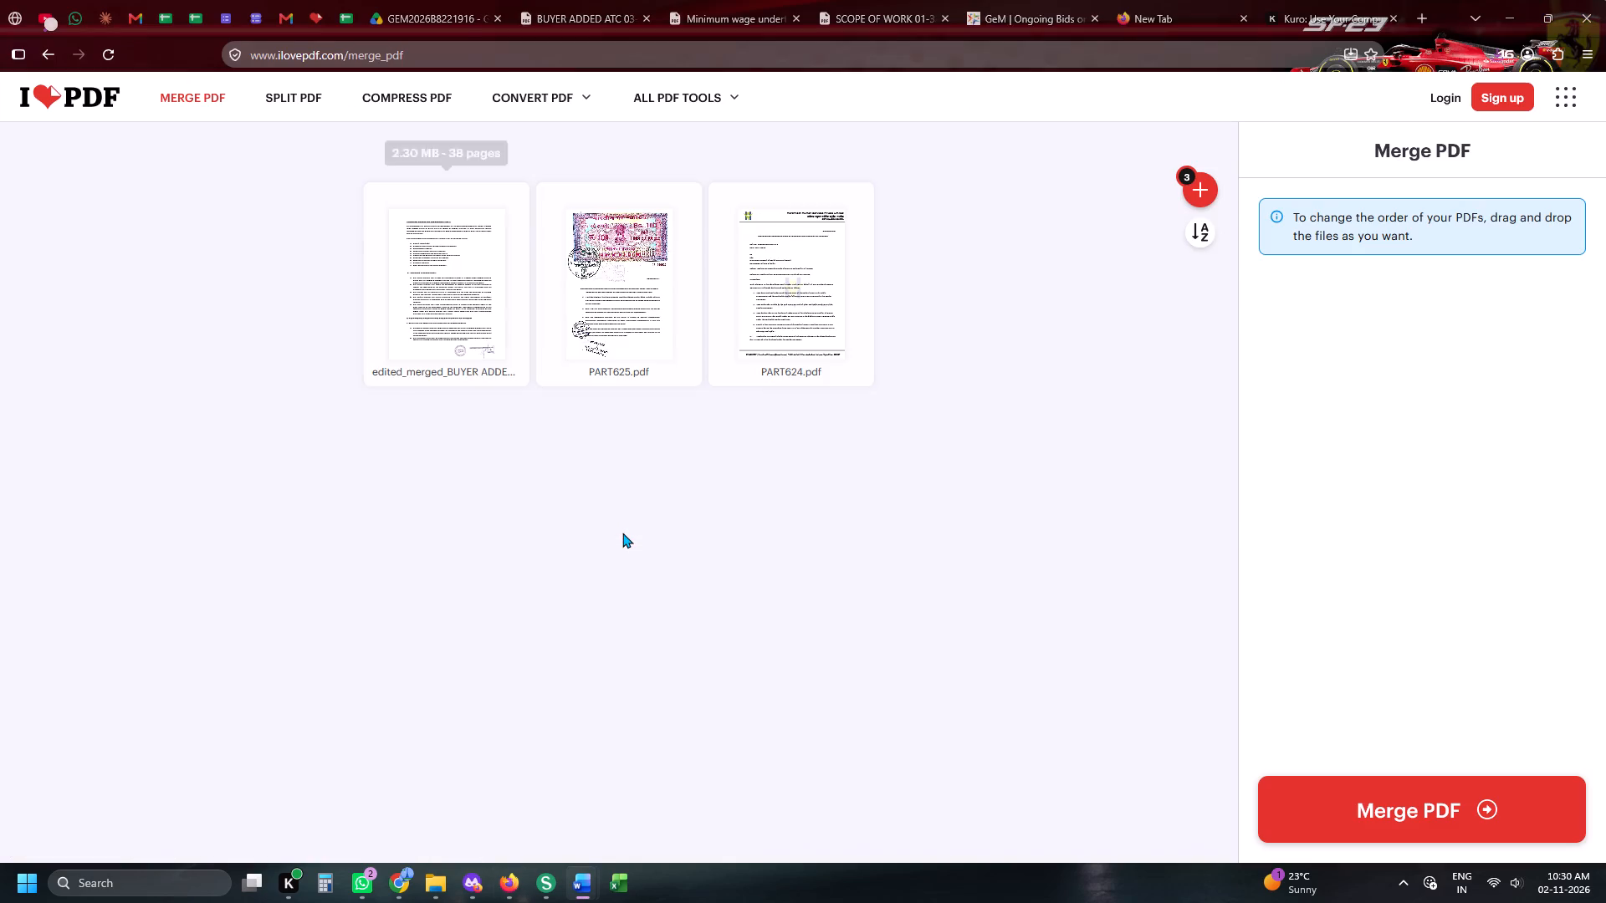
pyautogui.moveTo(601, 302); pyautogui.dragTo(812, 316)
pyautogui.hotkey('alt', 'Tab')
# Back in the Word index, fill the fourth additional-documents row with the name LETTER HEAD and page range A39-A41.
pyautogui.press('Tab')
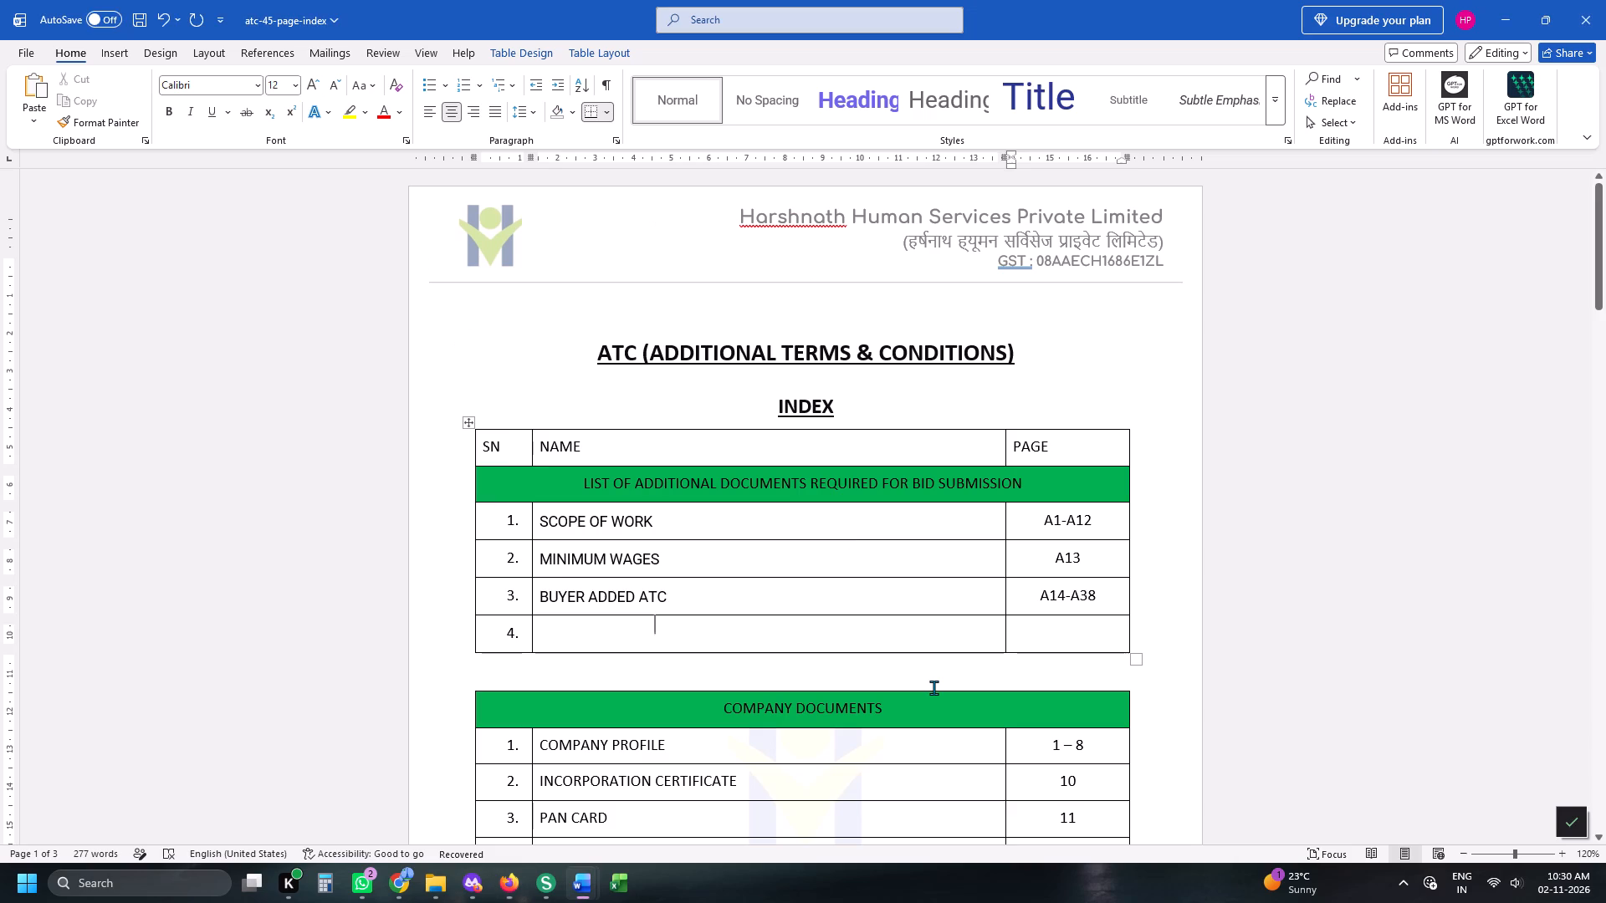
pyautogui.press('Tab')
pyautogui.write('LETE')
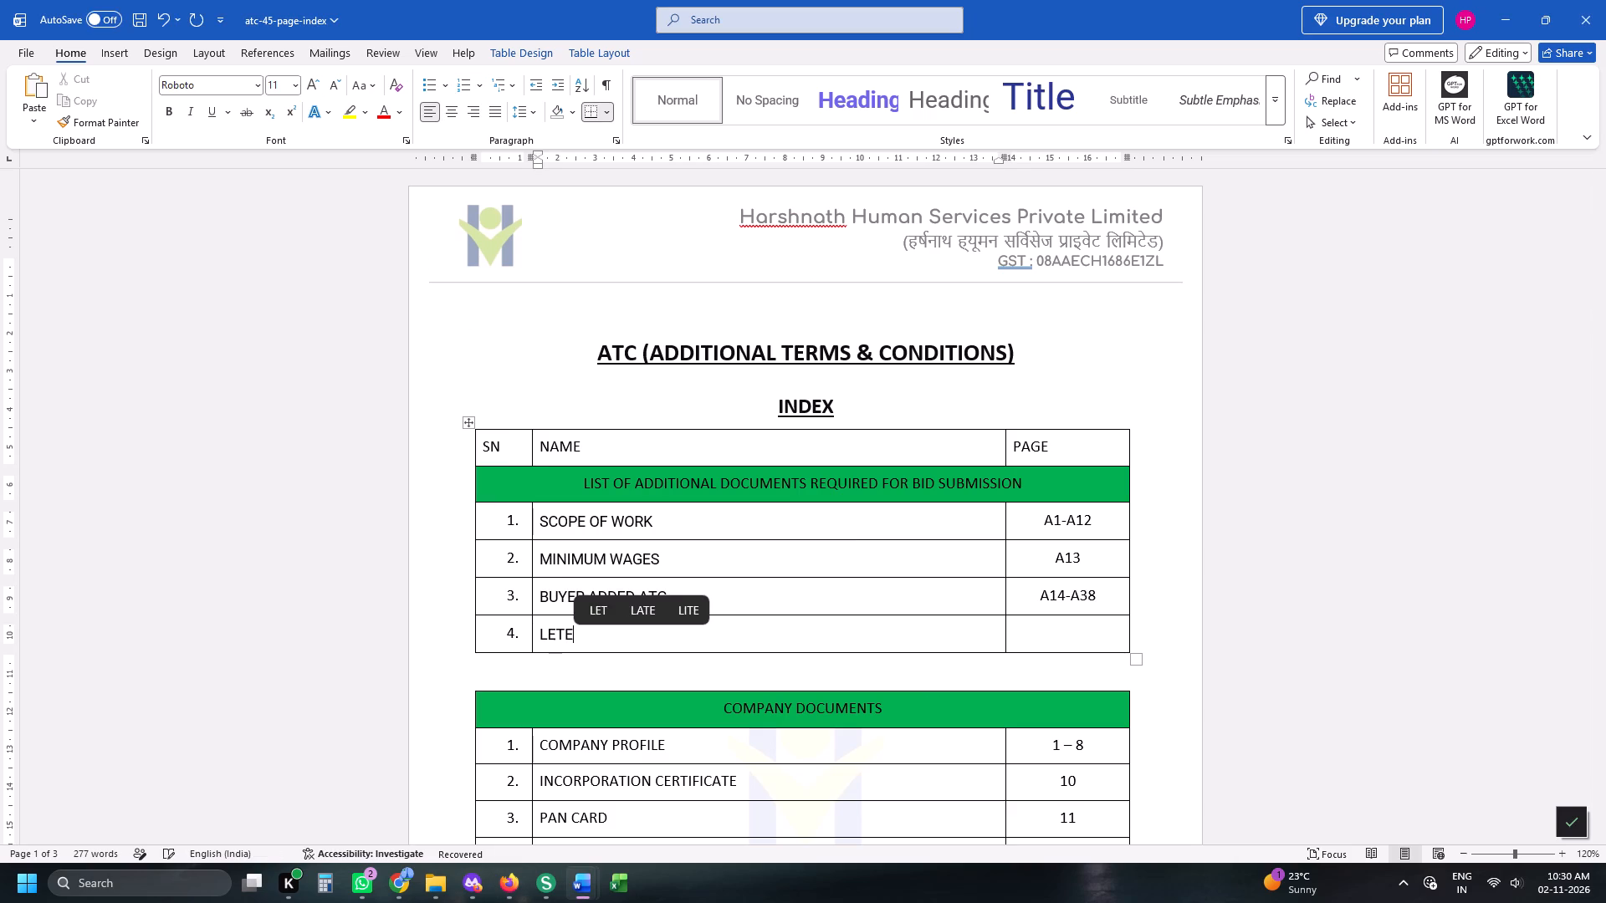
pyautogui.press('BackSpace')
pyautogui.write('TER HEAD')
pyautogui.press('Tab')
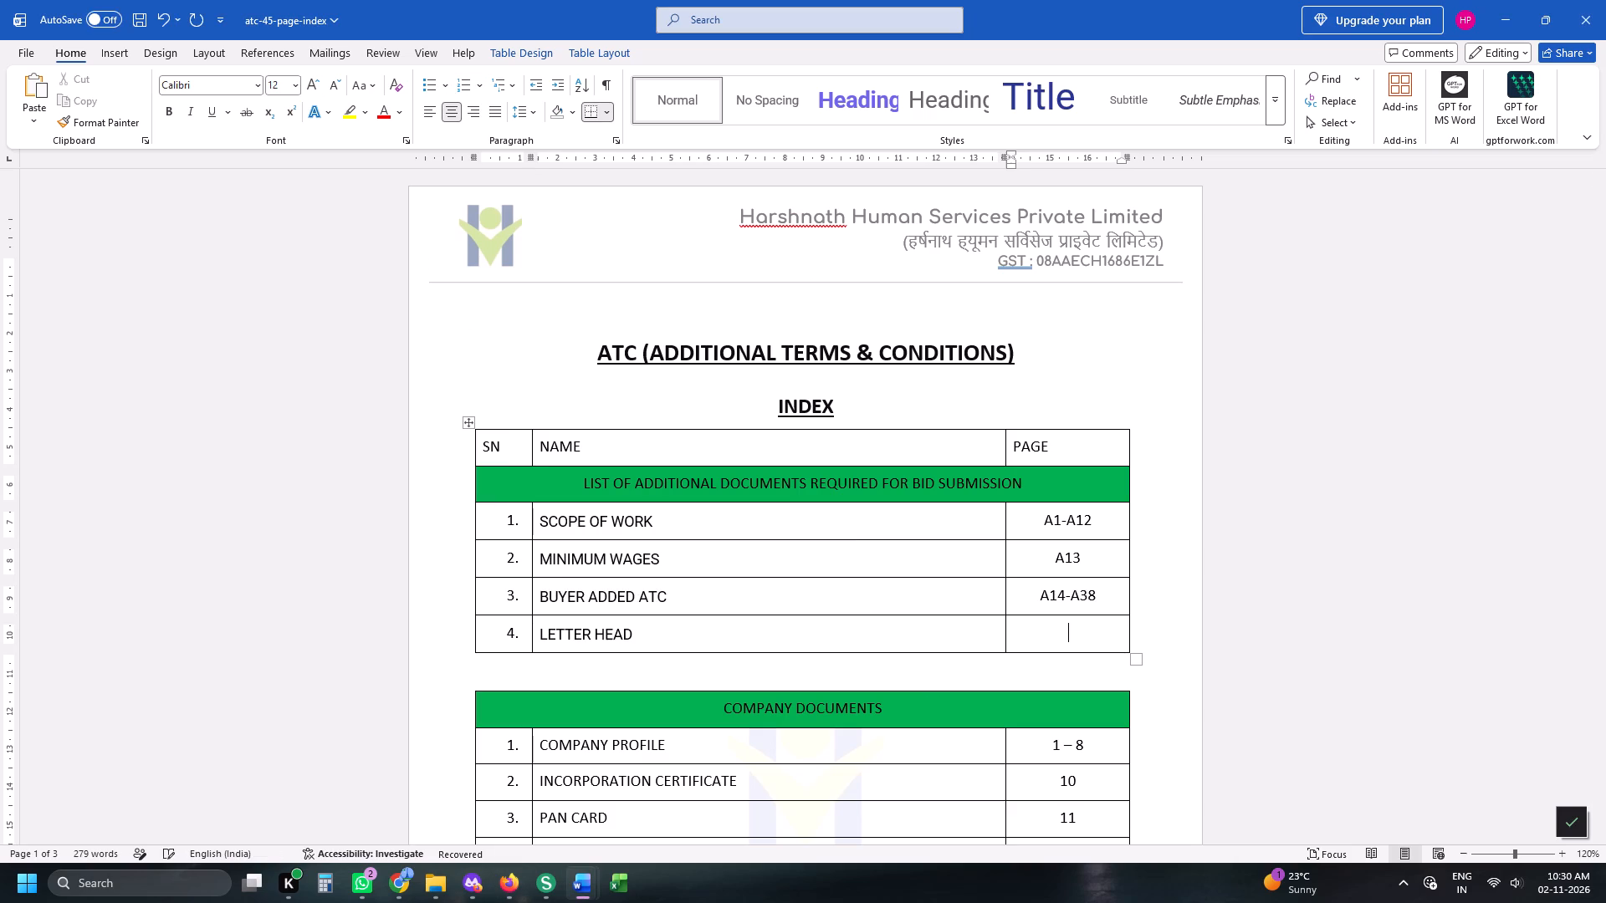
pyautogui.write('A39-A41')
# Add a fifth additional-documents row named AFFIDVAIT with page range A42-A43, checking PART625.pdf's page count in the merge list.
pyautogui.press('Tab')
pyautogui.press('Tab')
pyautogui.press('space')
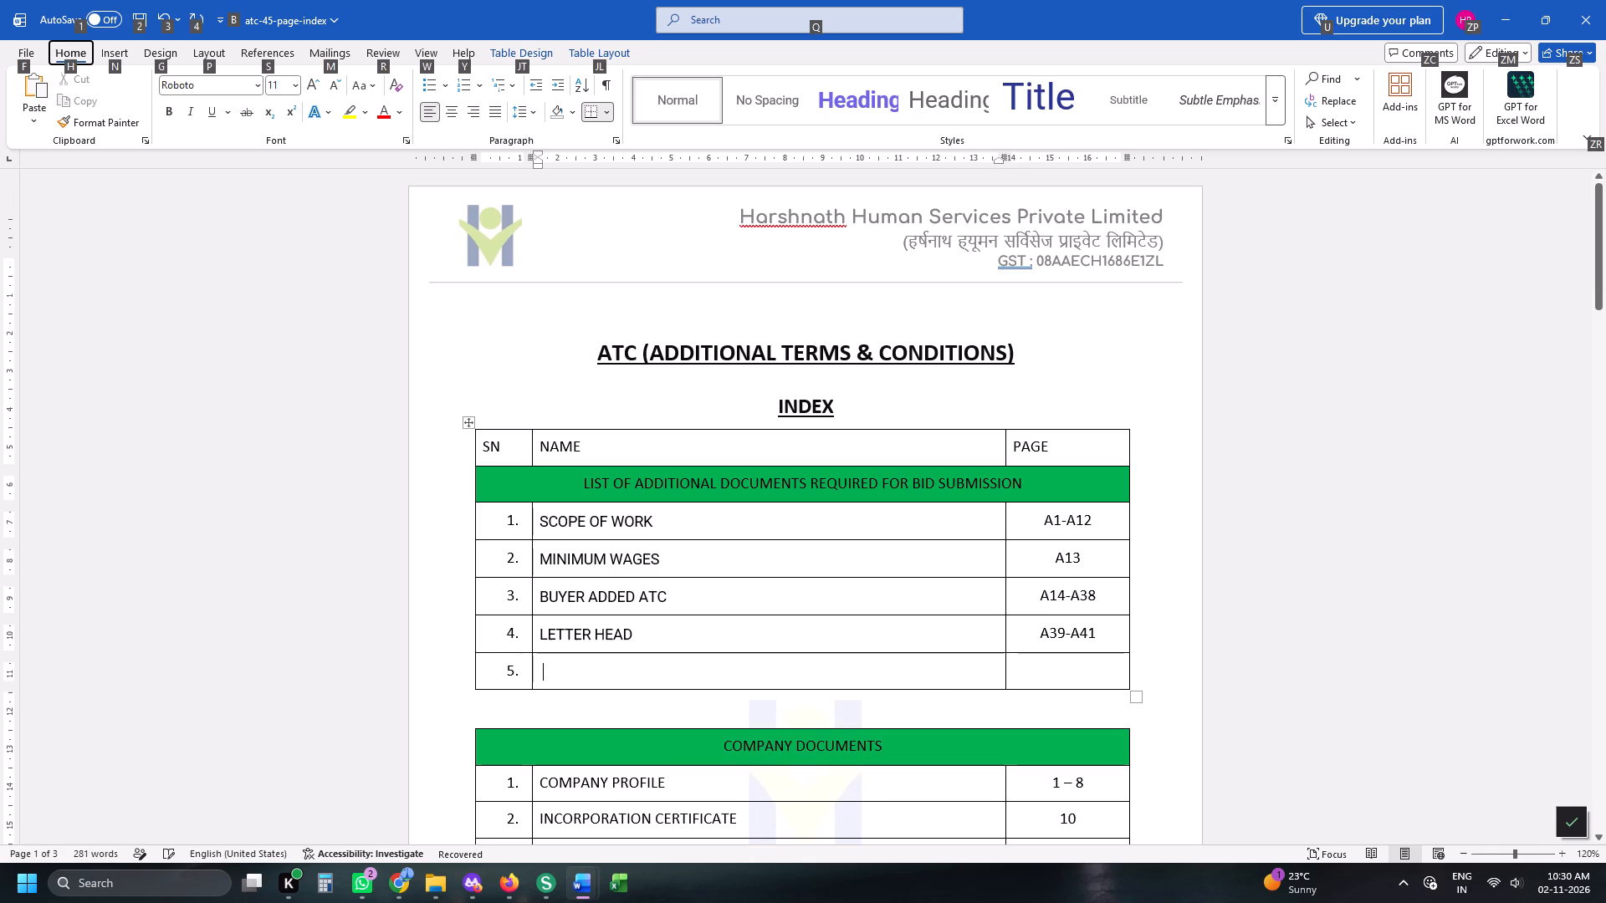
pyautogui.write('AFFI')
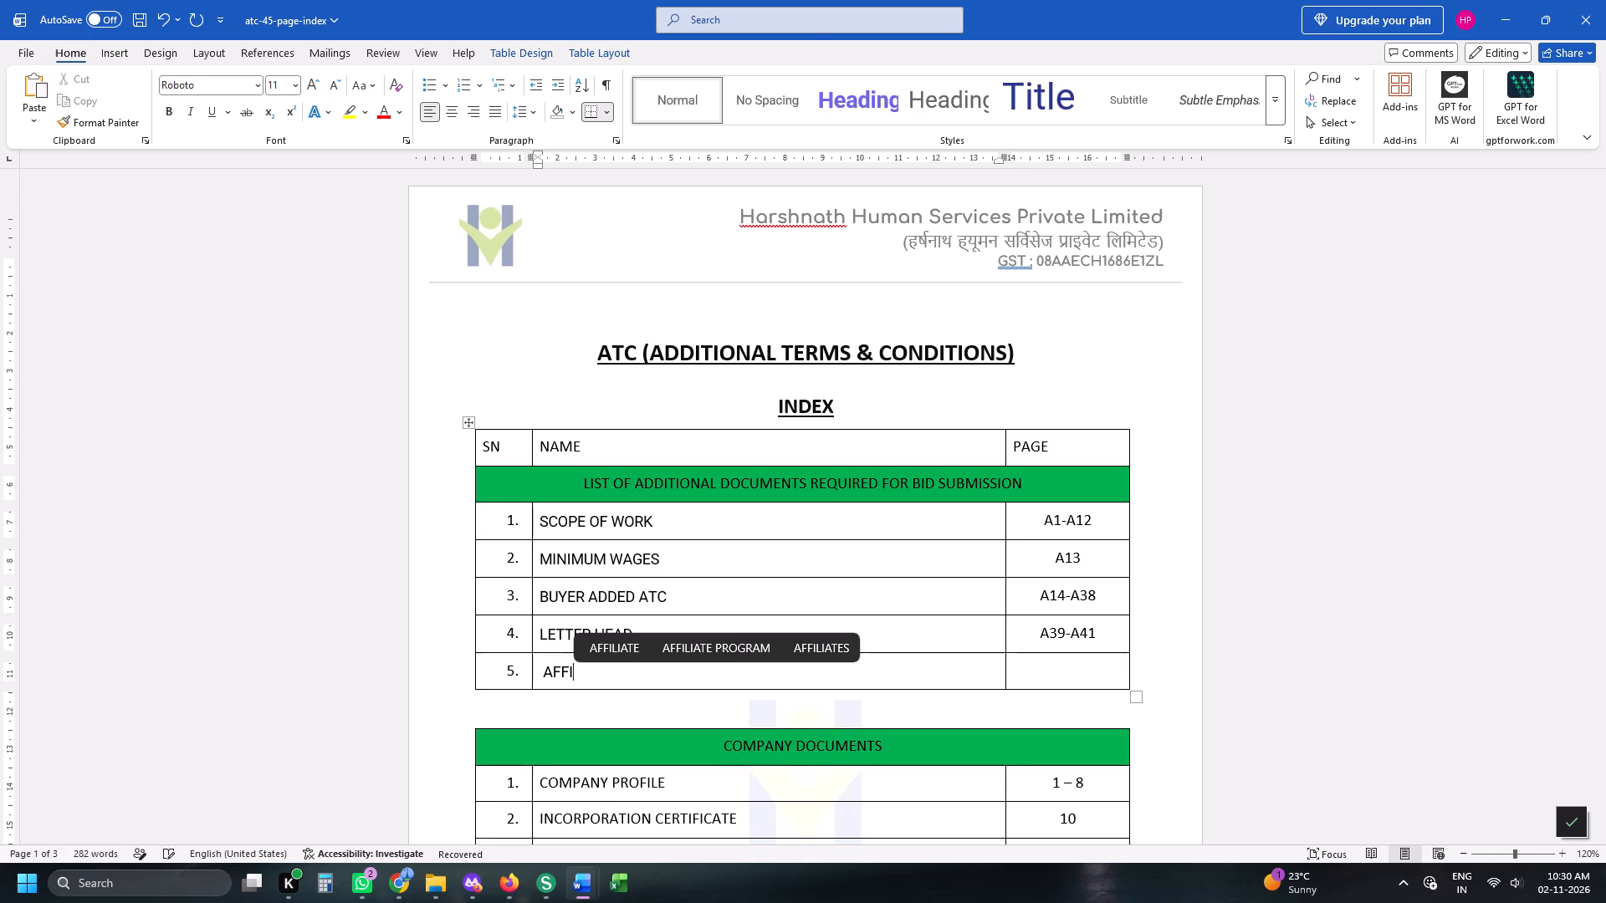
pyautogui.write('DVAIT')
pyautogui.press('Tab')
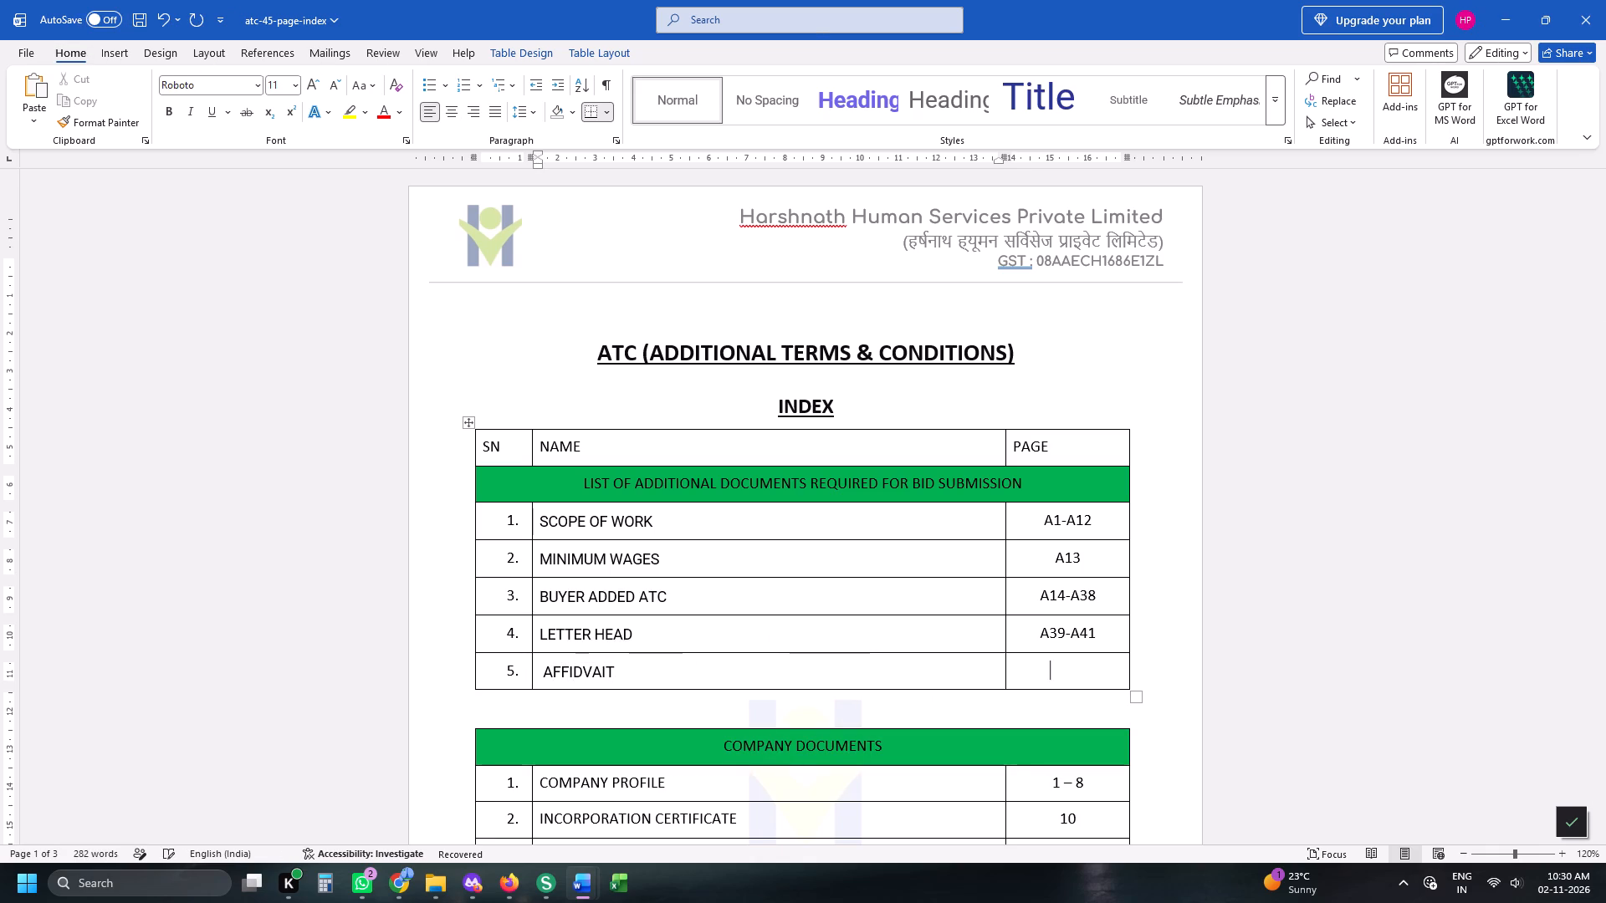
pyautogui.write('A42')
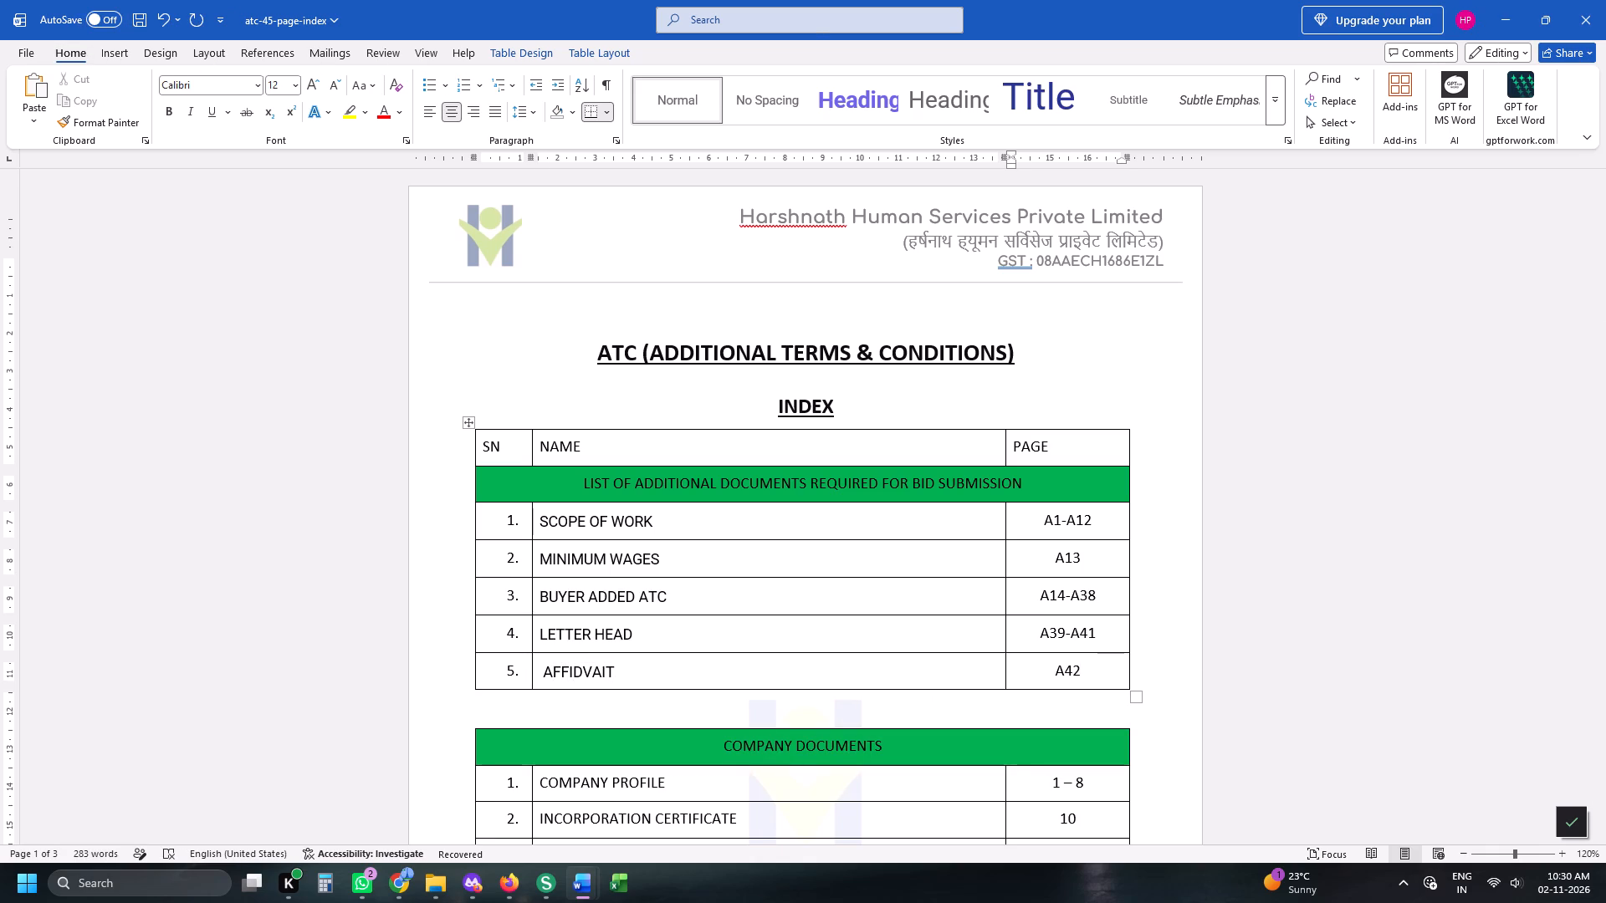
pyautogui.hotkey('alt', 'Tab')
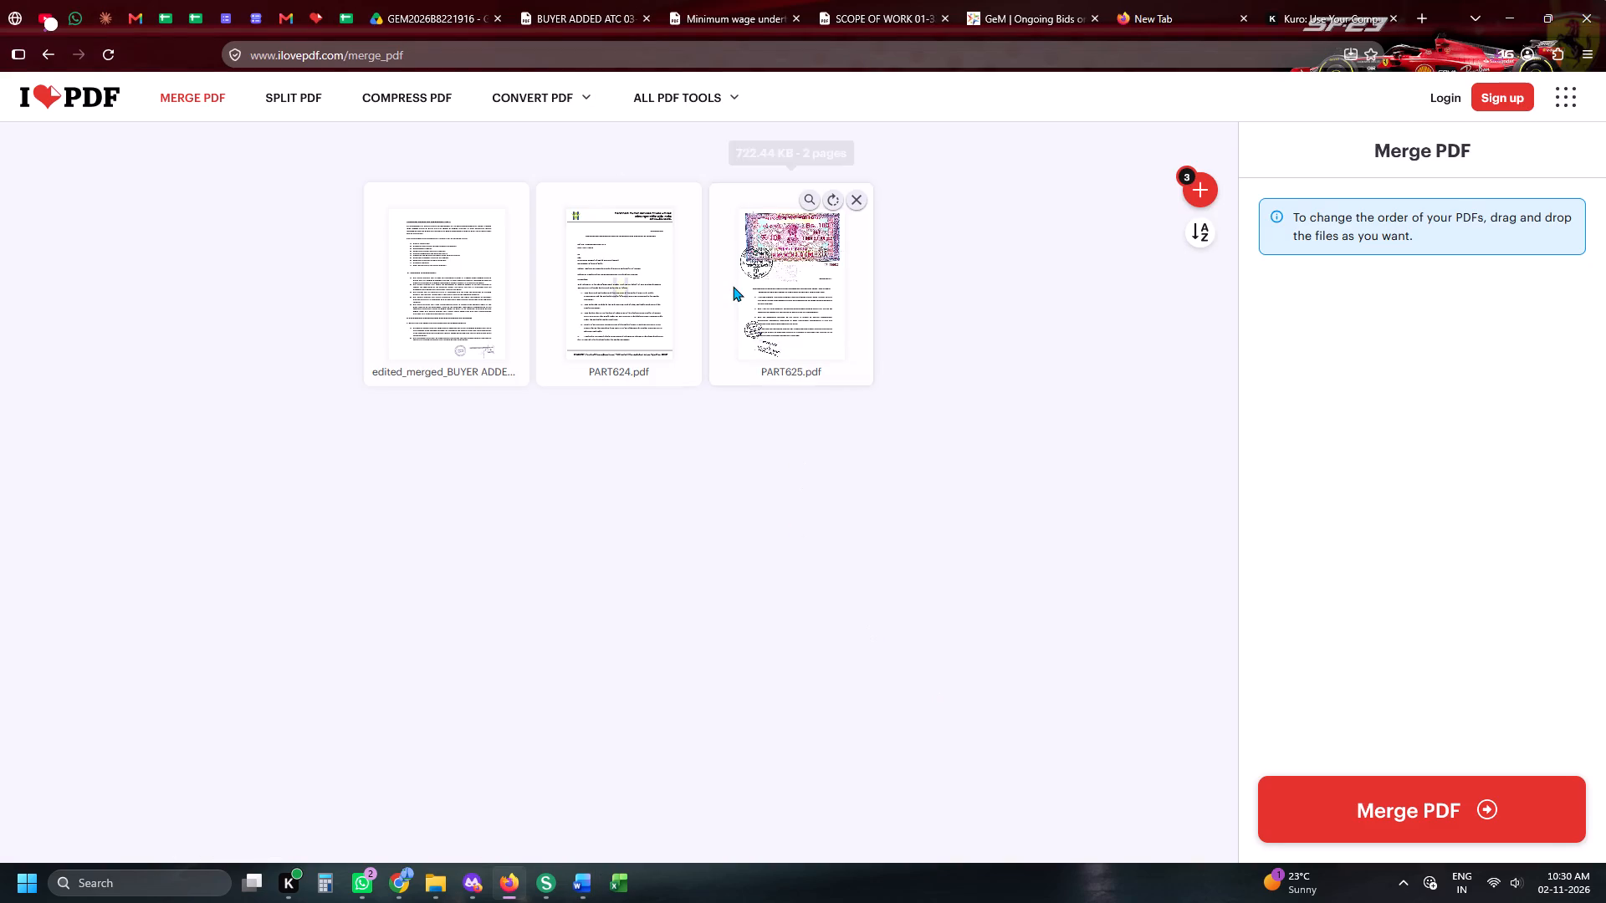
pyautogui.hotkey('alt', 'Tab')
pyautogui.write('-A43')
pyautogui.hotkey('alt', 'Tab')
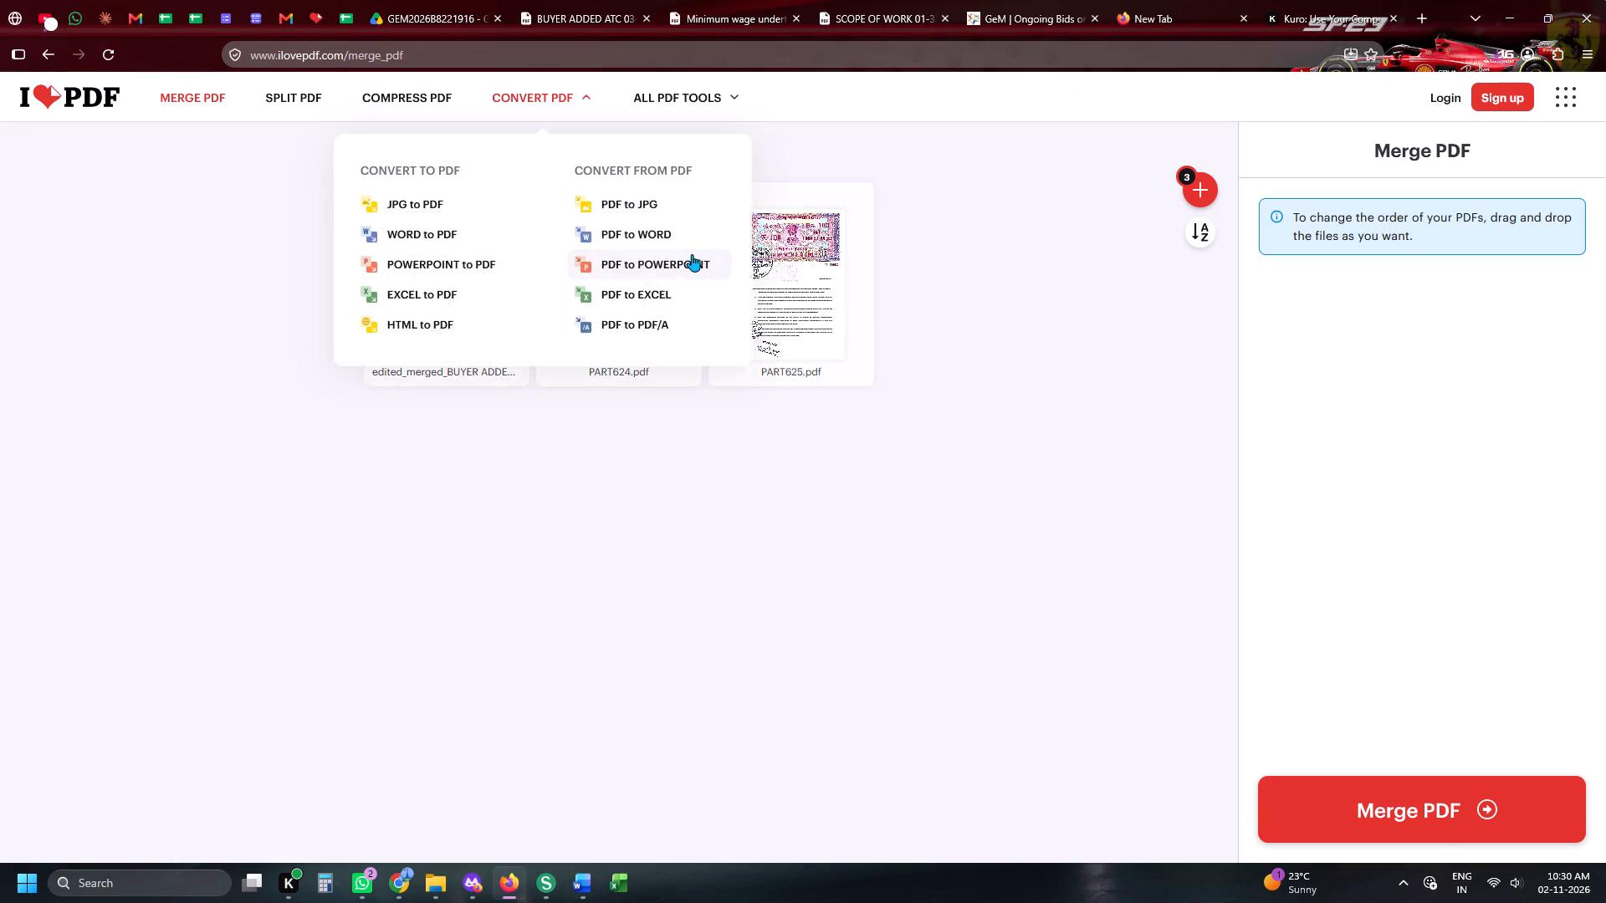
# Export the Word index as a PDF to the Downloads folder under the name PART626+.
pyautogui.hotkey('alt', 'Tab')
pyautogui.hotkey('alt', 'f')
pyautogui.hotkey('alt', 'e')
pyautogui.hotkey('alt', 'a')
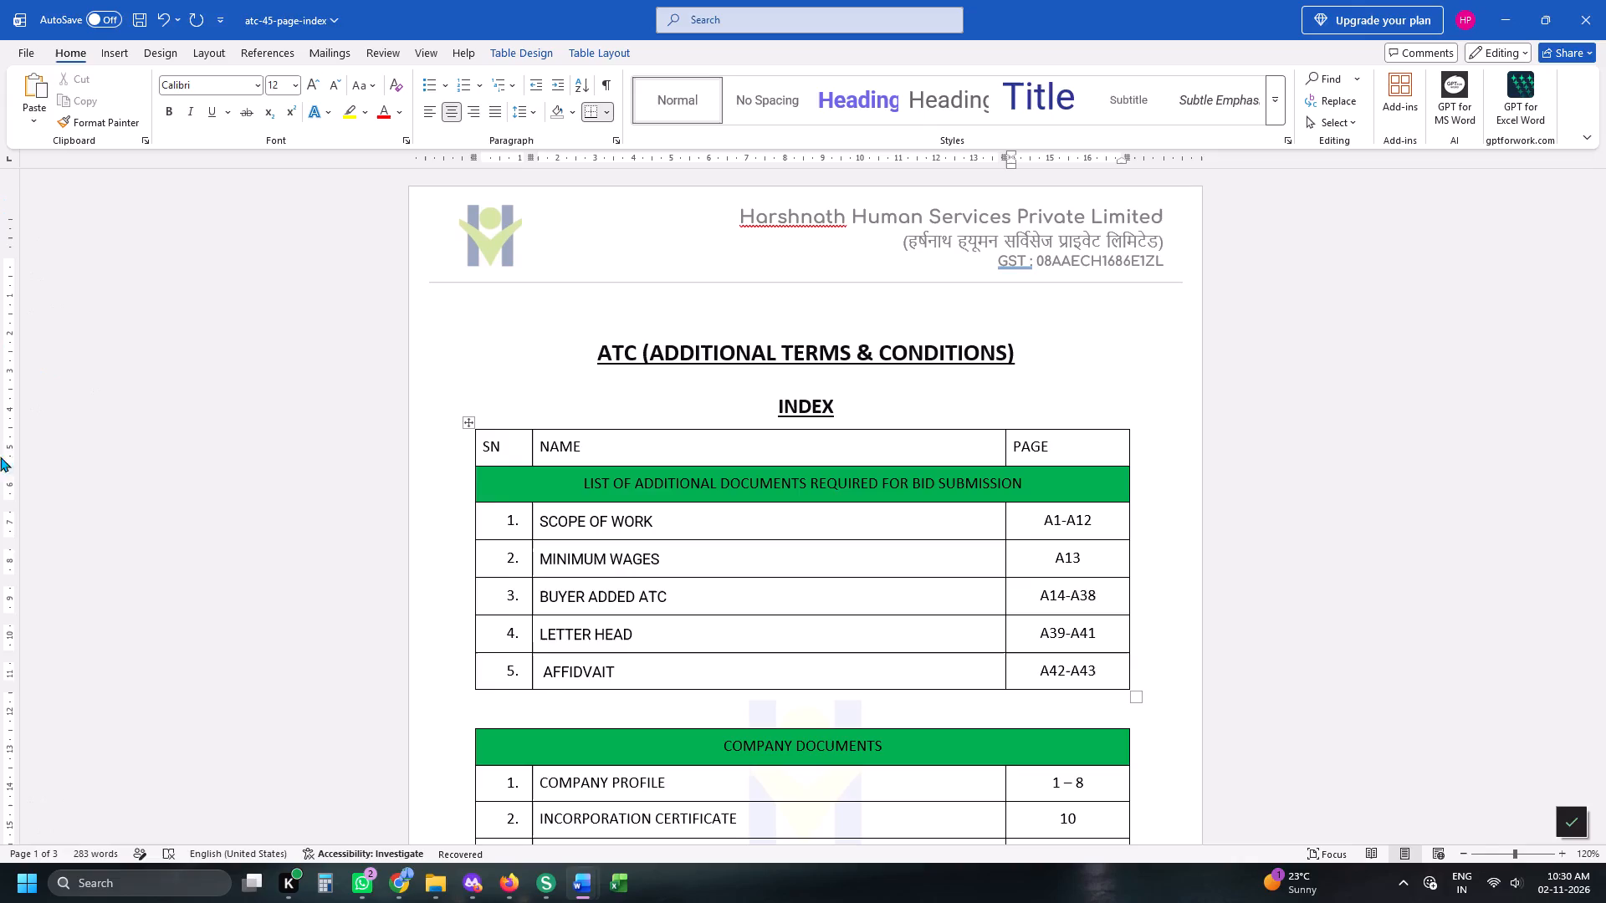
pyautogui.scroll(14, 0, 457)
pyautogui.scroll(6, 98, 483)
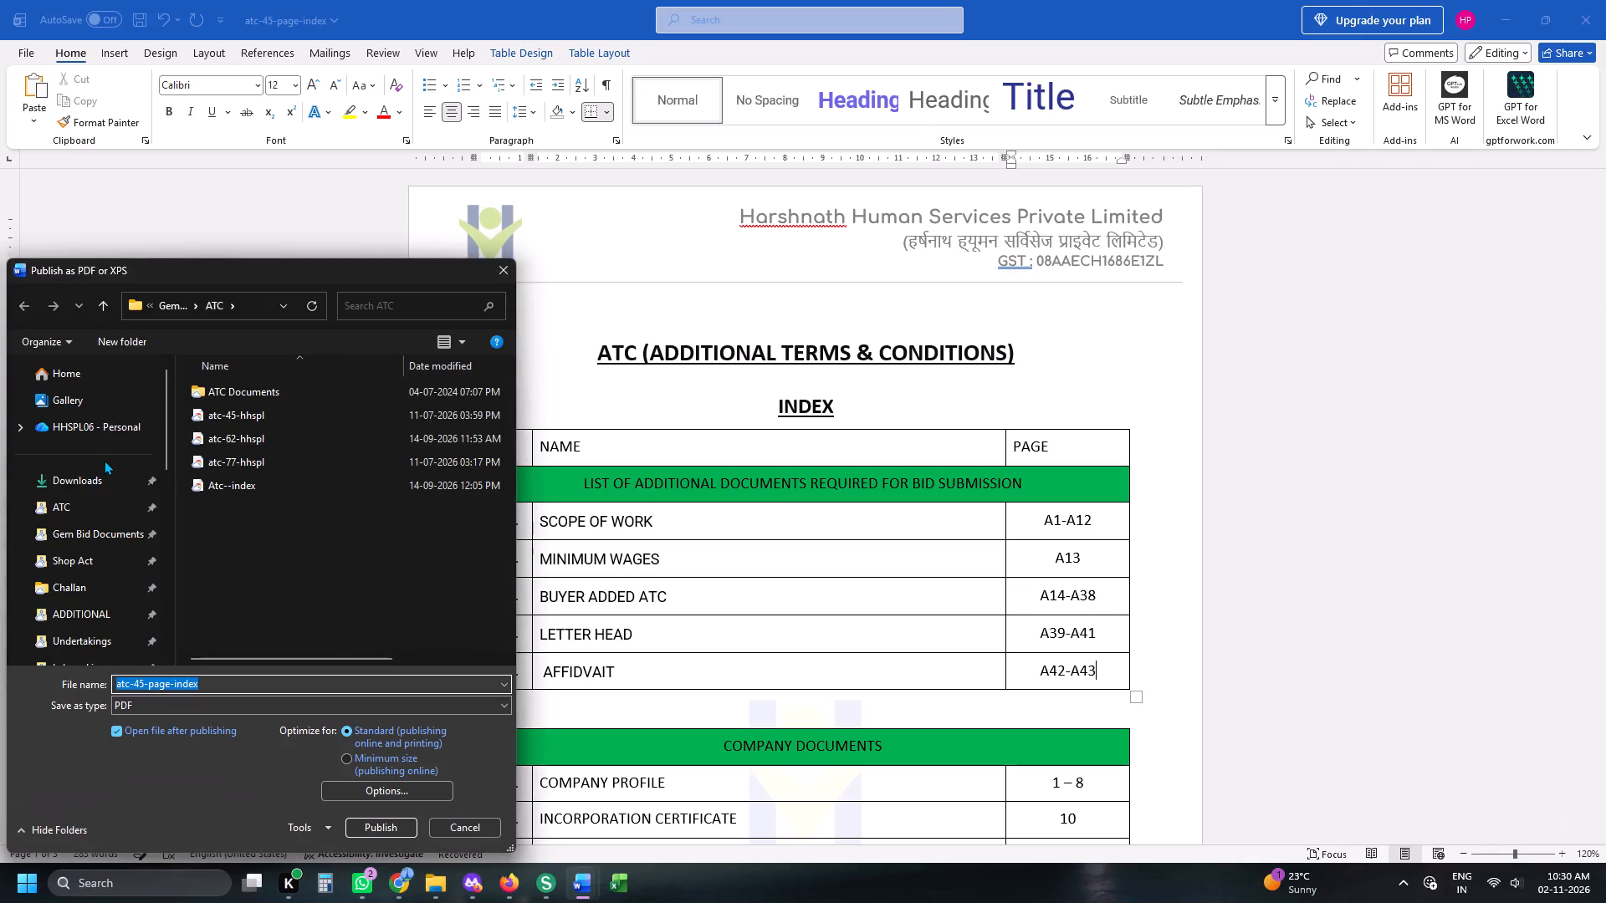
pyautogui.scroll(6, 113, 514)
pyautogui.click(84, 476)
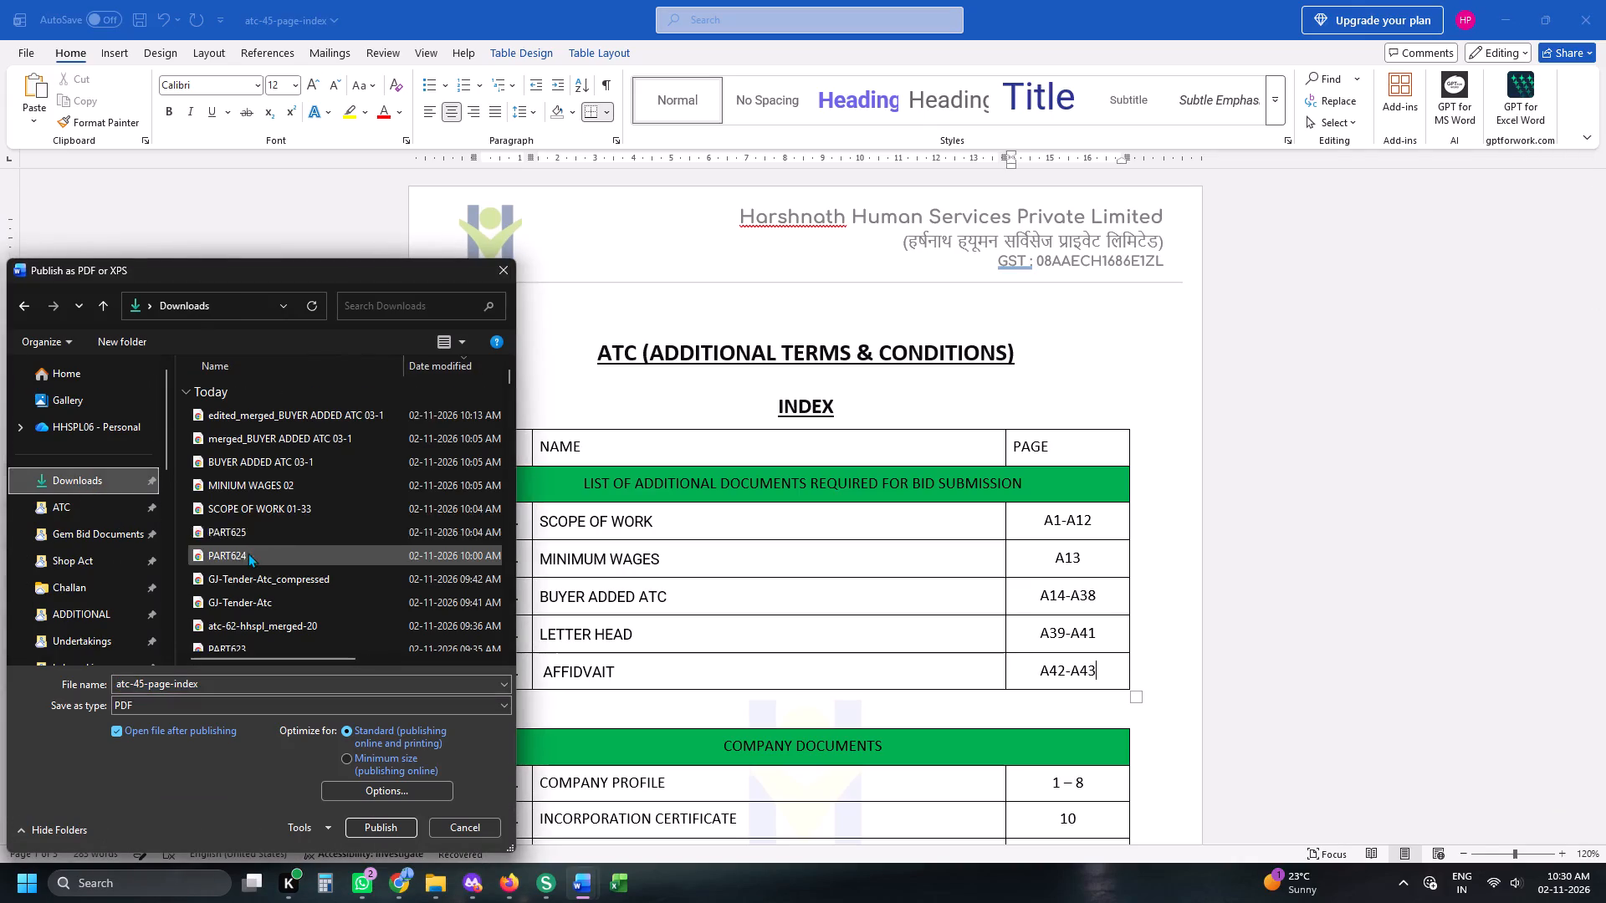
pyautogui.click(244, 536)
pyautogui.tripleClick(170, 686)
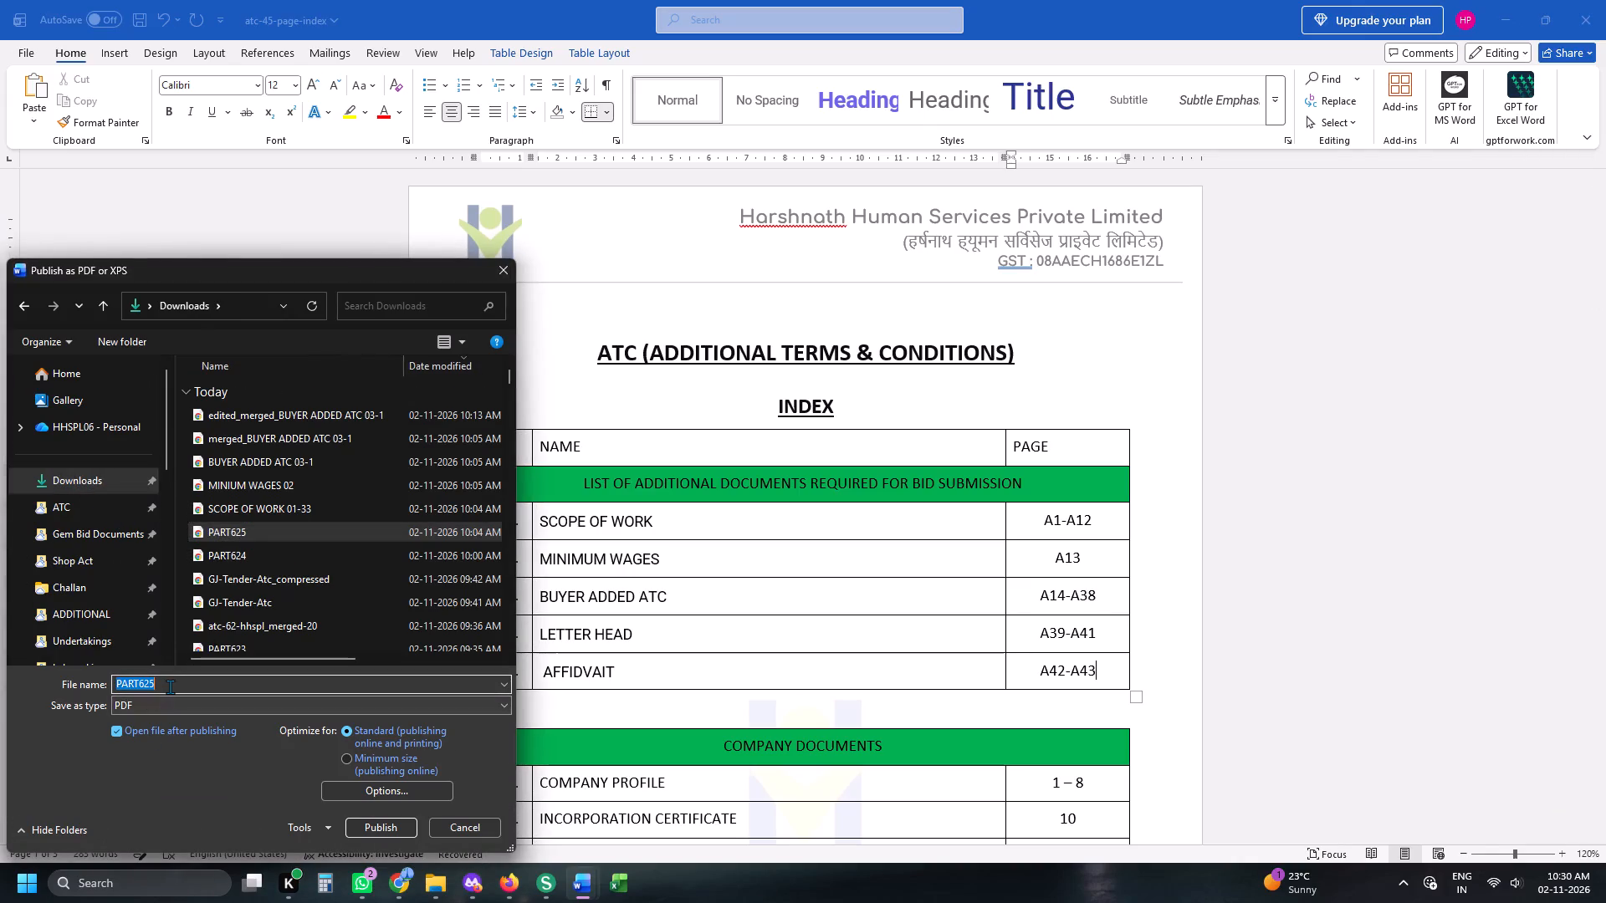
pyautogui.press('BackSpace')
pyautogui.write('6+')
pyautogui.press('Return')
# Add PART626+ from Downloads to the iLovePDF merge list and place it first.
pyautogui.hotkey('alt', 'Tab')
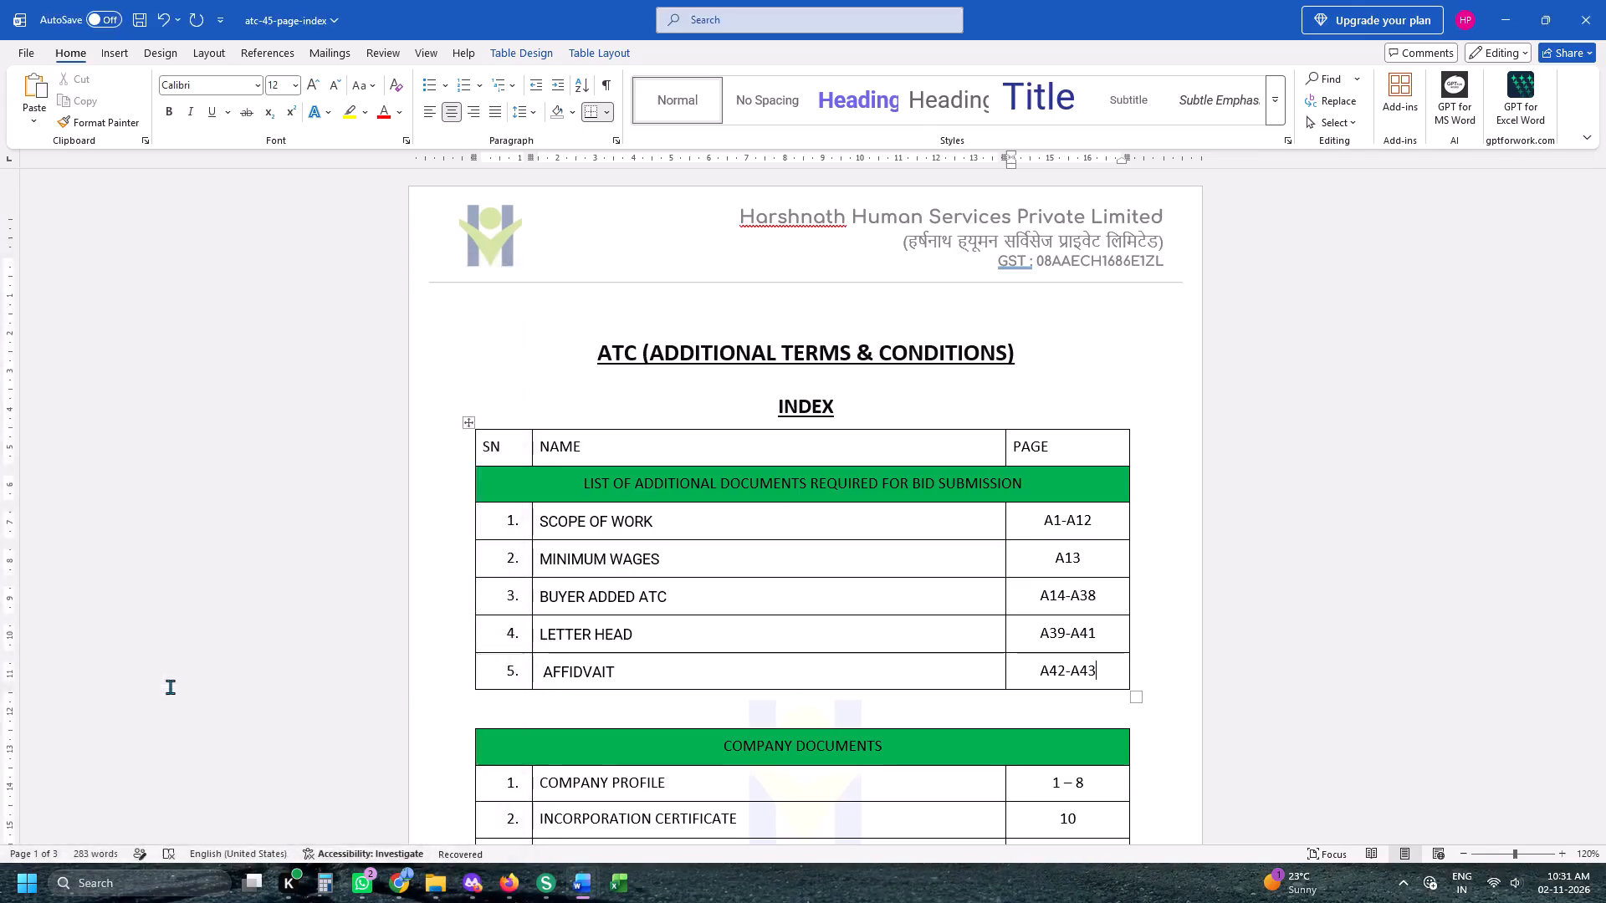
pyautogui.click(1205, 182)
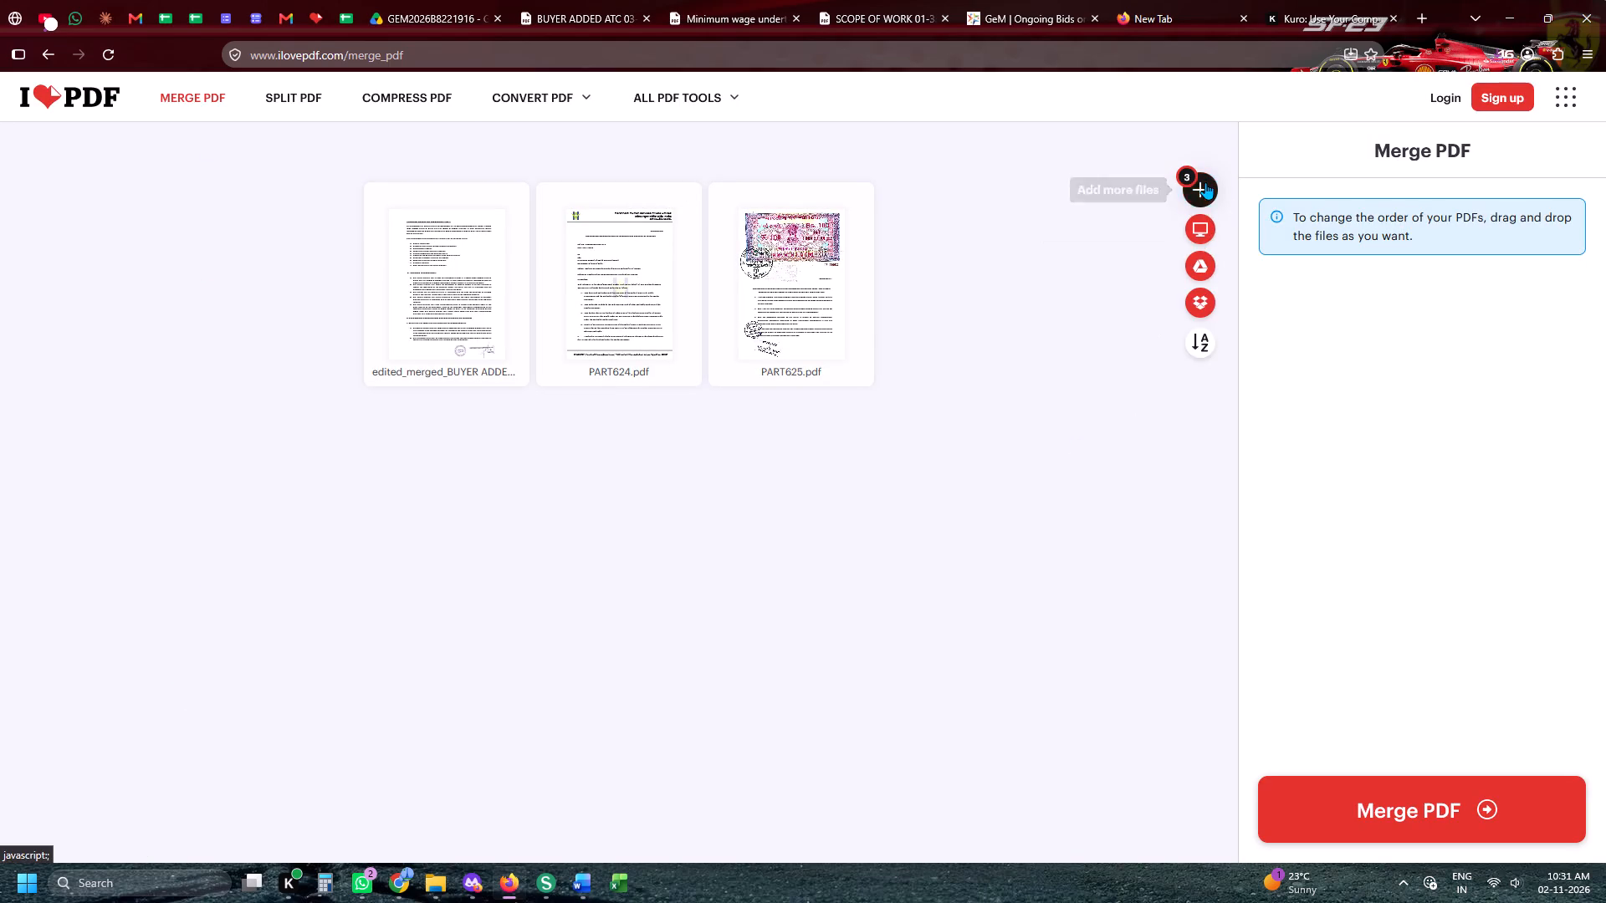
pyautogui.scroll(12, 1197, 377)
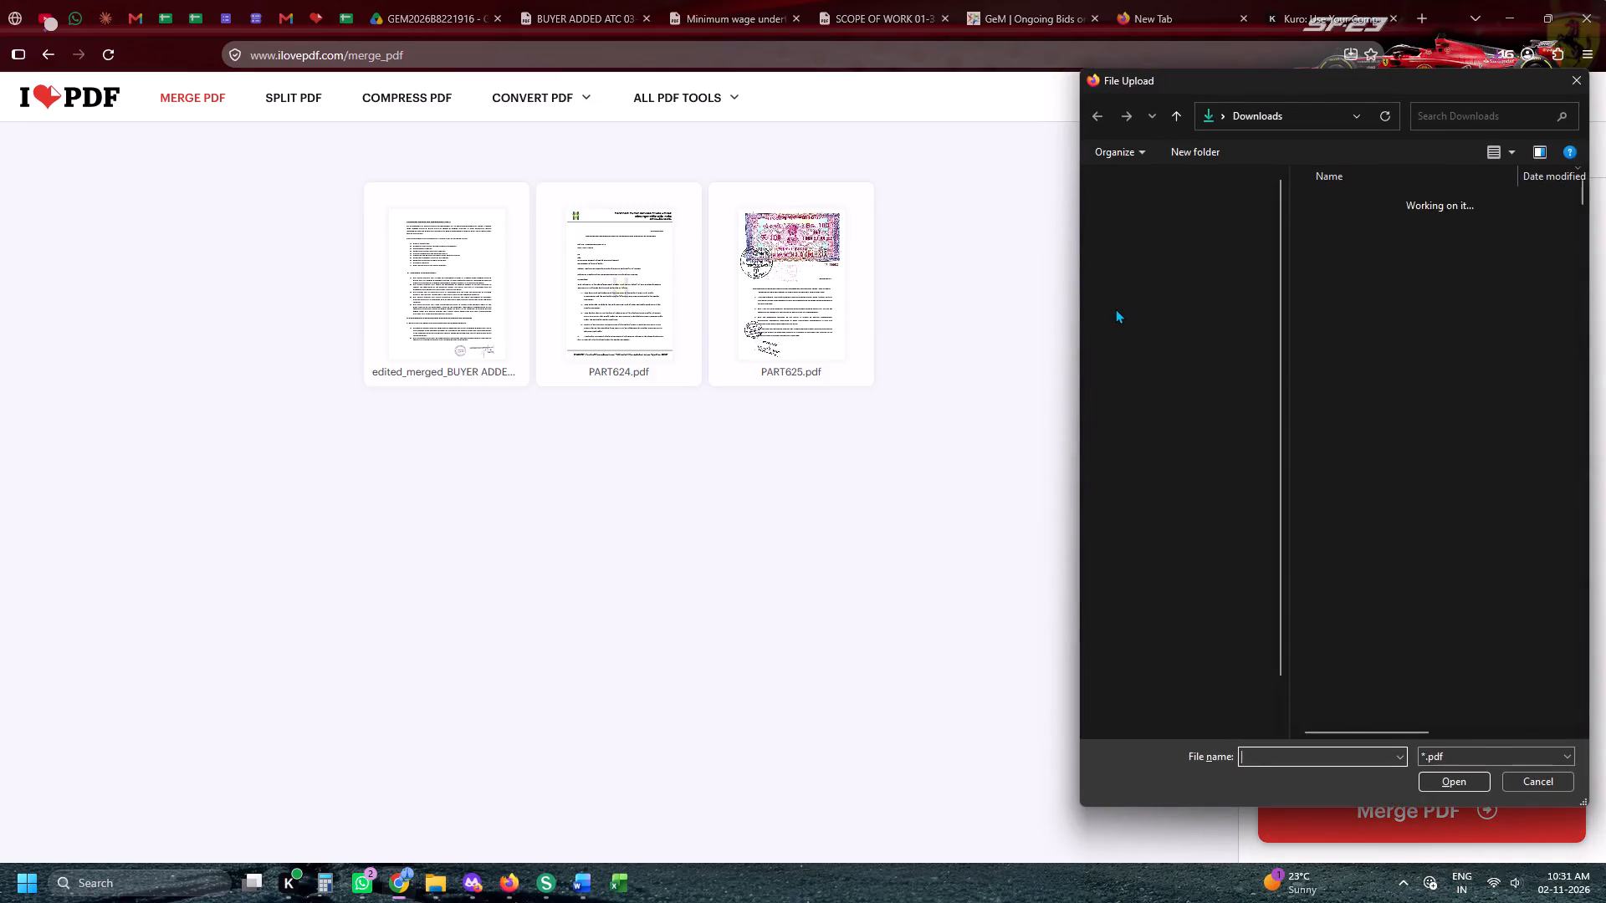
pyautogui.click(1209, 293)
pyautogui.doubleClick(1334, 231)
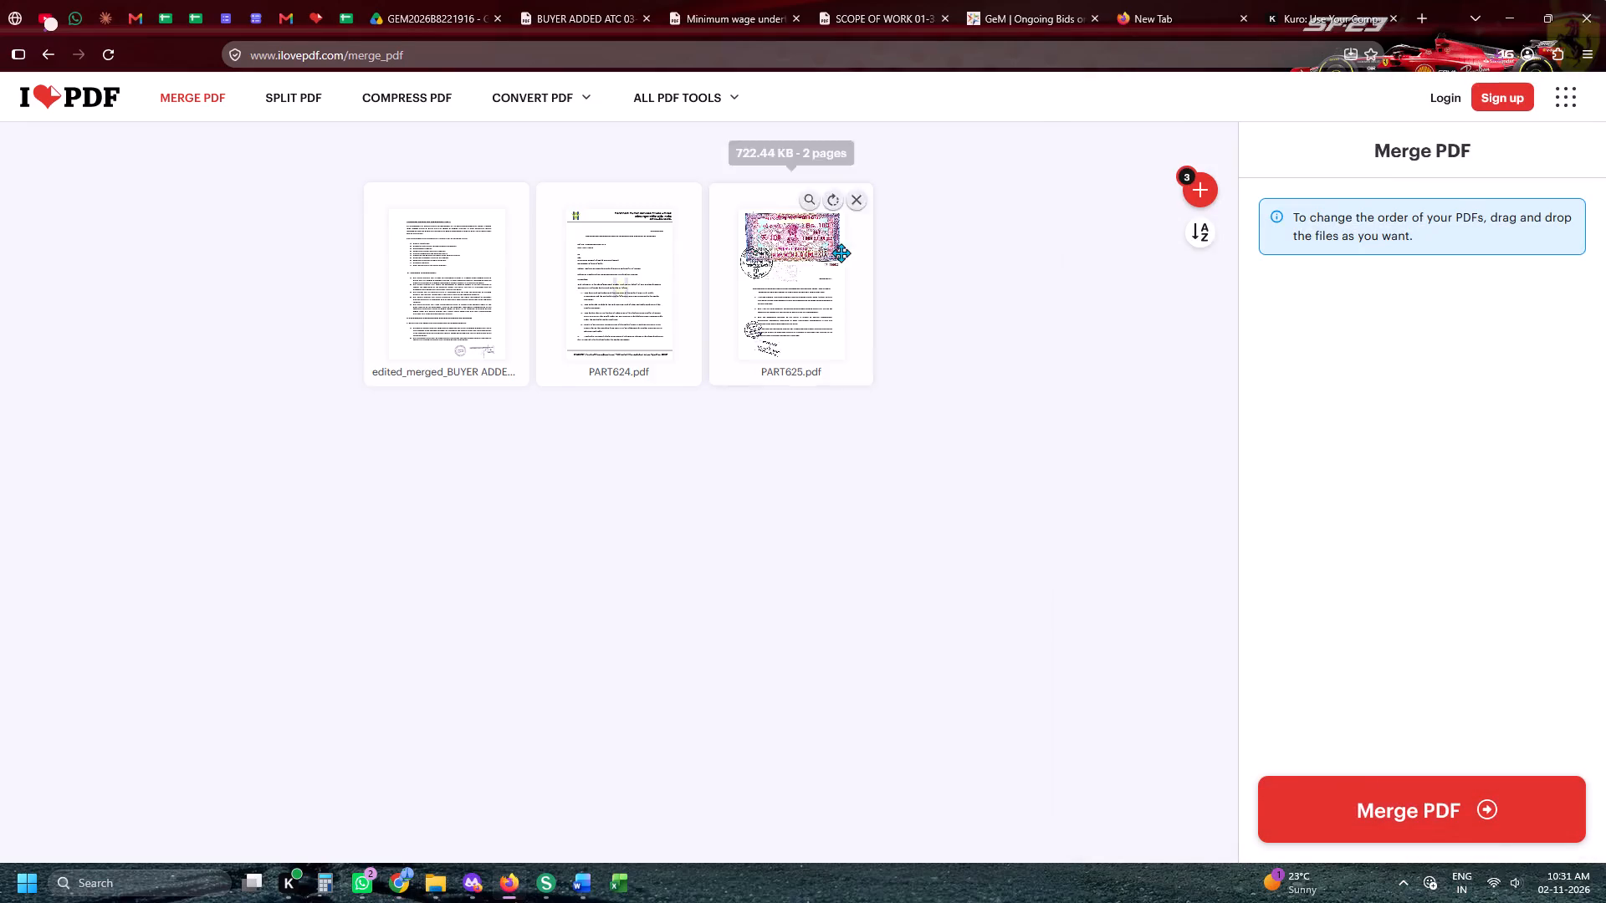
pyautogui.moveTo(920, 315); pyautogui.dragTo(205, 275)
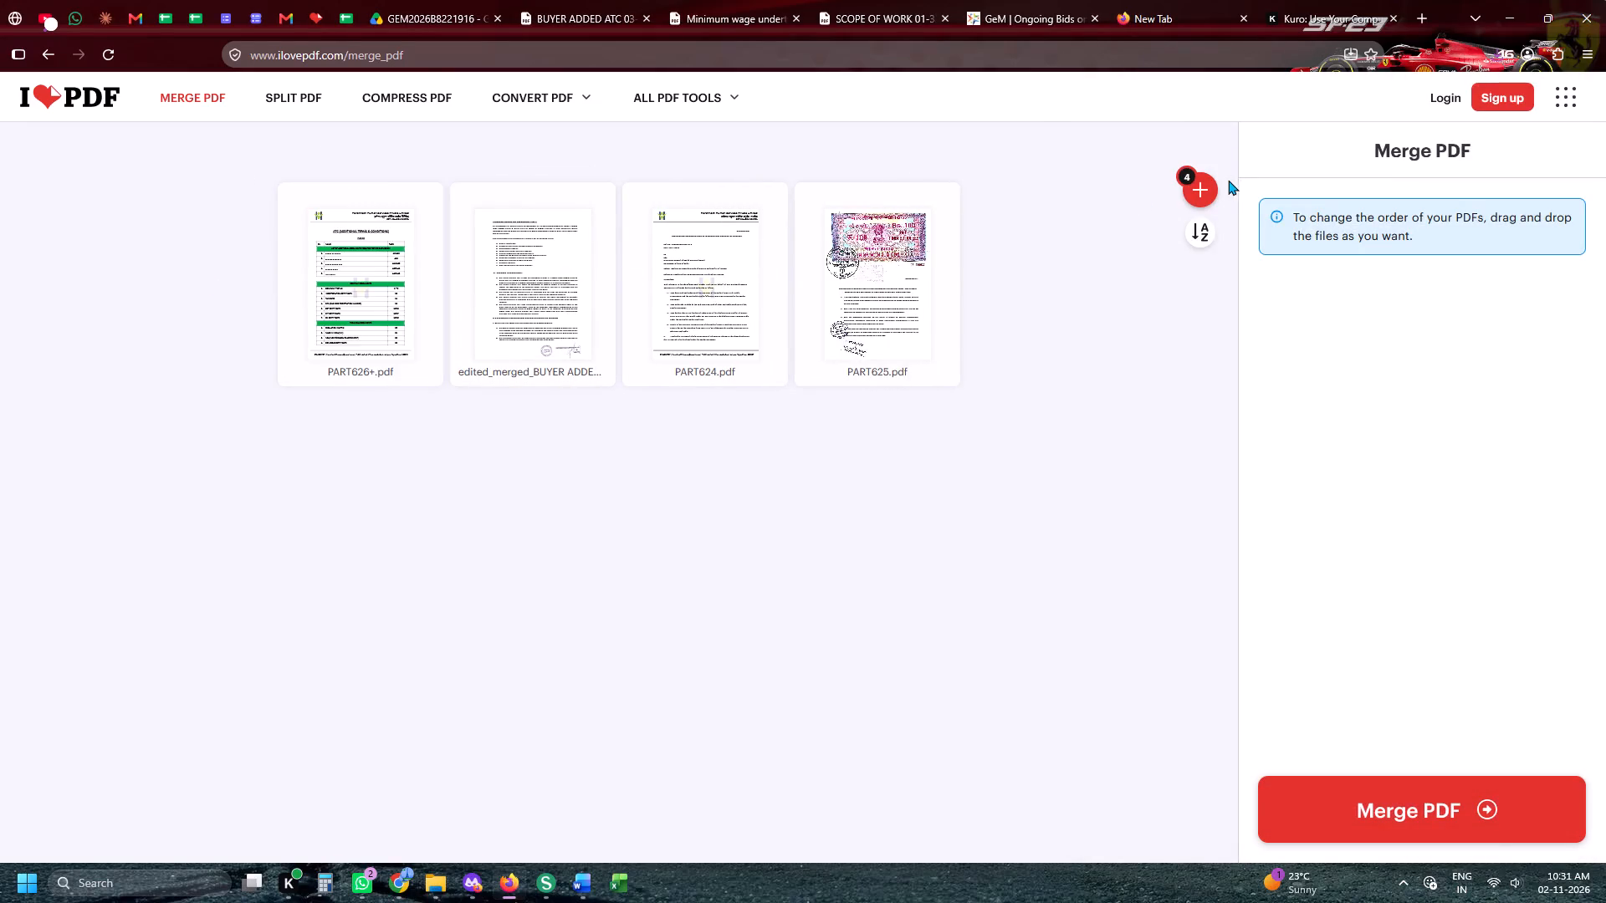
# Add atc-62-hhspl from the ATC folder to the merge list.
pyautogui.click(1194, 190)
pyautogui.scroll(4, 1084, 364)
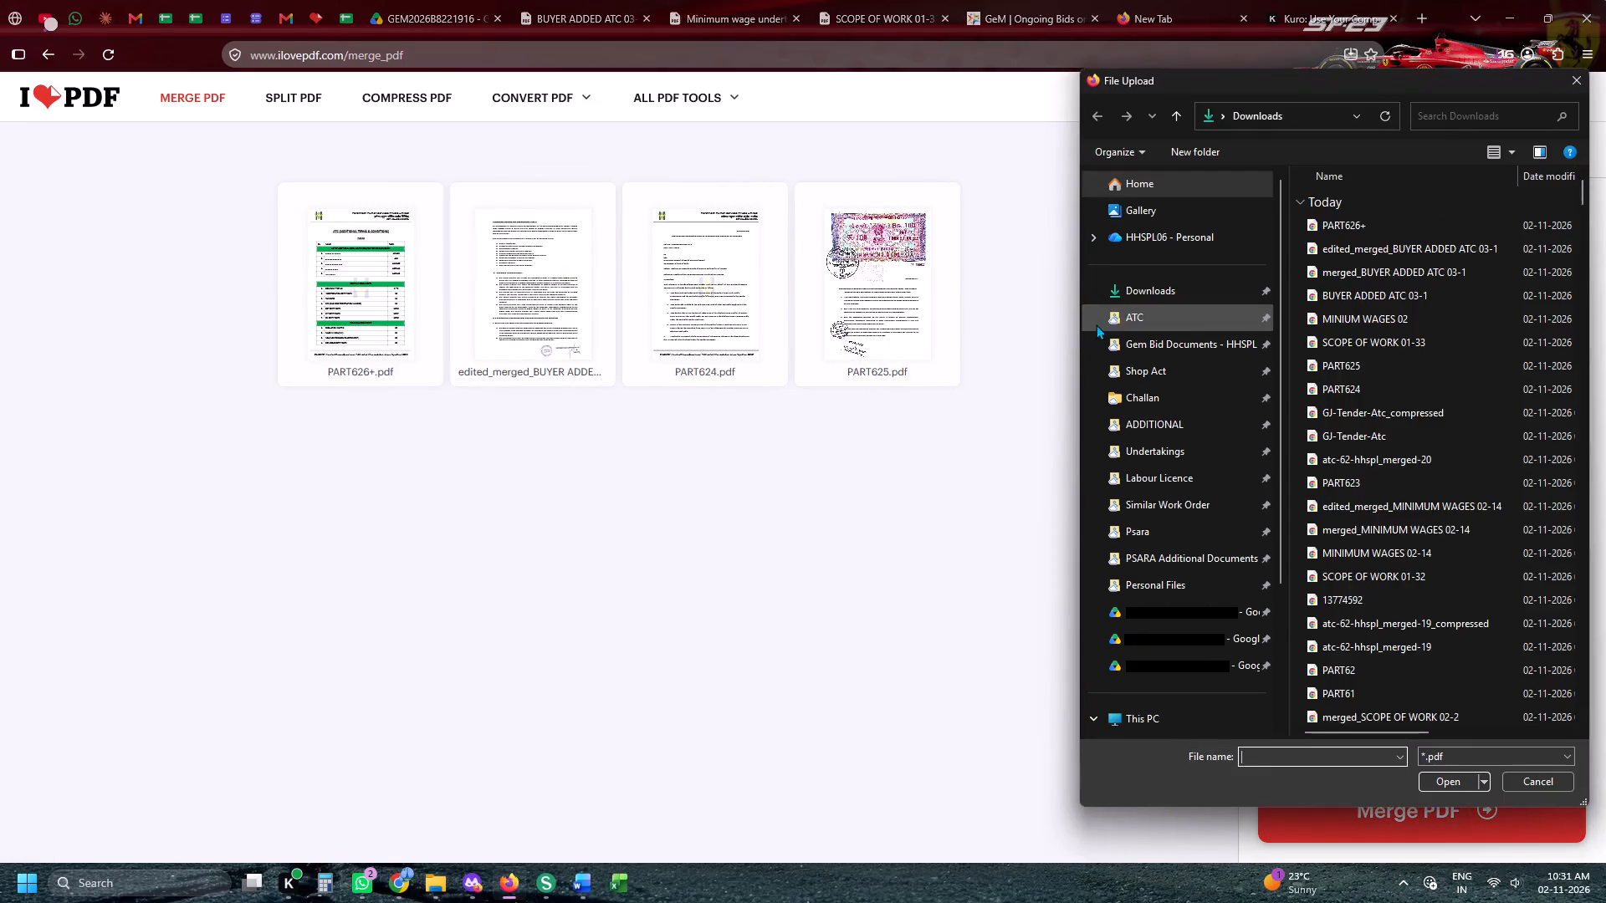
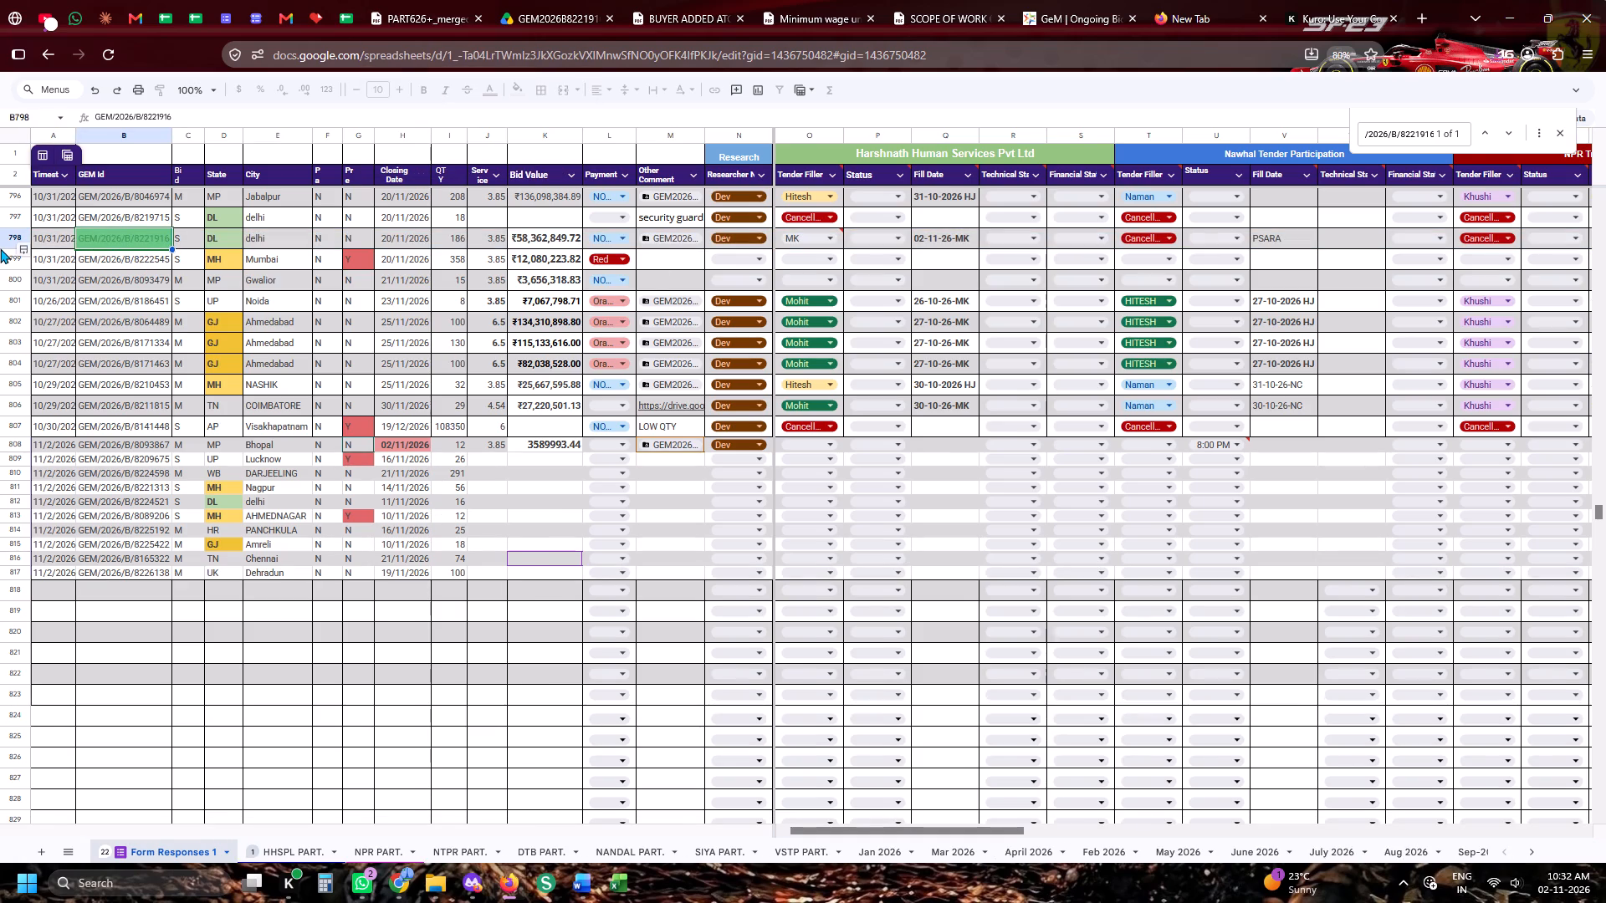
# Find bid GEM/2026/B/8221916 from the tracking sheet on the GeM portal using Exact Bid Search, and open its participation page.
pyautogui.click(1, 240)
pyautogui.click(139, 242)
pyautogui.hotkey('ctrl', 'c')
pyautogui.hotkey('ctrl', 'c')
pyautogui.hotkey('ctrl', 'c')
pyautogui.hotkey('ctrl', 'c')
pyautogui.click(1118, 0)
pyautogui.click(1142, 191)
pyautogui.click(1137, 201)
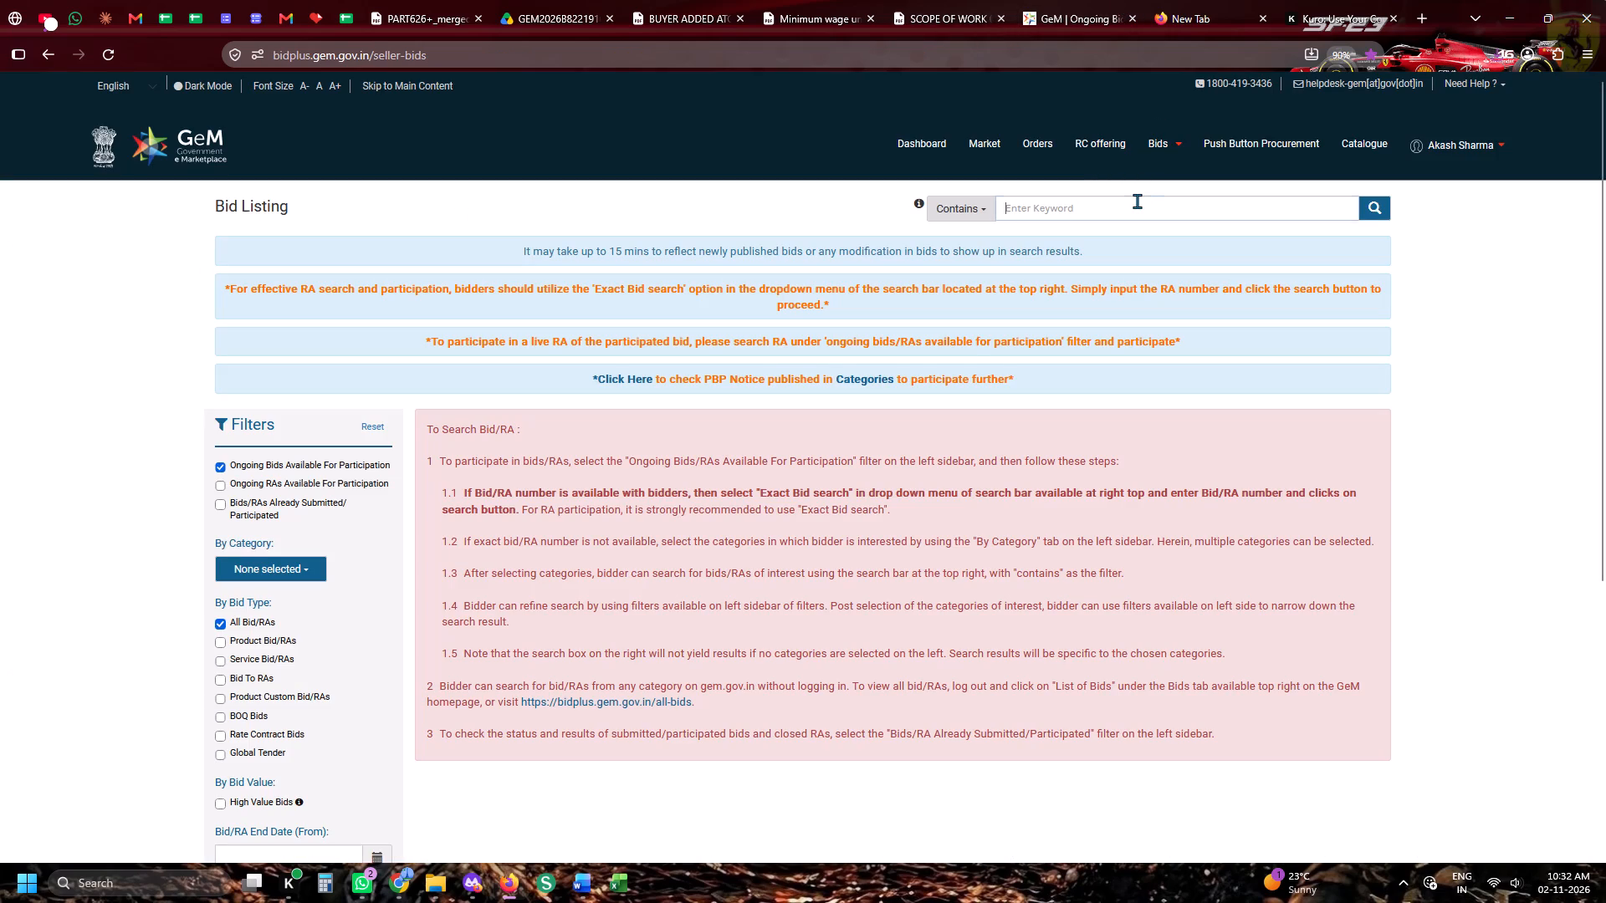
pyautogui.hotkey('ctrl', 'v')
pyautogui.click(952, 200)
pyautogui.click(988, 296)
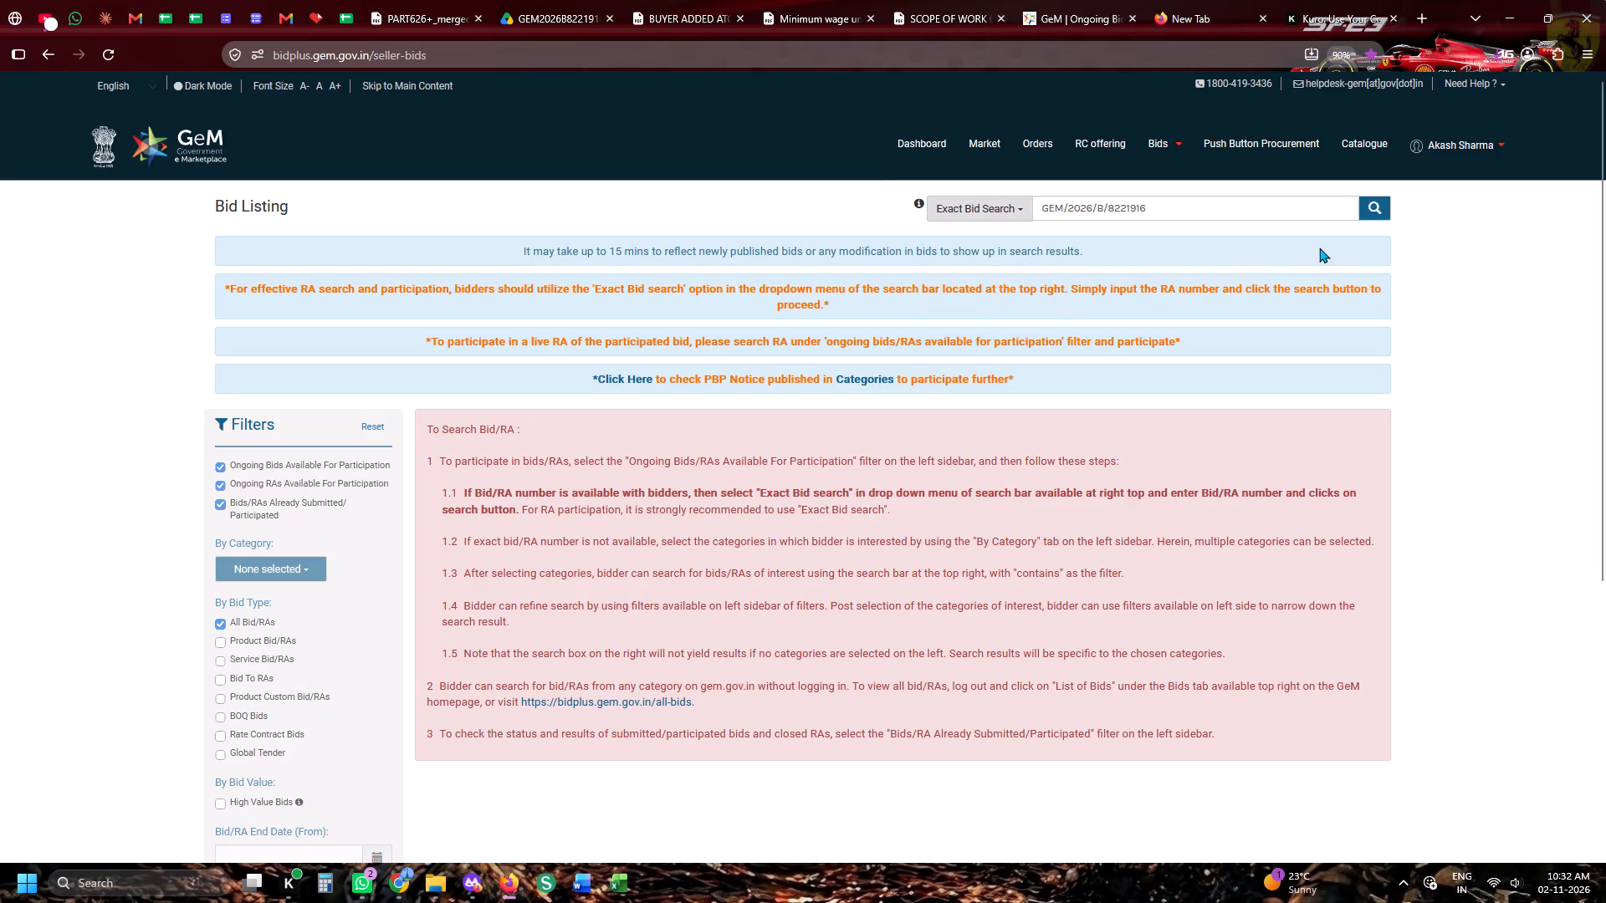
pyautogui.click(1373, 203)
pyautogui.click(1332, 563)
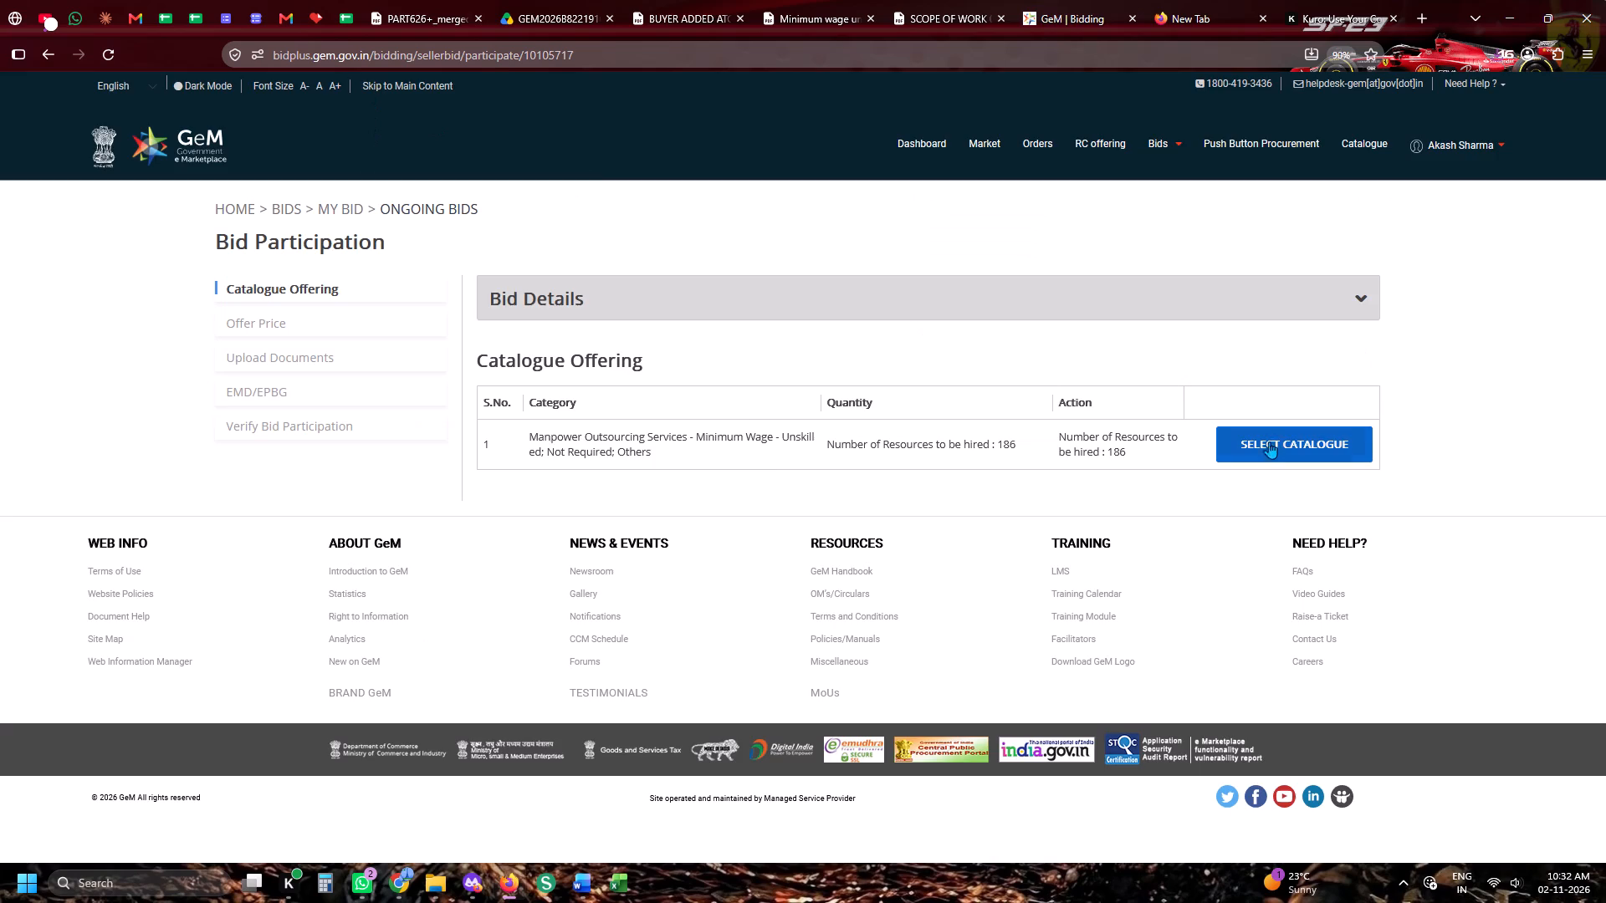
# Select the catalogue for the 186-resource manpower service and set the offered Type of Function to Others.
pyautogui.click(1272, 437)
pyautogui.scroll(-3, 1054, 635)
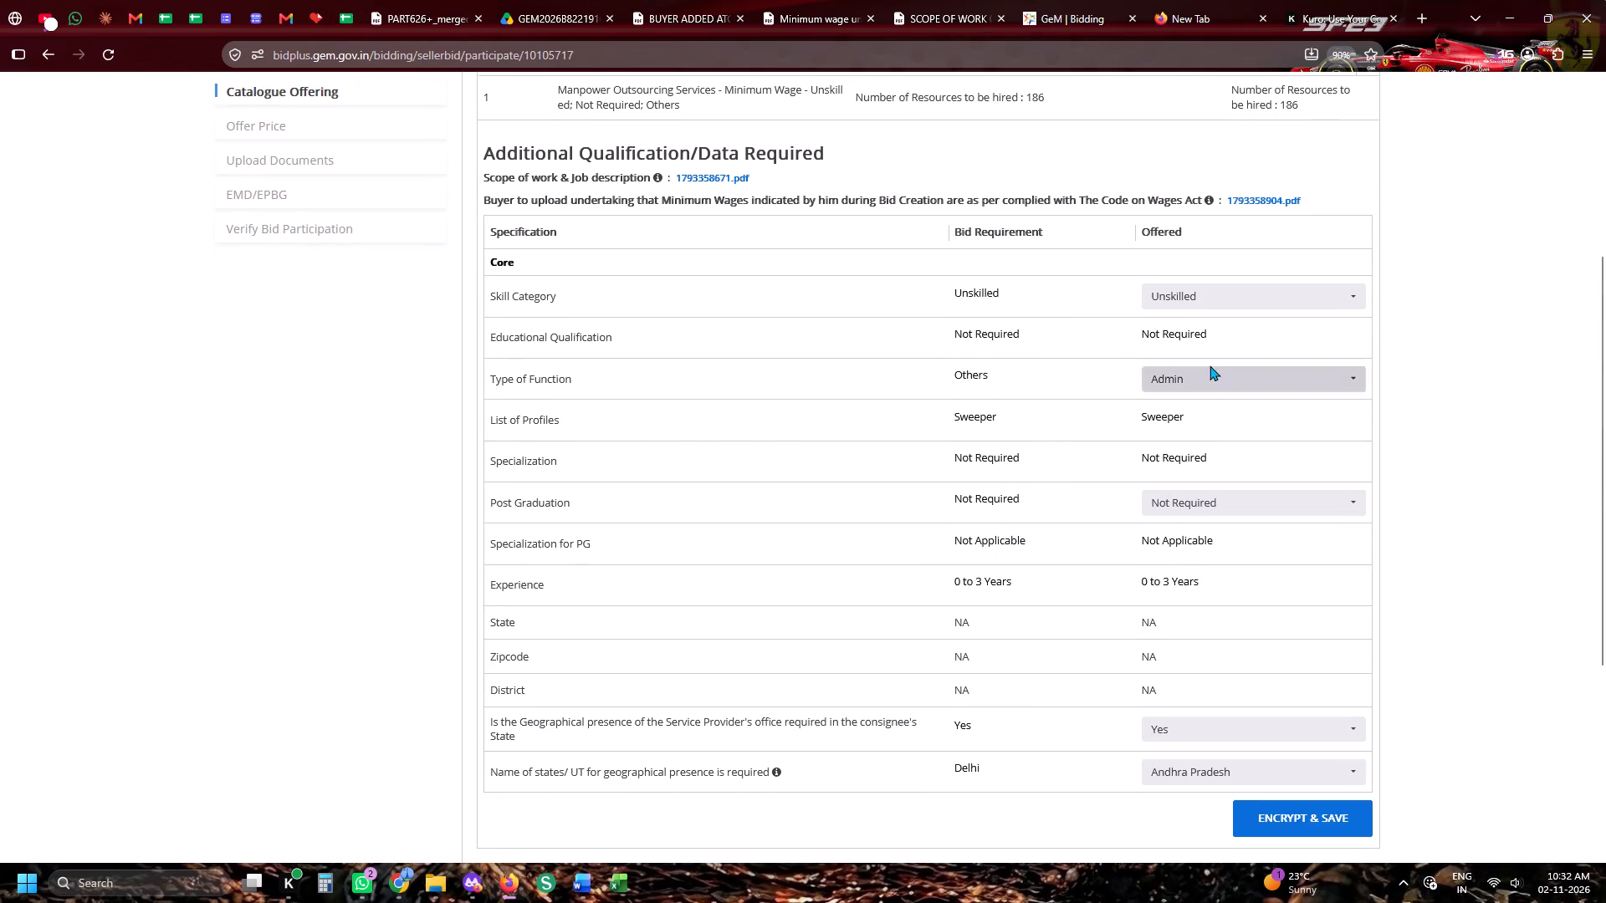
pyautogui.click(1205, 368)
pyautogui.scroll(-5, 1189, 434)
pyautogui.click(1176, 460)
# Set the offered state for geographical presence to Delhi only, in place of Andhra Pradesh, and encrypt and save the catalogue offering.
pyautogui.scroll(-5, 1176, 460)
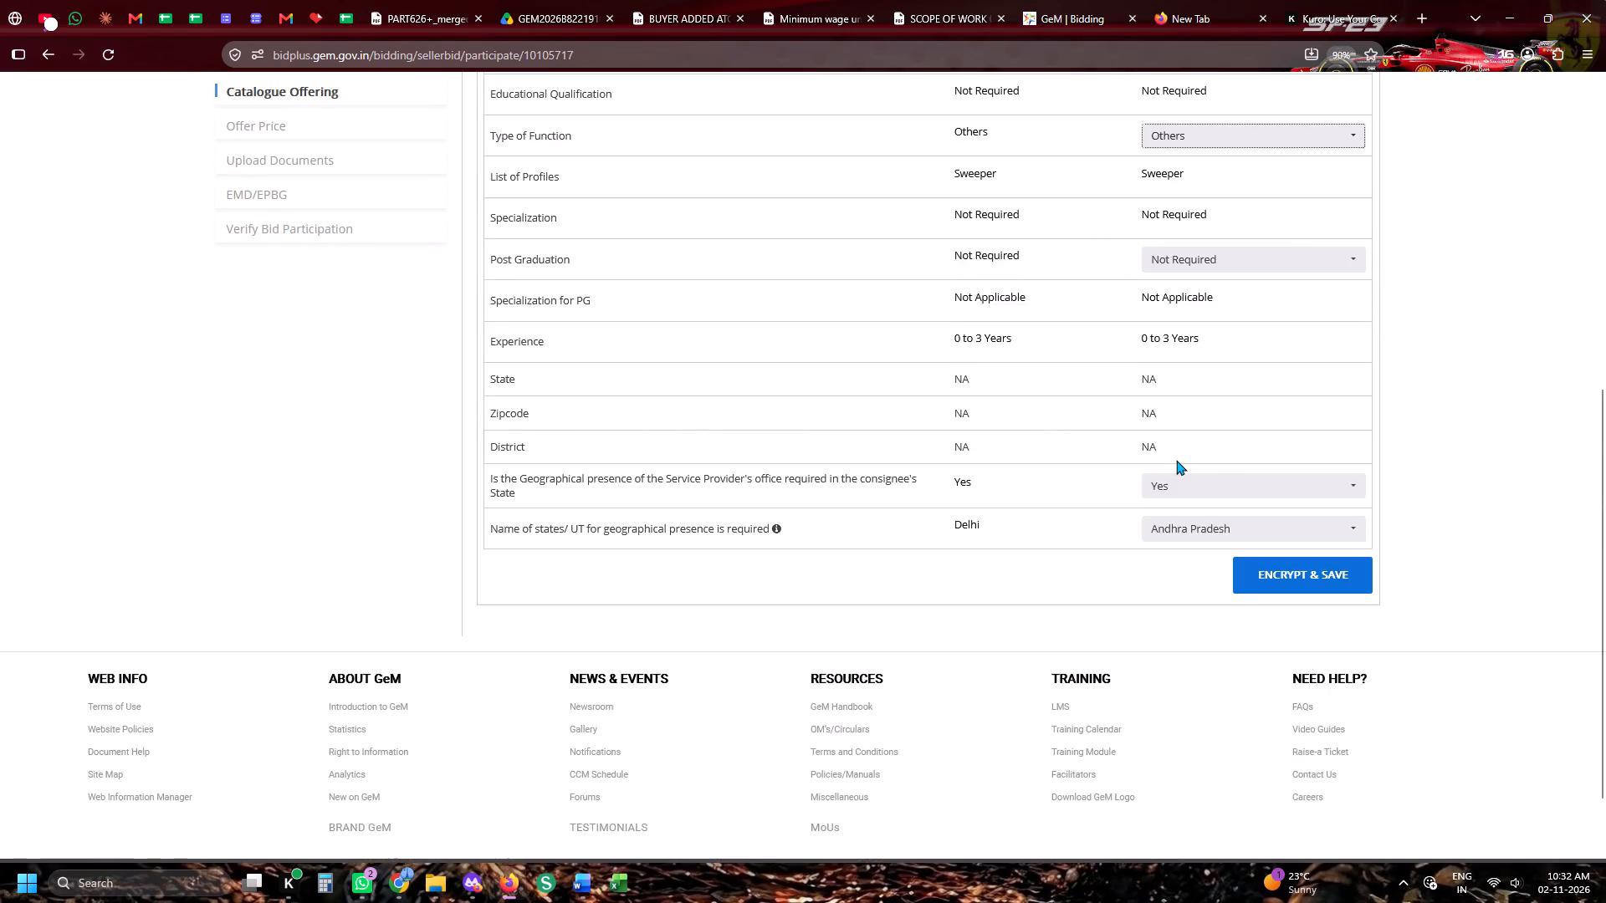
pyautogui.click(1172, 414)
pyautogui.click(1158, 433)
pyautogui.click(1156, 460)
pyautogui.click(1079, 452)
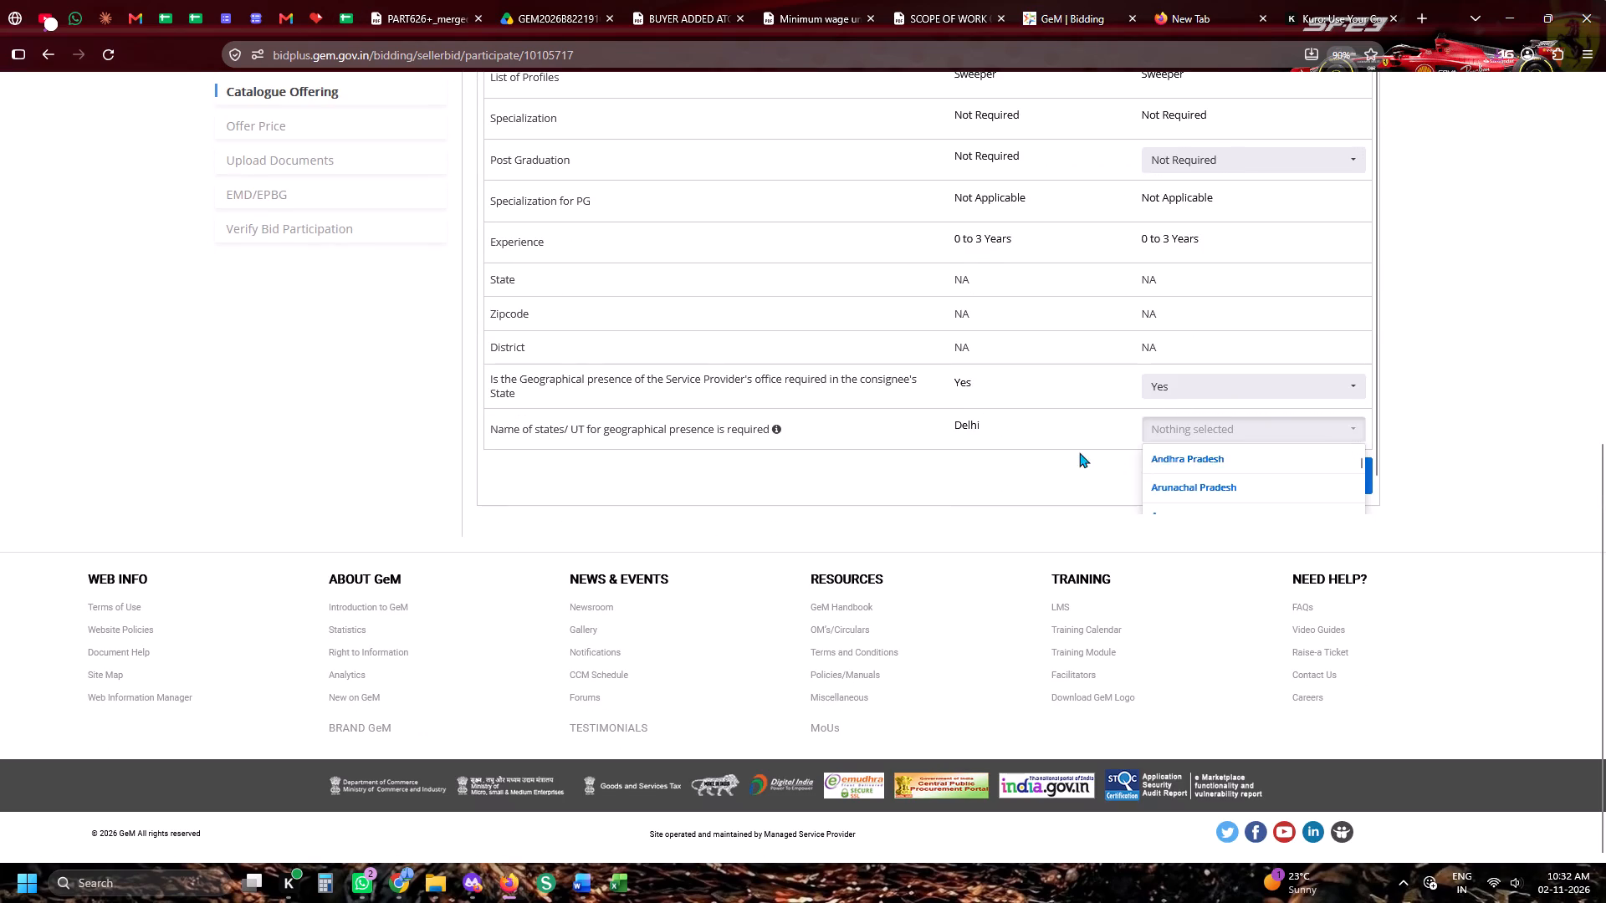
pyautogui.click(1181, 444)
pyautogui.click(1184, 435)
pyautogui.press('d')
pyautogui.press('d')
pyautogui.press('d')
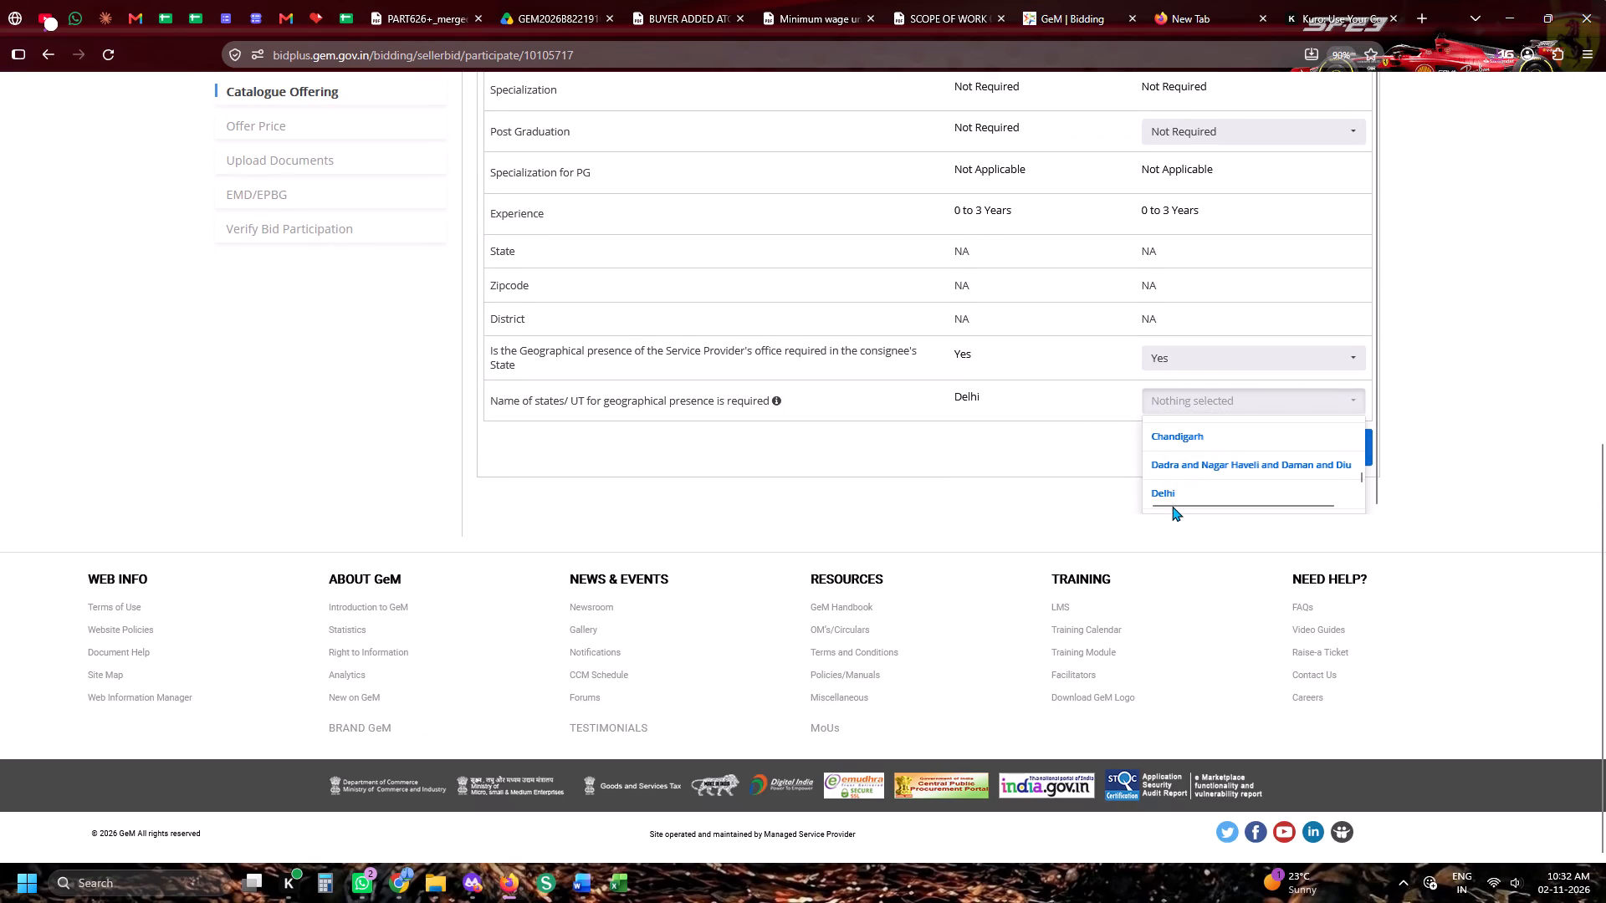
pyautogui.click(1171, 496)
pyautogui.click(1044, 473)
pyautogui.click(1265, 477)
# Open the Drive folder GEM2026B8093867 linked in the tracking sheet's row for the Bhopal bid.
pyautogui.click(363, 4)
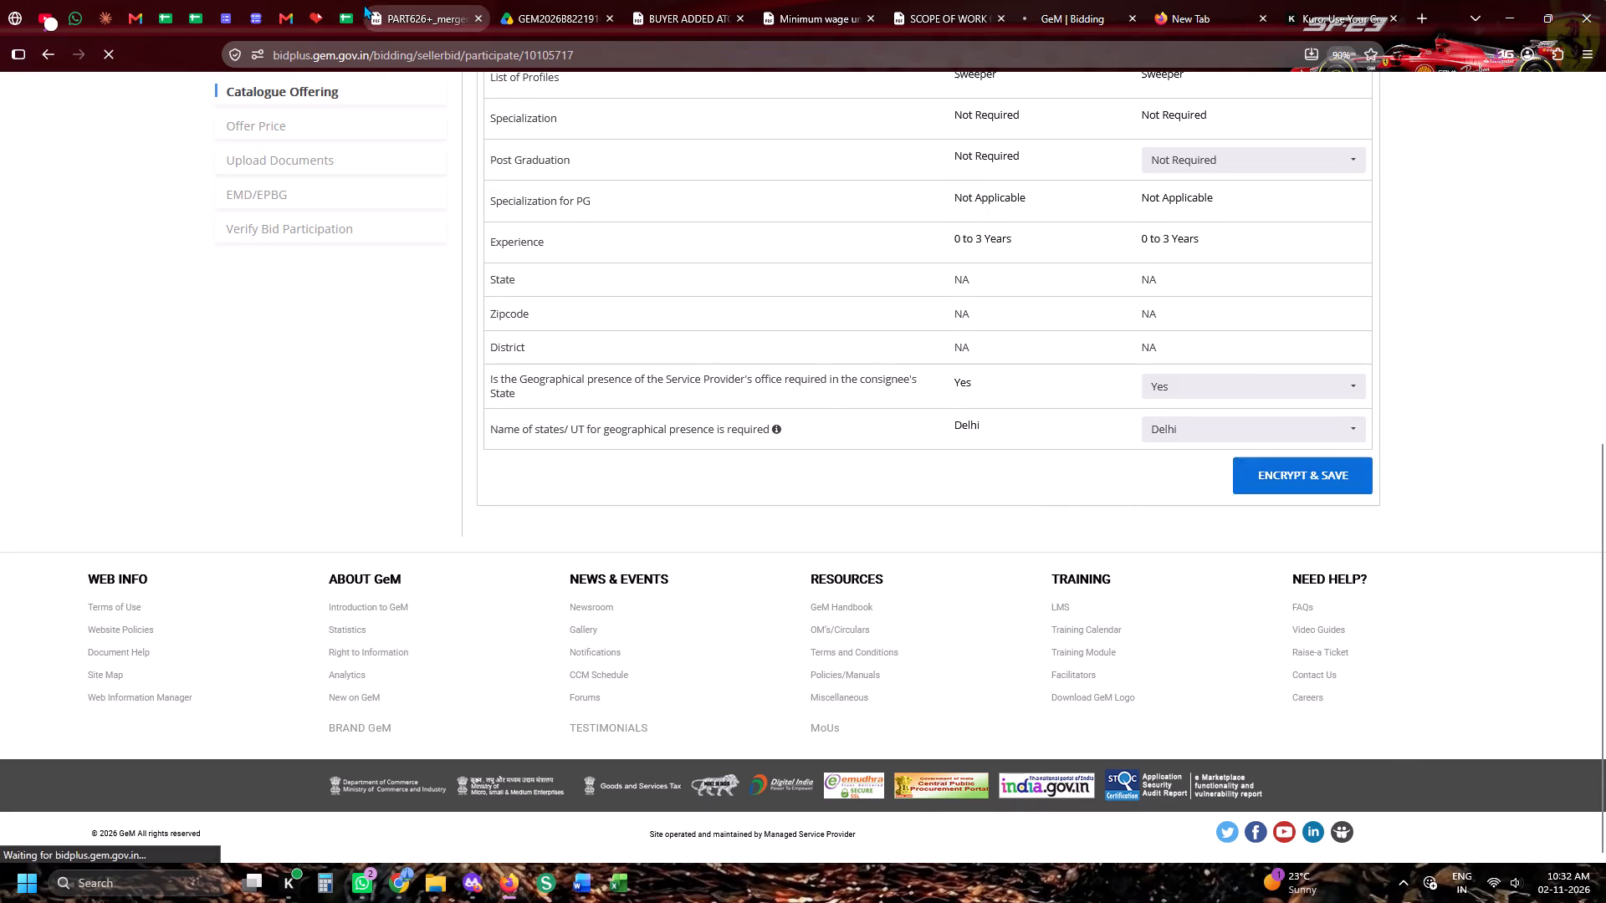
pyautogui.click(341, 10)
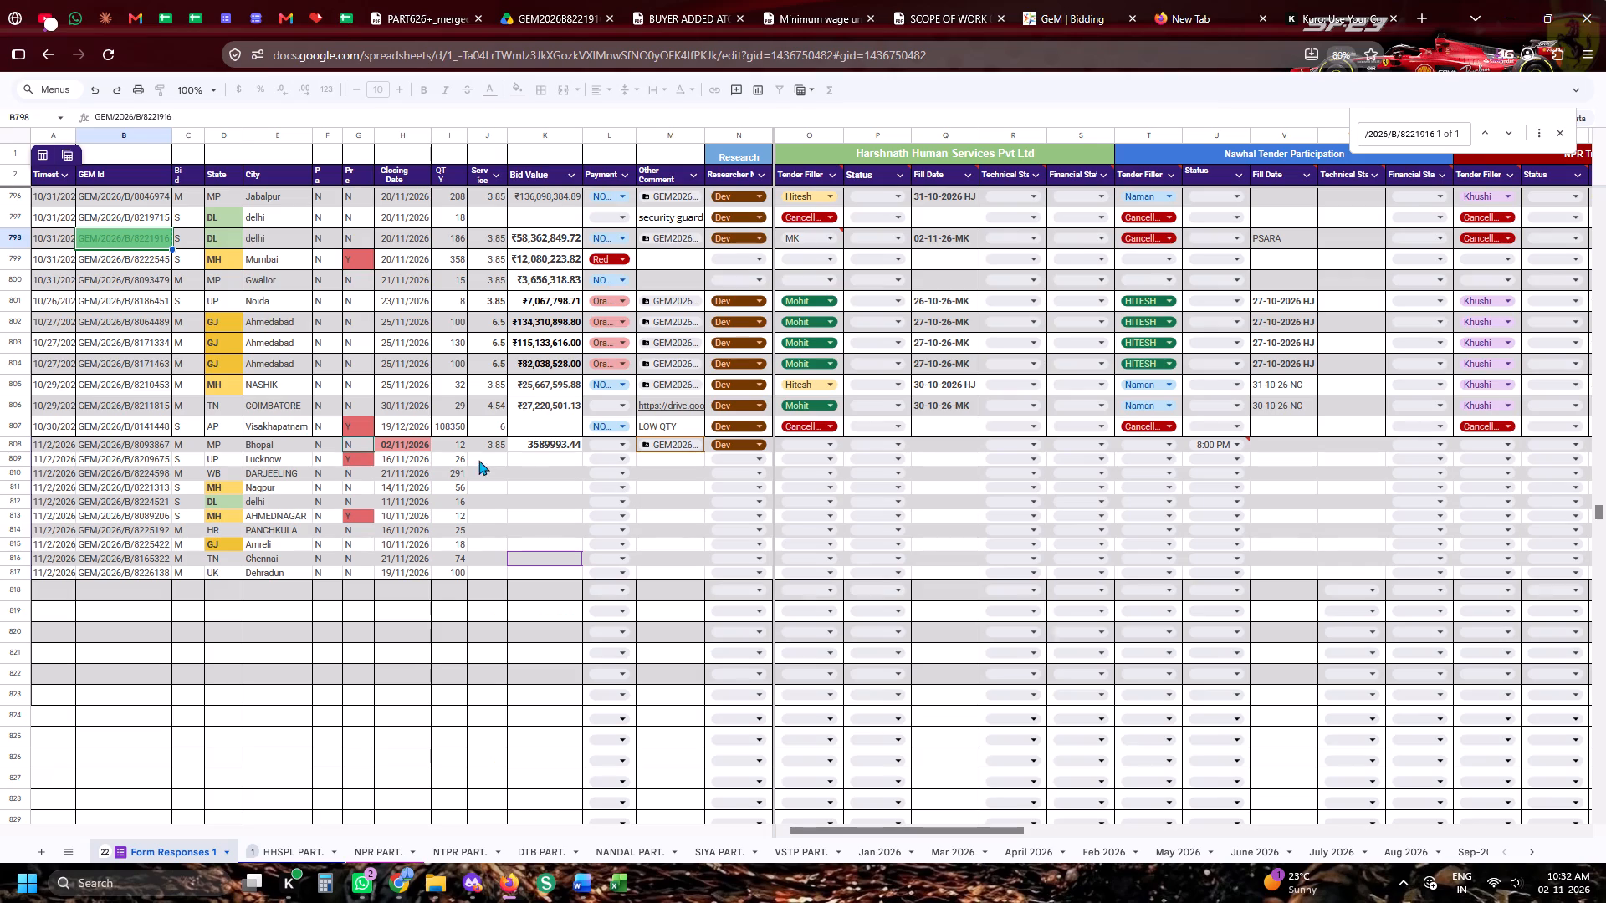
pyautogui.click(660, 441)
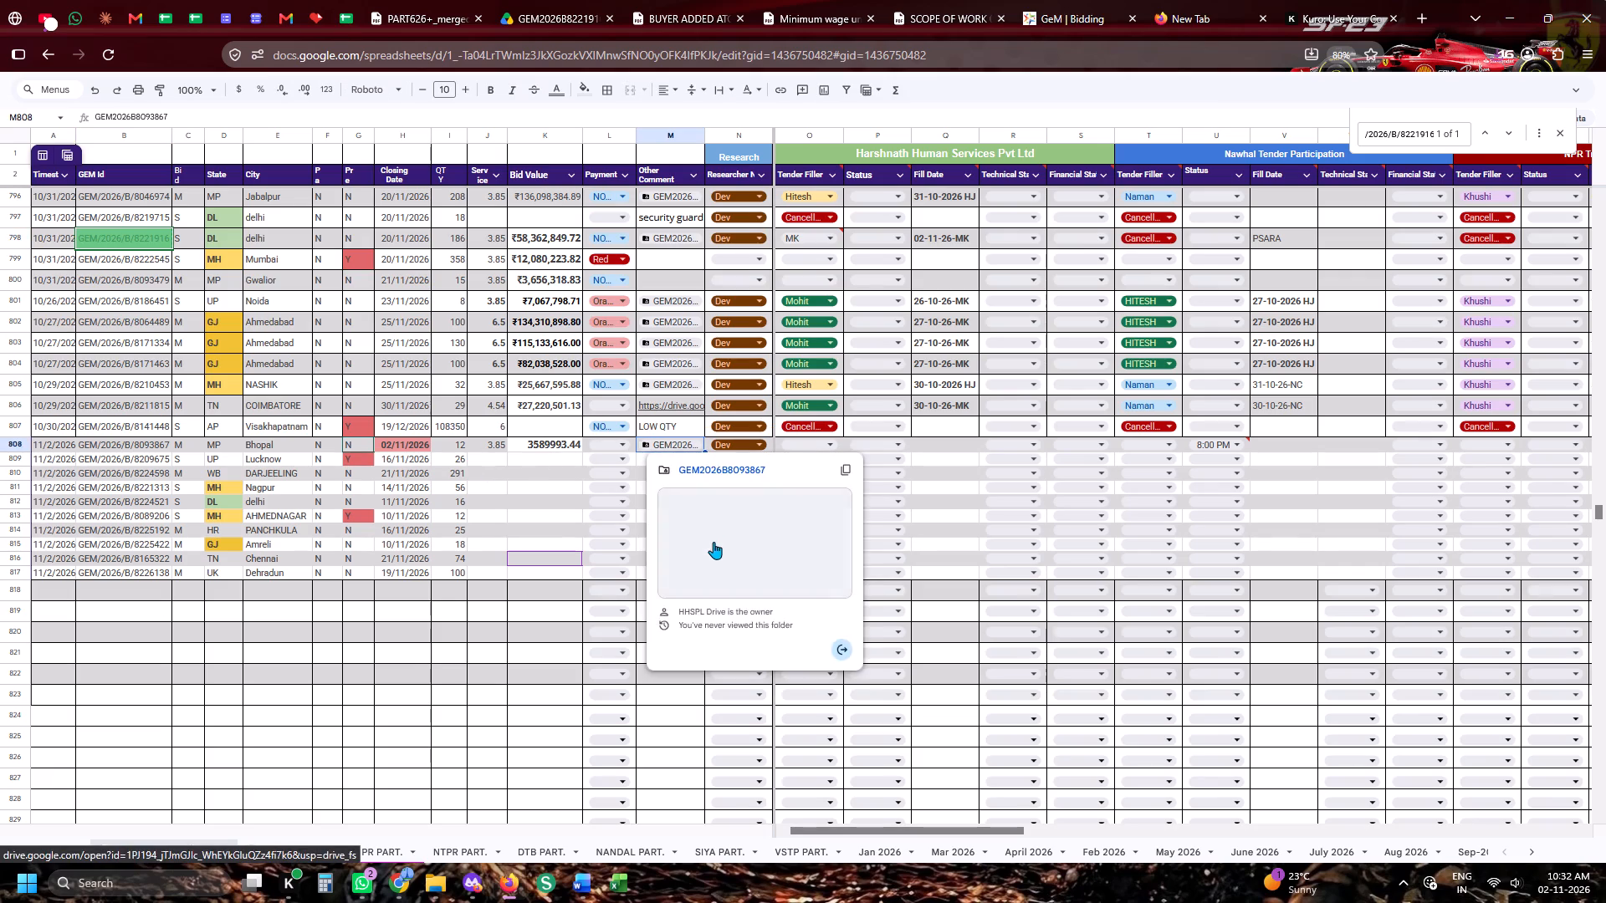
pyautogui.click(713, 542)
# Continue the GeM bid participation past the saved Catalogue Offering stage.
pyautogui.click(1079, 0)
pyautogui.click(1320, 513)
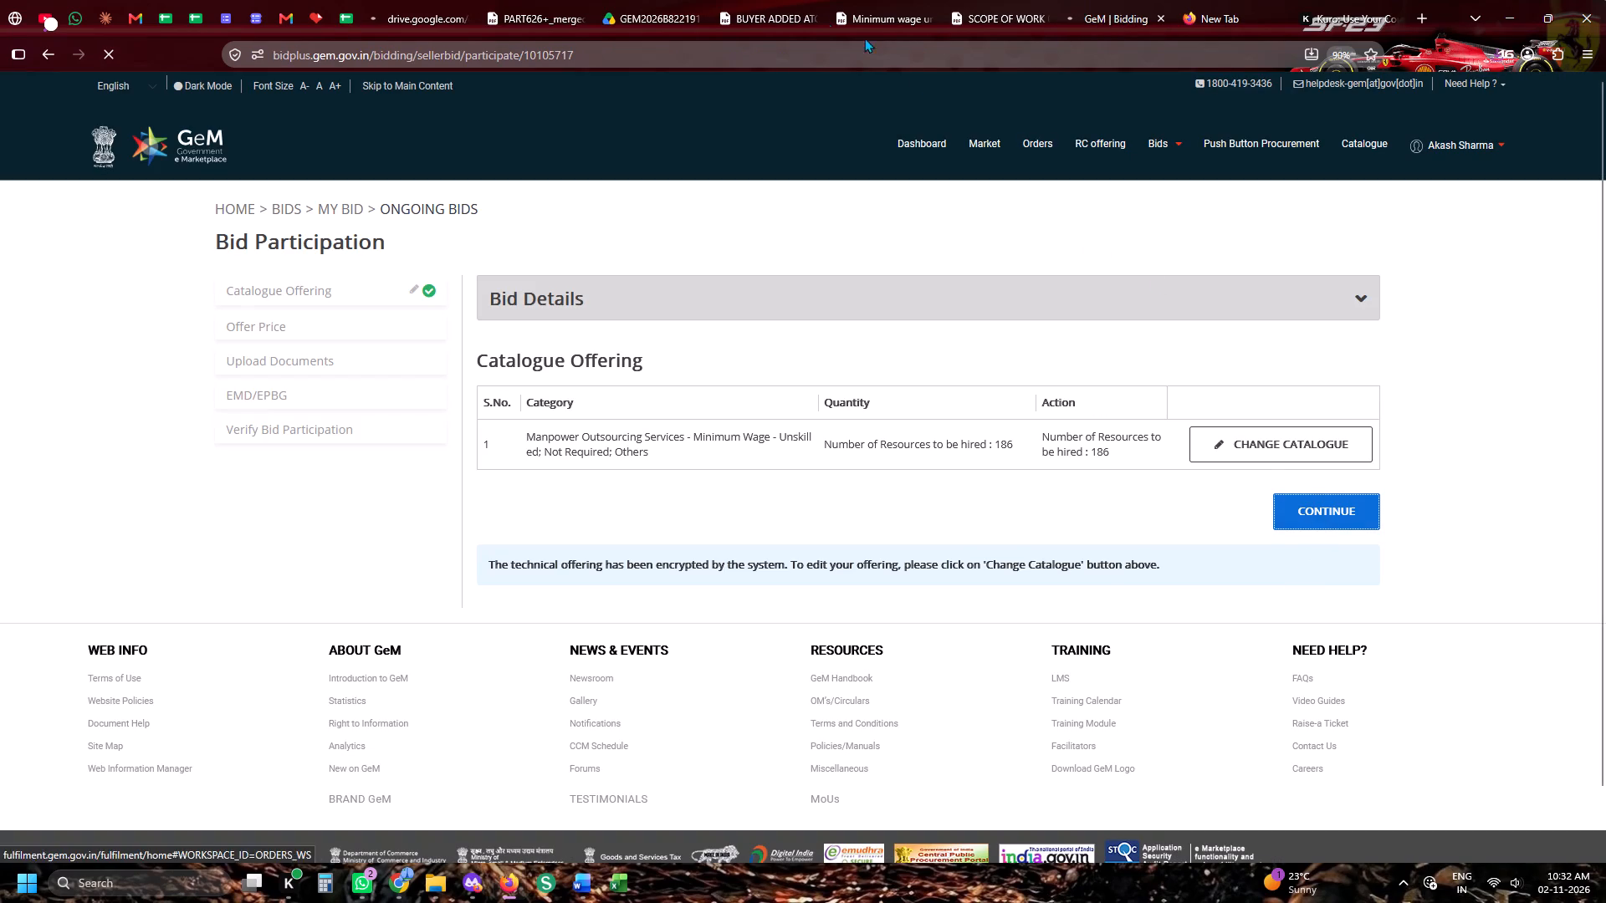
# Close the merged PDF, bid Drive folder, buyer ATC, minimum wage and scope of work tabs, and switch to the blank new tab.
pyautogui.click(572, 0)
pyautogui.tripleClick(578, 22)
pyautogui.tripleClick(578, 22)
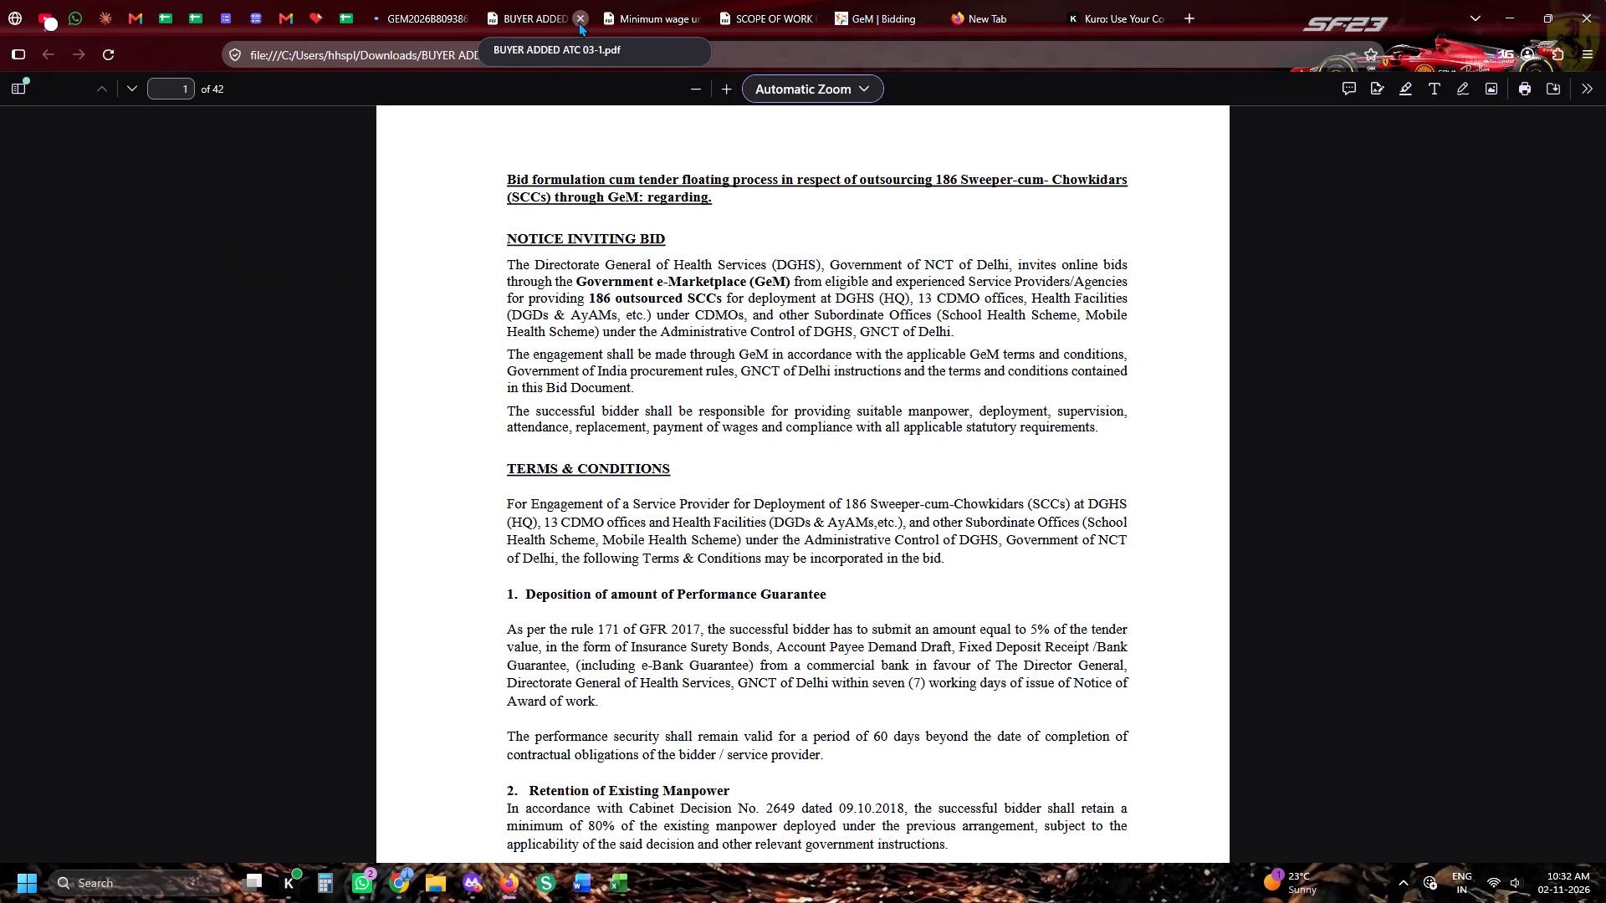
pyautogui.click(578, 18)
pyautogui.click(664, 13)
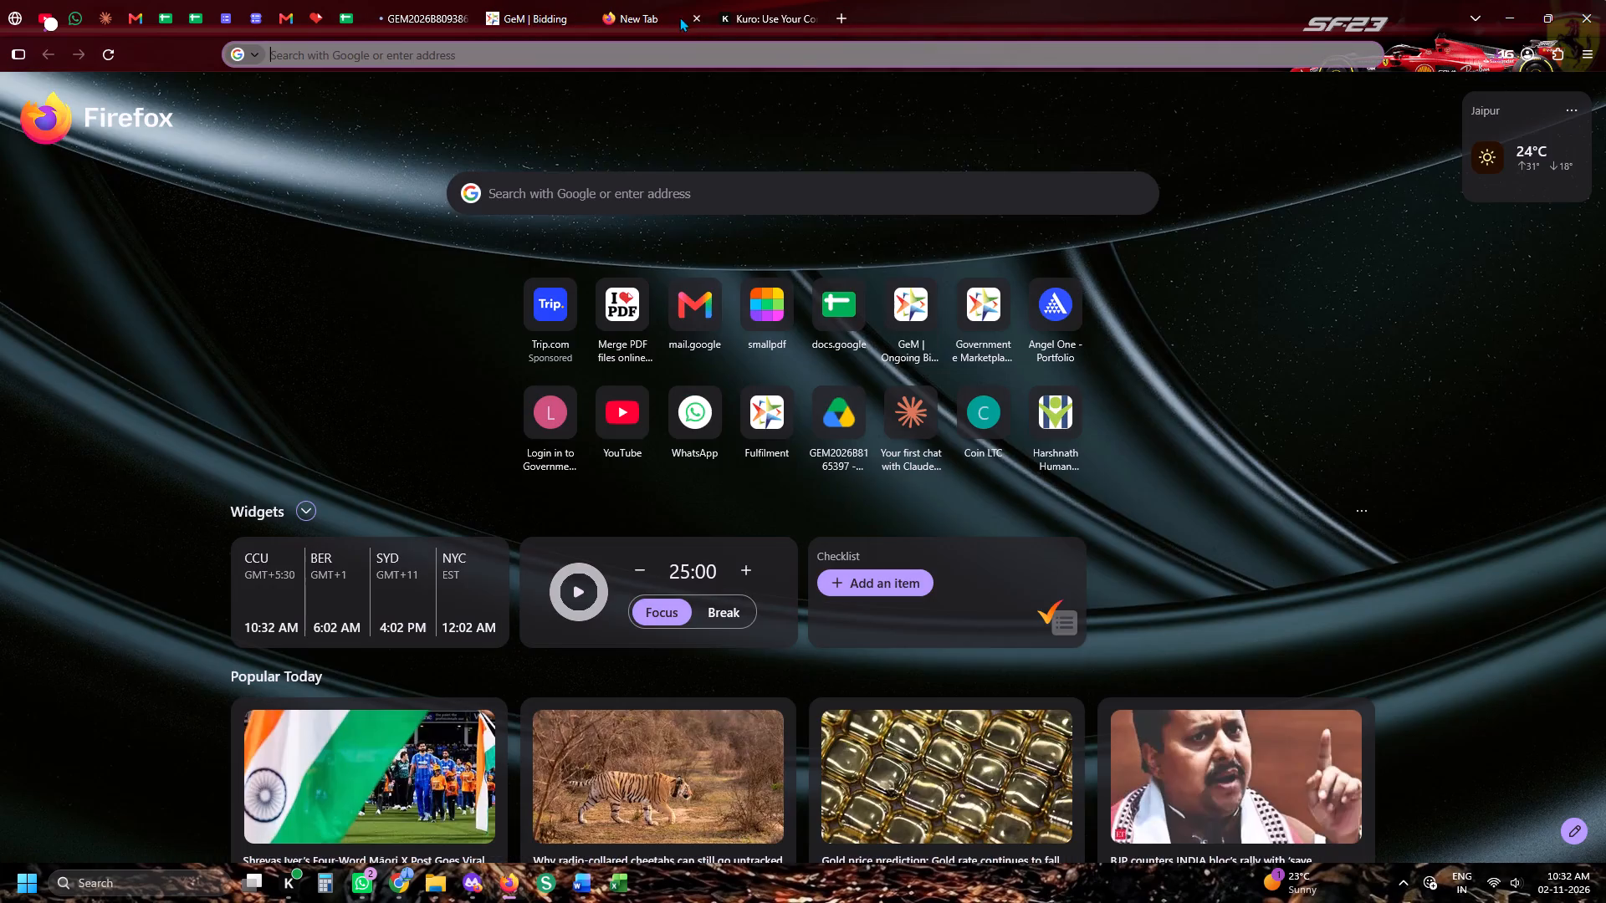
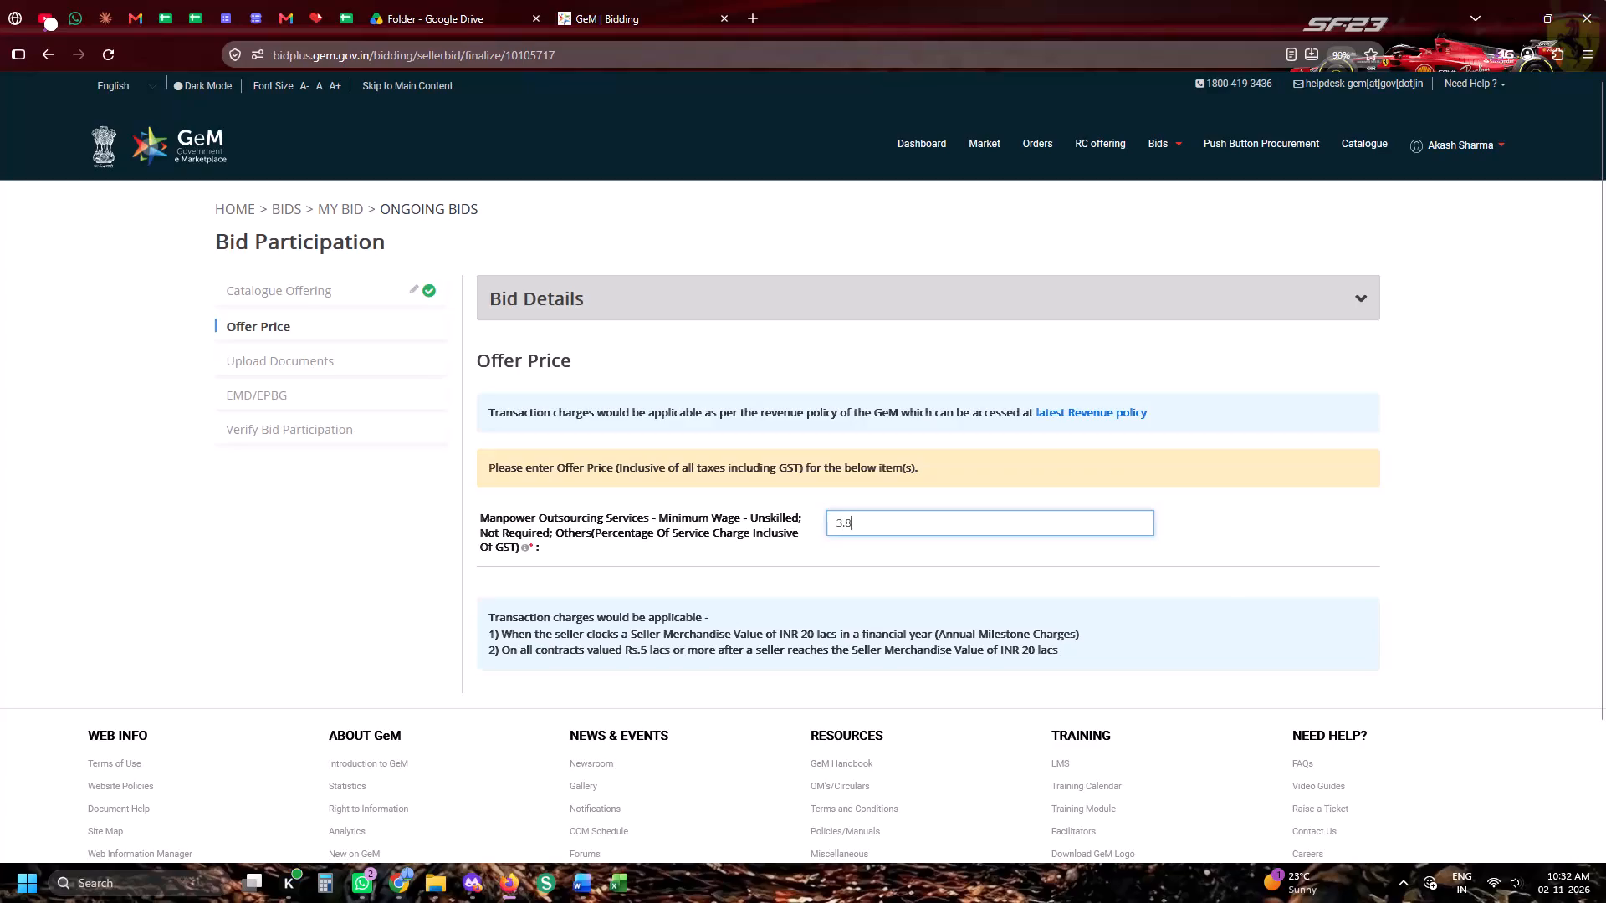
# Commit 3.85 as the service charge percentage inclusive of GST, show the estimated price and proceed.
pyautogui.press('Tab')
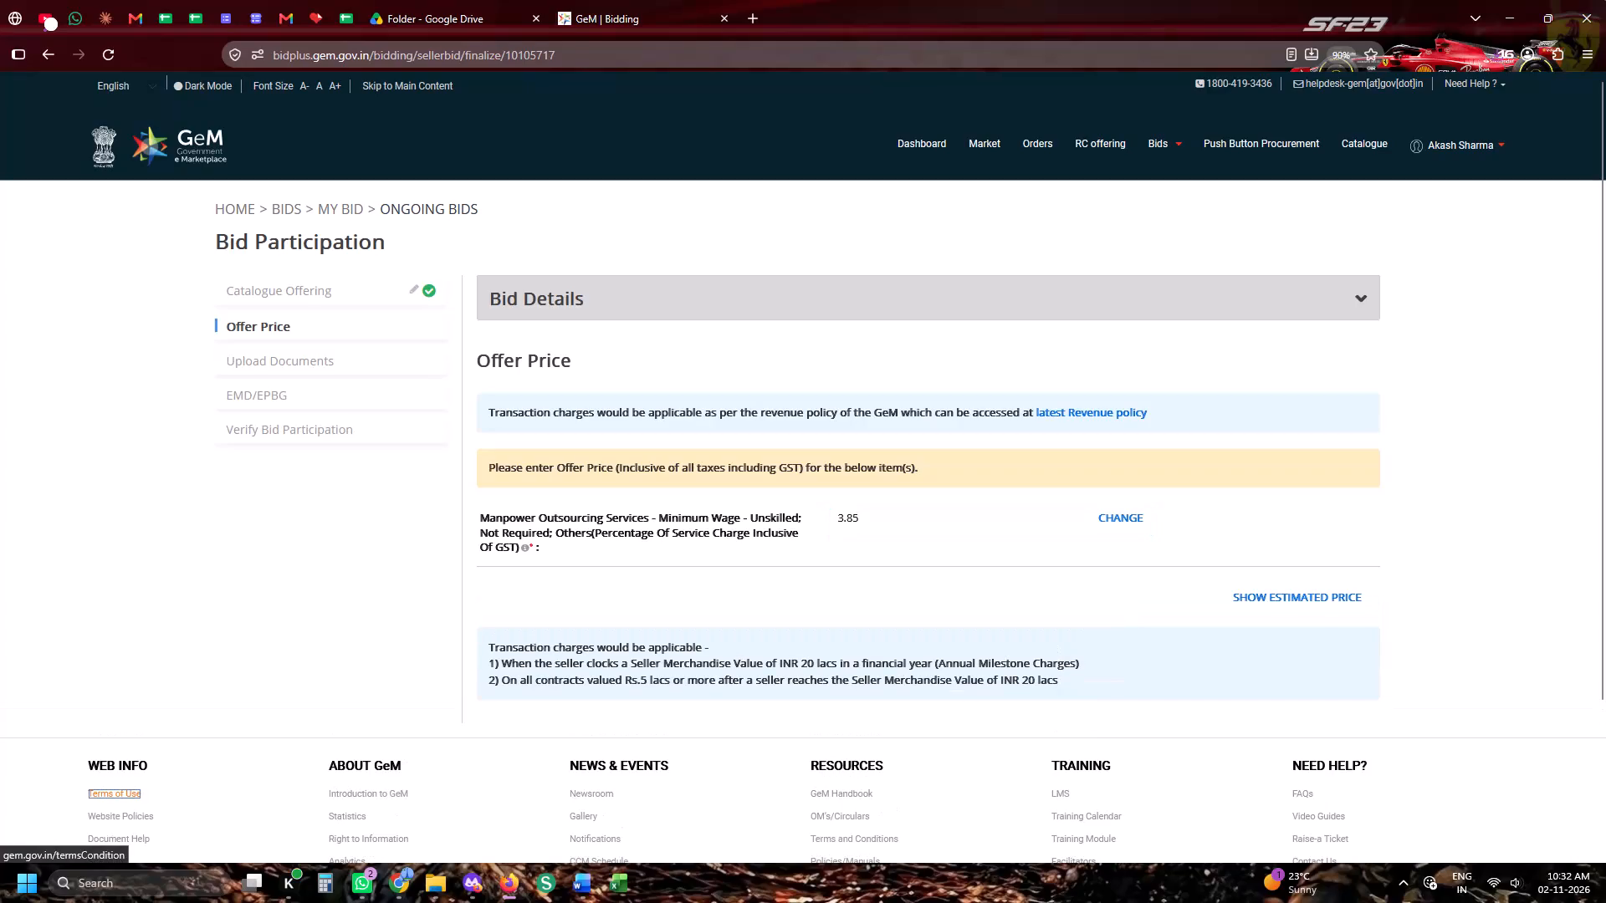
pyautogui.click(1356, 584)
pyautogui.scroll(-7, 1271, 614)
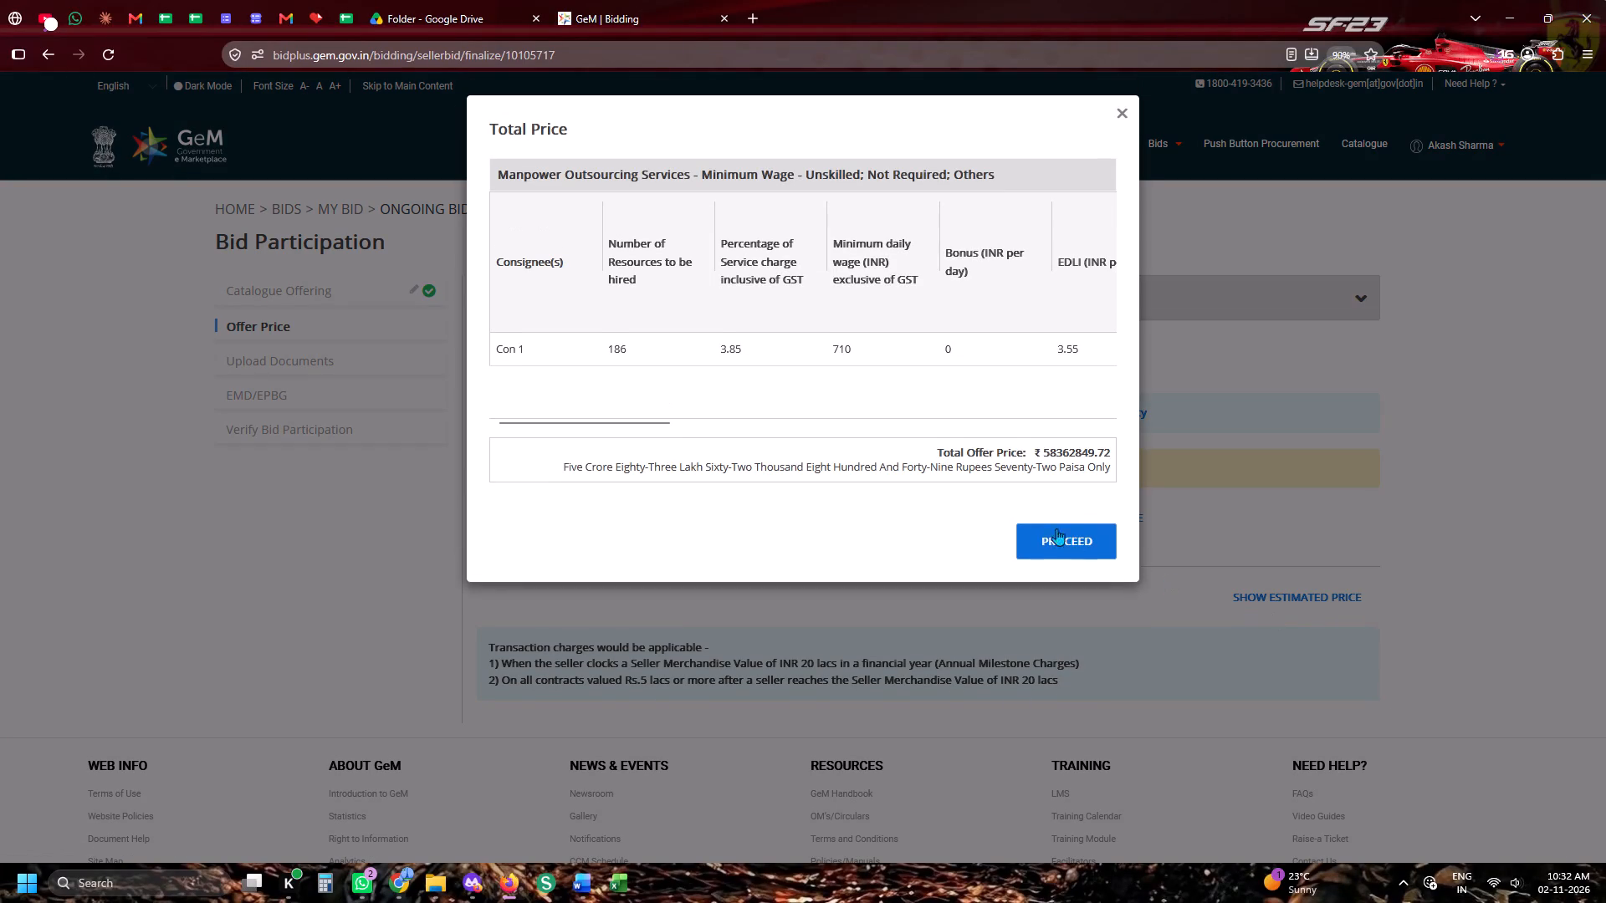
pyautogui.click(1050, 542)
# Encrypt and save the offer price and load the Upload Documents stage, retrying the page if needed.
pyautogui.click(1290, 647)
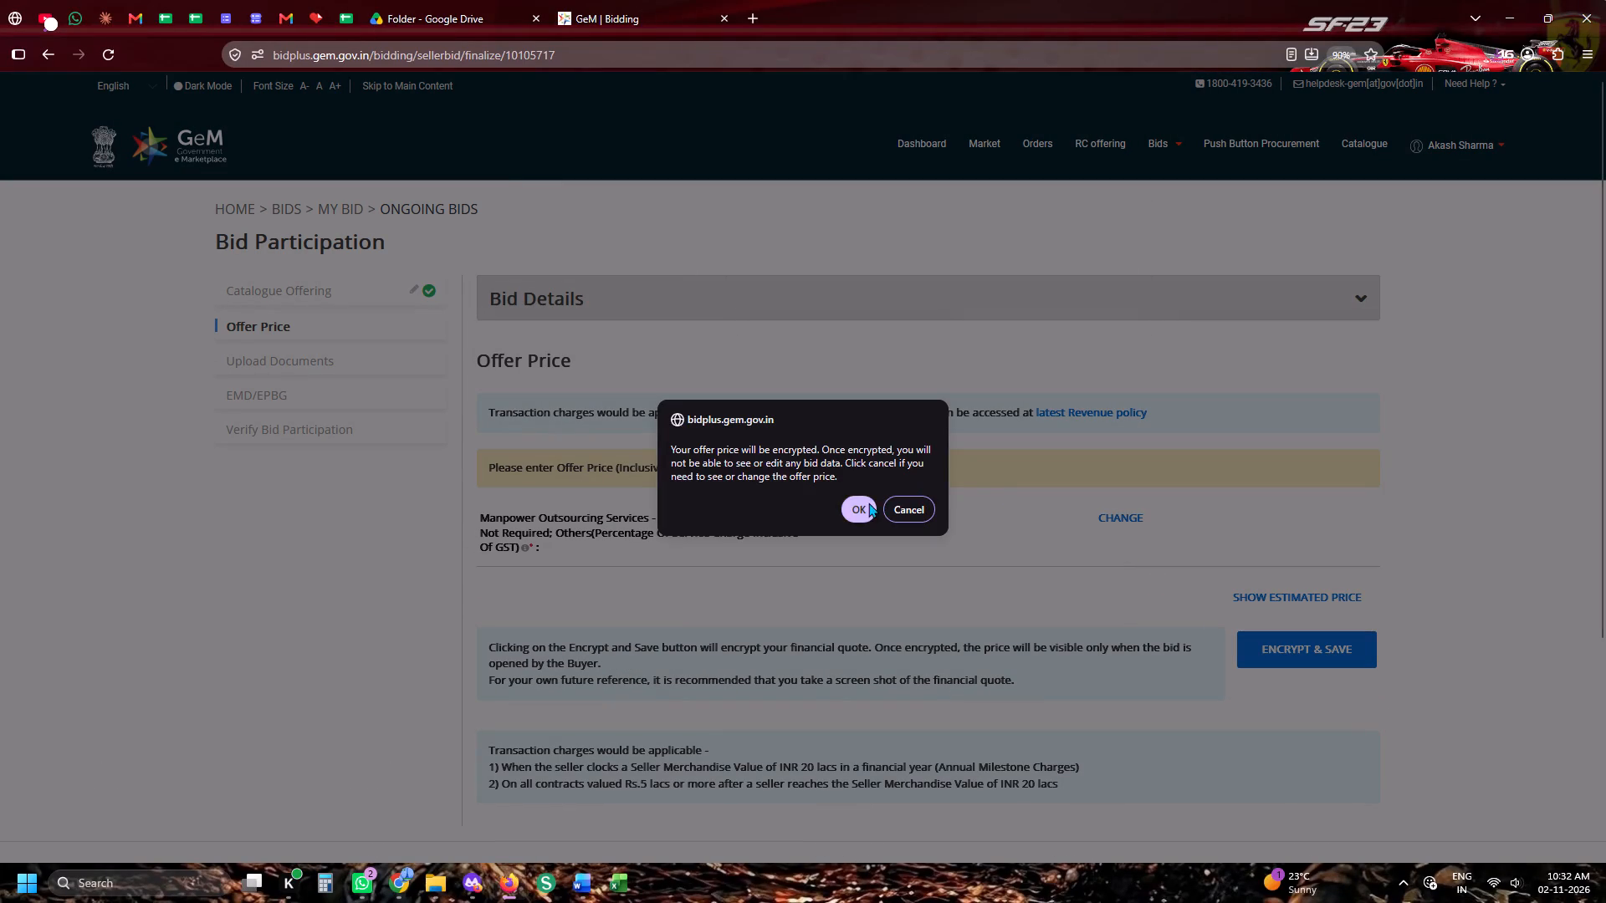
pyautogui.click(867, 503)
pyautogui.click(369, 0)
pyautogui.click(596, 0)
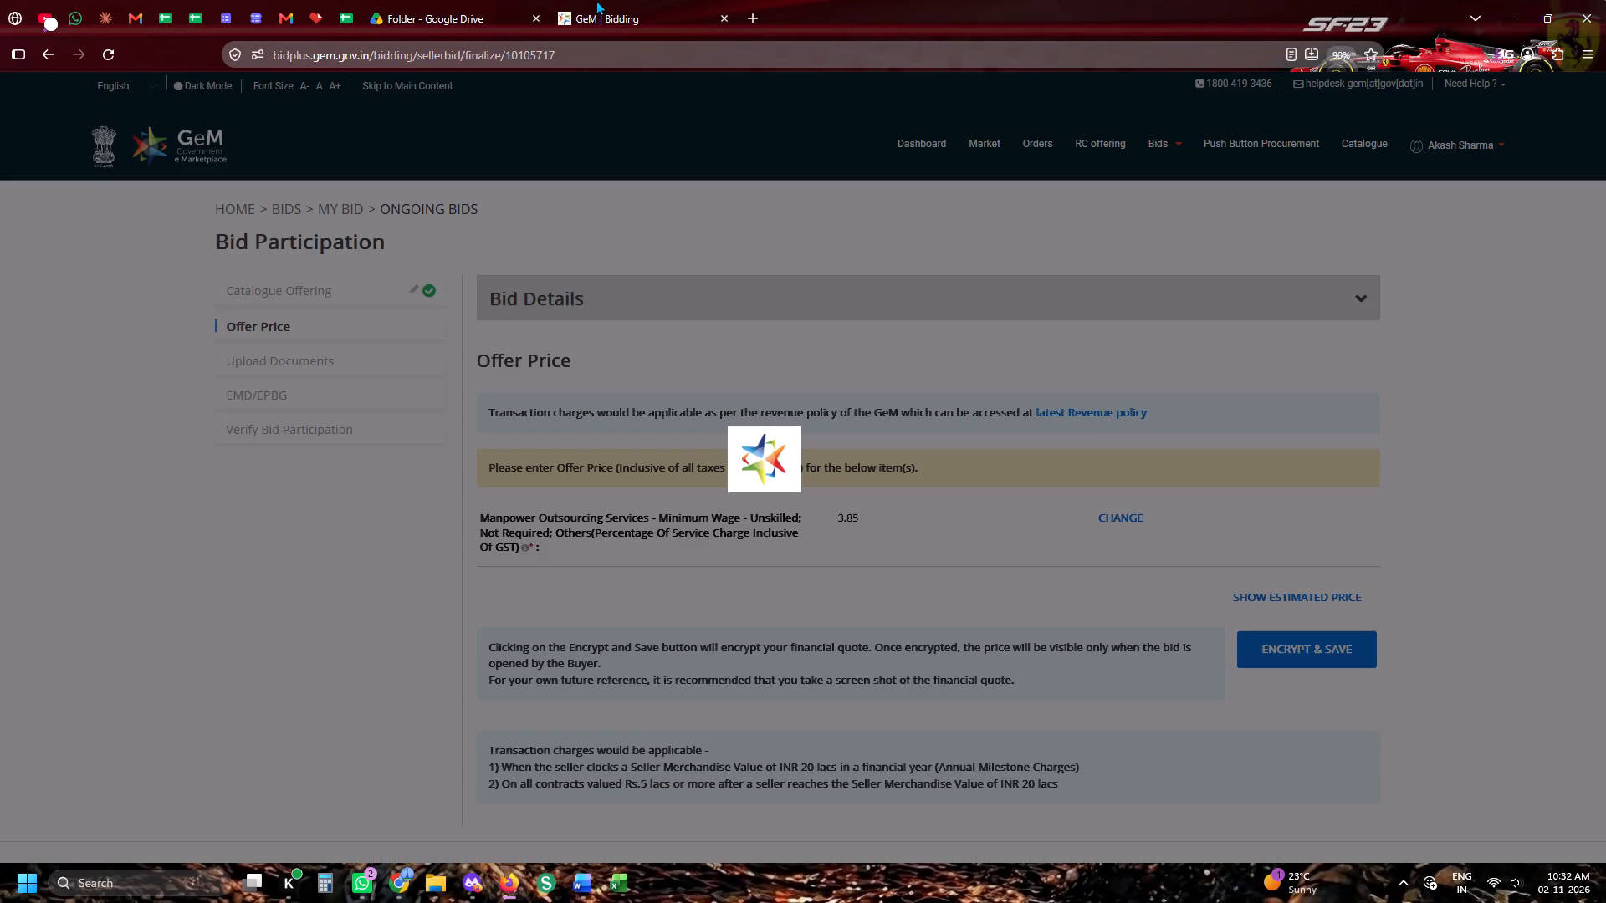
pyautogui.click(1292, 645)
pyautogui.click(1292, 645)
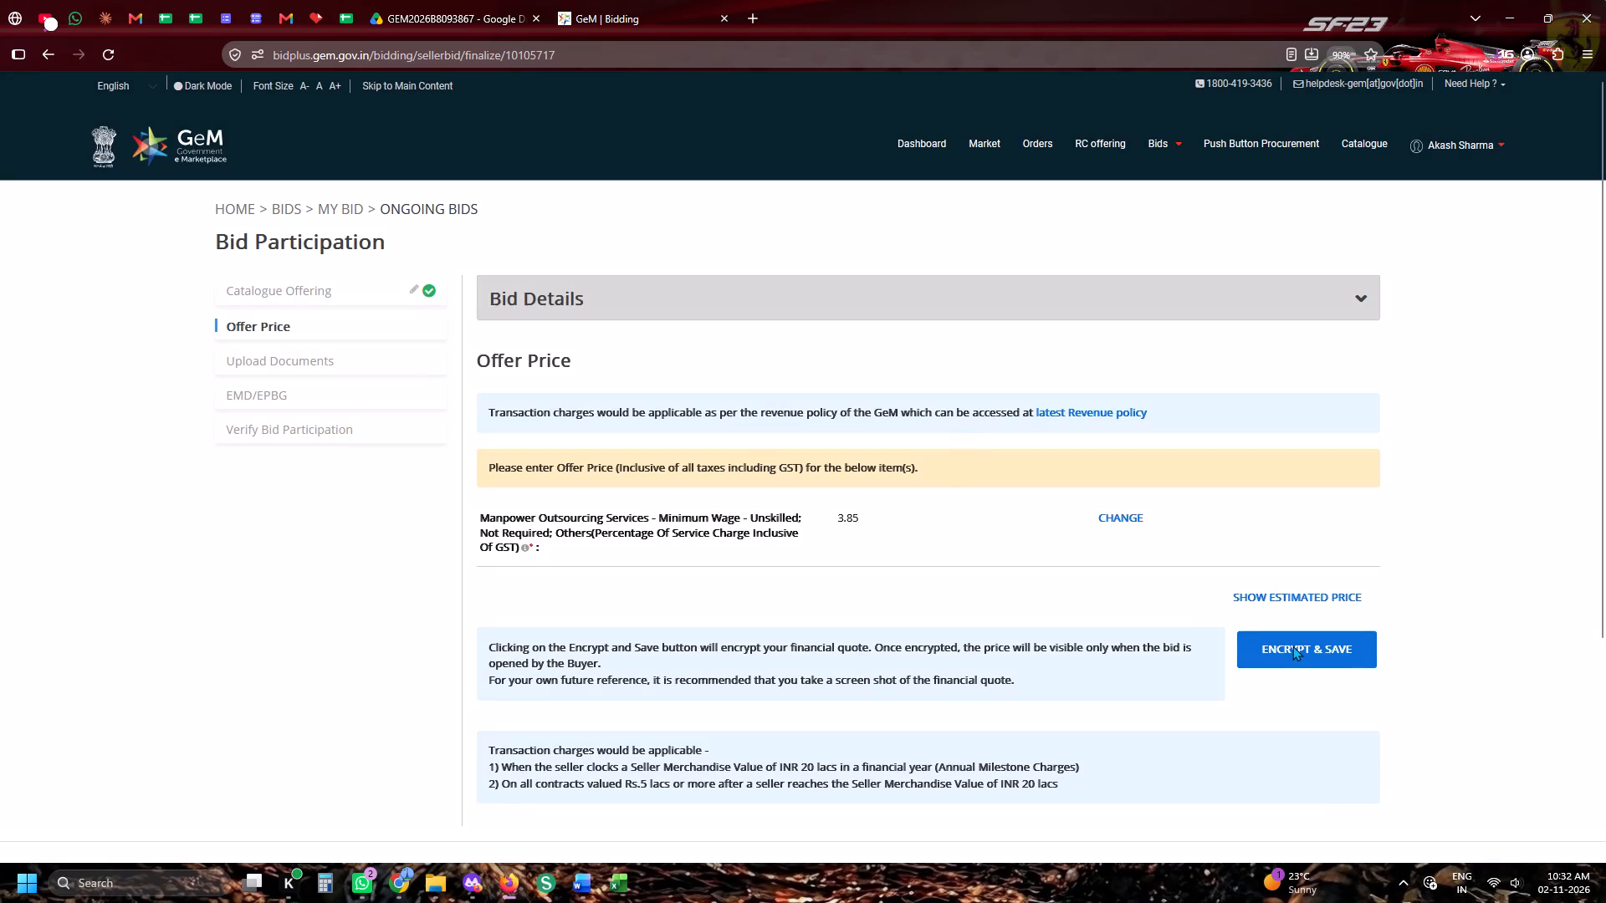
pyautogui.click(852, 492)
pyautogui.click(852, 495)
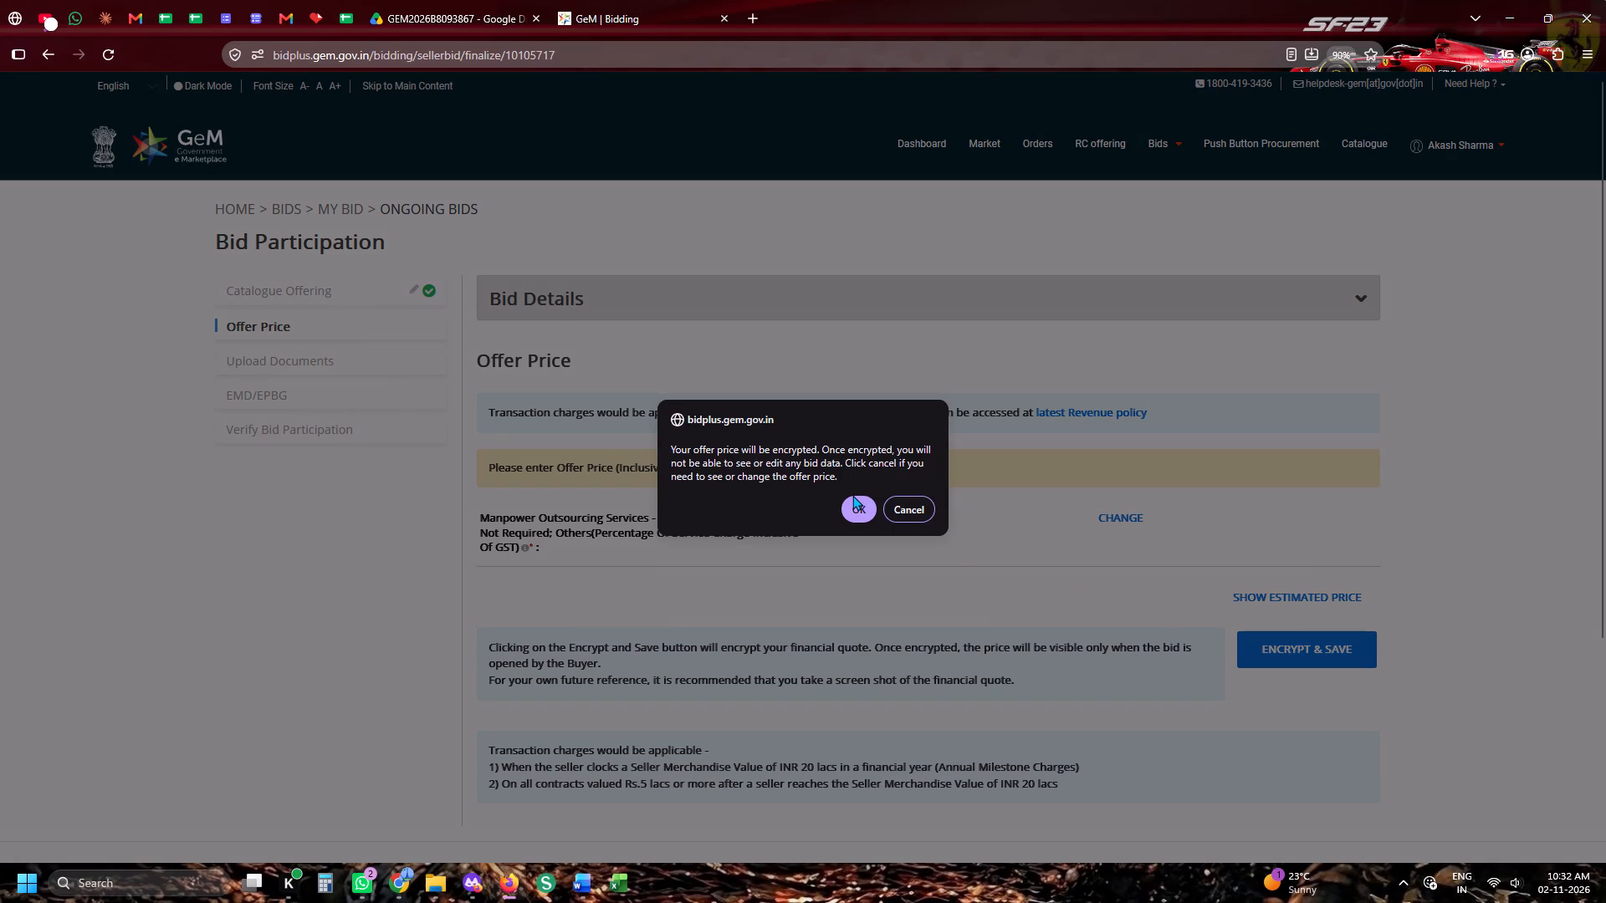
pyautogui.doubleClick(852, 495)
pyautogui.click(857, 500)
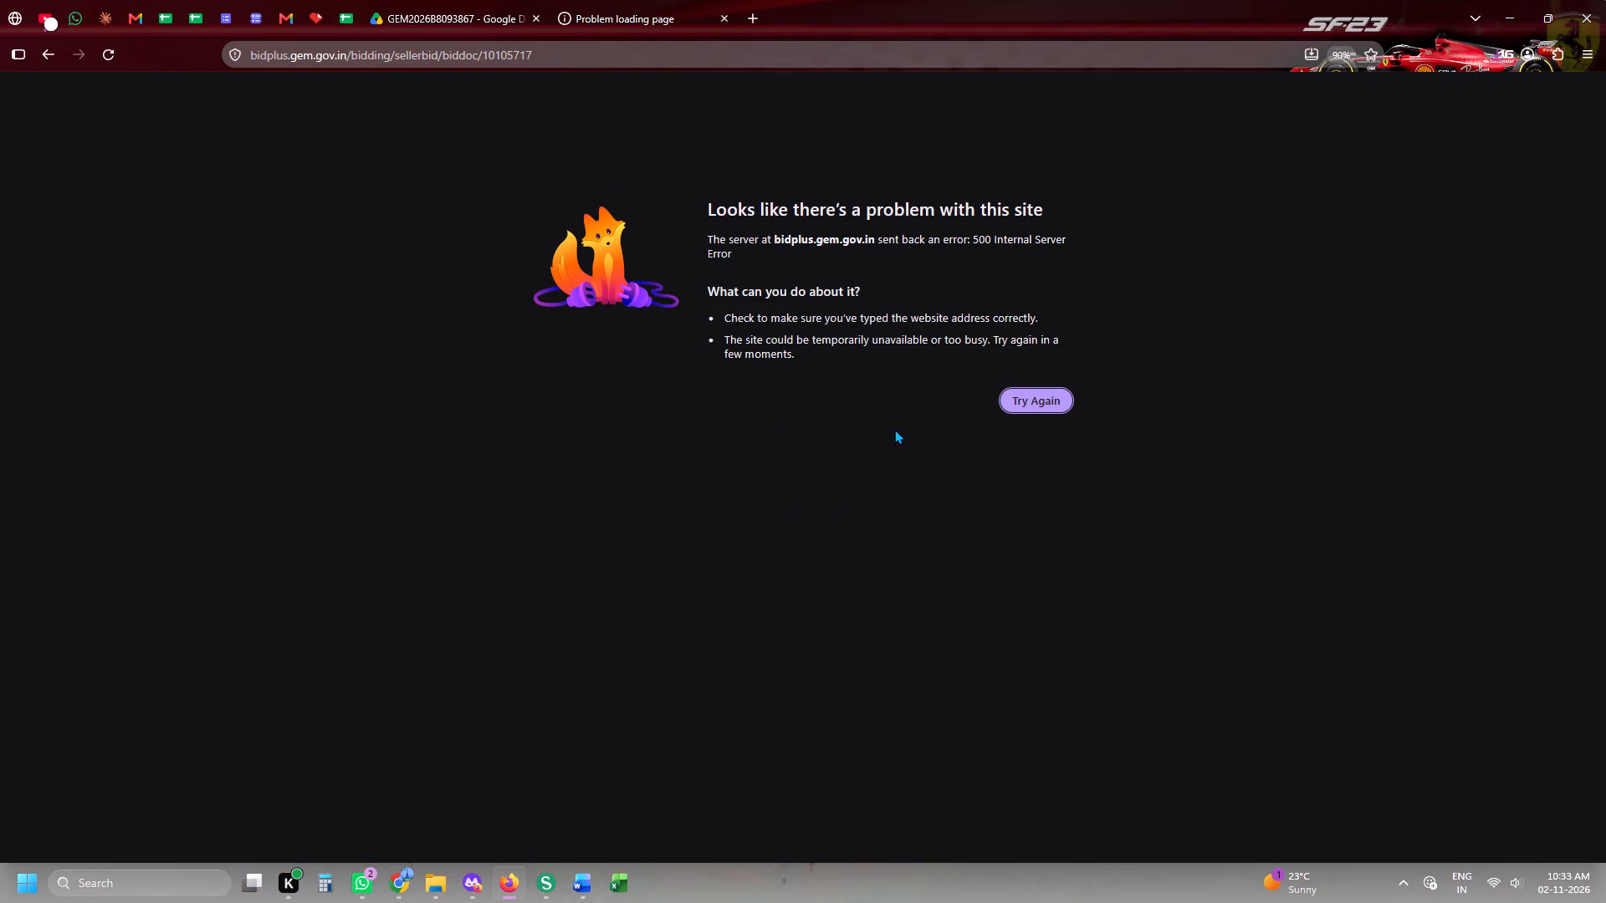
pyautogui.click(1047, 391)
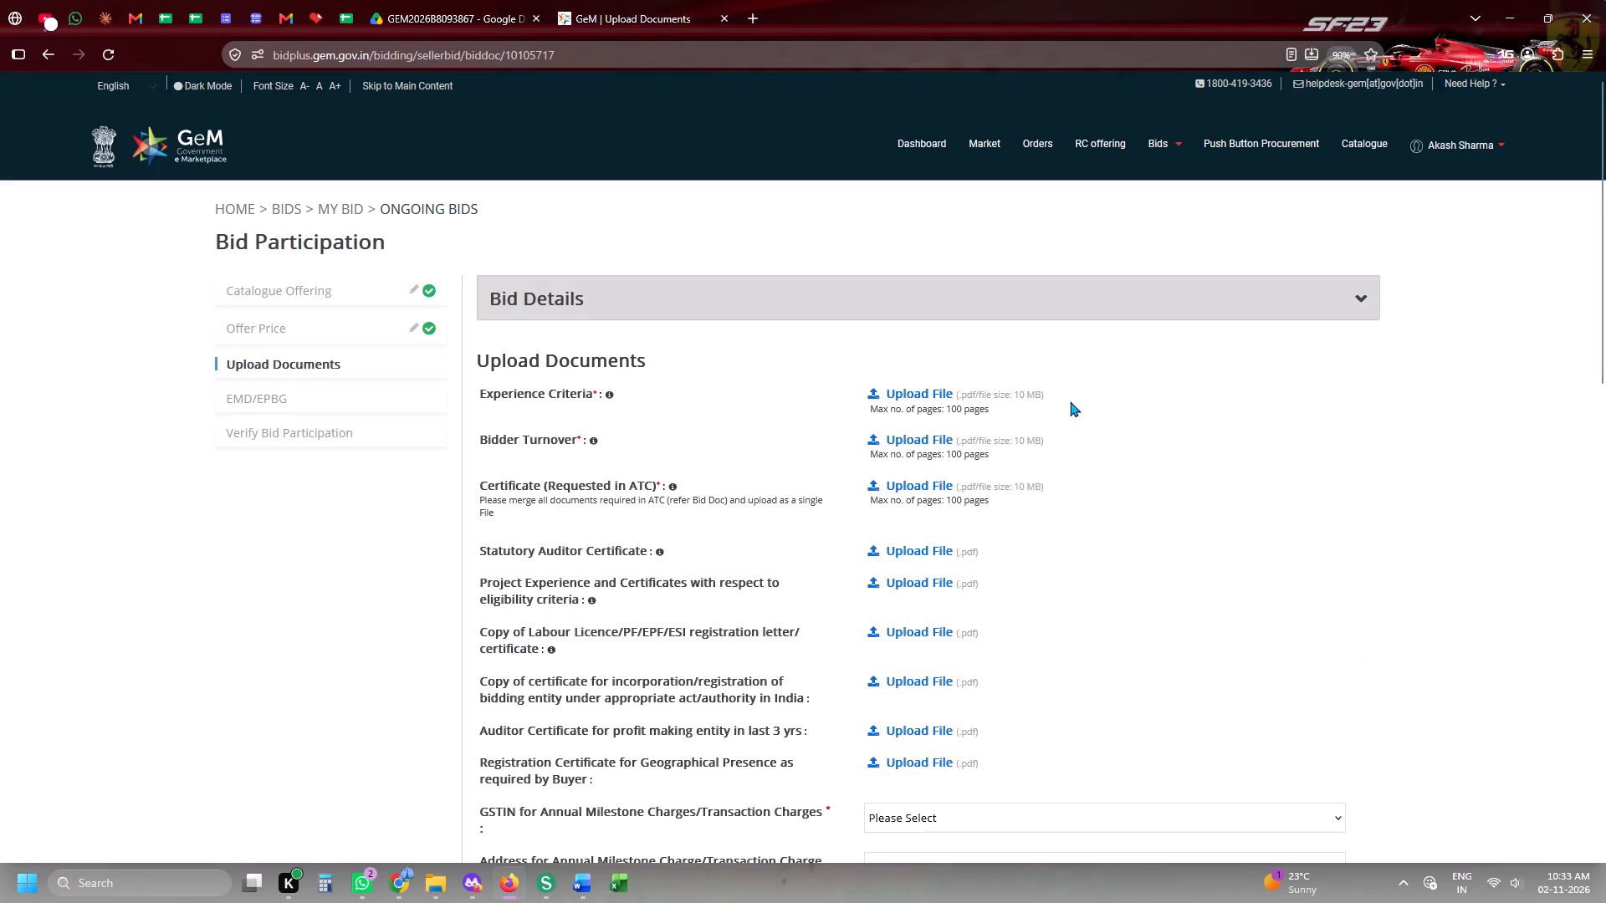
# Upload experience-ceretera-hhspl from the Gem Bid Documents folder for Experience Criteria.
pyautogui.click(945, 400)
pyautogui.scroll(7, 1019, 431)
pyautogui.click(1142, 341)
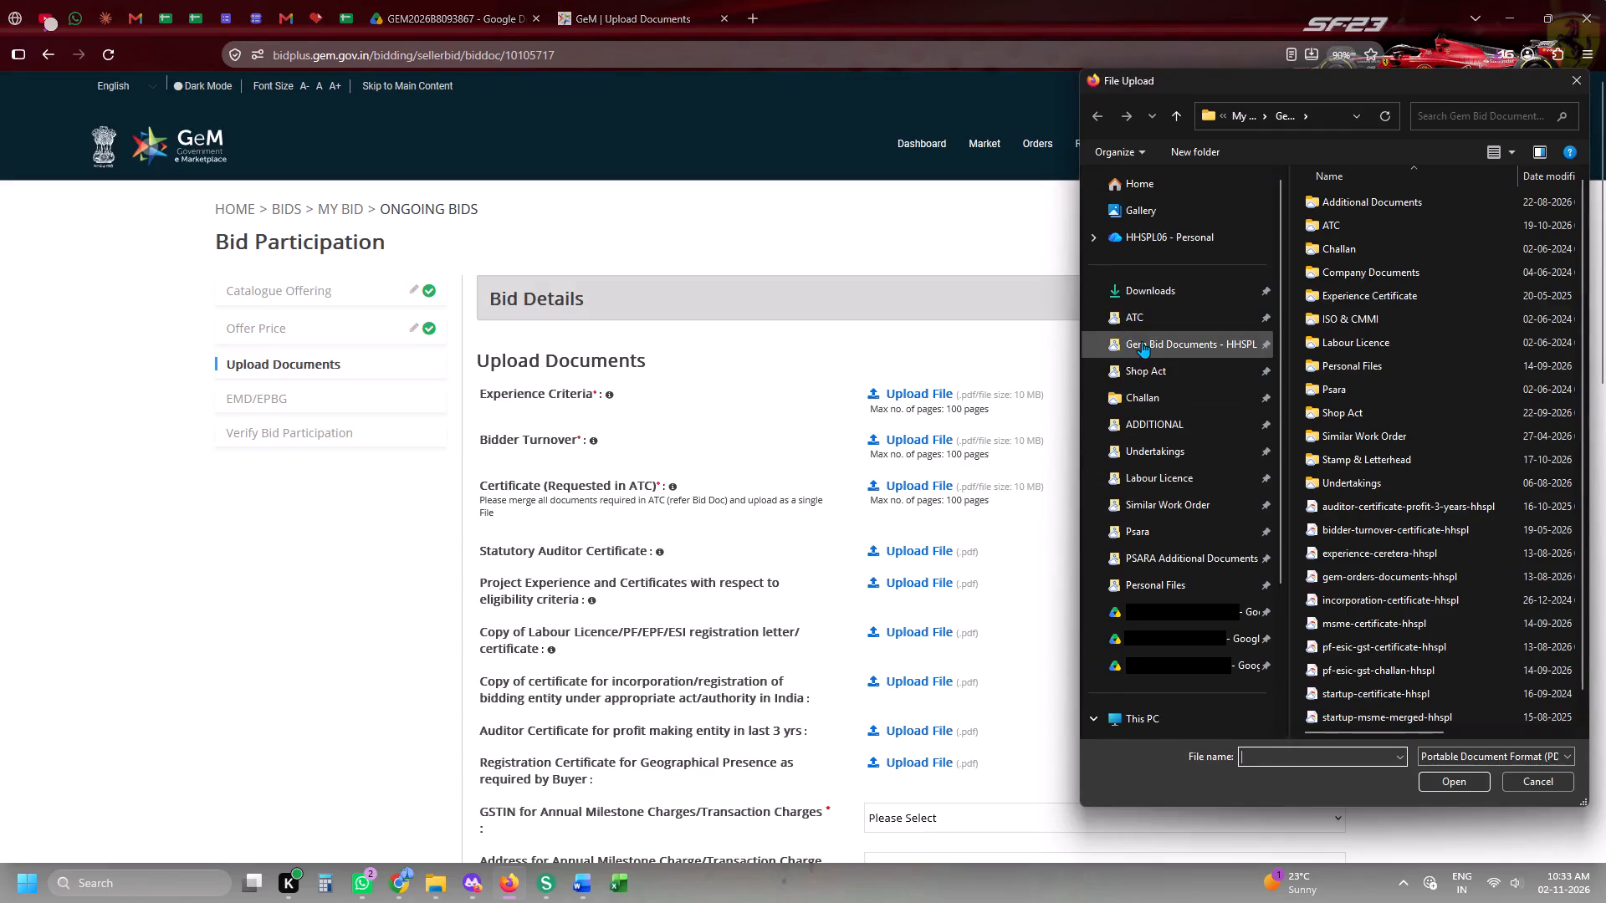
pyautogui.doubleClick(1340, 557)
# Download BUYER ADDED ATC 01.pdf from the GEM2026B8093867 Drive folder.
pyautogui.click(496, 0)
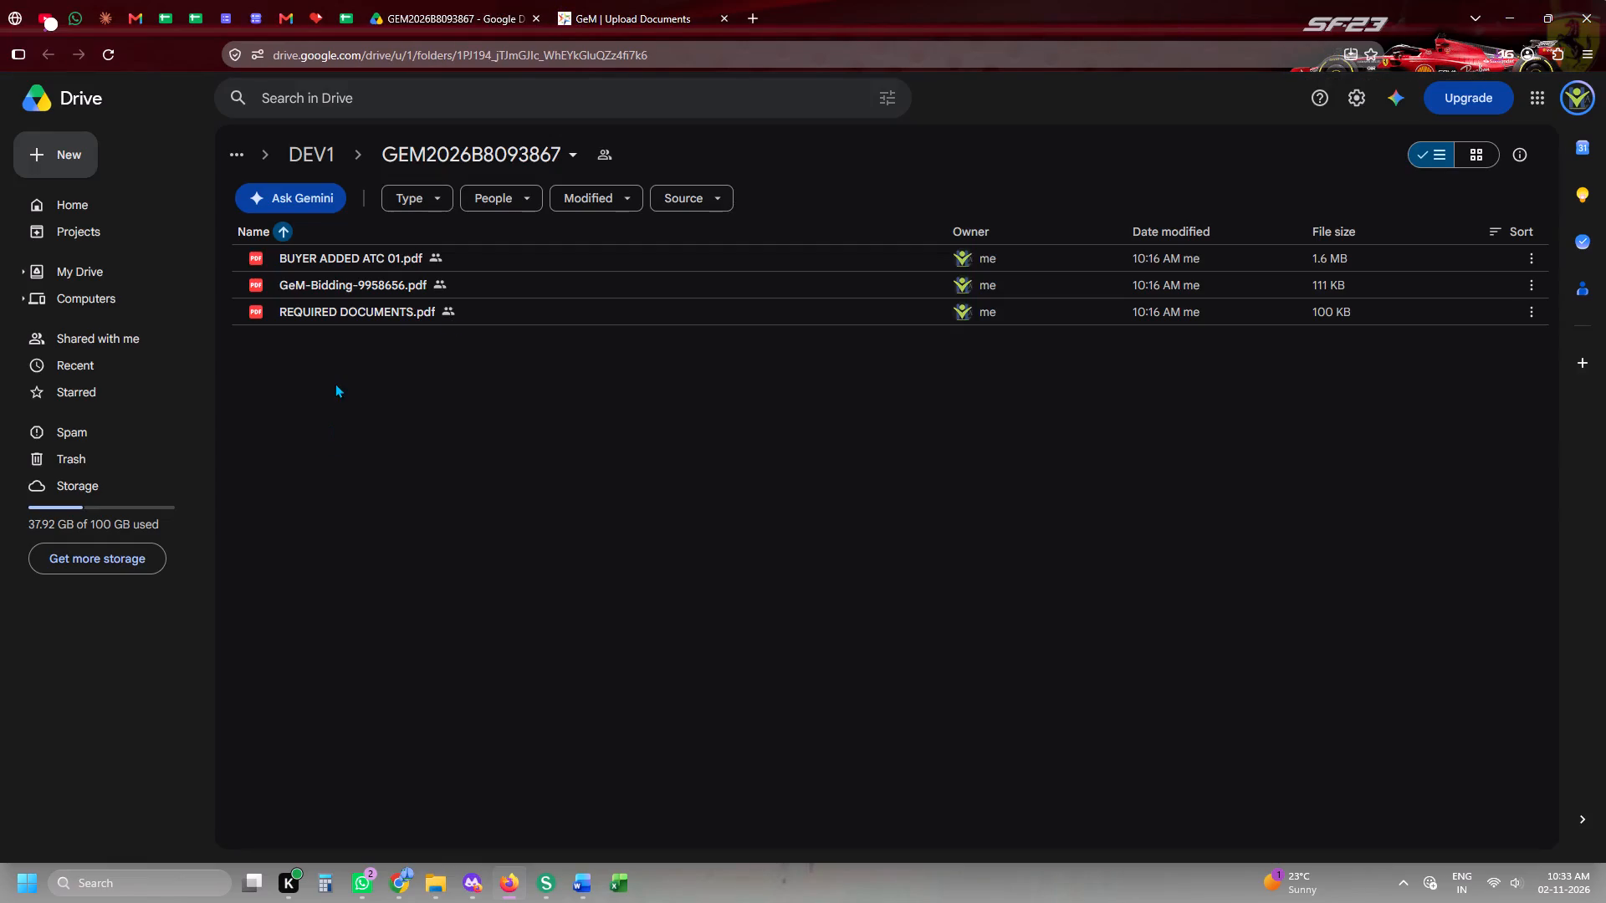
pyautogui.click(1471, 250)
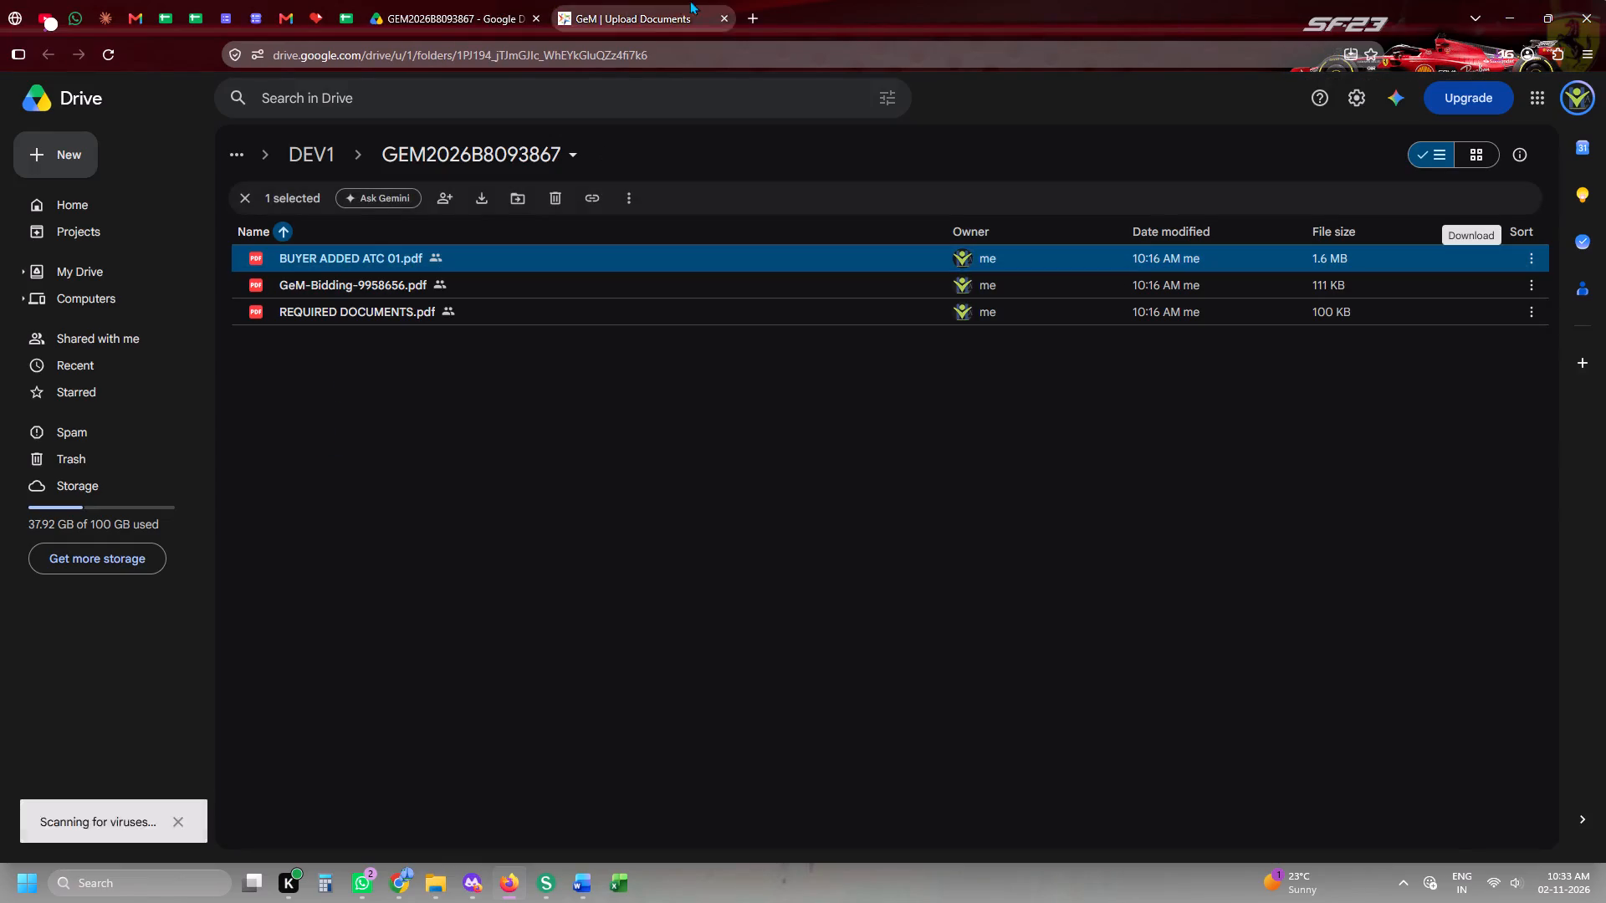
# Back in the GeM bid, upload bidder-turnover-certificate-hhspl from Gem Bid Documents for Bidder Turnover.
pyautogui.click(679, 0)
pyautogui.click(913, 445)
pyautogui.scroll(4, 1099, 476)
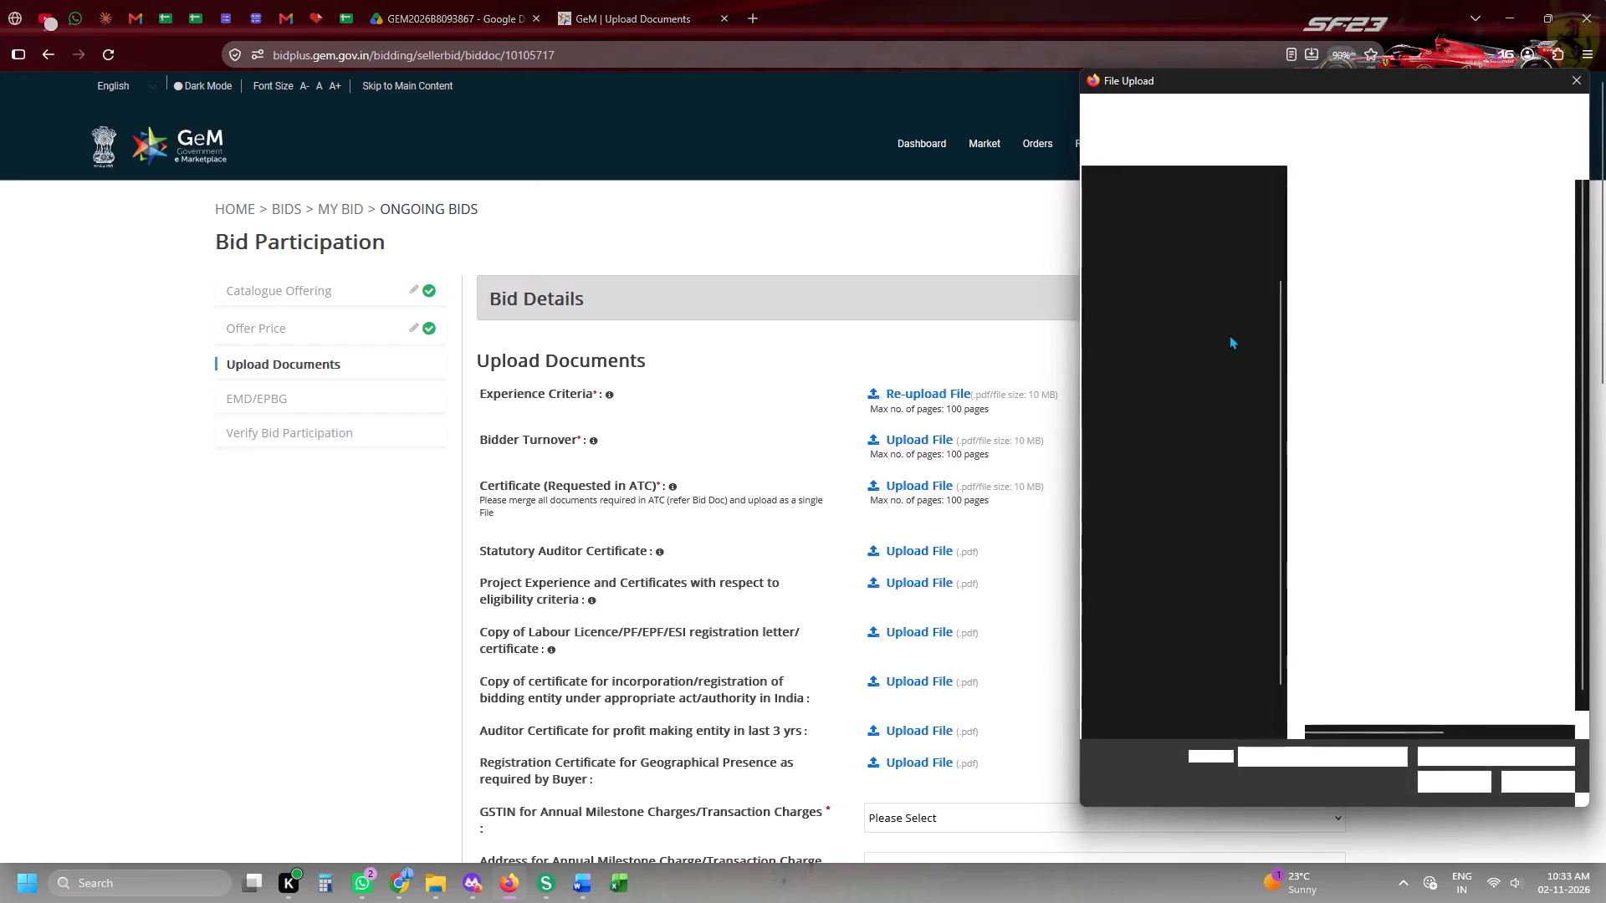
pyautogui.click(1220, 313)
pyautogui.click(1220, 337)
pyautogui.doubleClick(1348, 537)
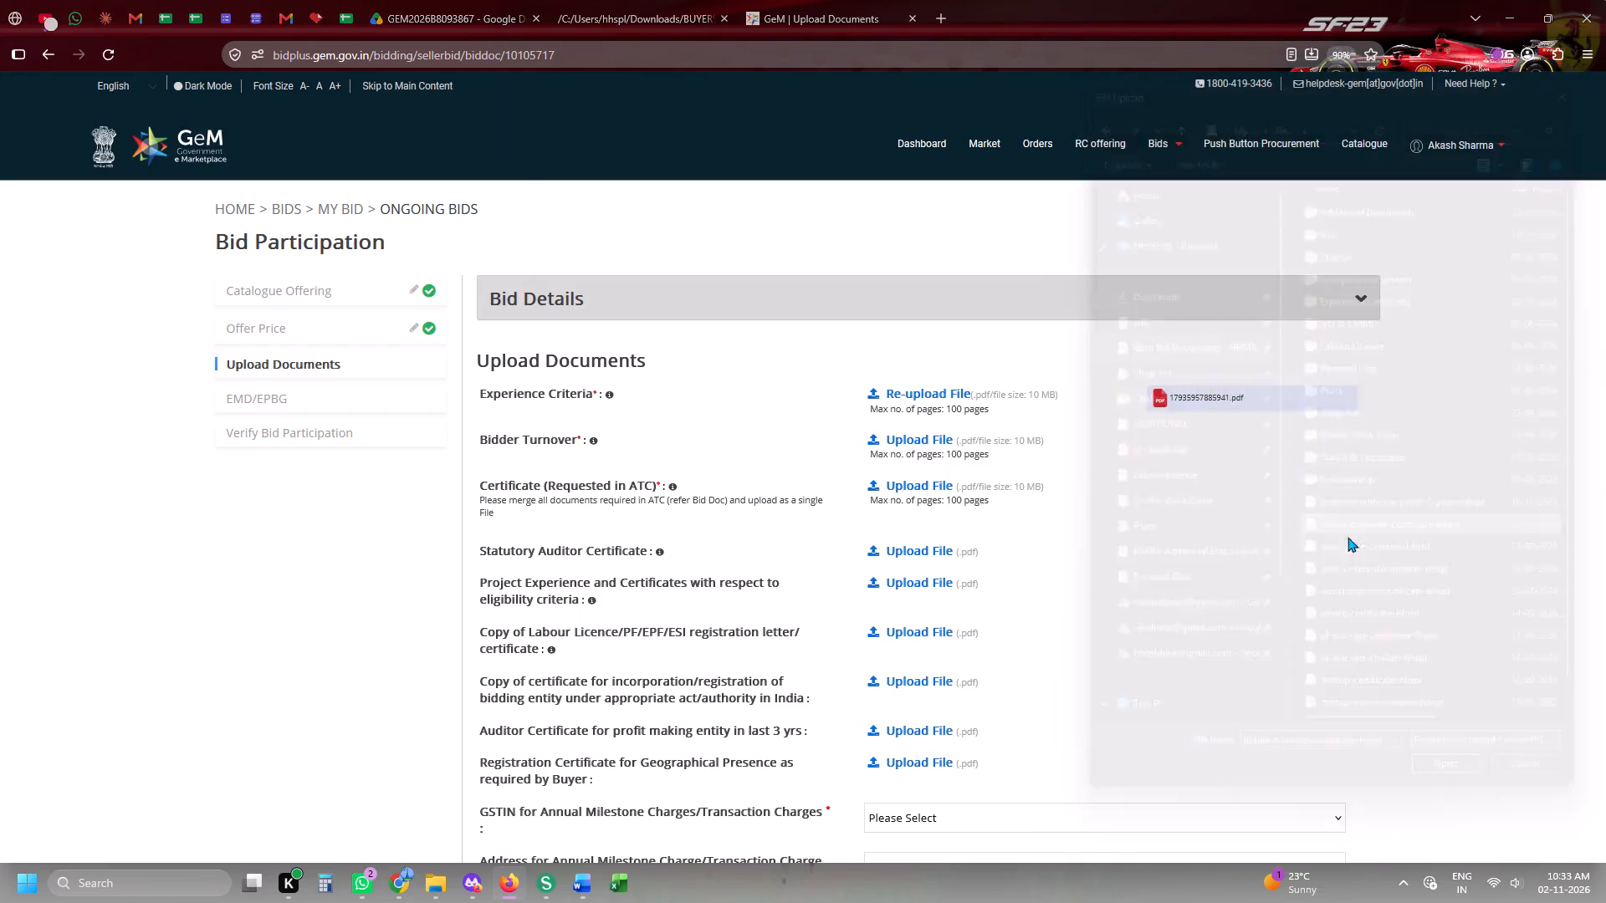
# Upload statutory-auditor-certificate-hhspl from the Gem Bid Documents folder for Statutory Auditor Certificate.
pyautogui.scroll(-2, 1325, 497)
pyautogui.click(947, 315)
pyautogui.scroll(4, 1190, 395)
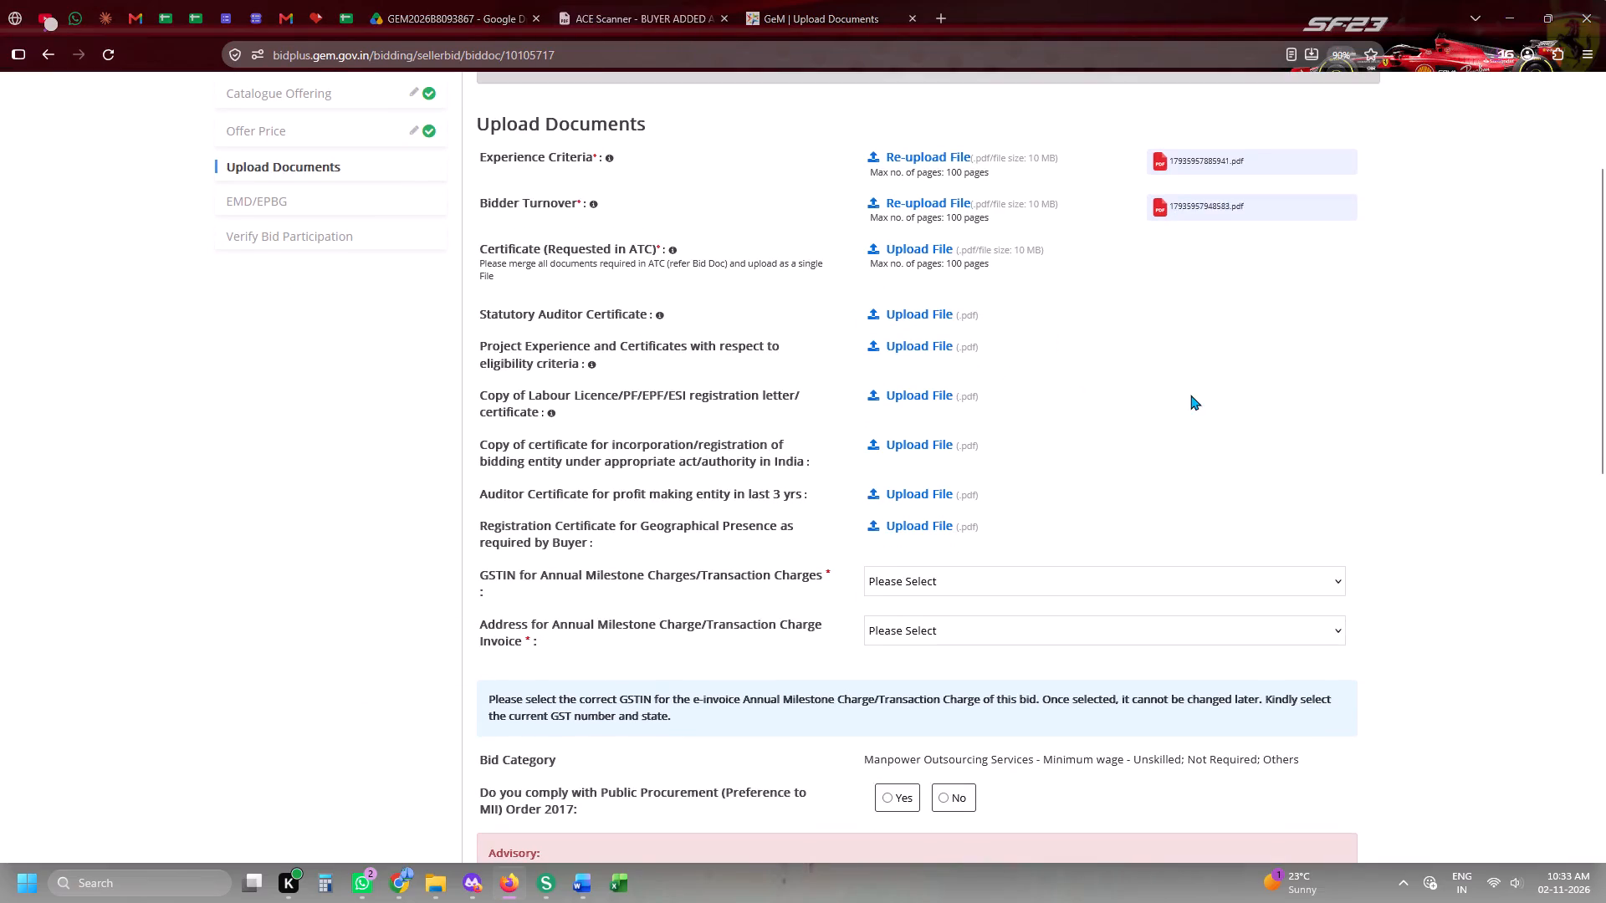
pyautogui.scroll(1, 1190, 395)
pyautogui.click(1178, 303)
pyautogui.click(1185, 332)
pyautogui.scroll(-6, 1393, 541)
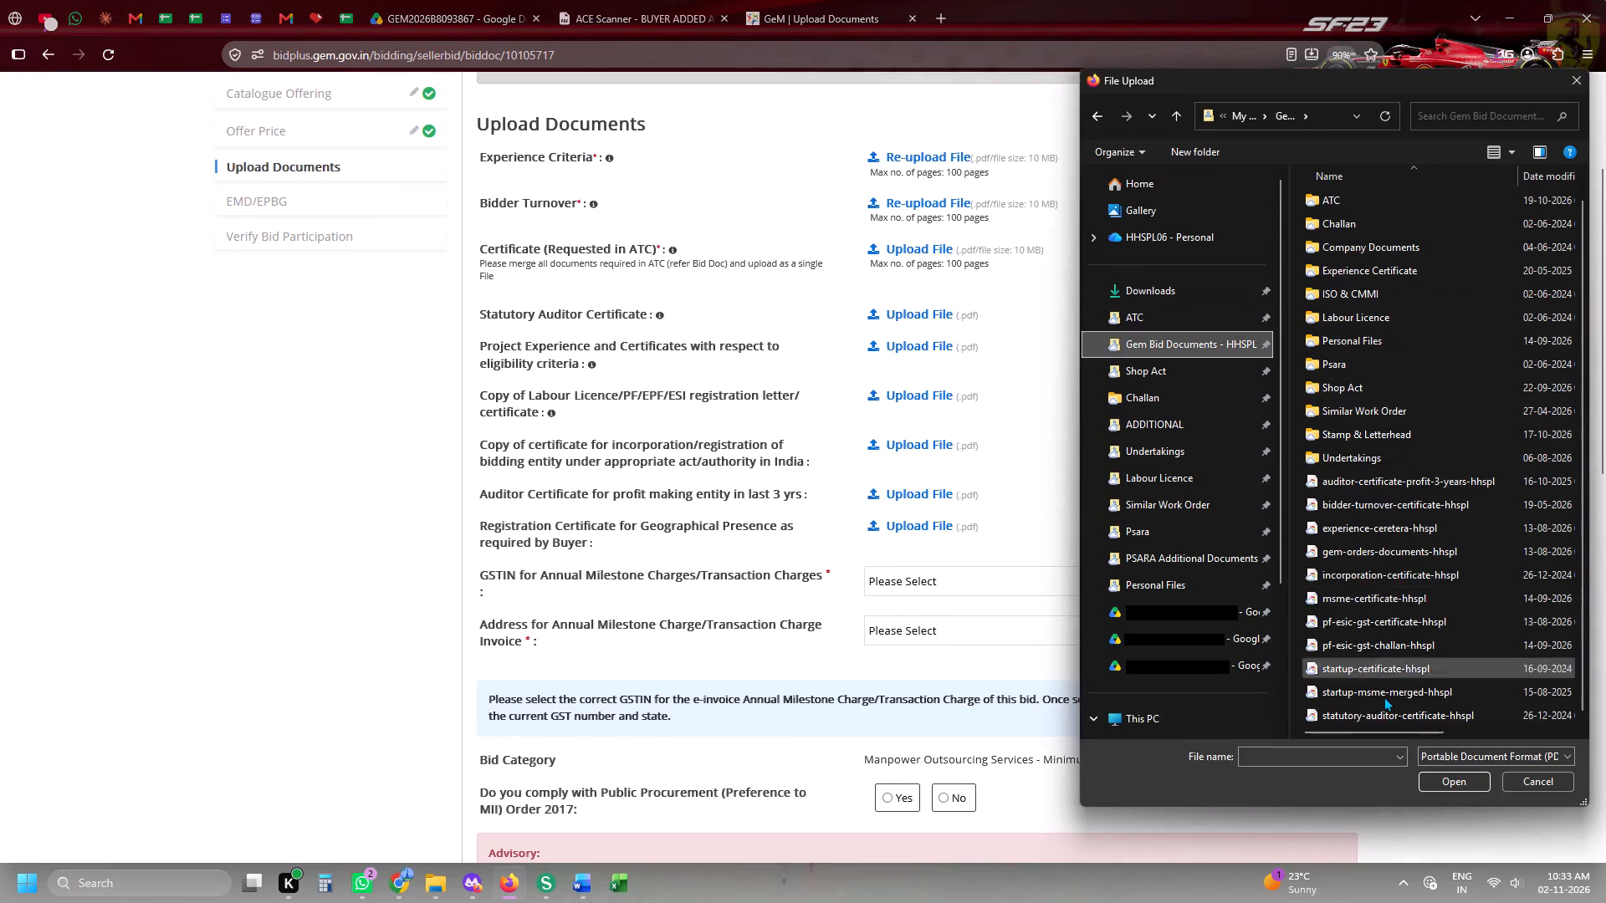
pyautogui.doubleClick(1383, 707)
# Upload gem-orders-documents-hhspl for Project Experience and Certificates with respect to eligibility criteria.
pyautogui.click(951, 357)
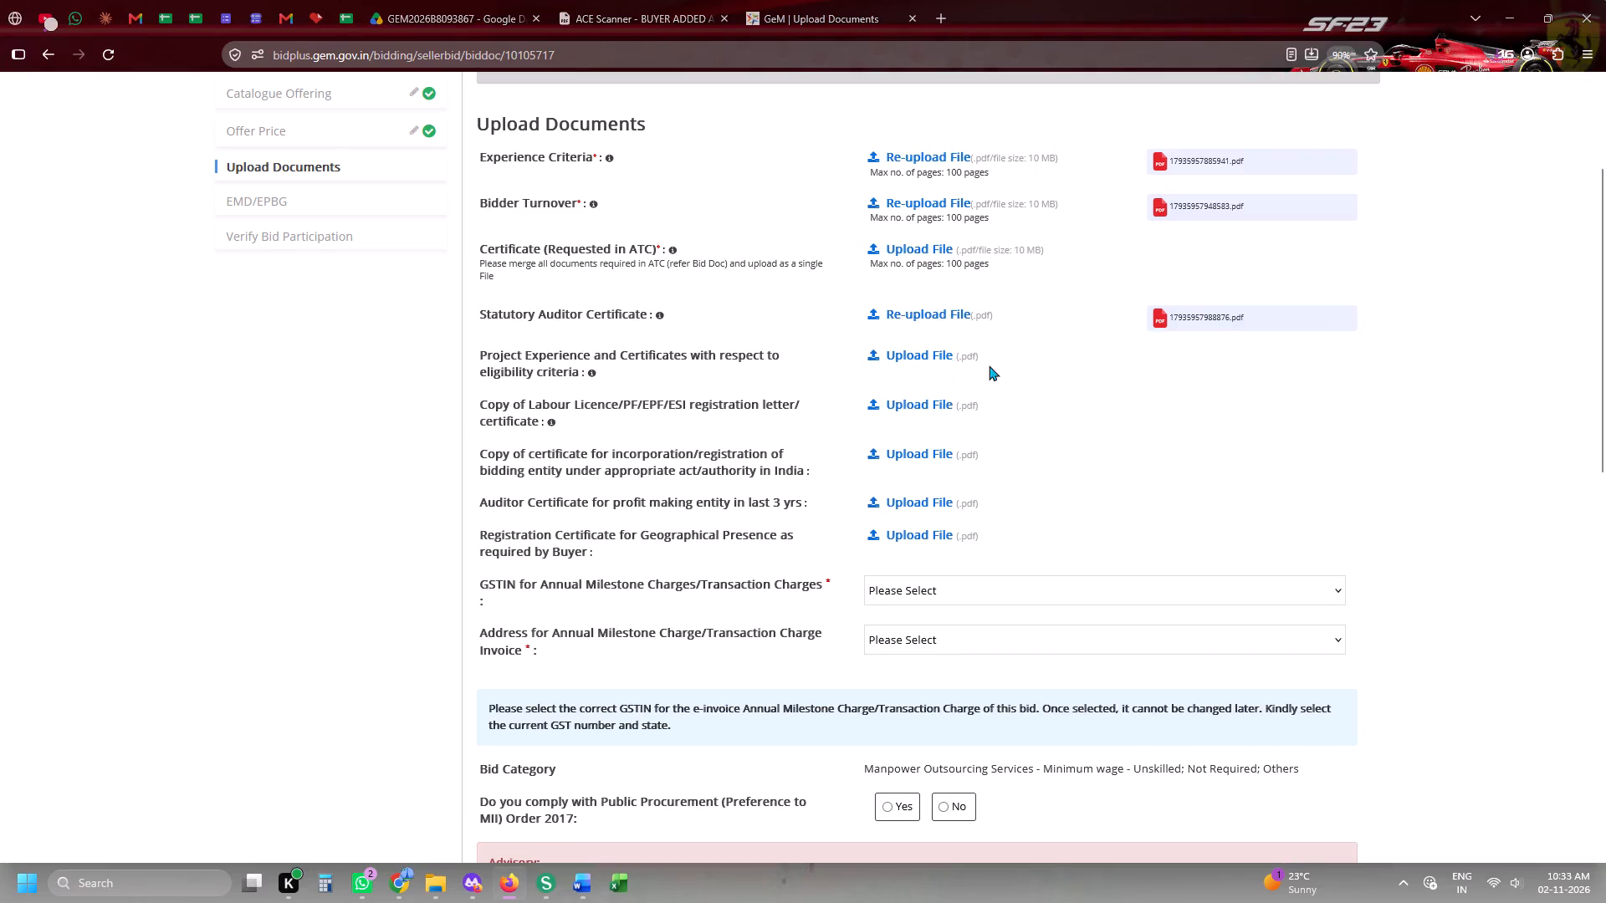
pyautogui.scroll(-5, 1358, 443)
pyautogui.doubleClick(1363, 543)
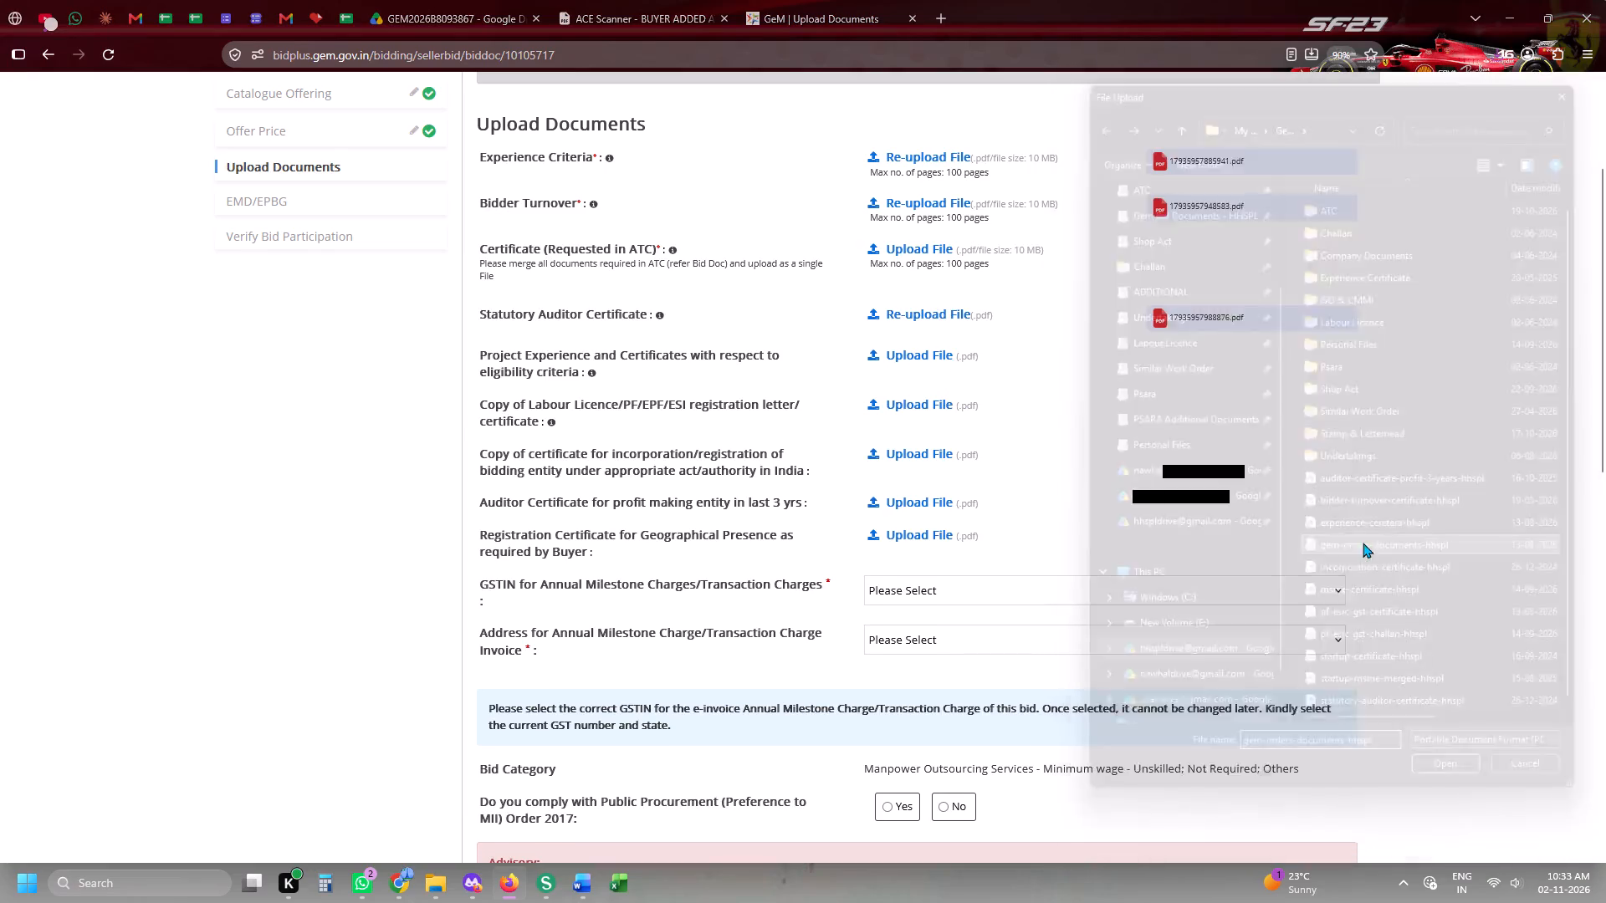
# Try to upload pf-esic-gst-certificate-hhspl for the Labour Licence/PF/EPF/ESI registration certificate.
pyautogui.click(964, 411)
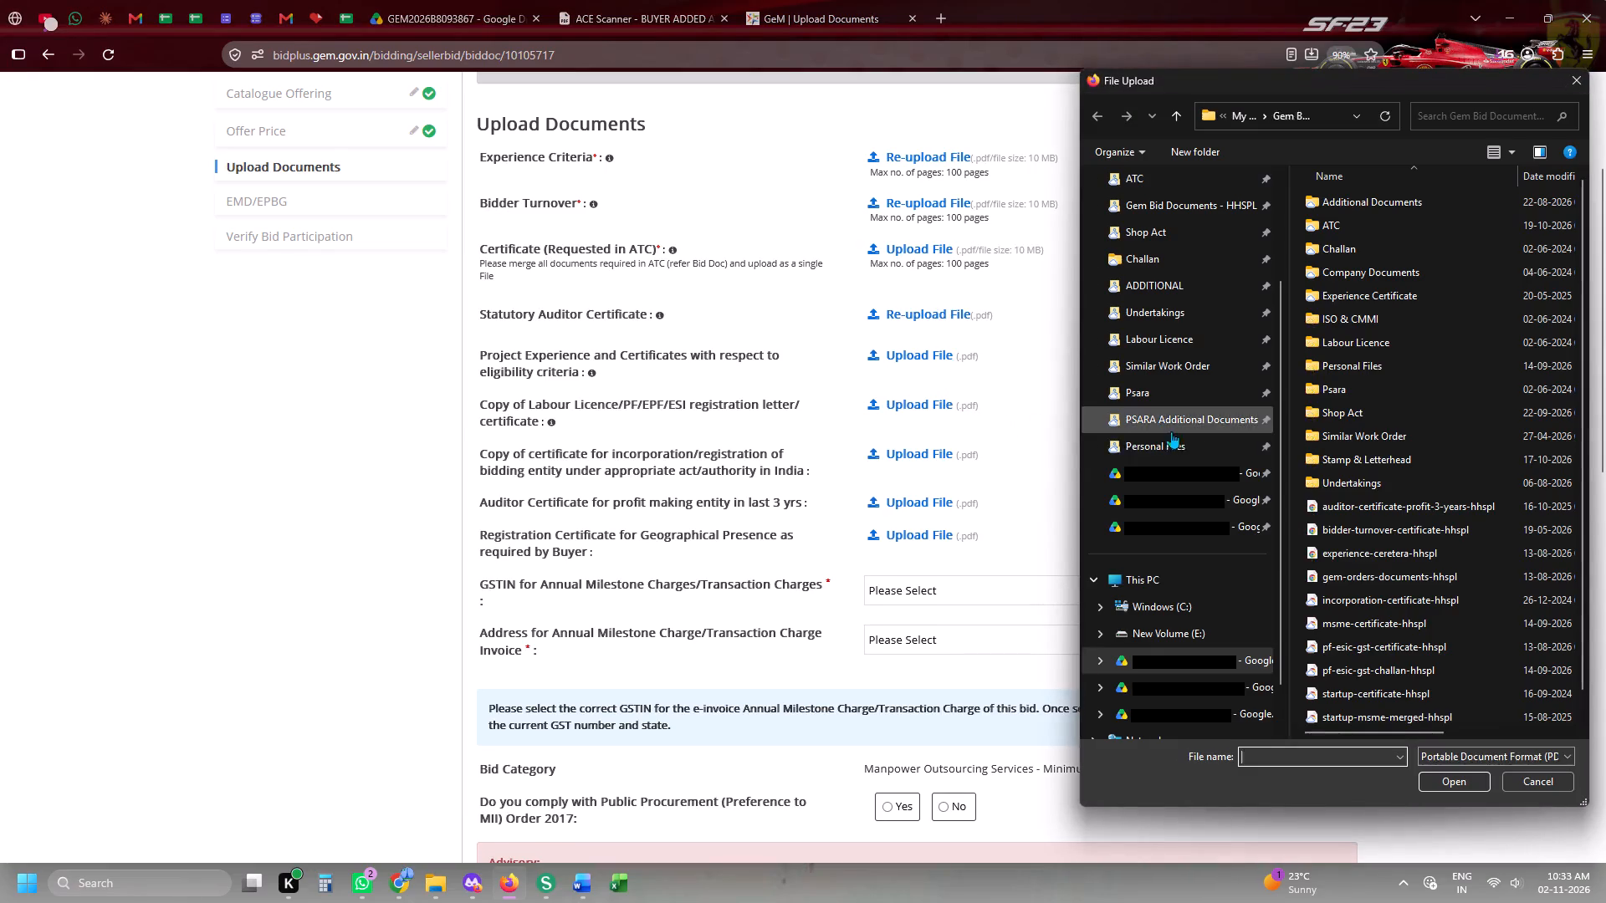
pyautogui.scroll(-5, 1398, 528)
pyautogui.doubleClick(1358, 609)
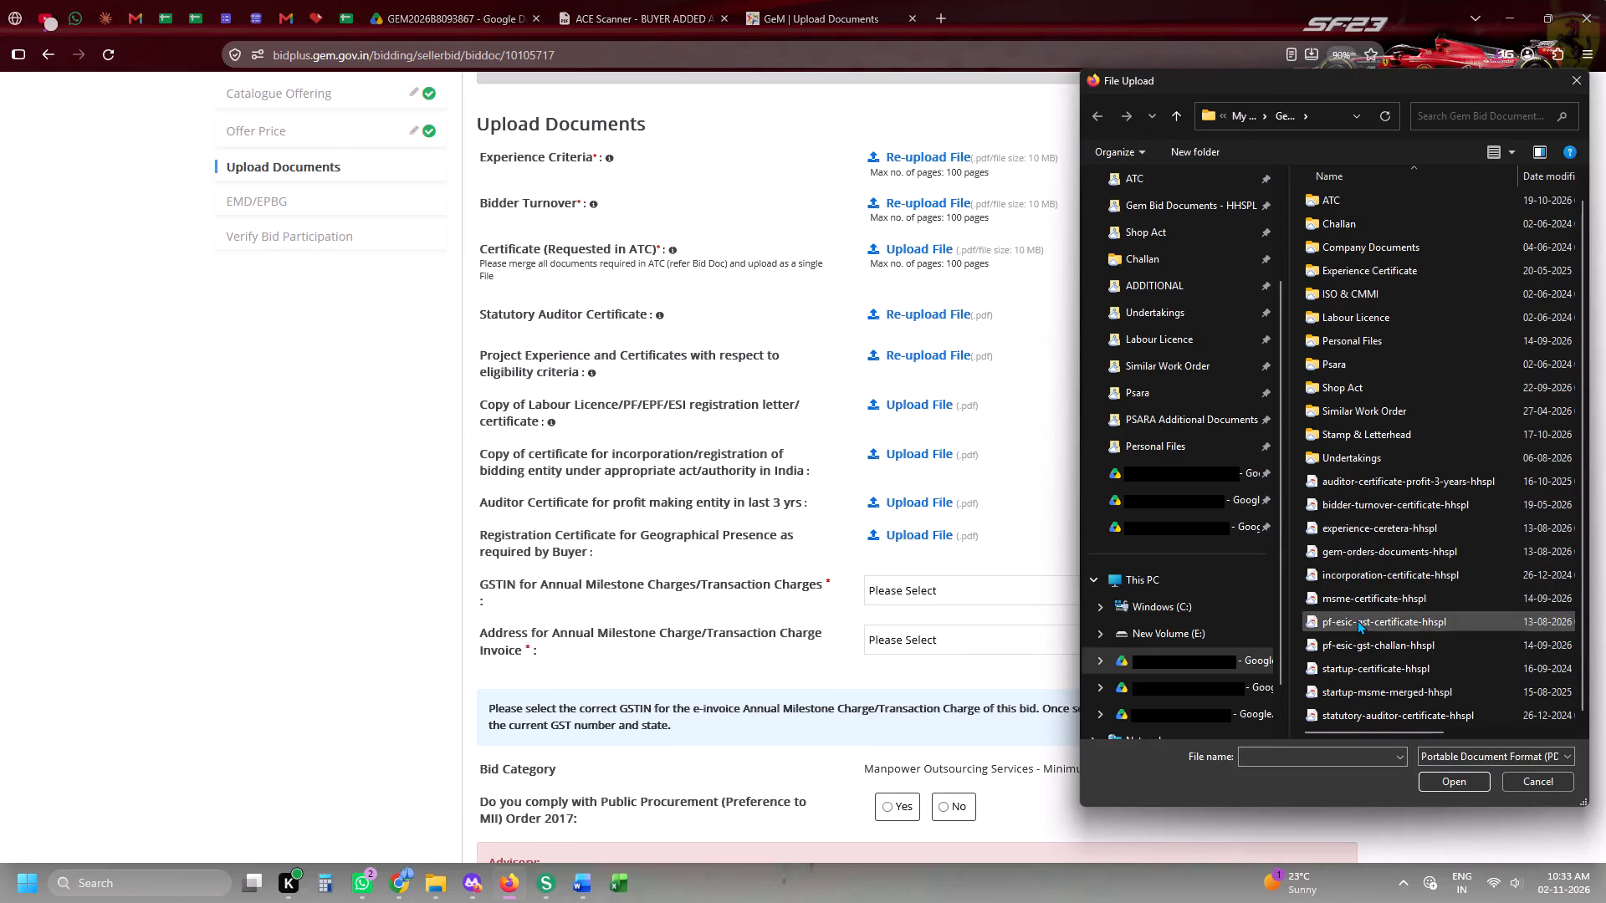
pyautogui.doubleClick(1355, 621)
# Upload incorporation-certificate-hhspl for the bidding entity's certificate of incorporation/registration.
pyautogui.click(938, 451)
pyautogui.scroll(-2, 1434, 482)
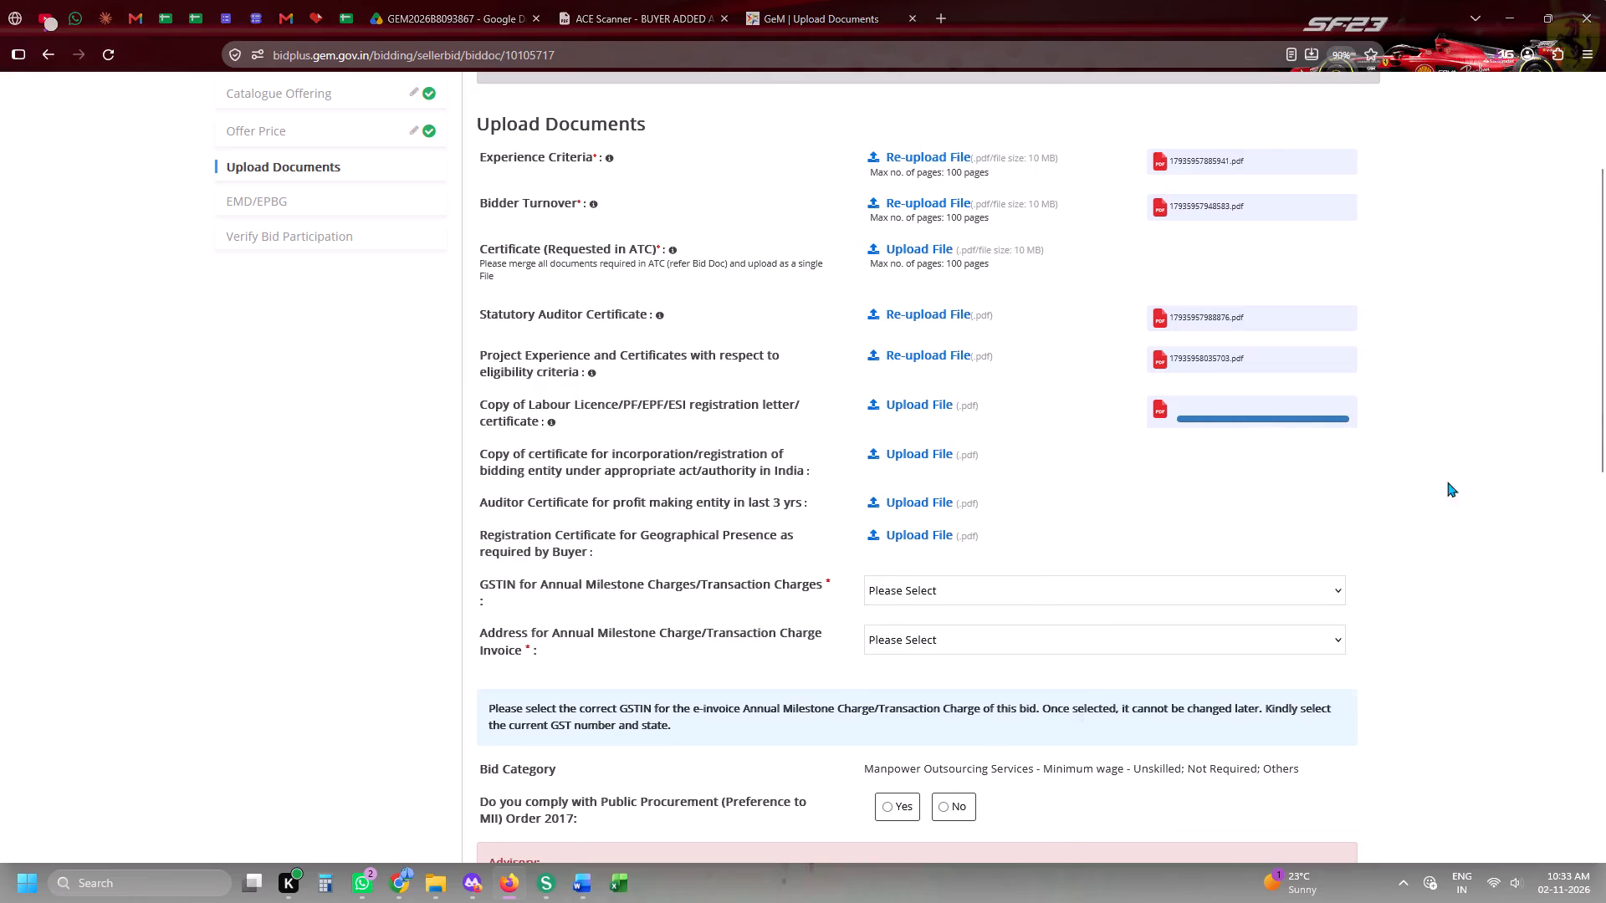
pyautogui.scroll(-4, 1447, 482)
pyautogui.doubleClick(1389, 574)
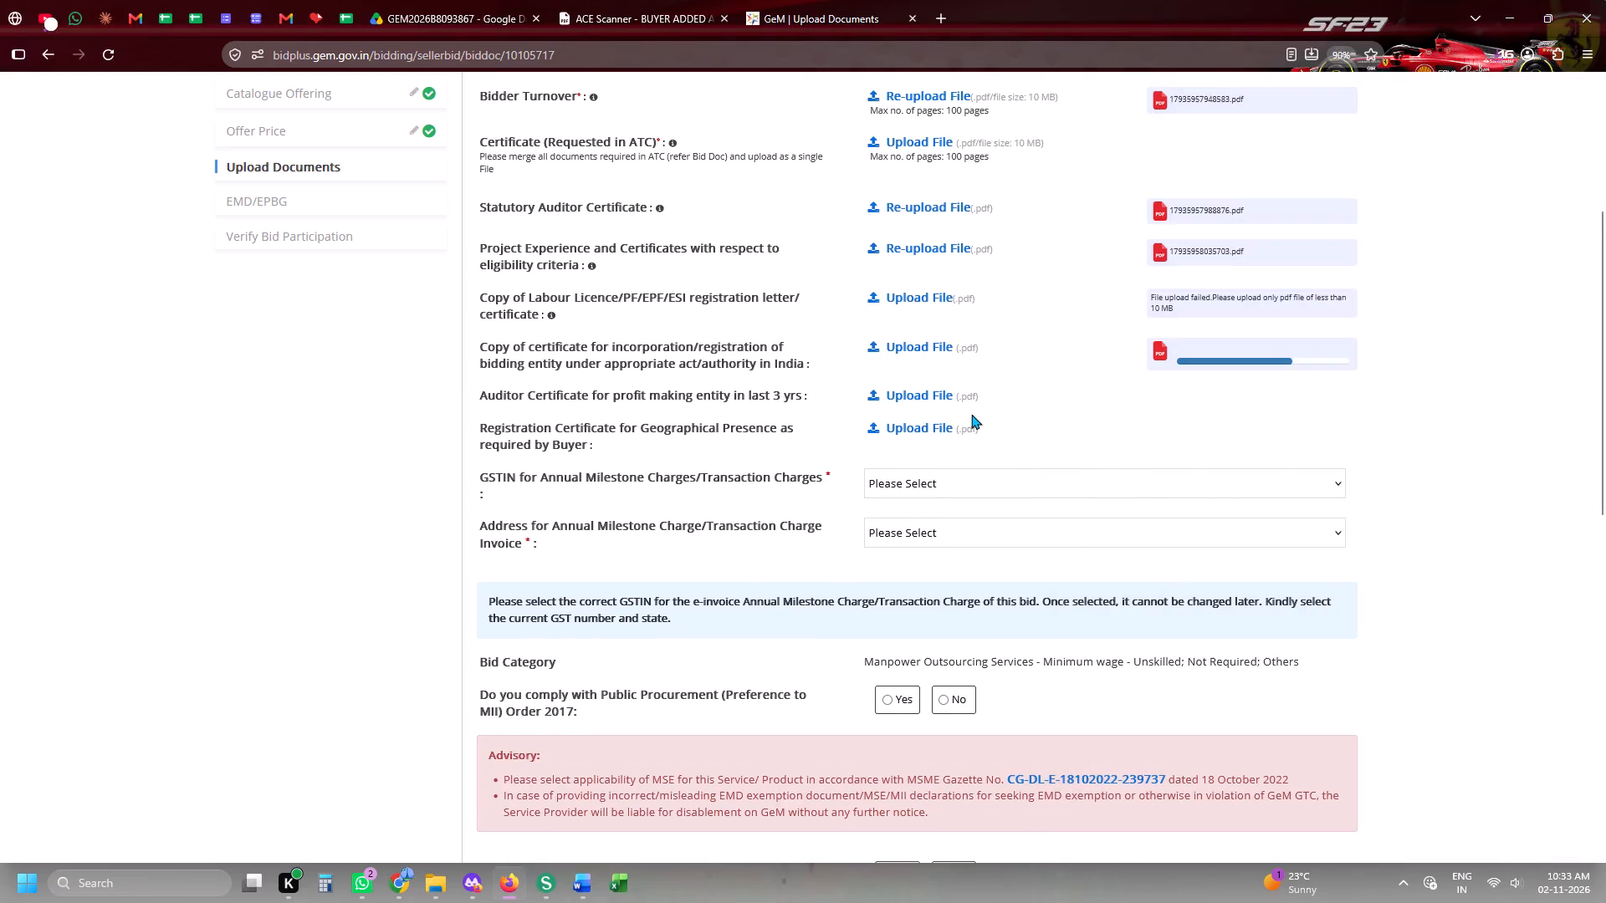
# Upload auditor-certificate-profit-3-years-hhspl for the auditor certificate for profit making entity in last 3 years.
pyautogui.click(959, 400)
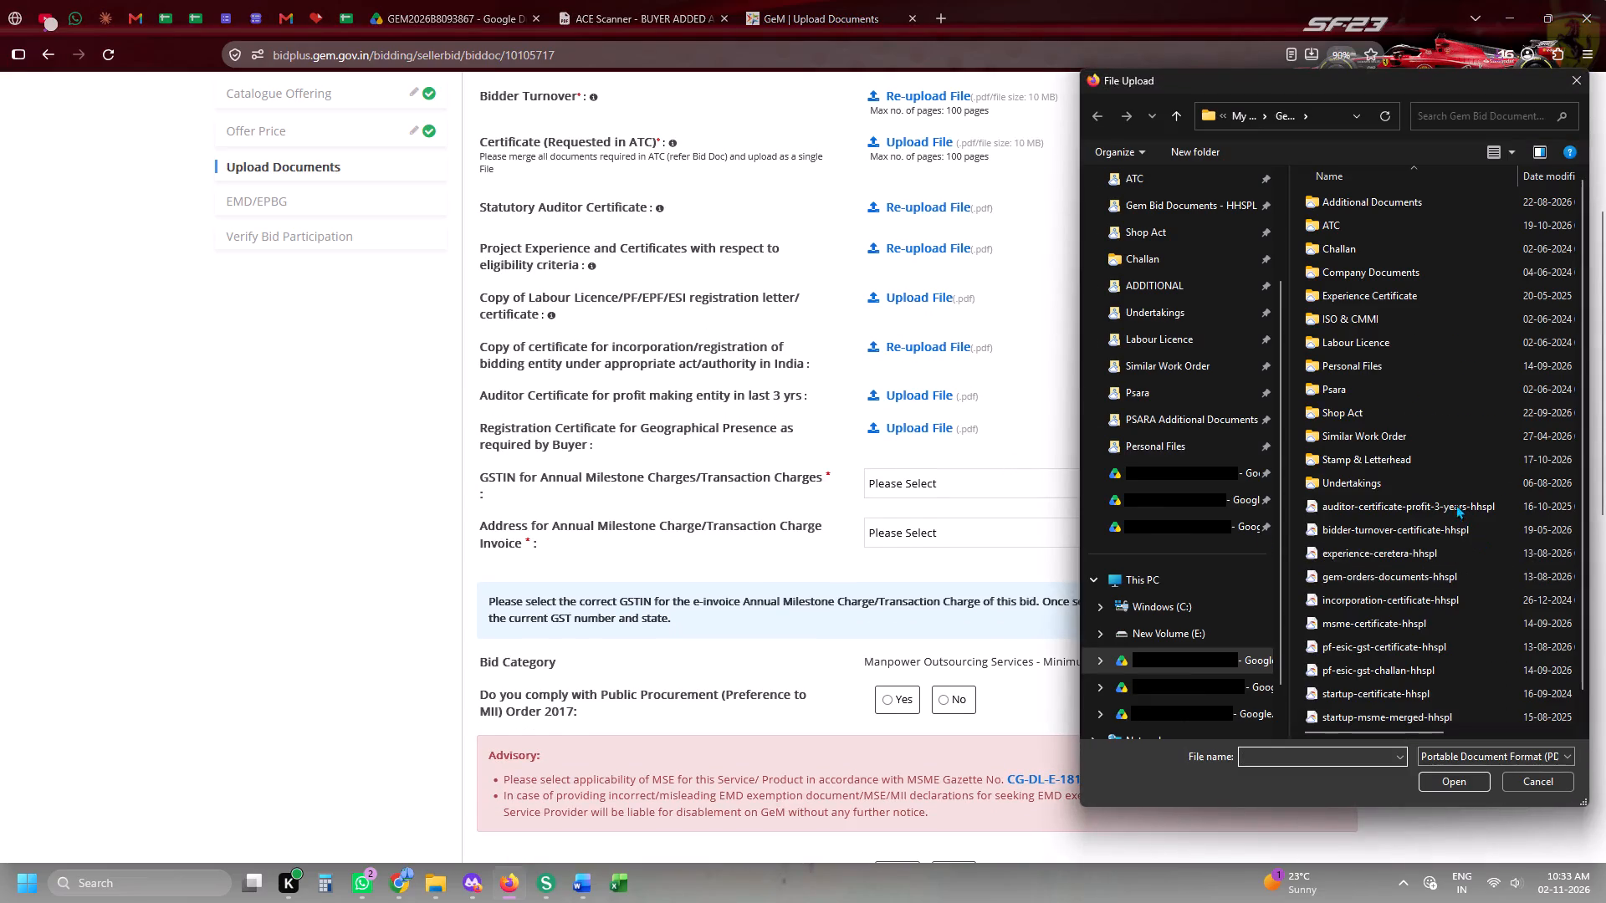
pyautogui.doubleClick(1455, 504)
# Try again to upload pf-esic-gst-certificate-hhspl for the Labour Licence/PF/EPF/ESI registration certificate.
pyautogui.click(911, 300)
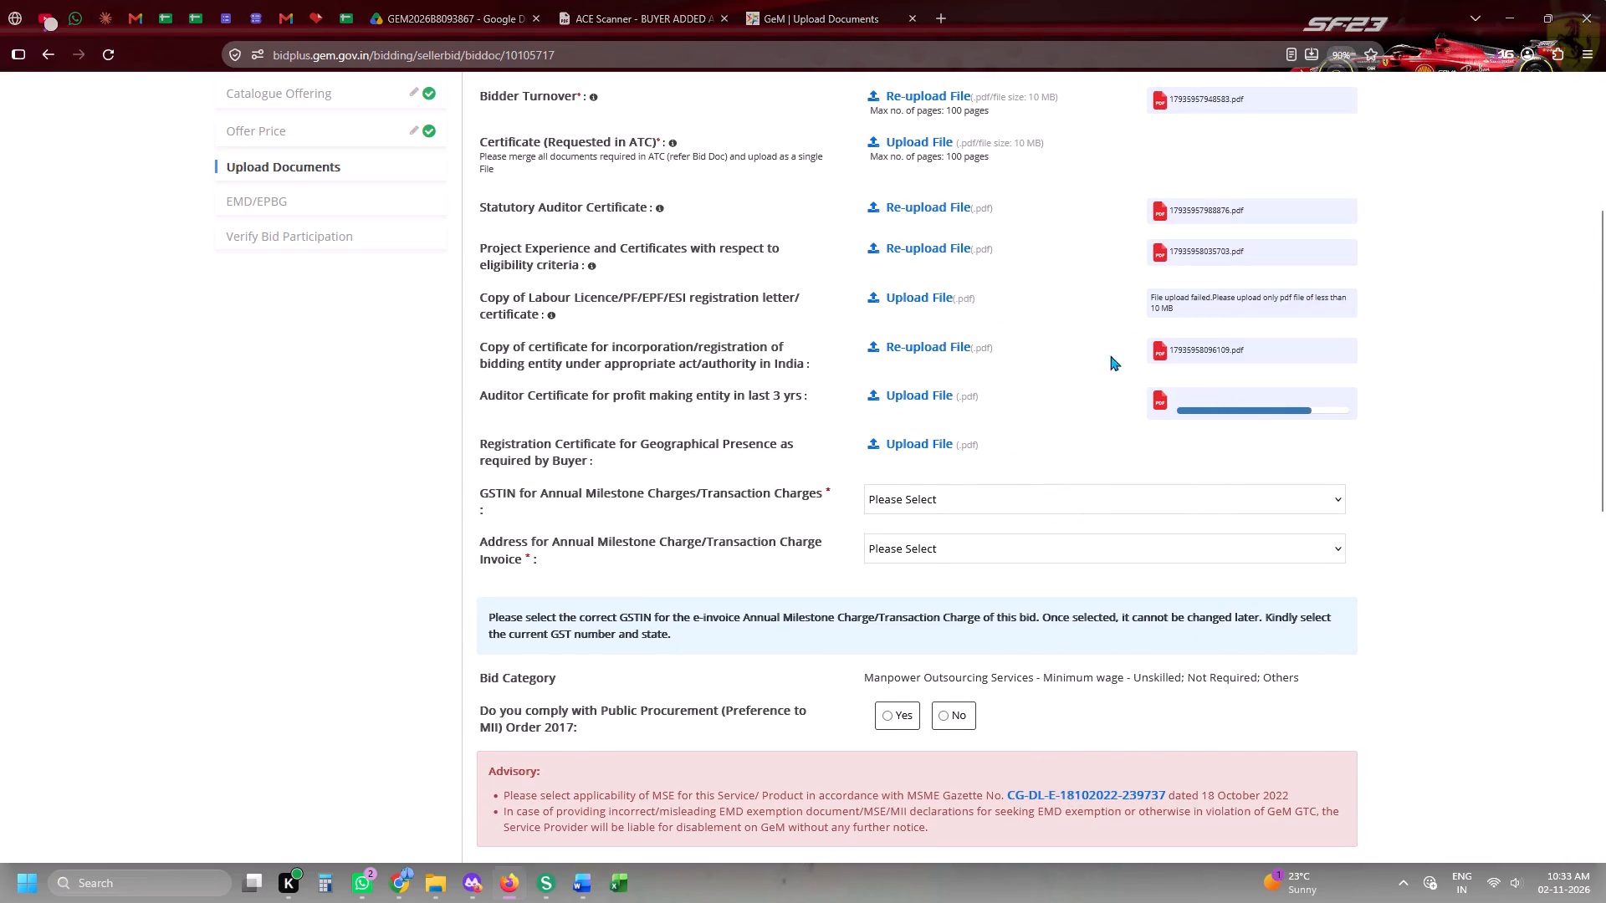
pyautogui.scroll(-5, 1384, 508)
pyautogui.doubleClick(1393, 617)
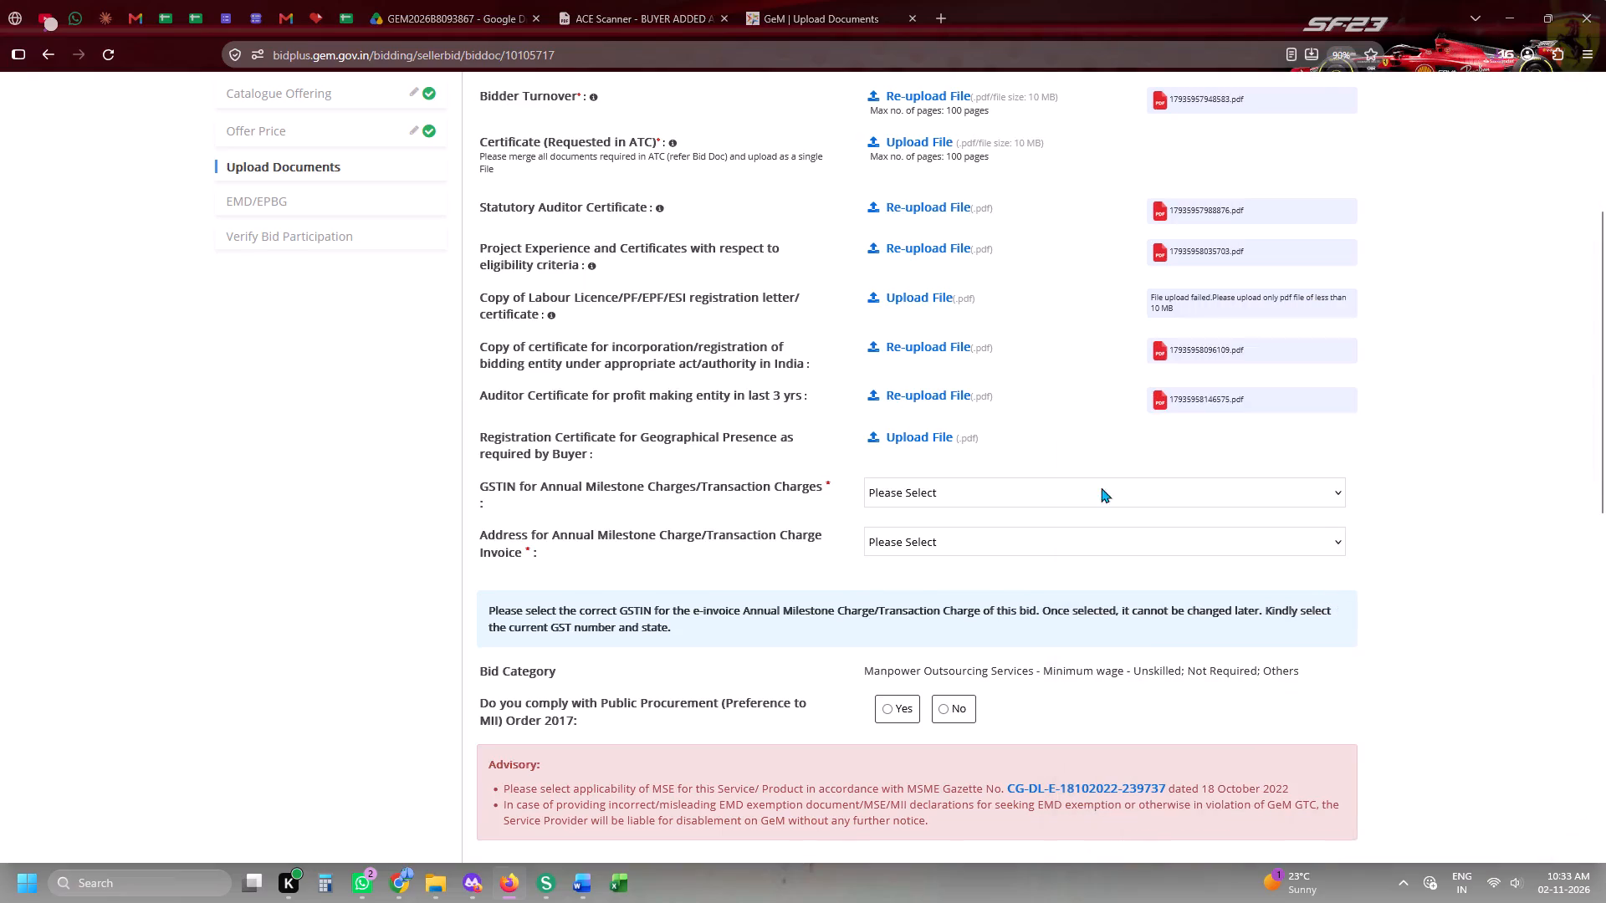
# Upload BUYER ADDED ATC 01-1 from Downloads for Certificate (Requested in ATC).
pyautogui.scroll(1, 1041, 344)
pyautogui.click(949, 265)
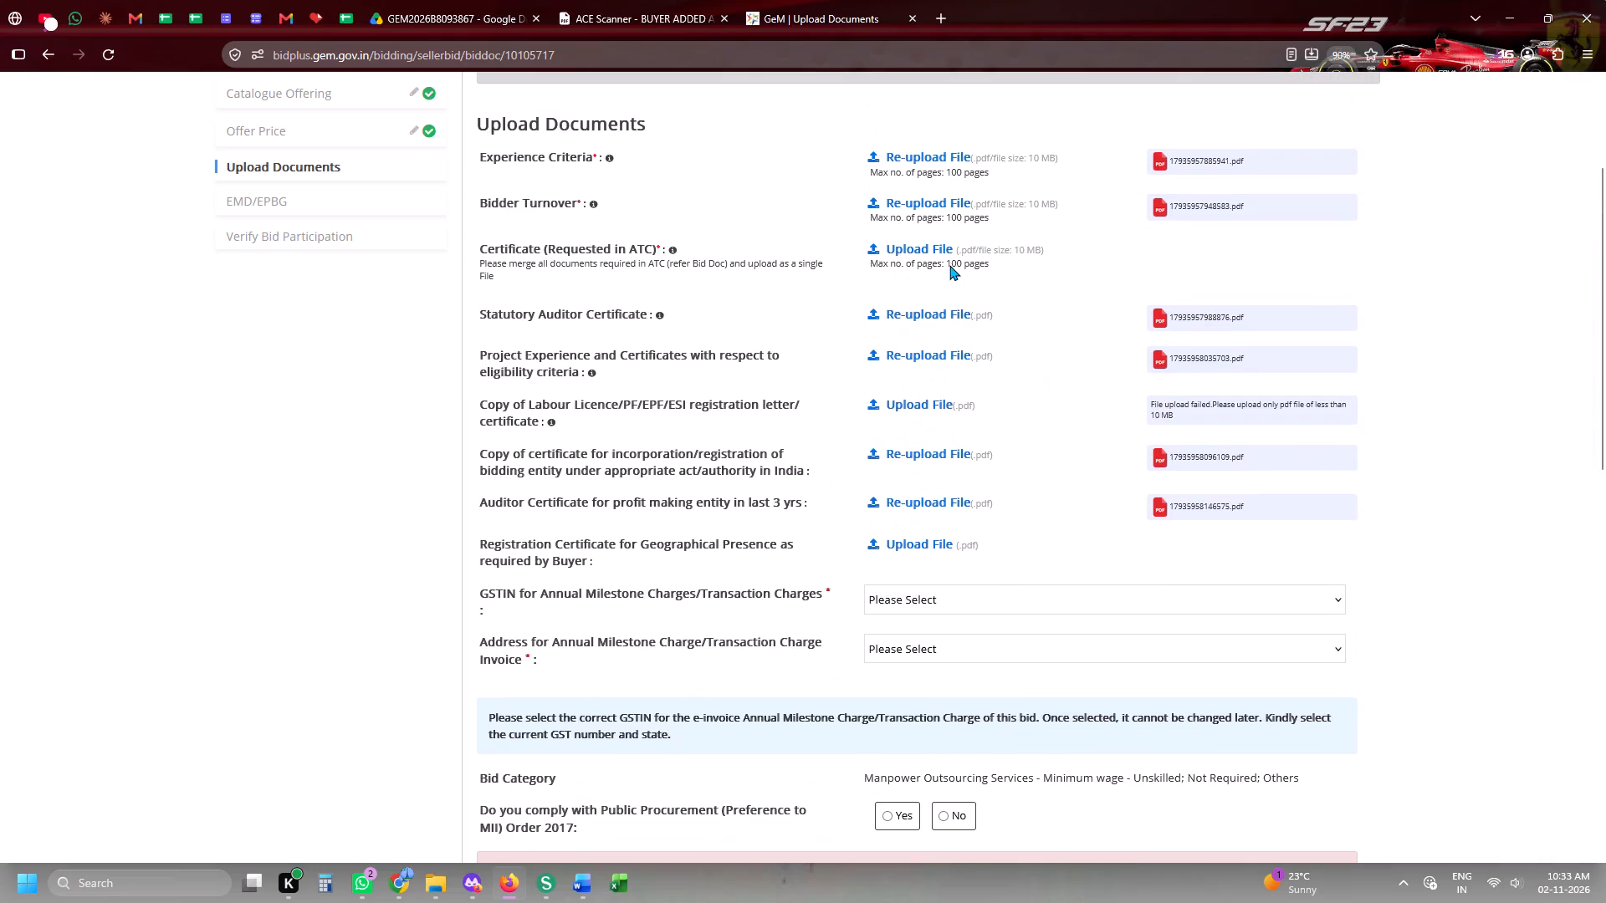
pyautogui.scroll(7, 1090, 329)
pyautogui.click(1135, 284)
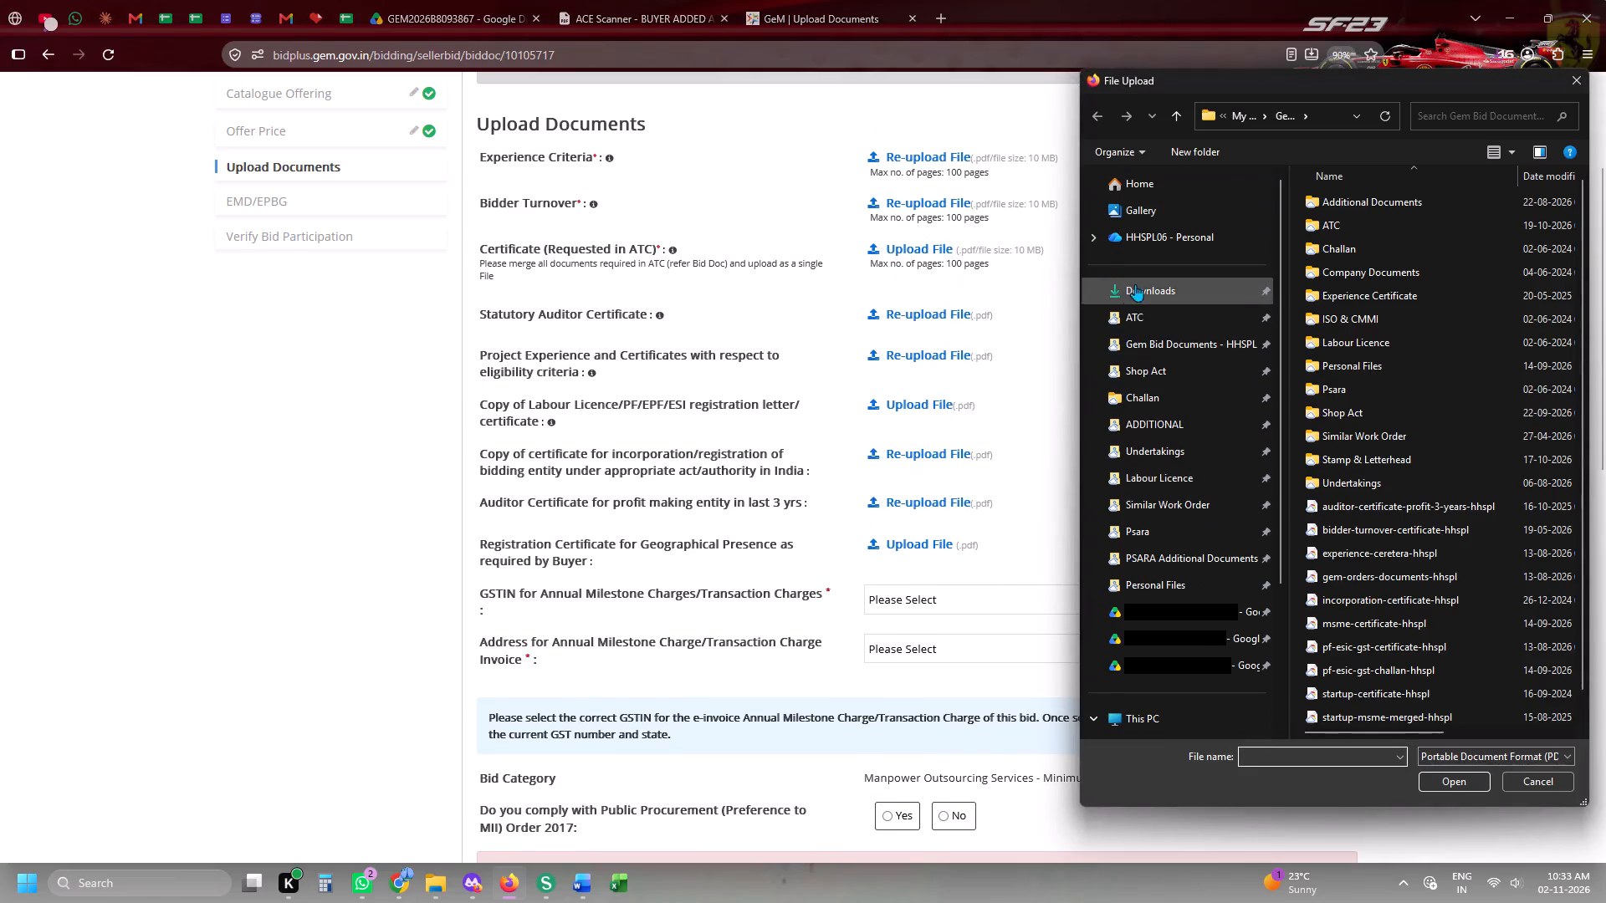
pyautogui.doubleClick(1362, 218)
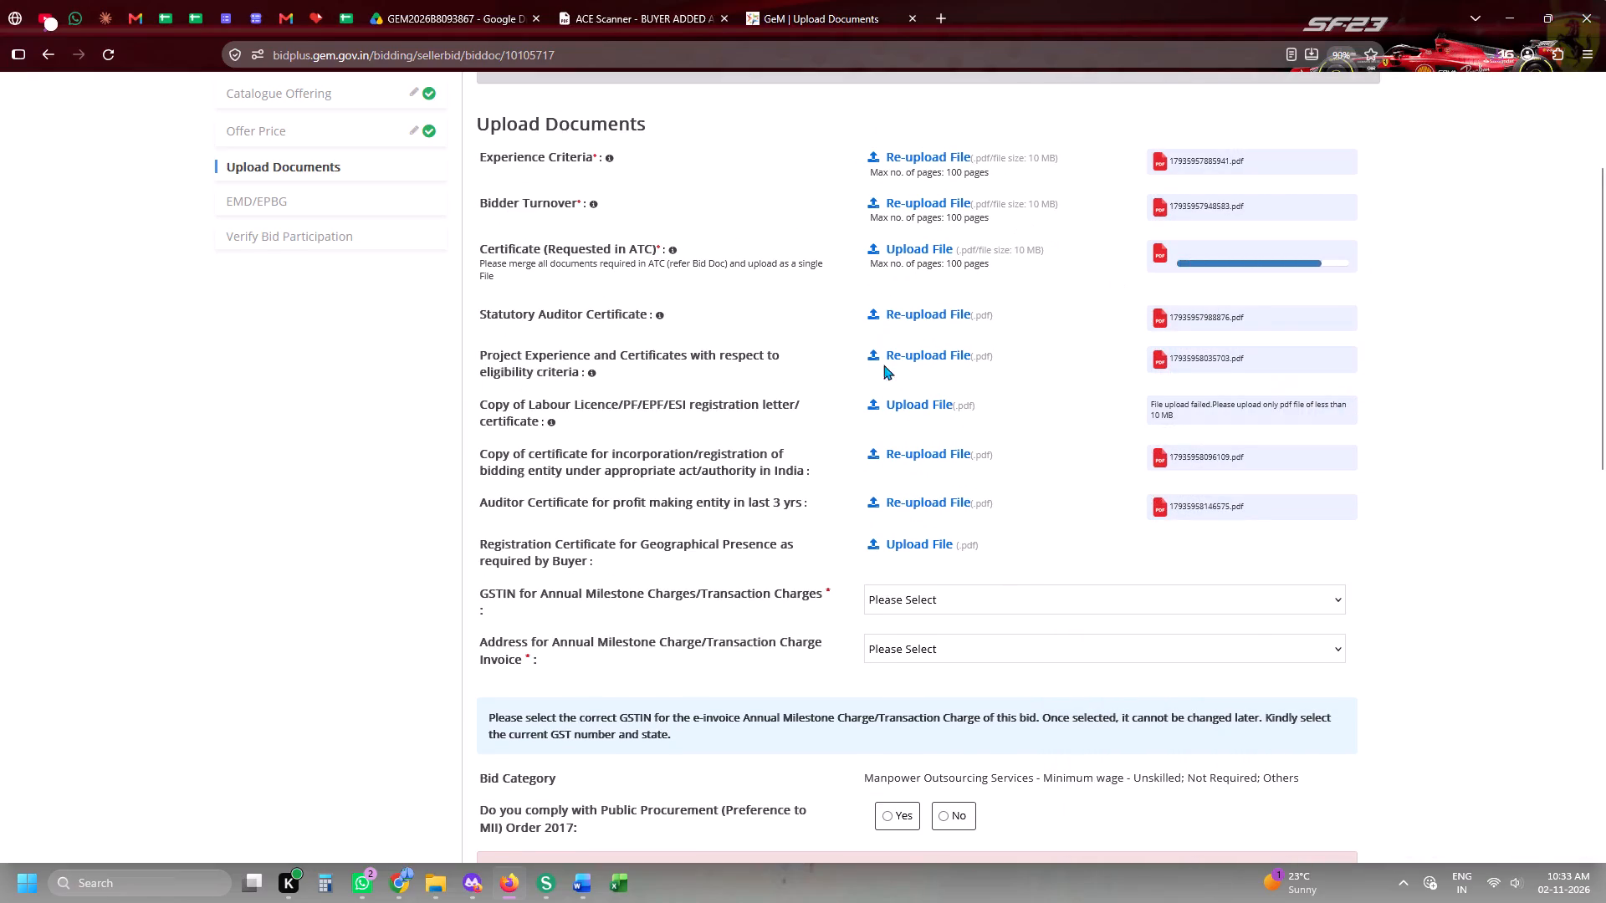
# Upload pf-esic-gst-challan-hhspl from Gem Bid Documents for the Labour Licence/PF/EPF/ESI registration certificate.
pyautogui.click(910, 407)
pyautogui.click(1199, 354)
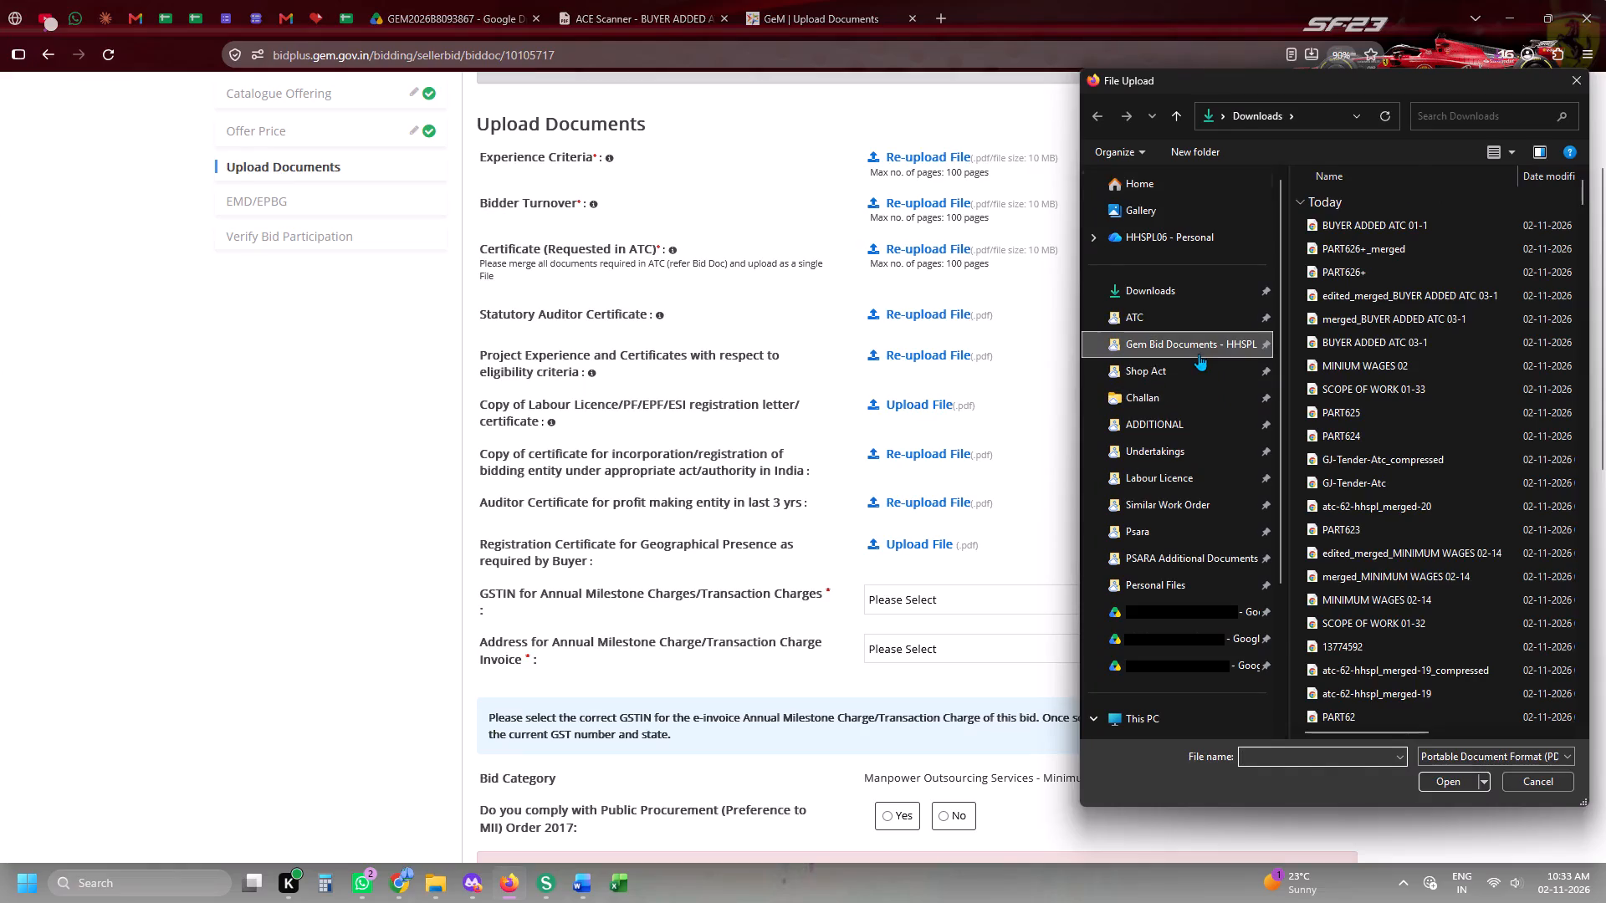
pyautogui.scroll(-5, 1355, 585)
pyautogui.click(1363, 646)
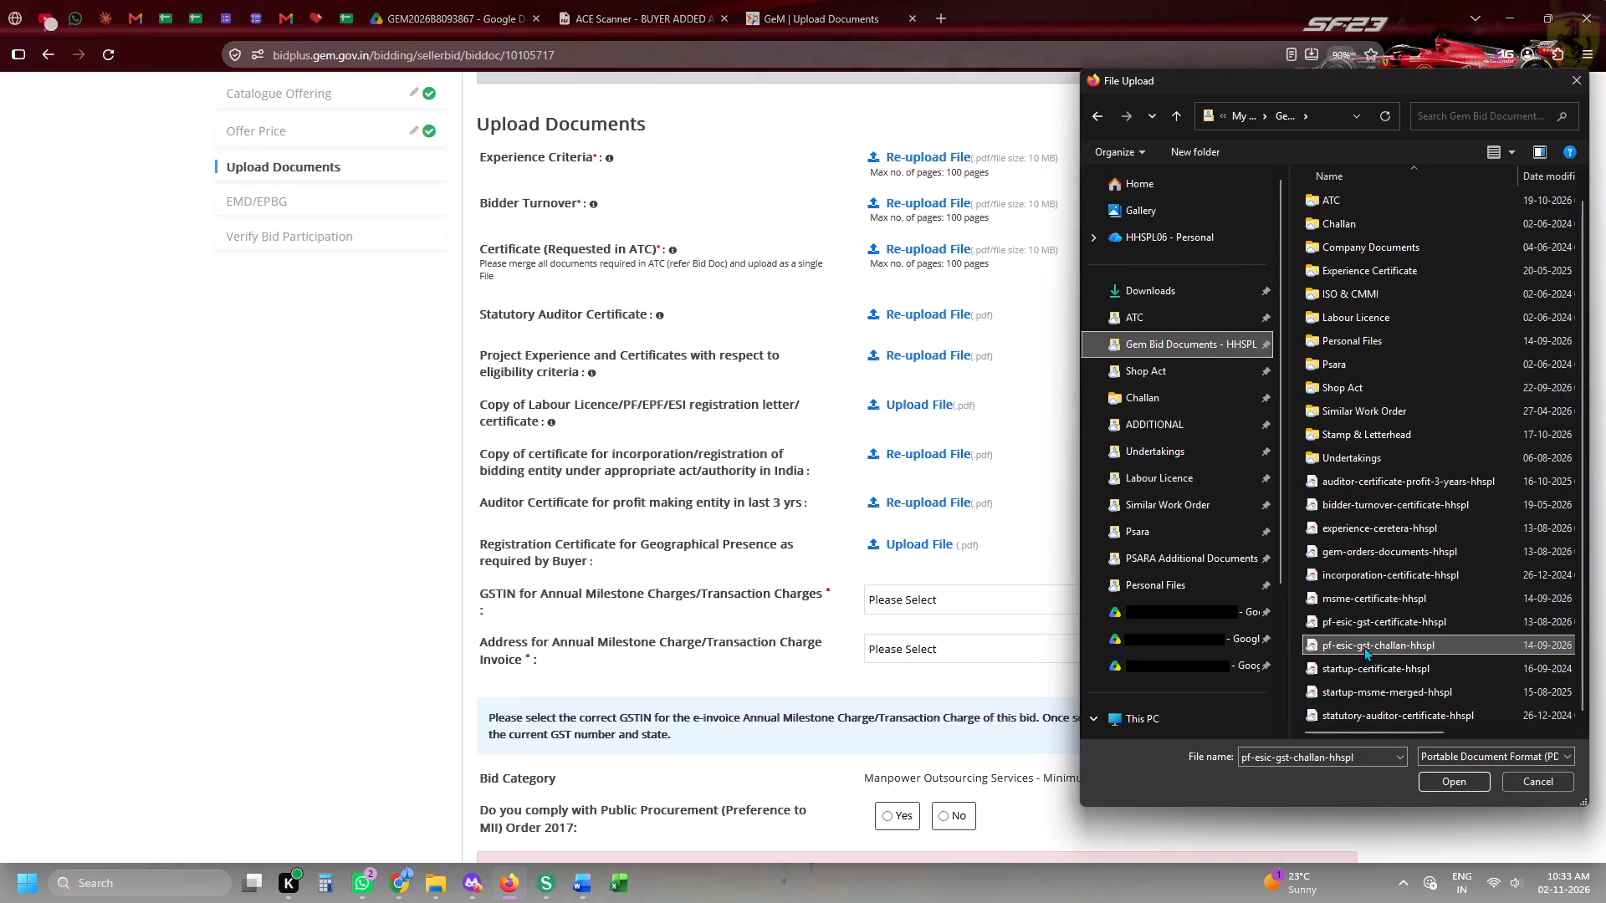
pyautogui.doubleClick(1363, 646)
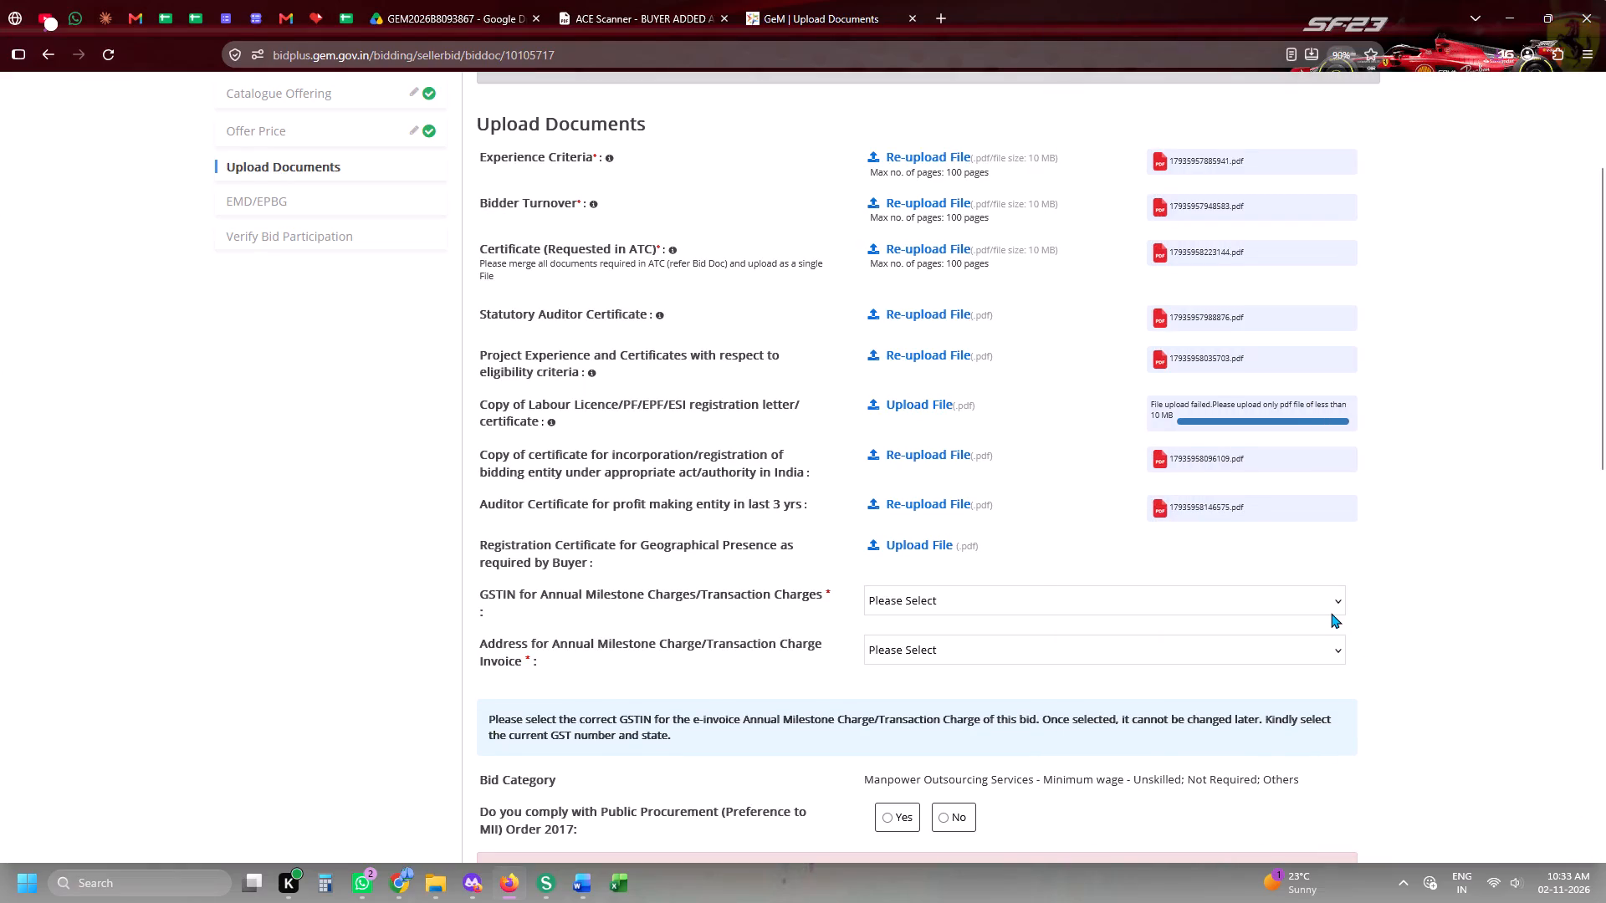
# Check the recent downloads for the merged PDF and re-upload Certificate (Requested in ATC) with PART626+_merged from Downloads.
pyautogui.click(311, 0)
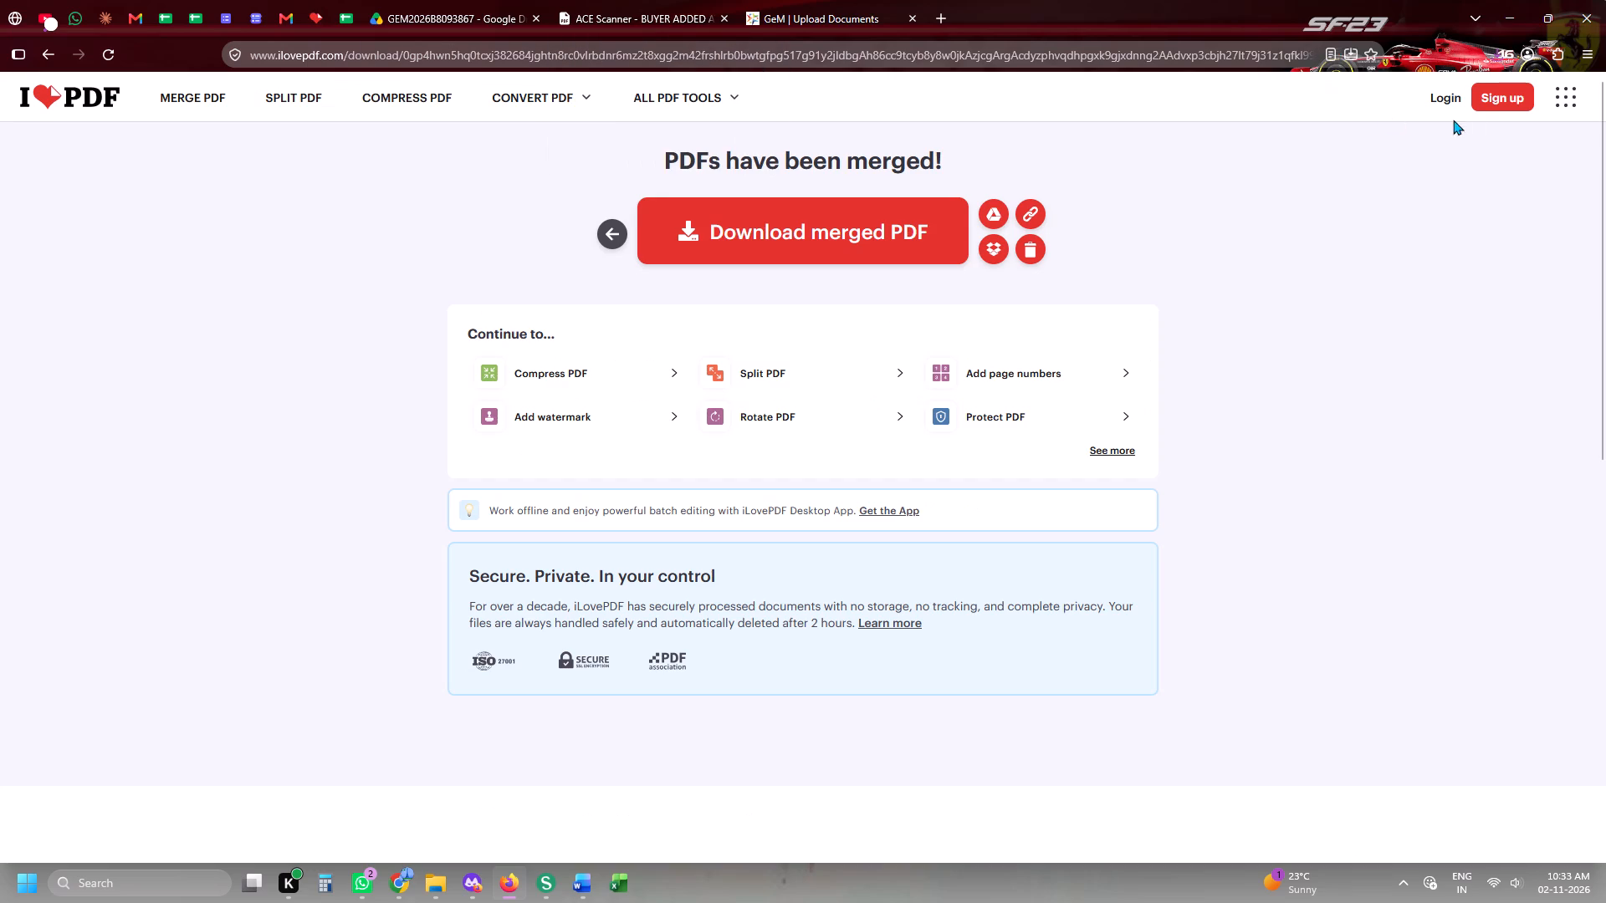
pyautogui.click(1483, 69)
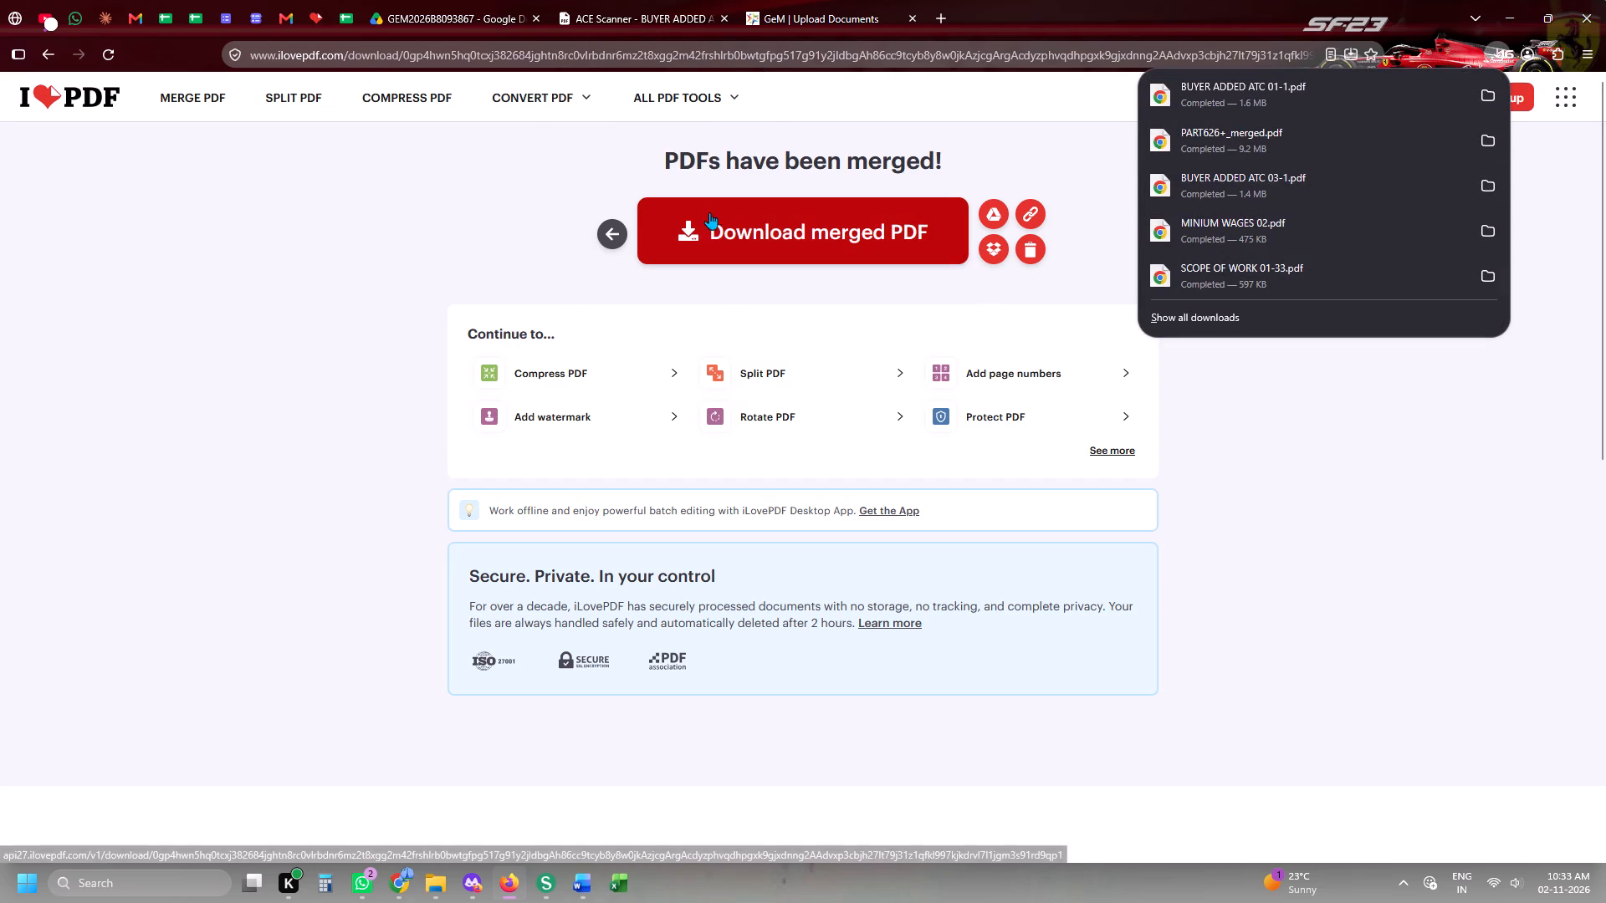
pyautogui.click(791, 0)
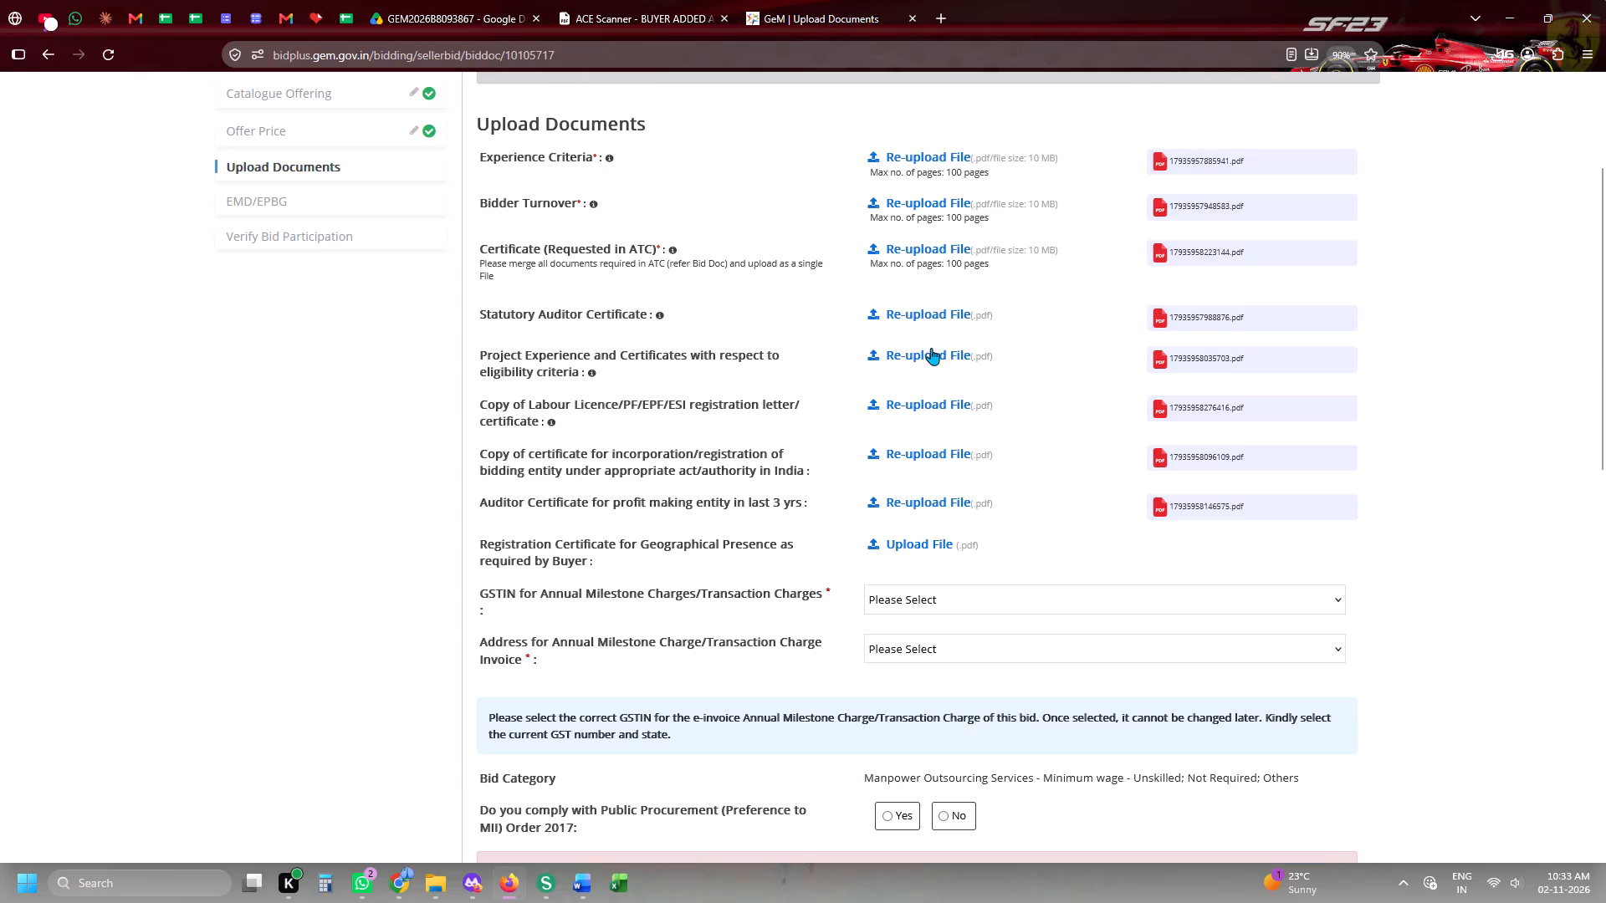
pyautogui.click(905, 253)
pyautogui.scroll(8, 1093, 340)
pyautogui.click(1148, 283)
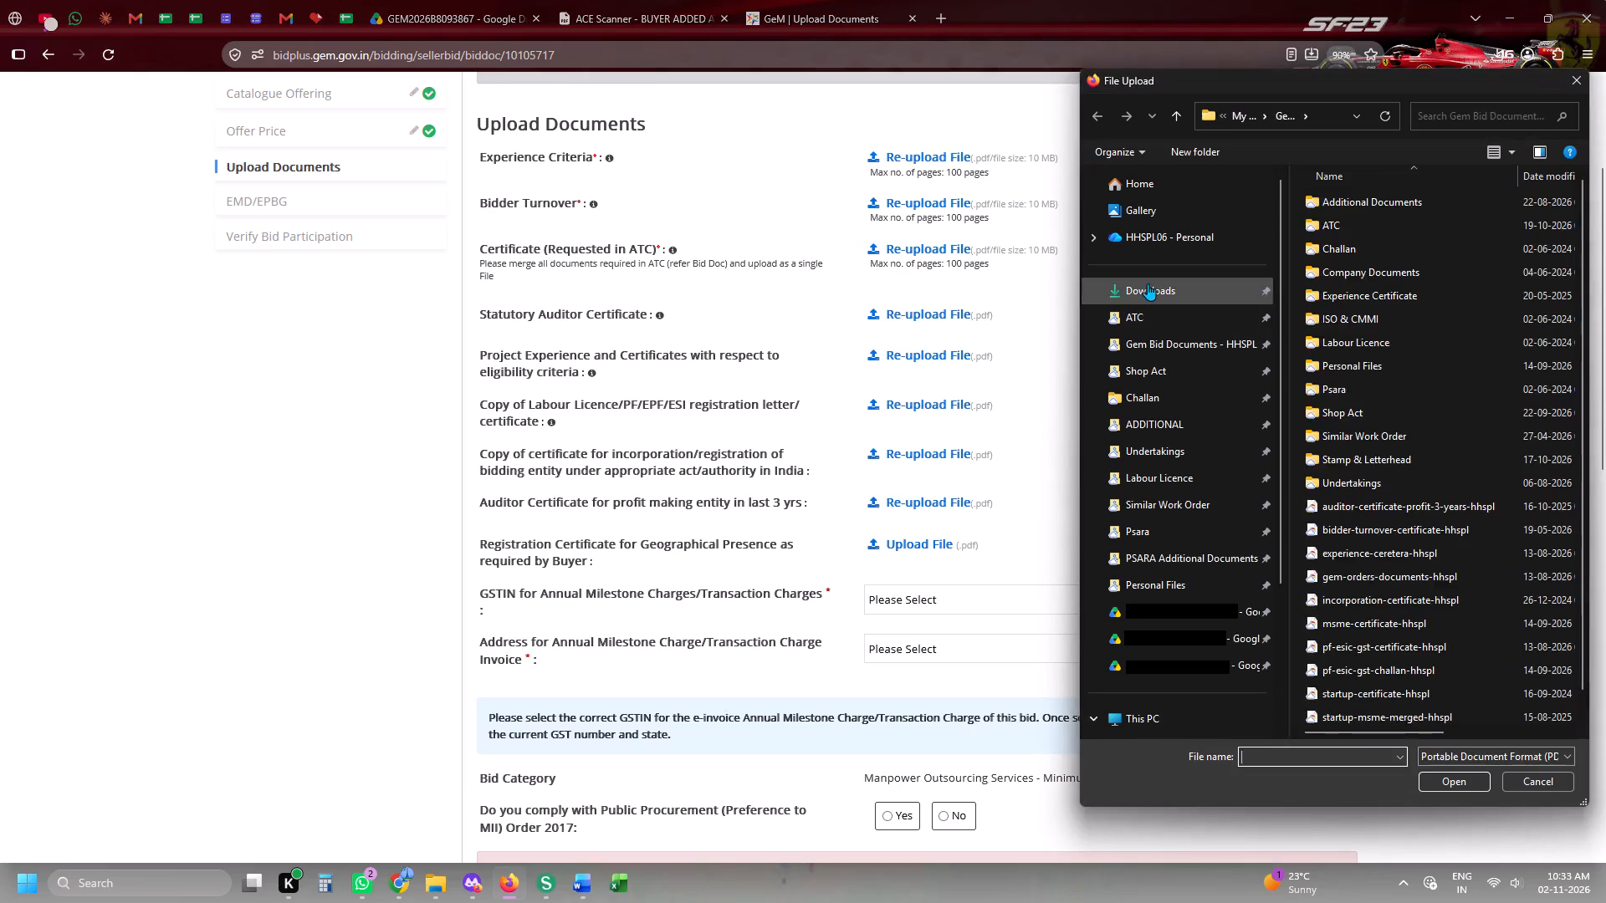
pyautogui.doubleClick(1343, 248)
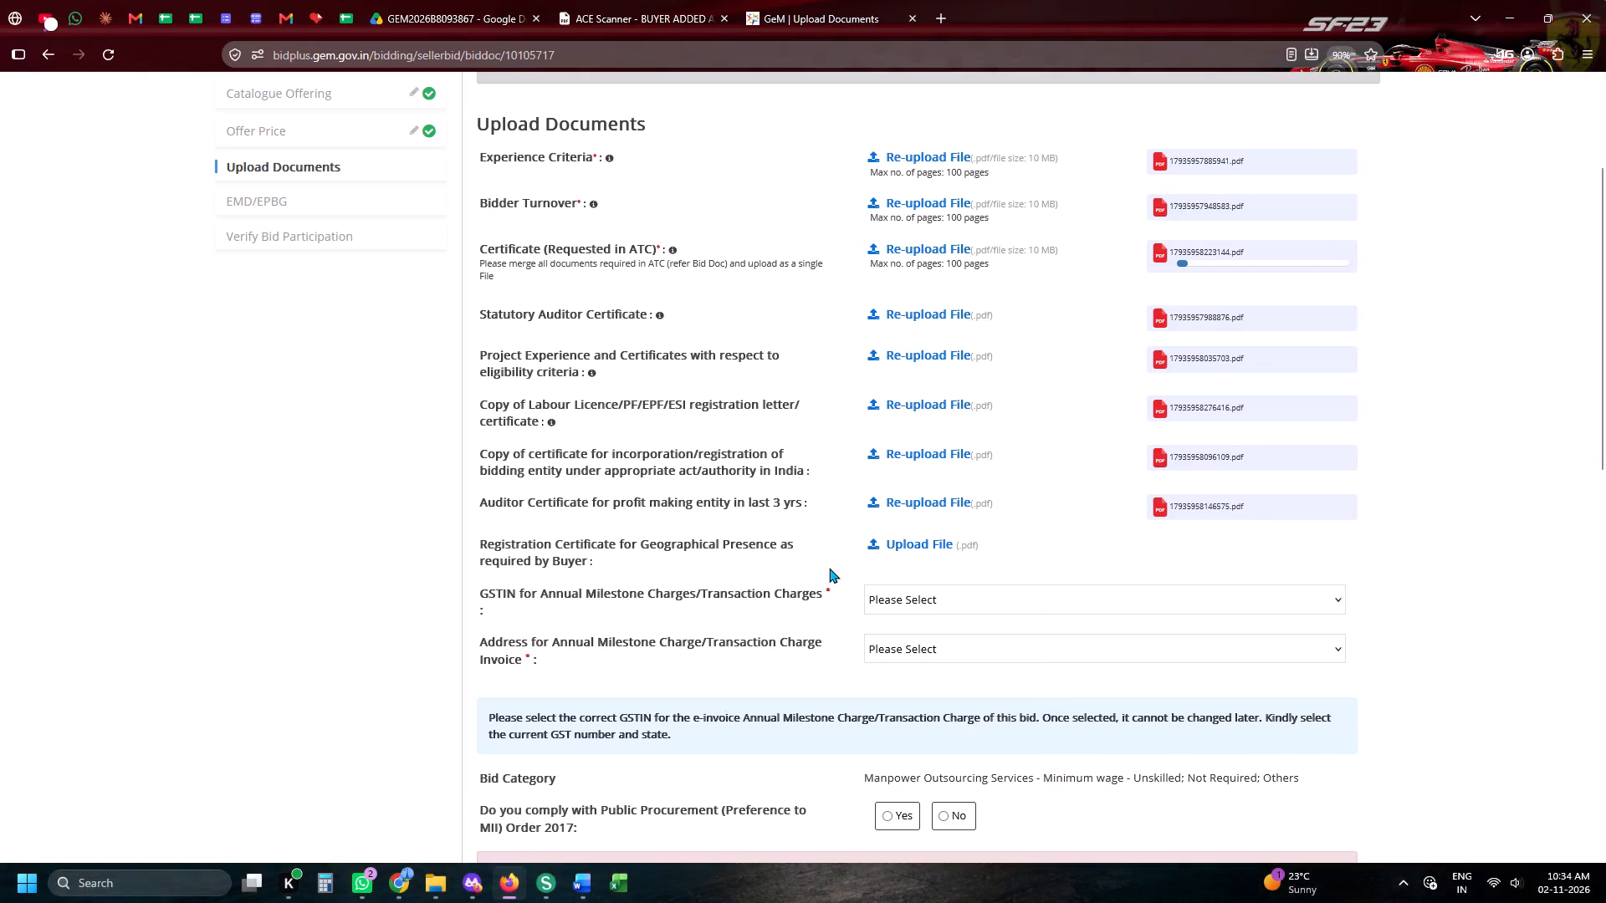
# Upload the certificate from the Shop Act folder for the Registration Certificate for Geographical Presence.
pyautogui.click(913, 550)
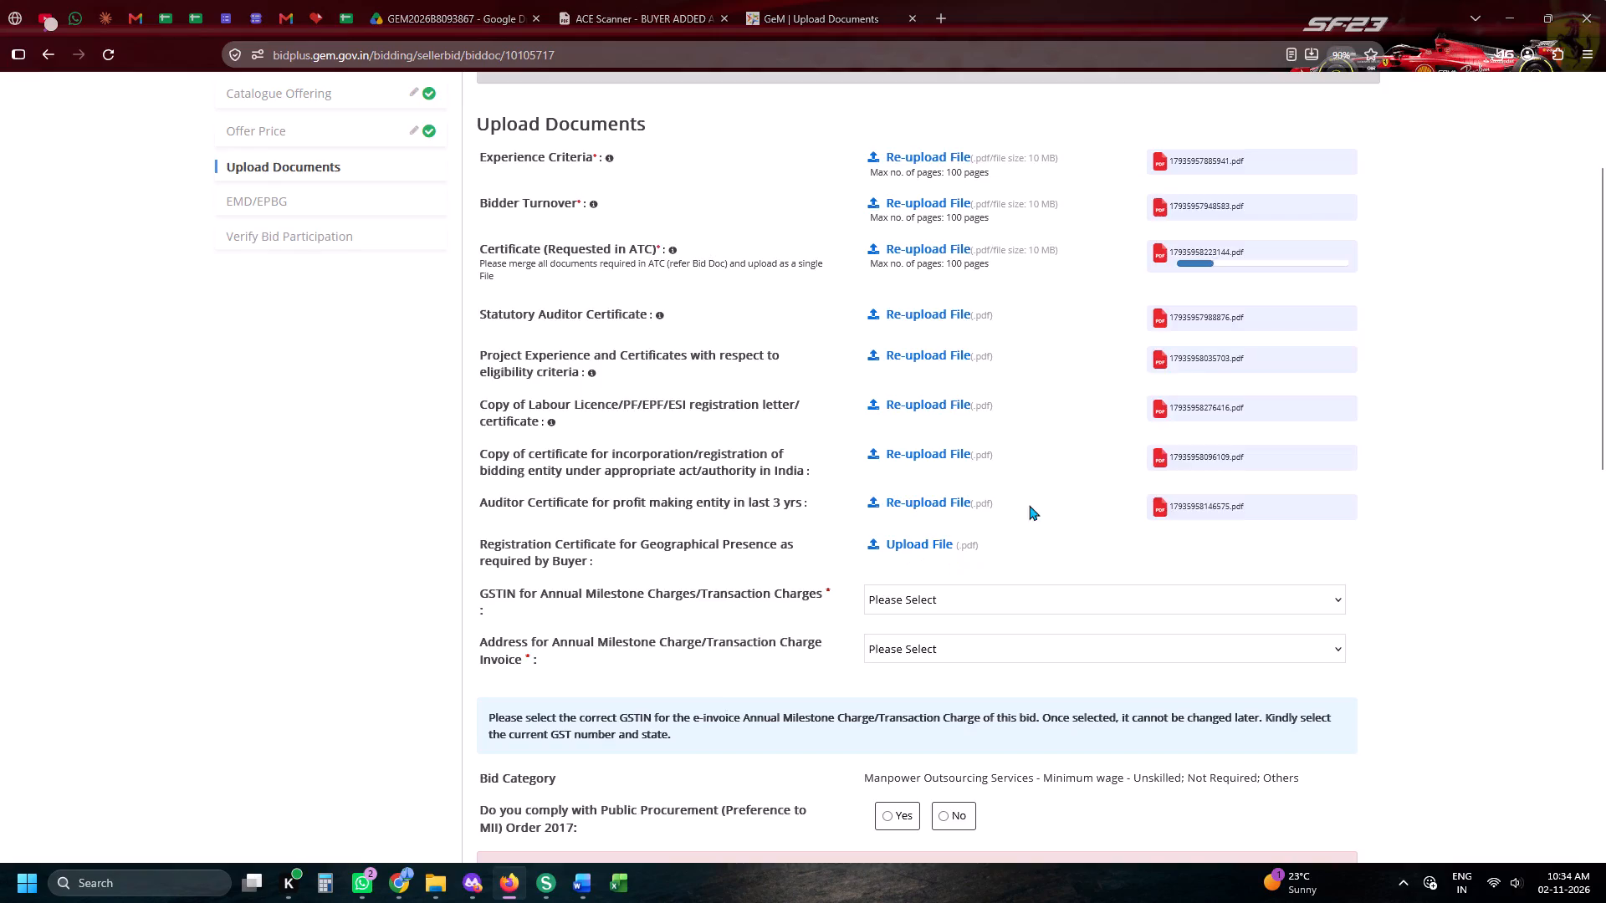
pyautogui.scroll(8, 1064, 467)
pyautogui.click(1149, 355)
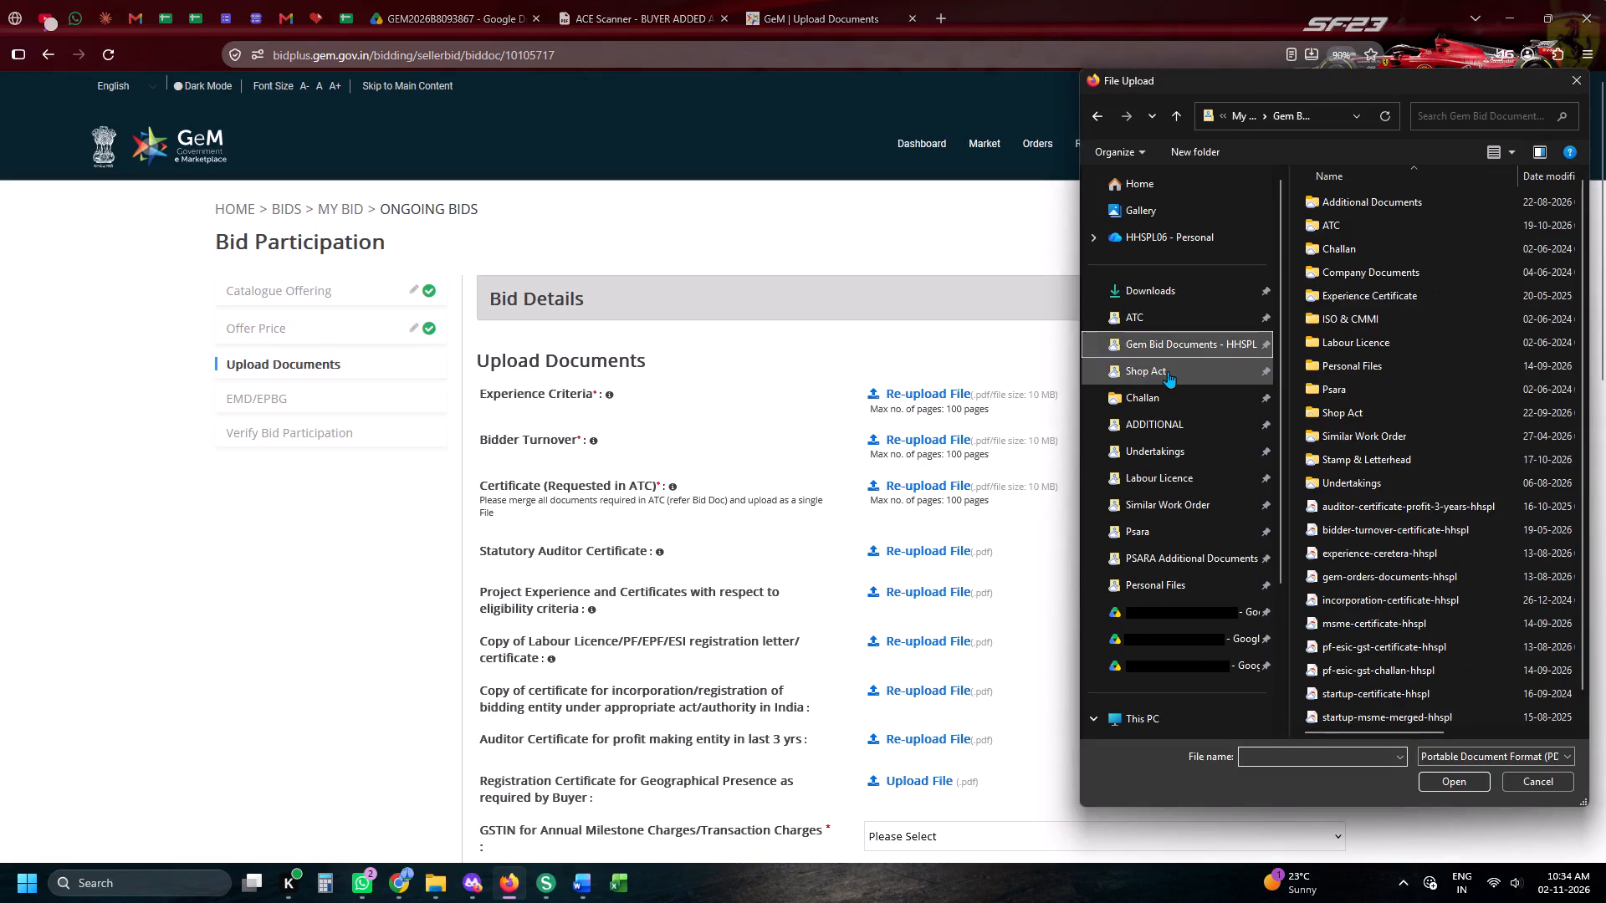
pyautogui.click(1168, 371)
pyautogui.doubleClick(1363, 296)
# Choose the registered GSTIN and the Jaipur, Rajasthan address for the Annual Milestone/Transaction Charges invoice, confirming both selections.
pyautogui.scroll(-4, 1329, 306)
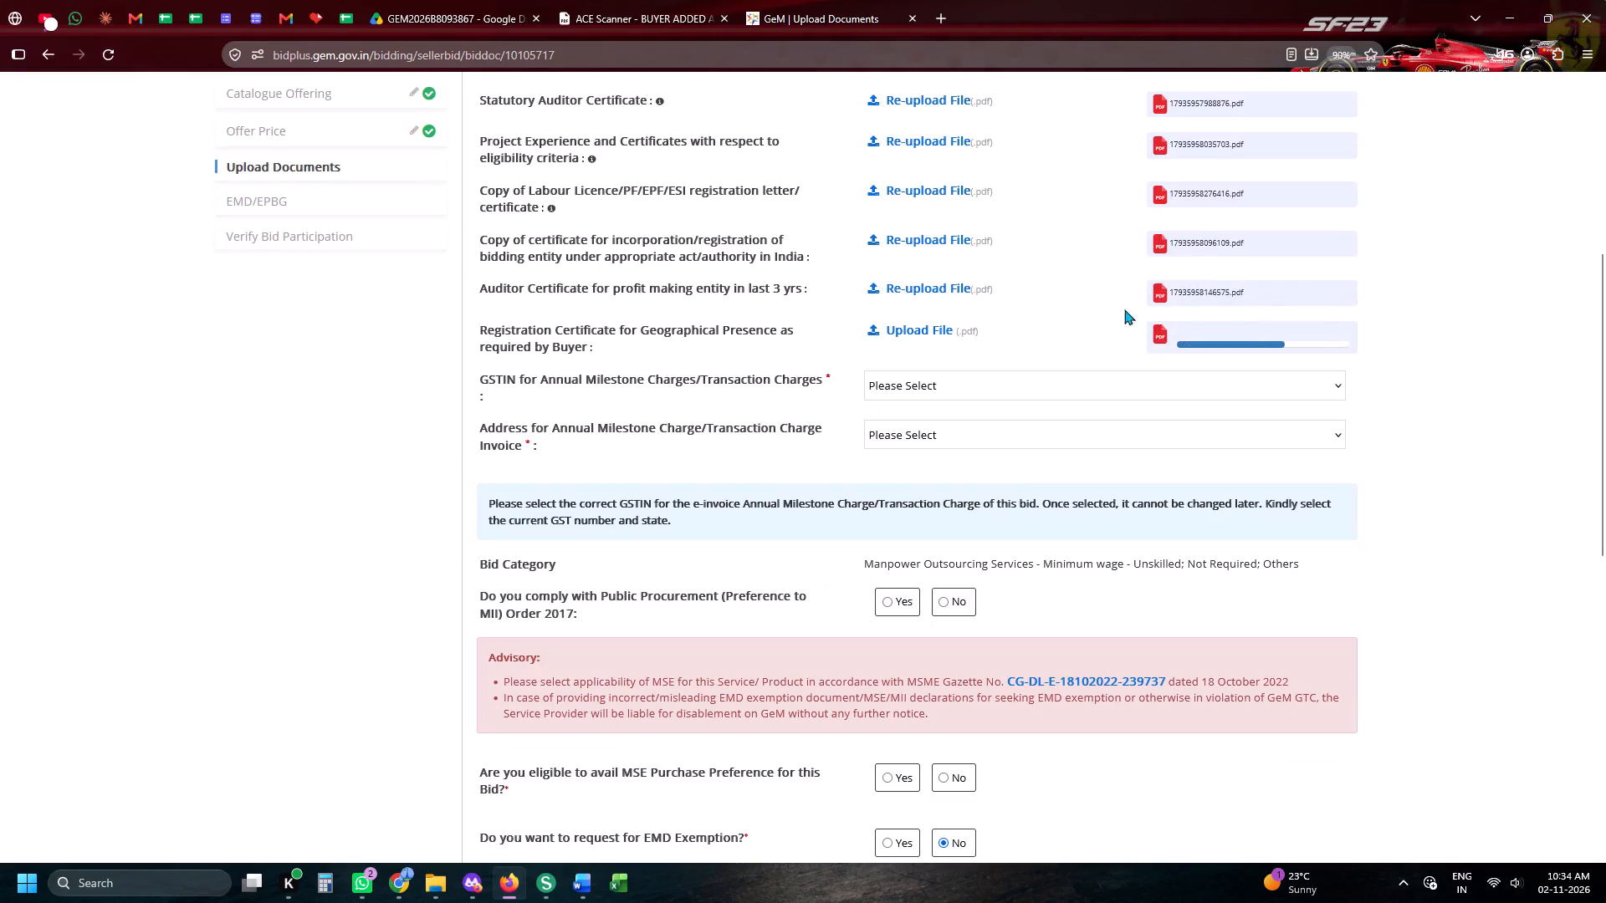
pyautogui.click(974, 385)
pyautogui.click(969, 432)
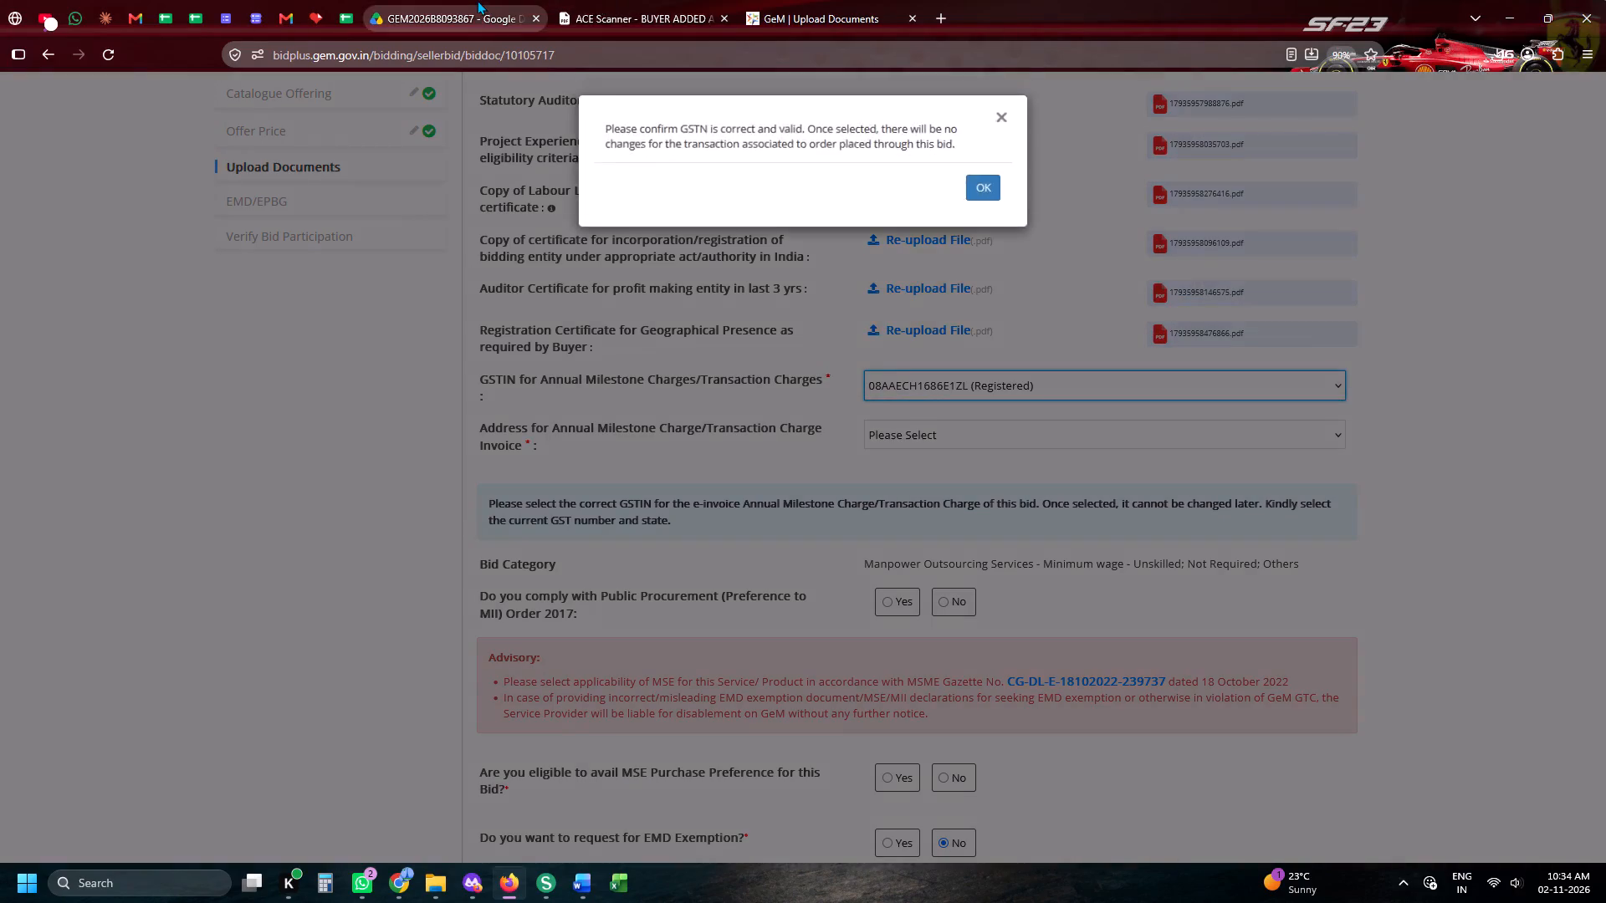
pyautogui.click(477, 0)
pyautogui.click(626, 0)
pyautogui.click(829, 0)
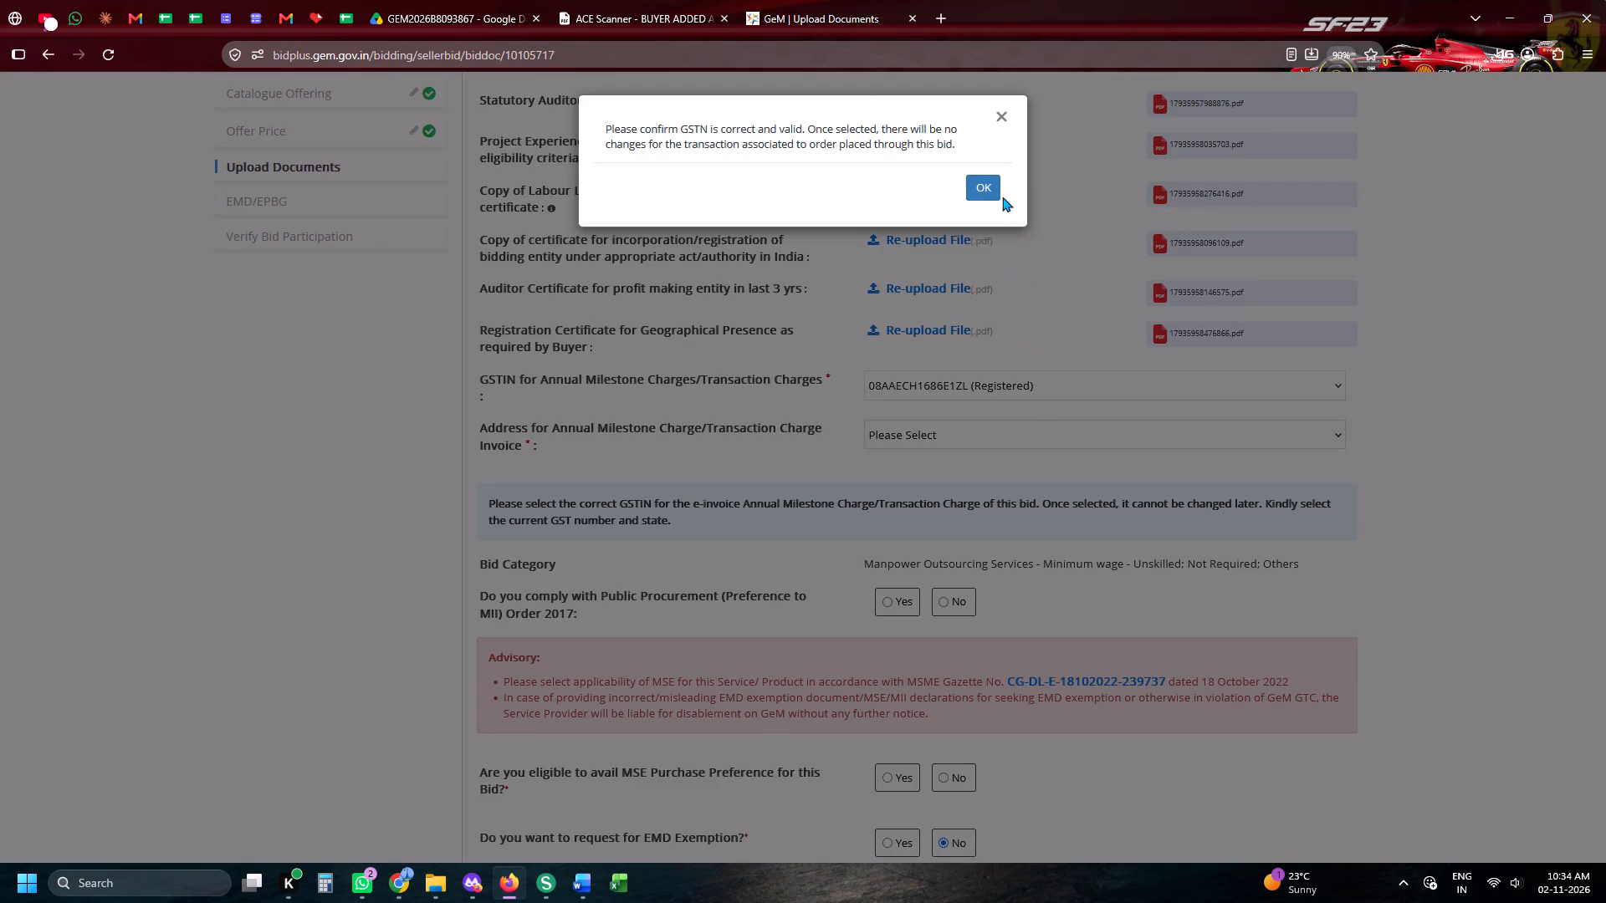
pyautogui.click(995, 178)
pyautogui.click(887, 437)
pyautogui.click(910, 481)
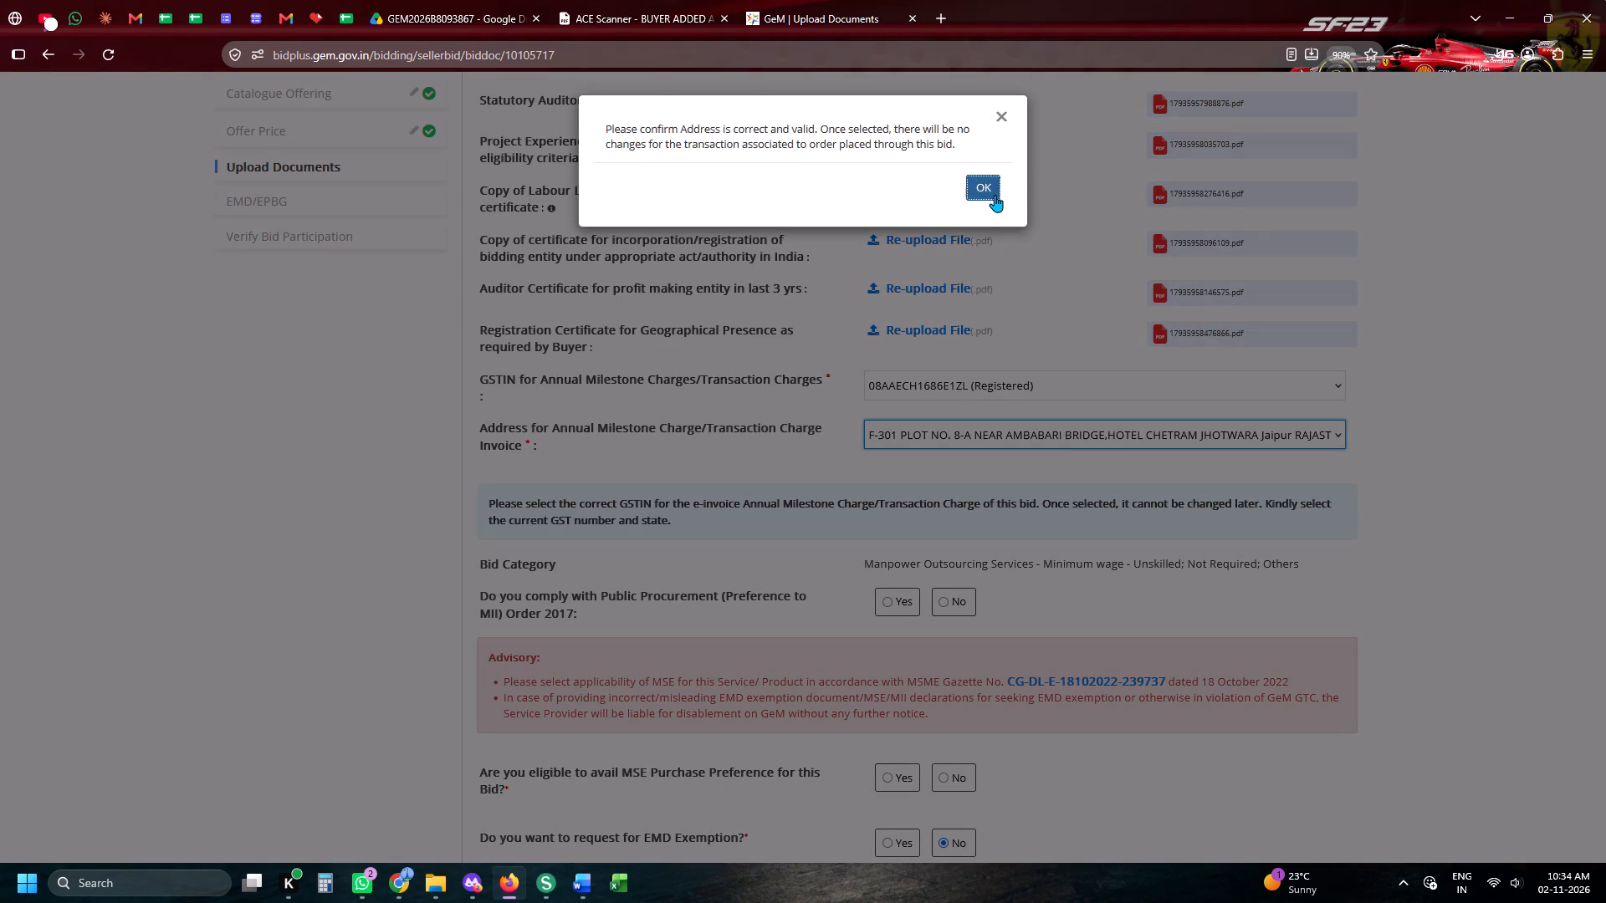
pyautogui.click(995, 195)
# Answer Yes to Public Procurement (Preference to MII) Order 2017 compliance and to MSE Purchase Preference eligibility.
pyautogui.click(888, 602)
pyautogui.scroll(-4, 888, 602)
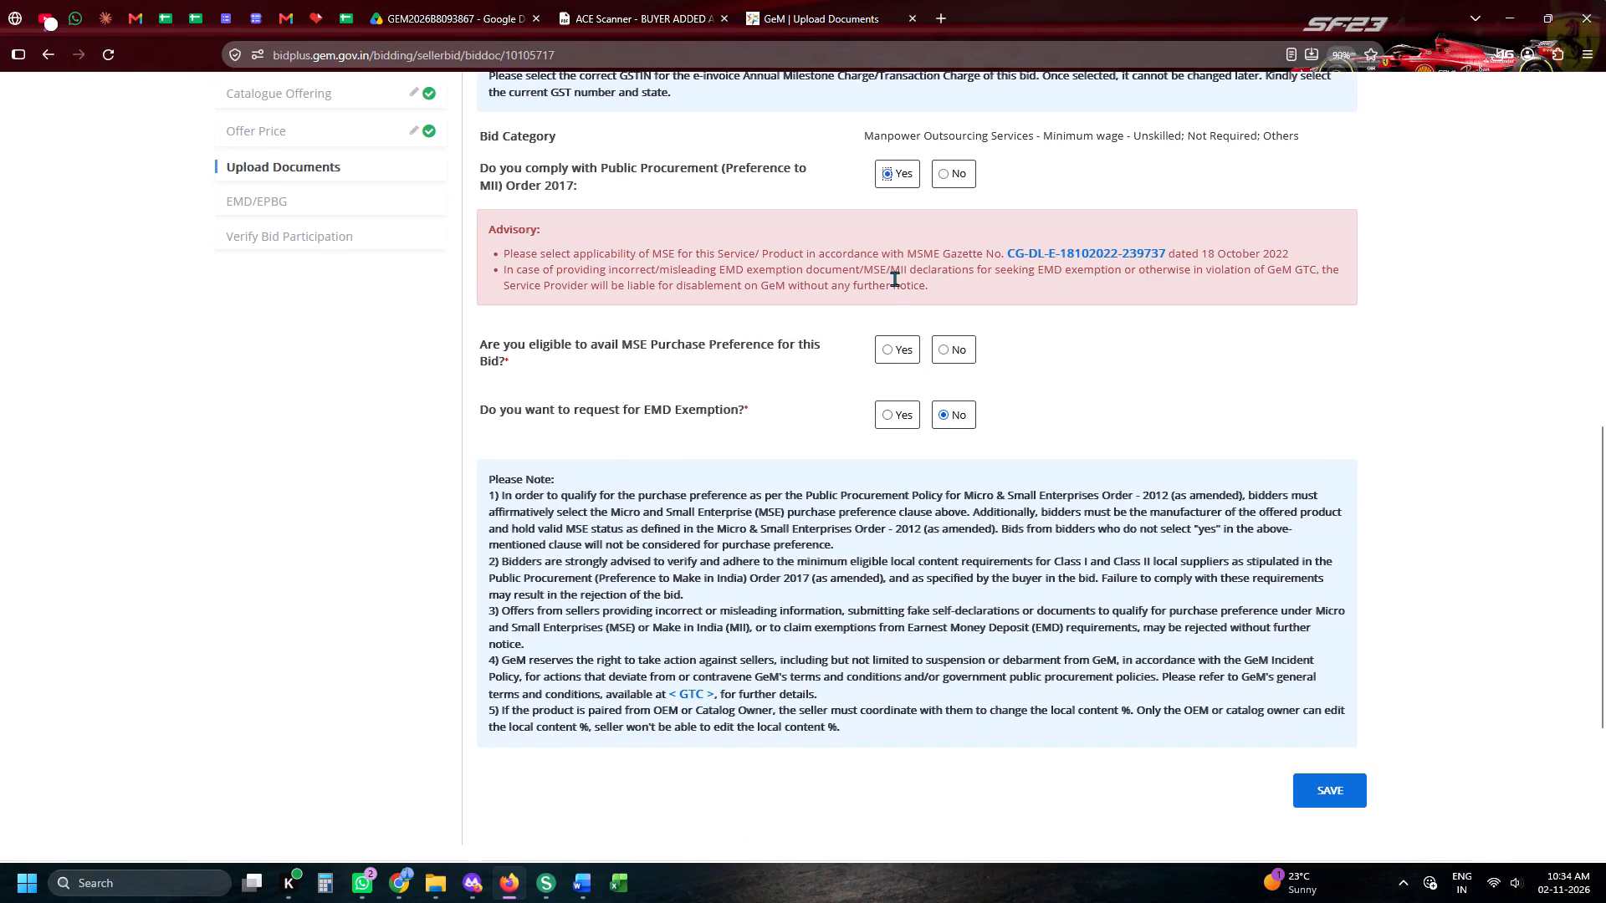
pyautogui.click(893, 349)
pyautogui.click(901, 439)
pyautogui.click(910, 405)
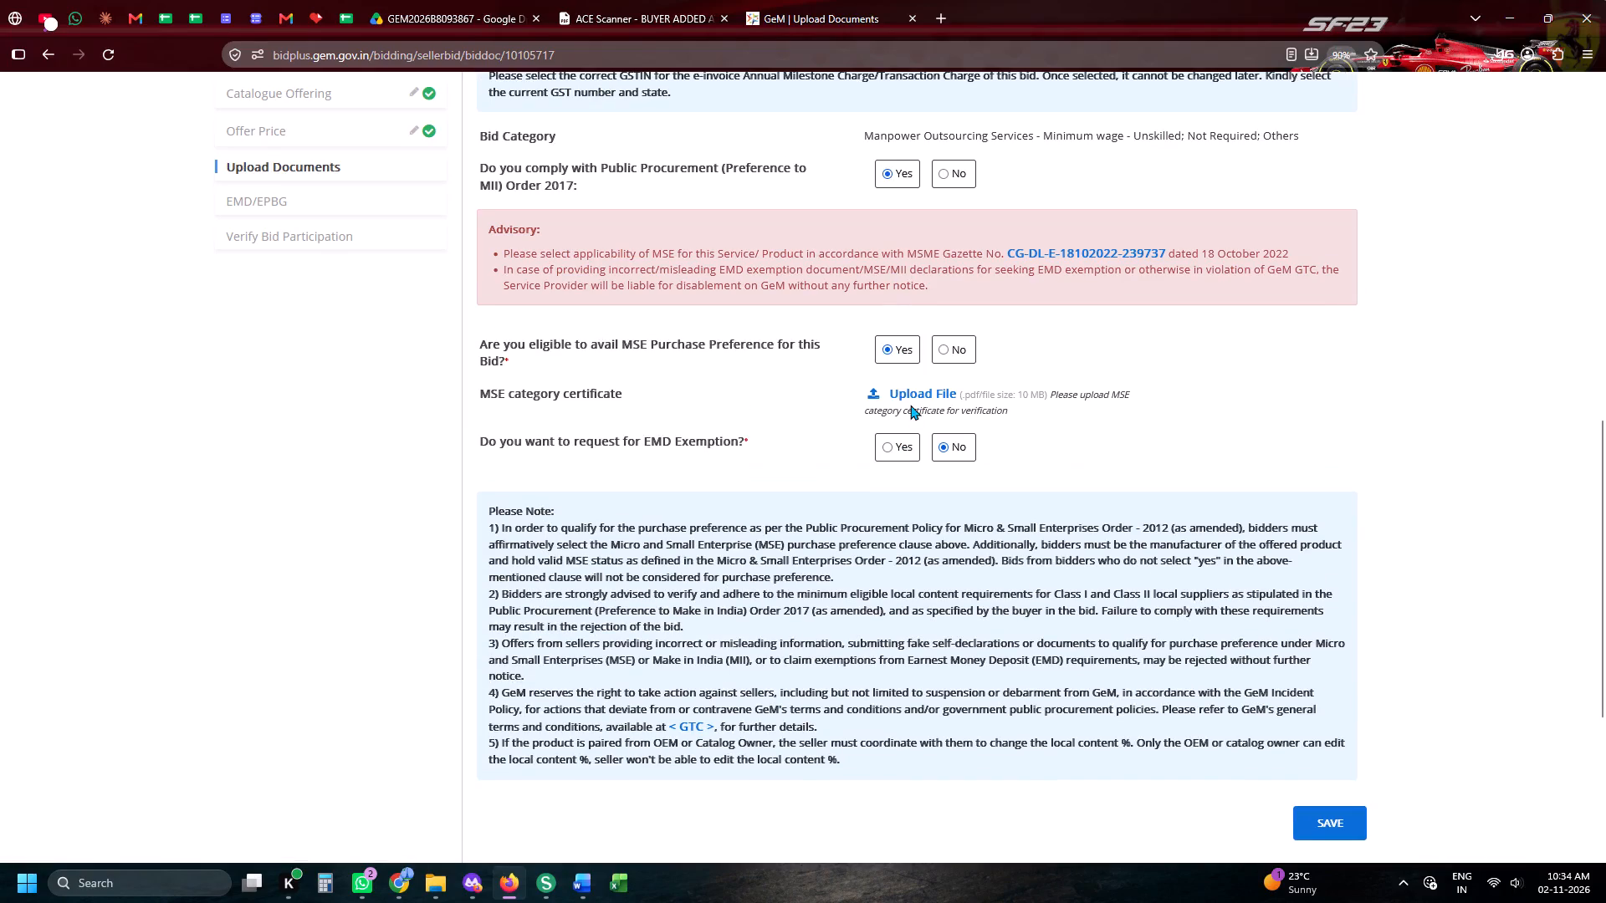
# Upload msme-certificate-hhspl from Gem Bid Documents - HHSPL as the MSE category certificate.
pyautogui.click(913, 395)
pyautogui.scroll(8, 1497, 356)
pyautogui.click(1202, 330)
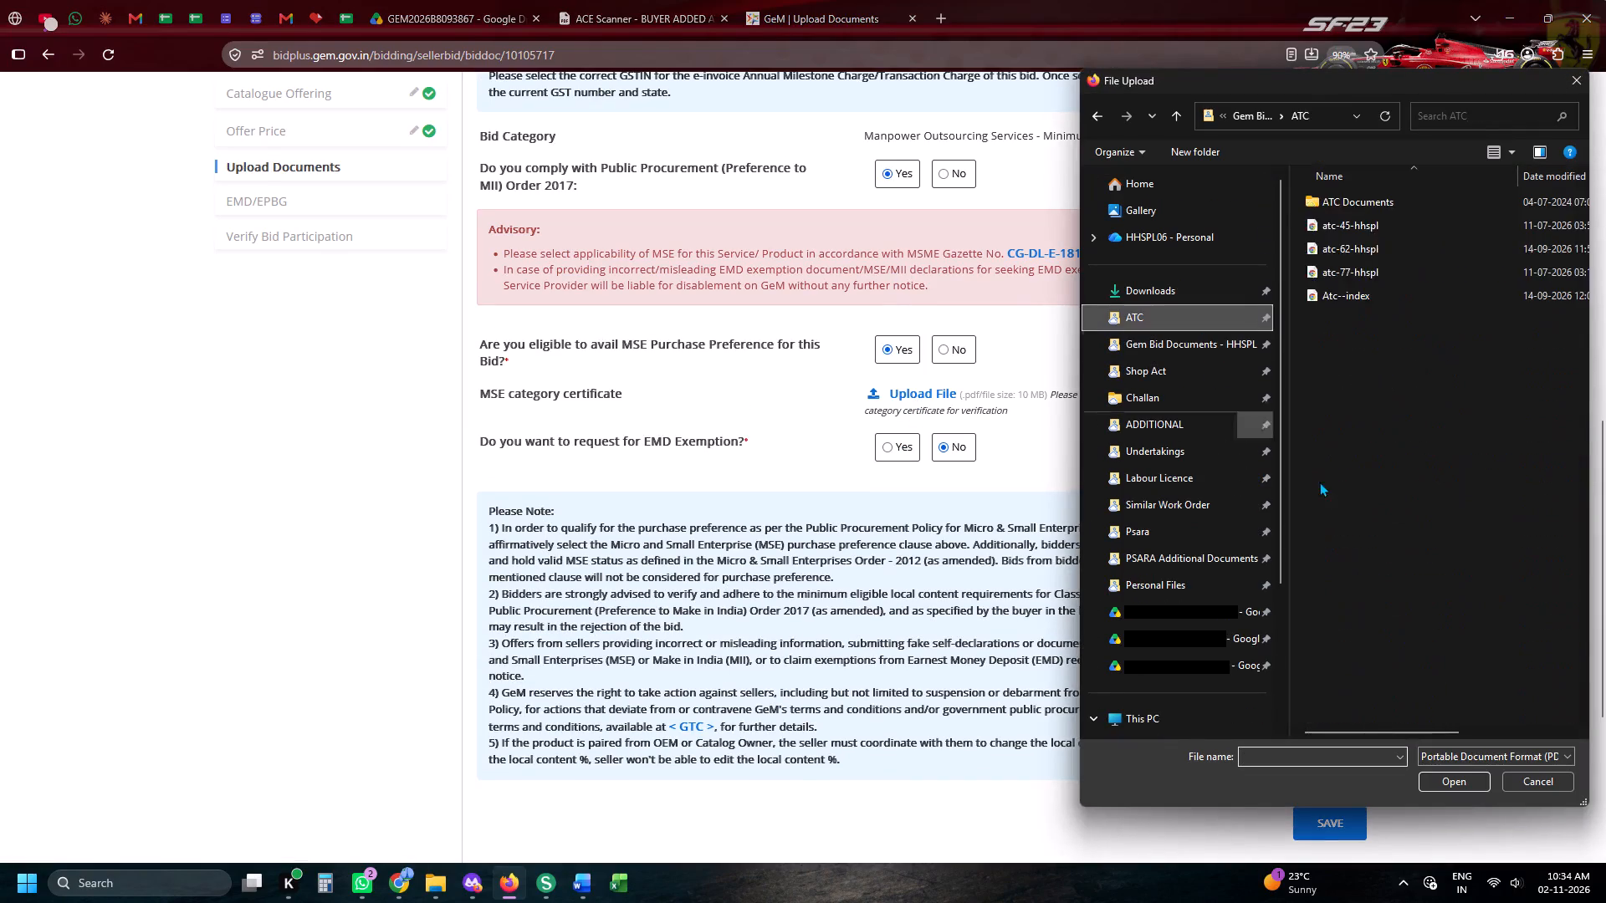
pyautogui.scroll(-5, 1348, 520)
pyautogui.click(1219, 312)
pyautogui.doubleClick(1220, 329)
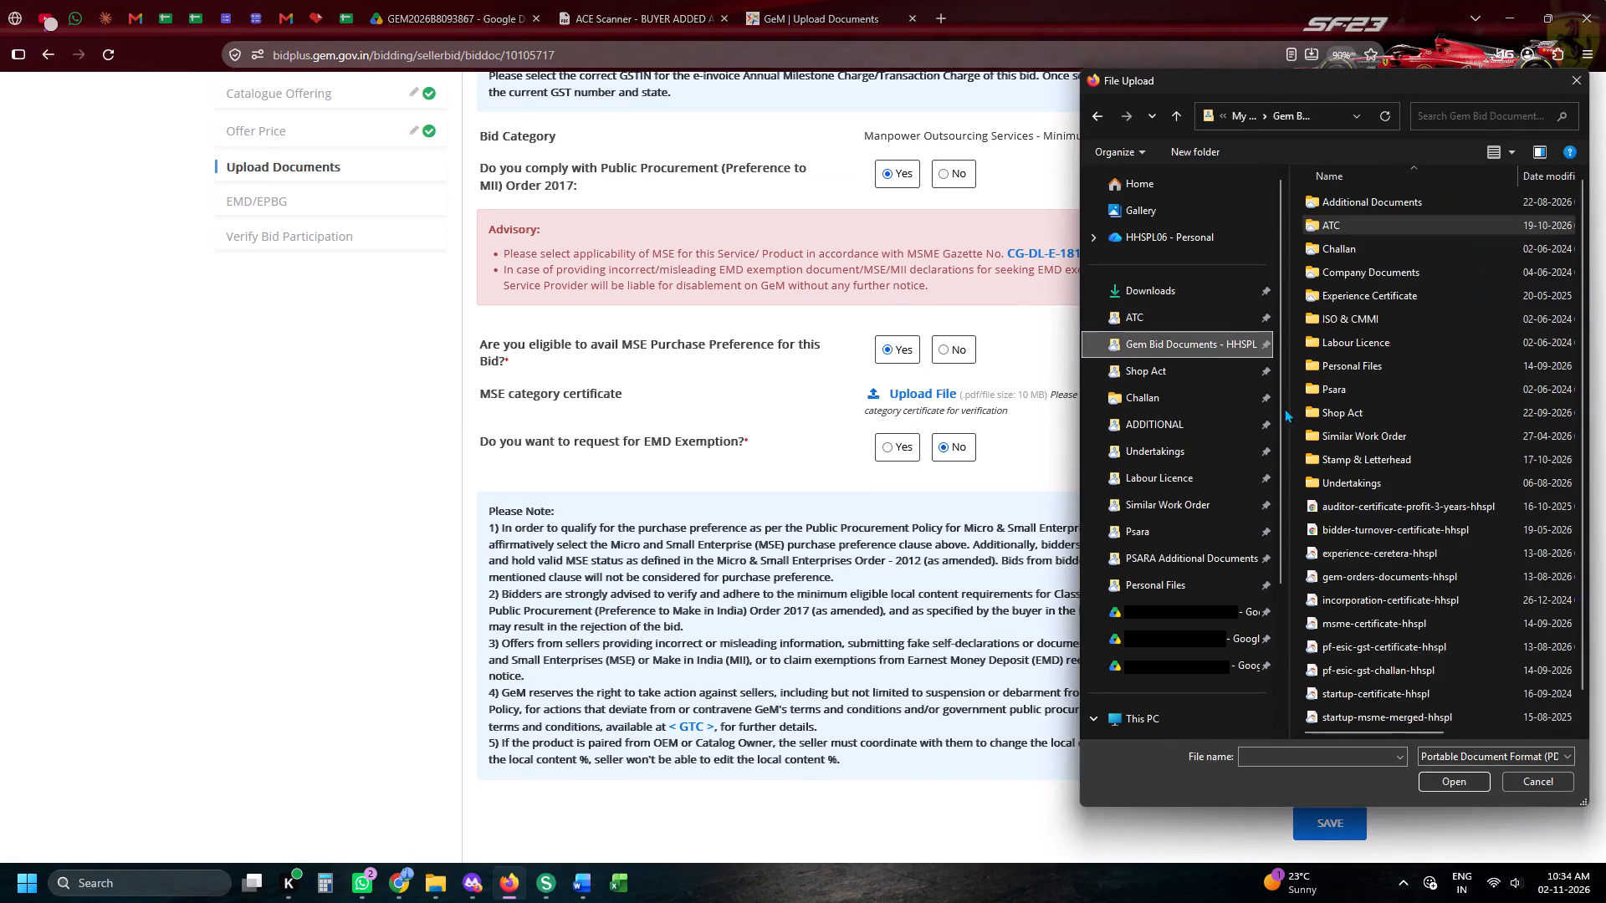
pyautogui.scroll(-5, 1343, 548)
pyautogui.click(1359, 586)
pyautogui.doubleClick(1352, 598)
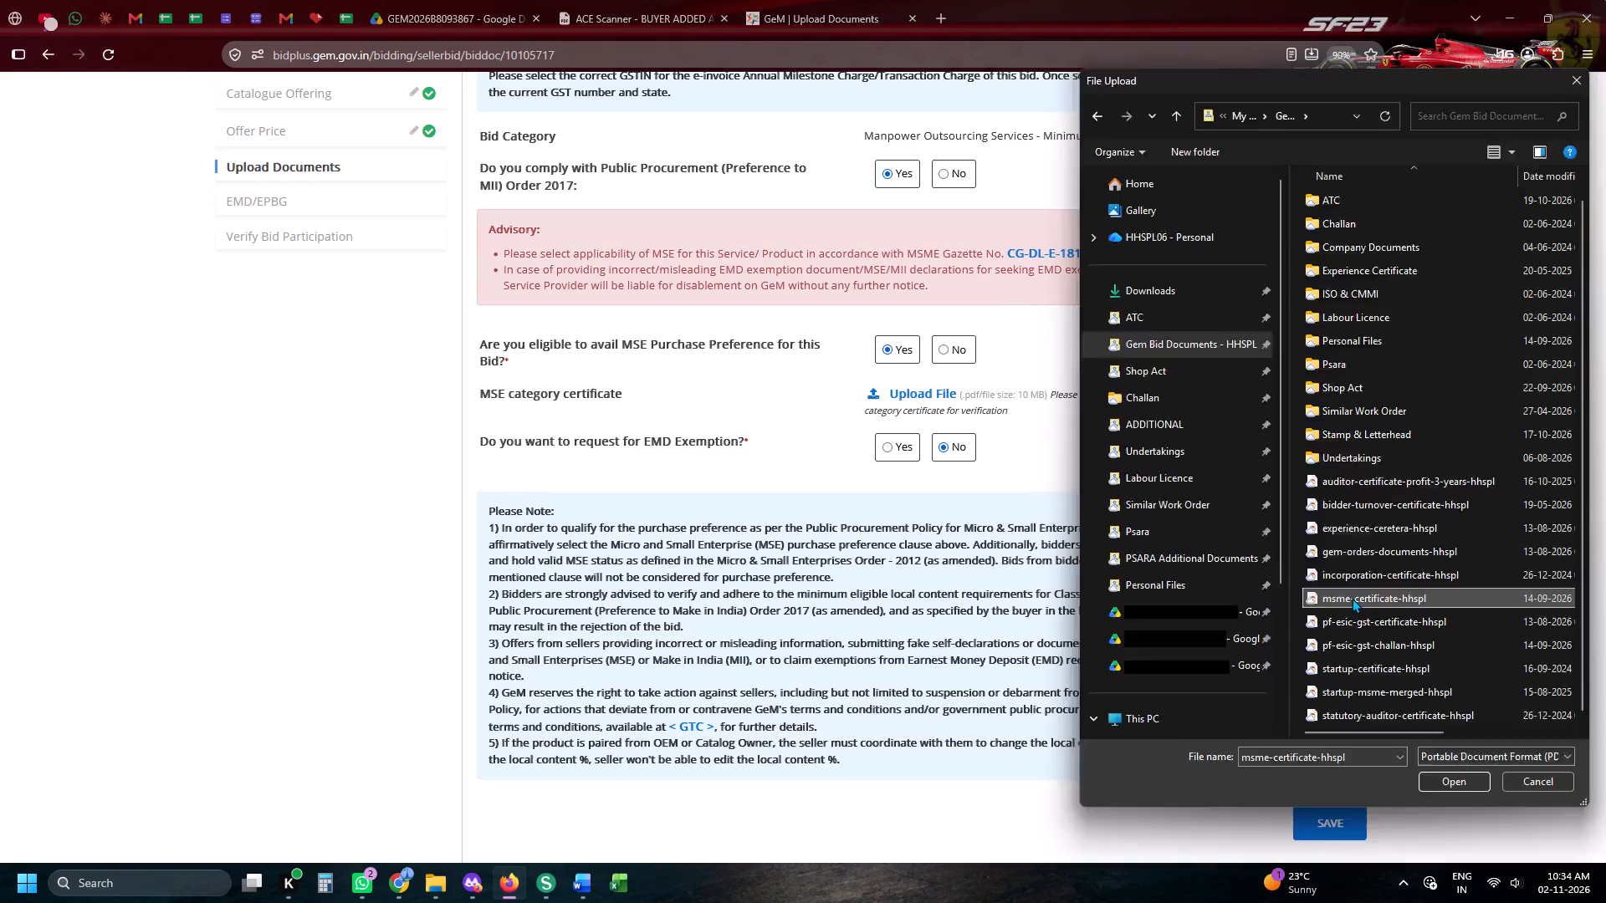
# Request EMD exemption by answering Yes and set the EMD Exemption Category to Start-up.
pyautogui.click(884, 444)
pyautogui.click(904, 495)
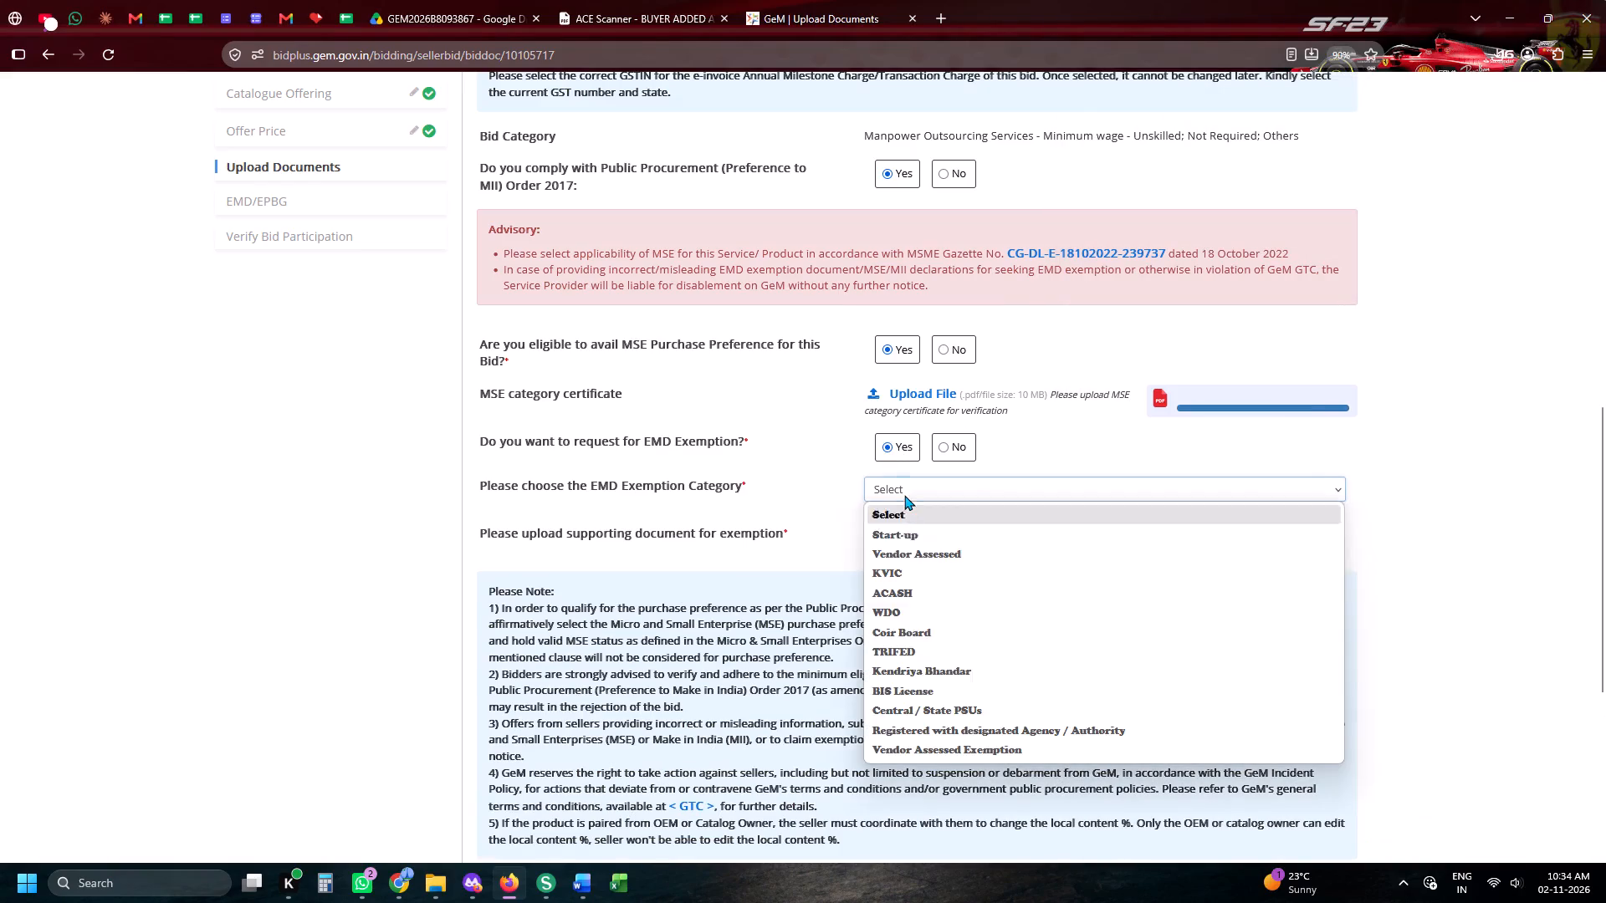
pyautogui.click(904, 528)
# Upload the supporting document for the EMD exemption from the Gem Bid Documents - HHSPL folder.
pyautogui.click(908, 548)
pyautogui.scroll(4, 1166, 436)
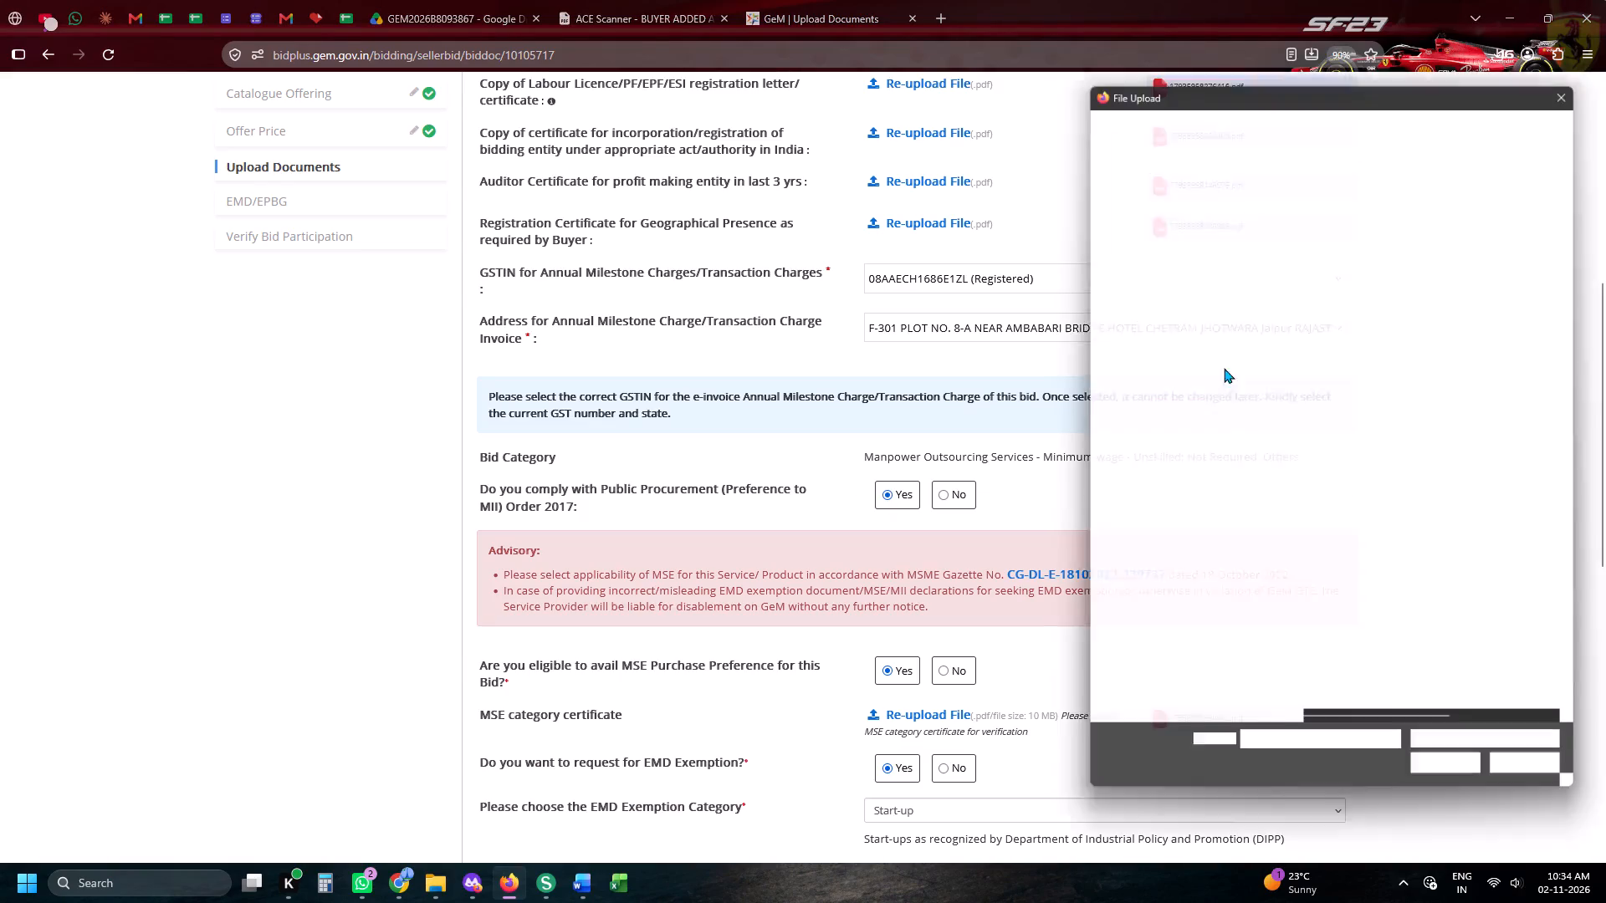
pyautogui.scroll(3, 1224, 368)
pyautogui.click(1199, 335)
pyautogui.scroll(-5, 1422, 606)
pyautogui.doubleClick(1359, 603)
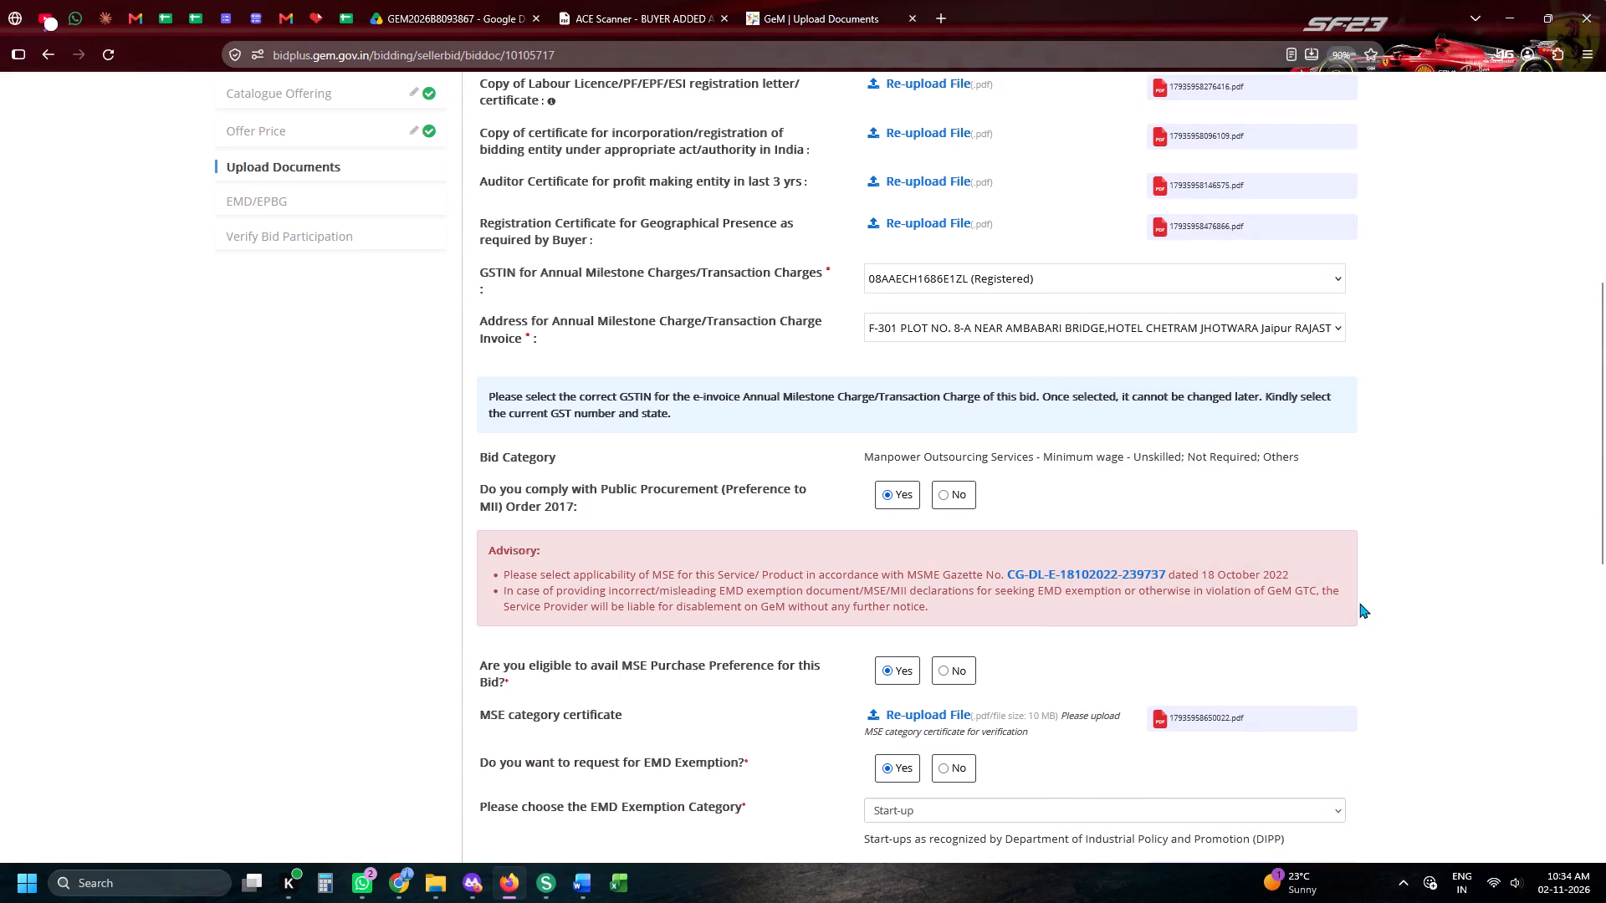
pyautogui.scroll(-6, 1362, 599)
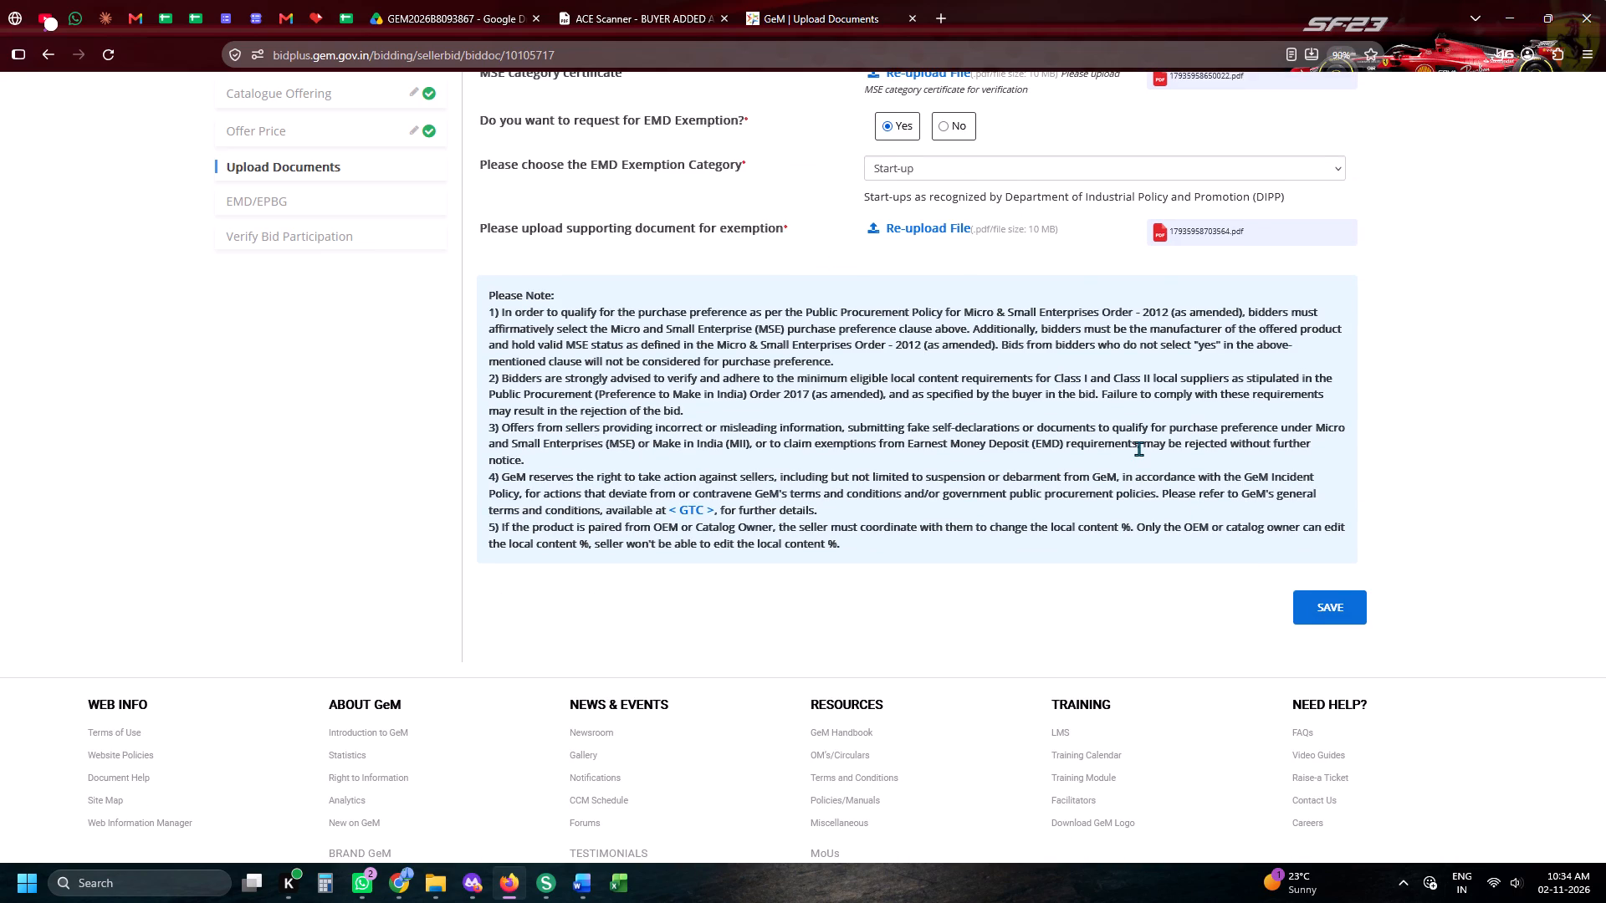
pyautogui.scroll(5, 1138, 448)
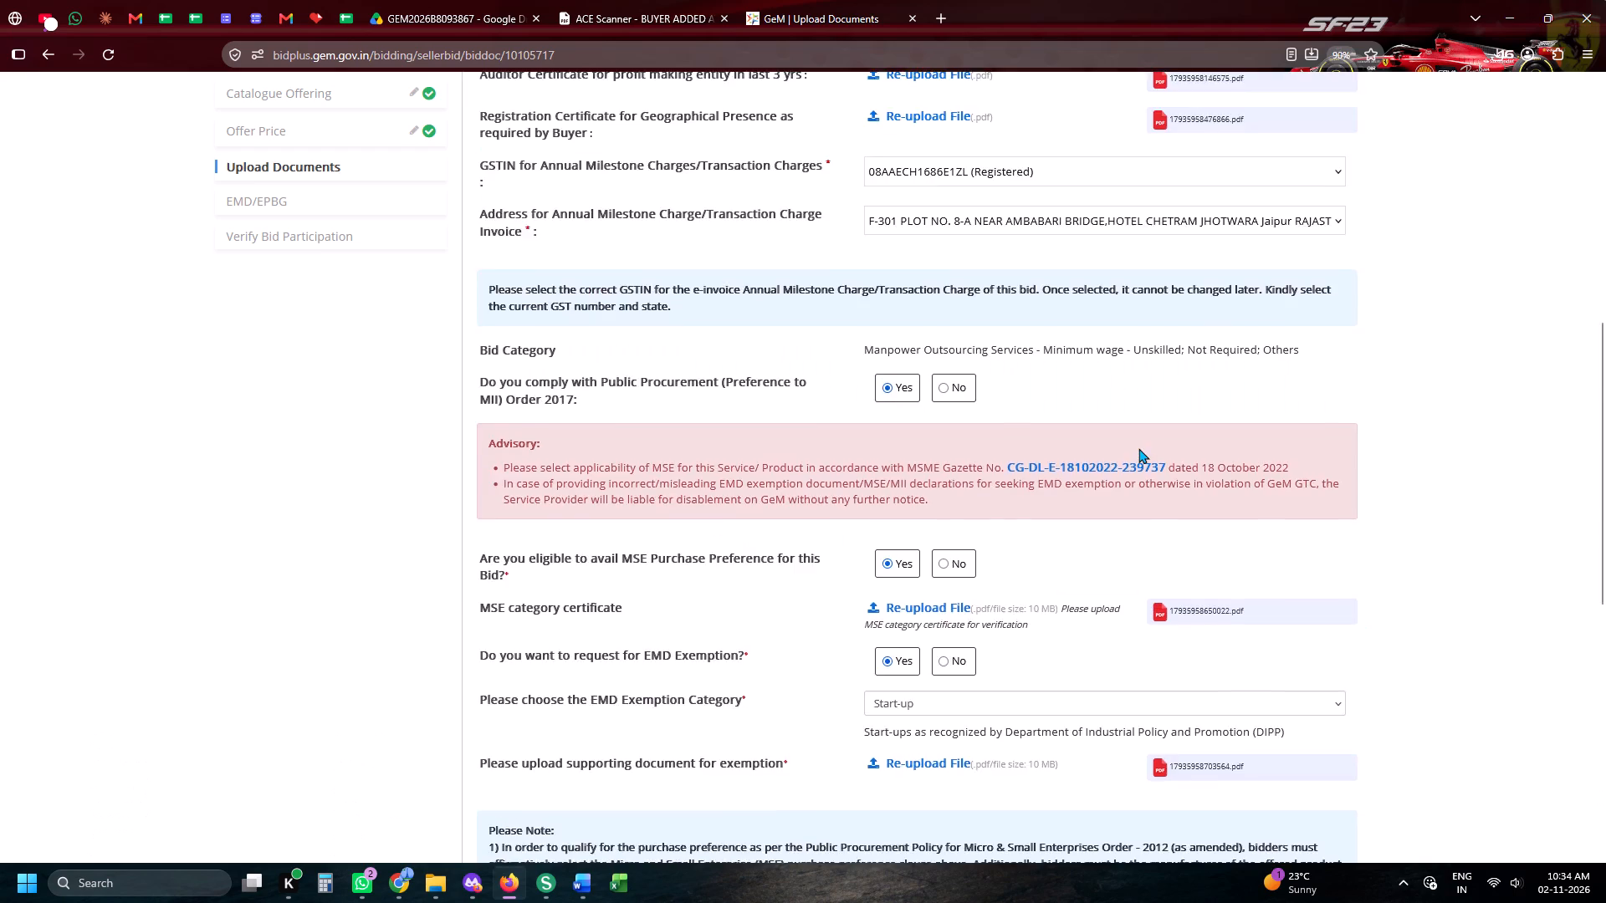
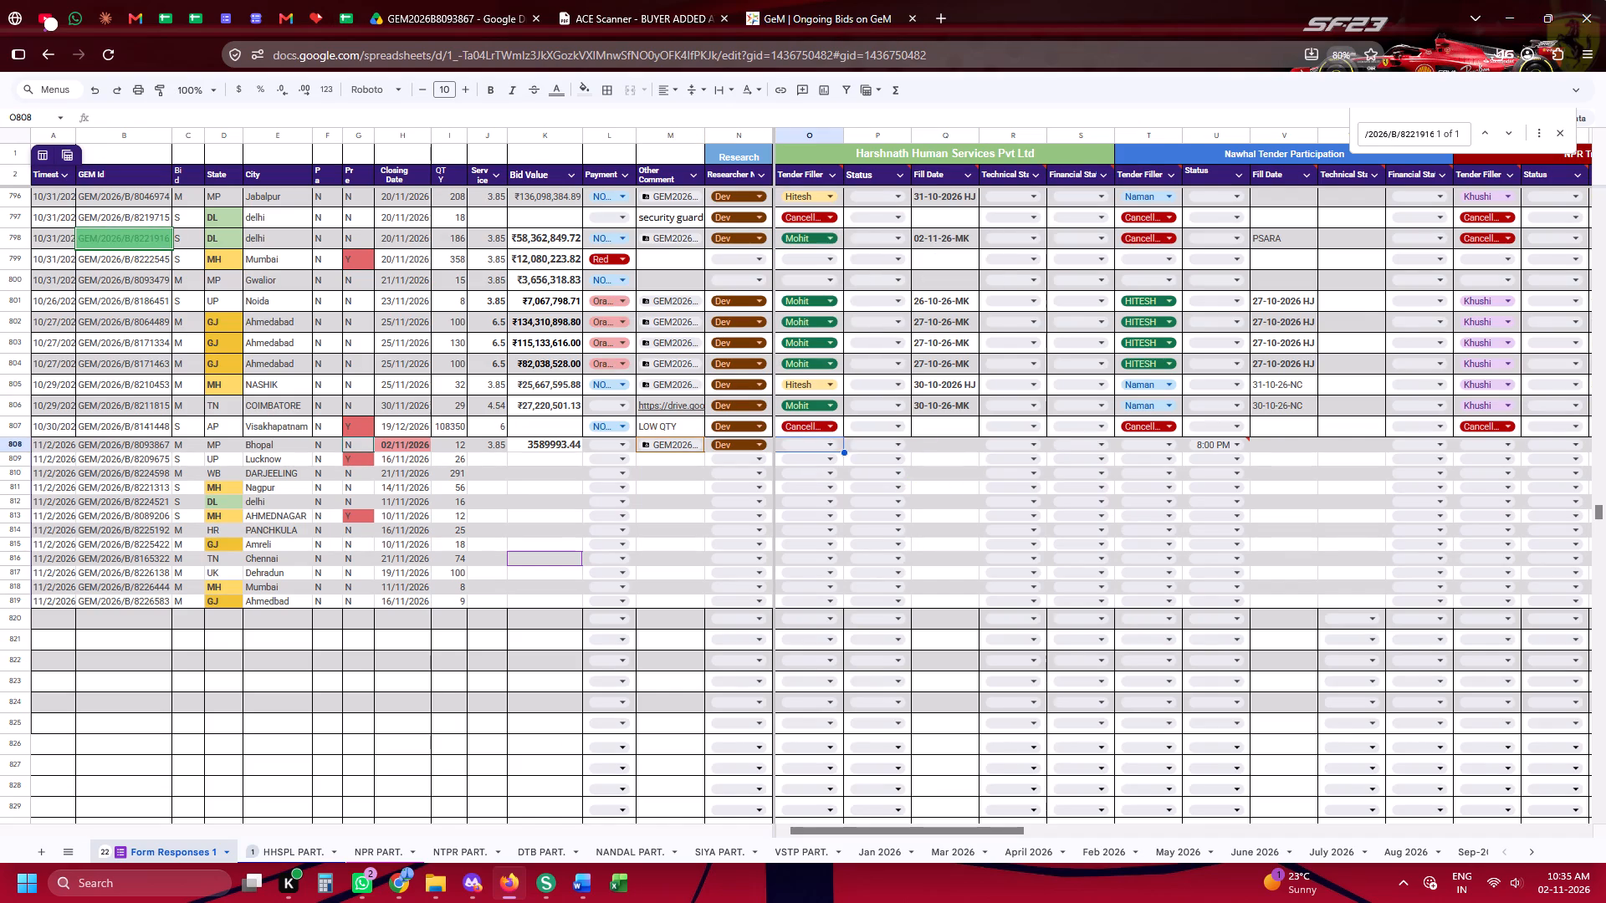
# Enter MK as the Harshnath Human Services Tender Filler for the Bhopal bid GEM/2026/B/8093867.
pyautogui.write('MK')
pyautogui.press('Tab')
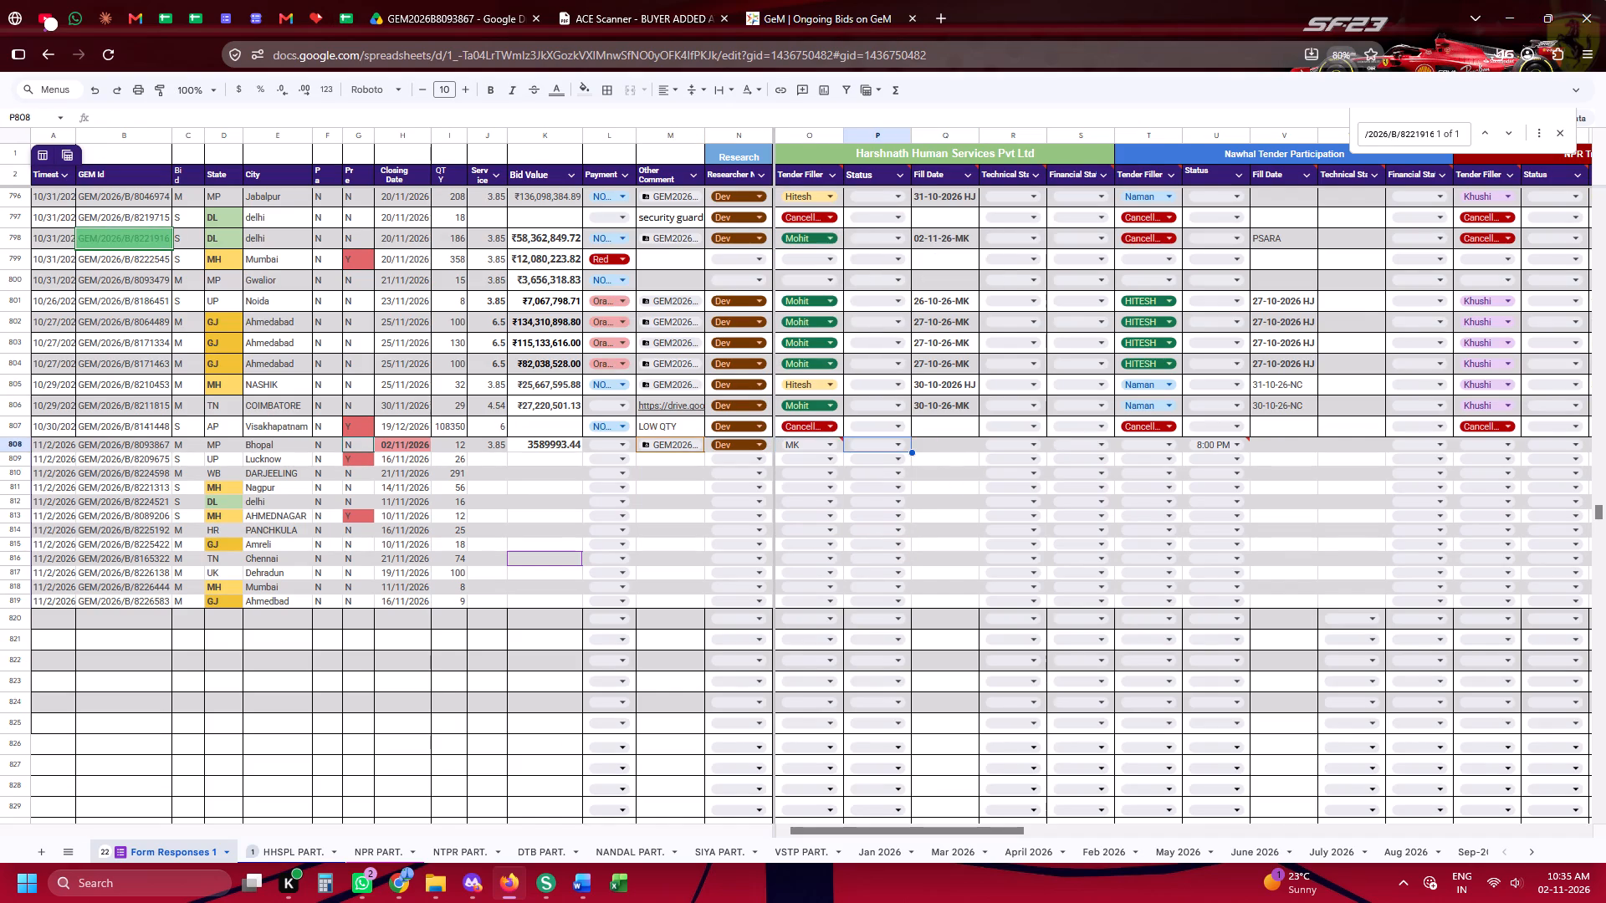
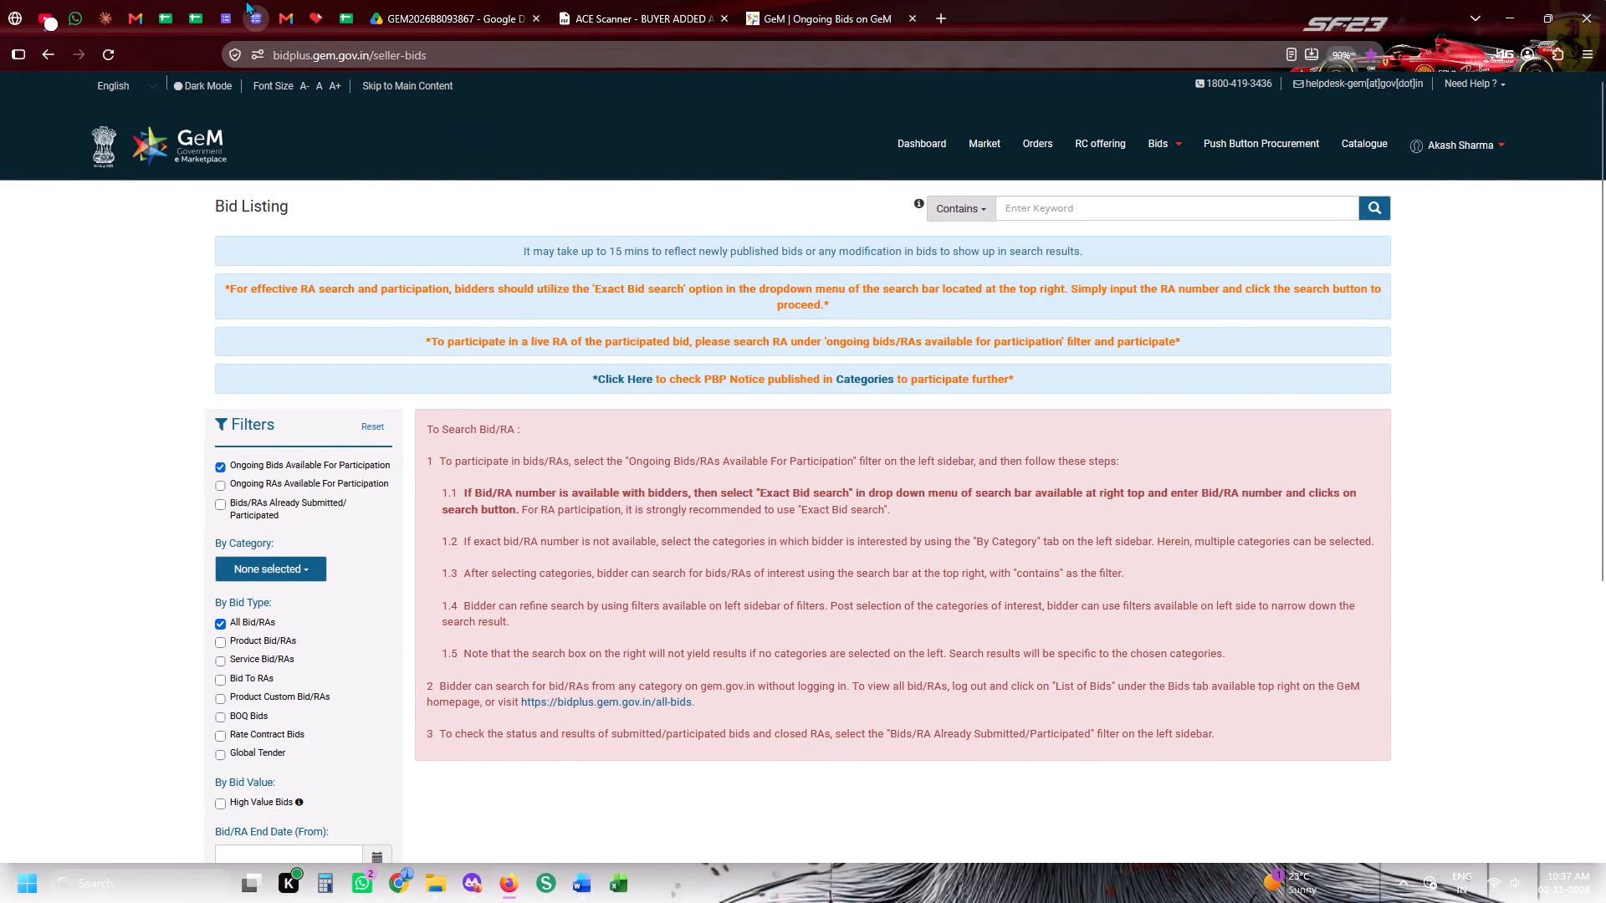
# Copy the bid number GEM/2026/B/8093867 from the Bhopal row of the tender tracking sheet.
pyautogui.click(356, 0)
pyautogui.click(938, 443)
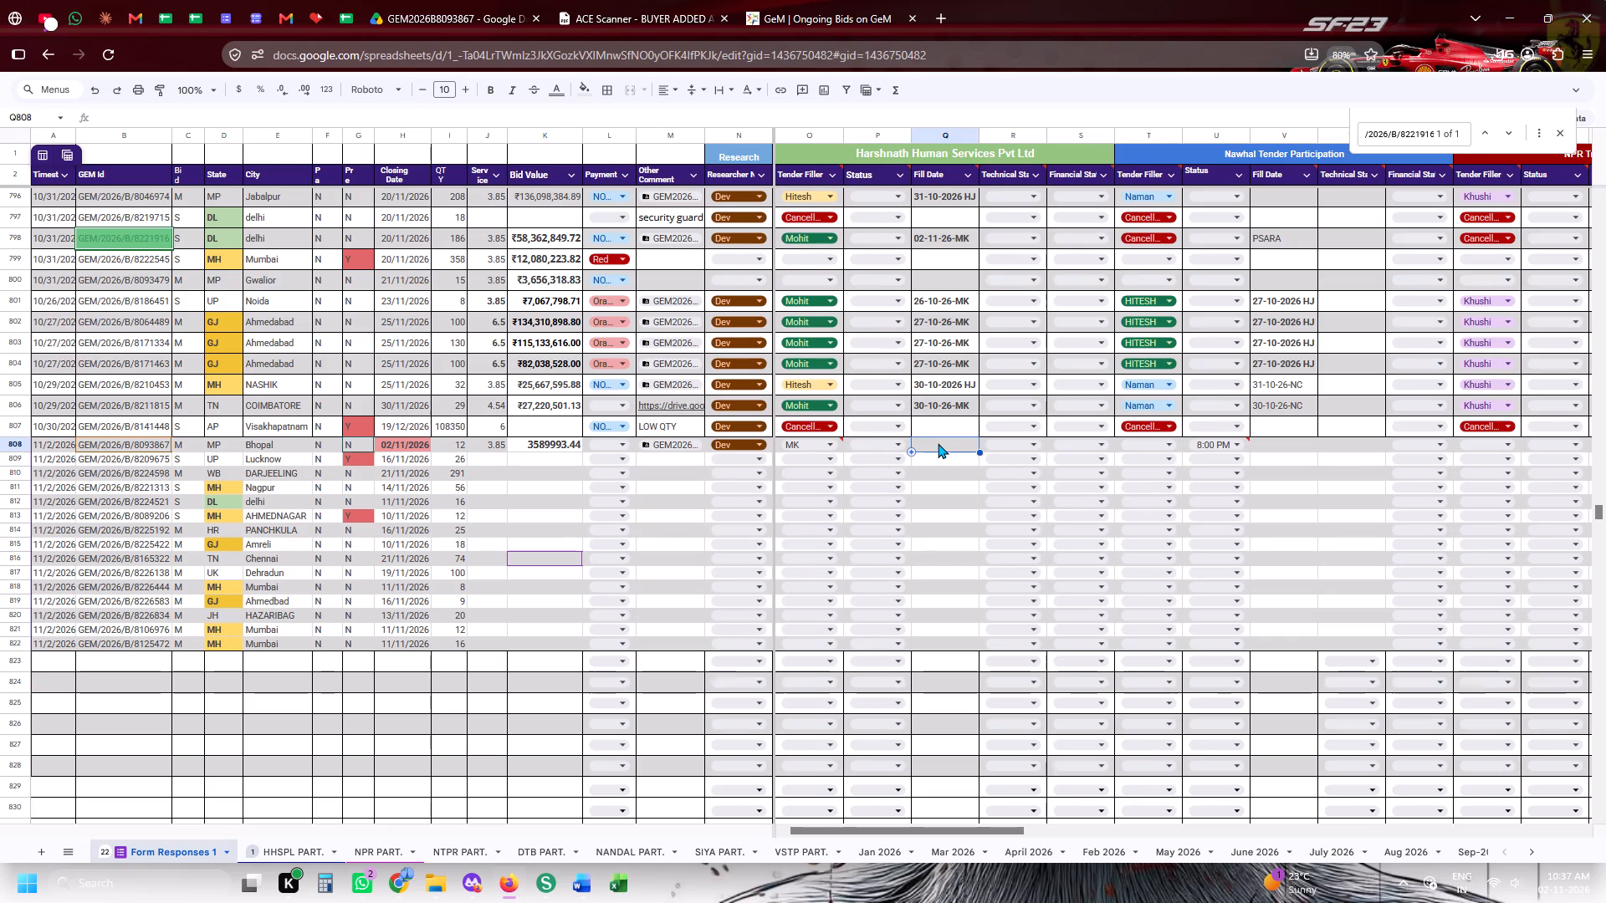
pyautogui.scroll(2, 944, 565)
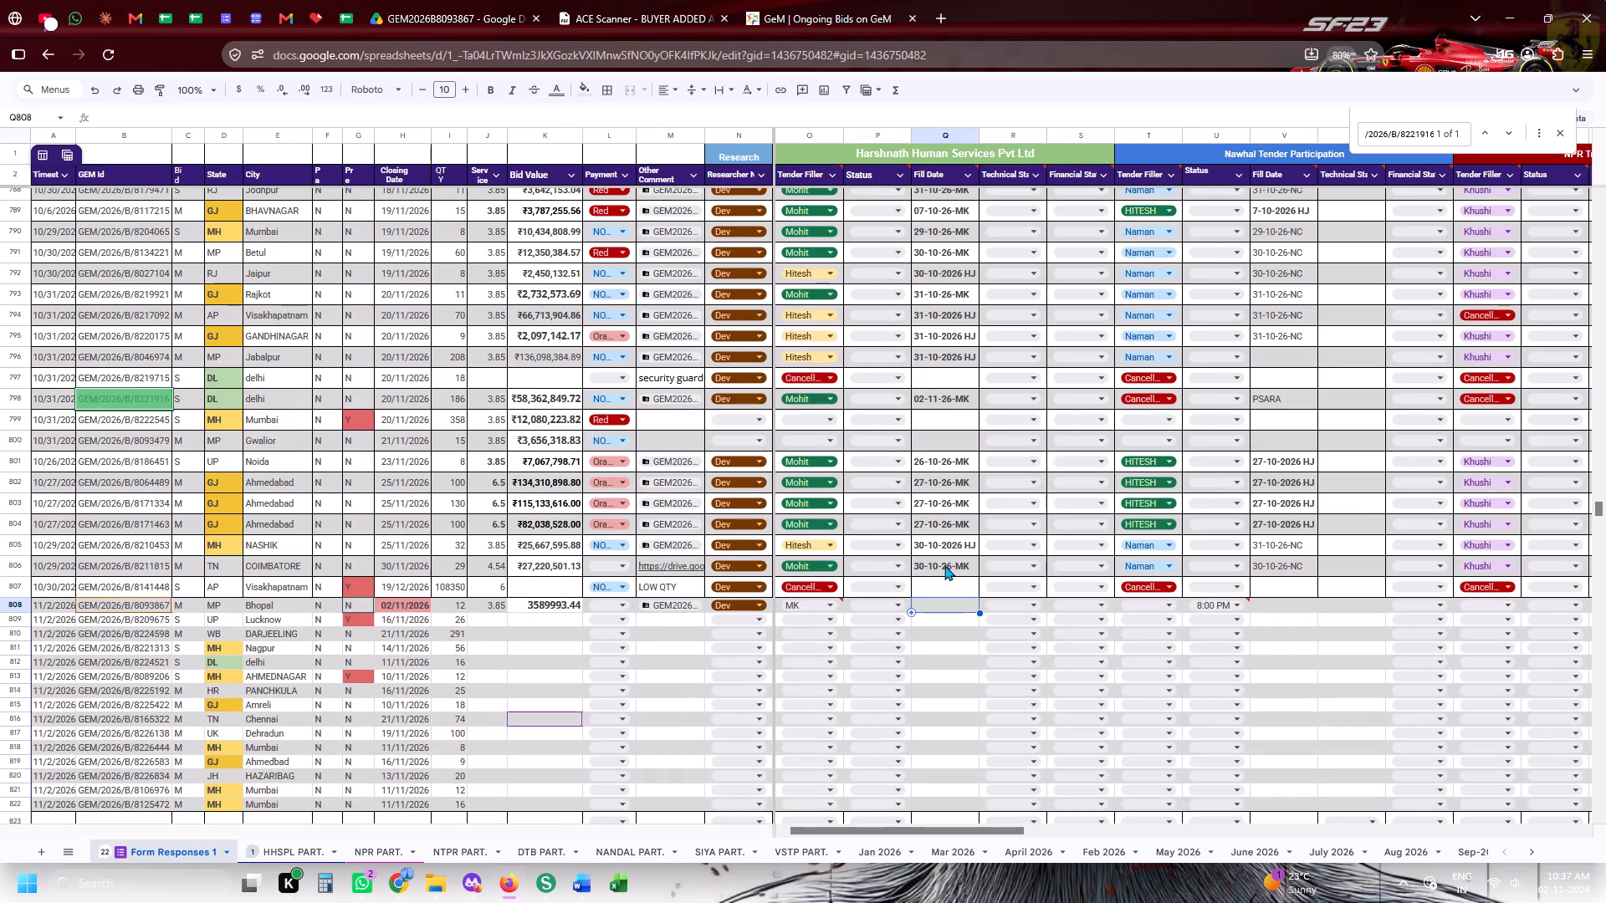
pyautogui.scroll(-3, 857, 465)
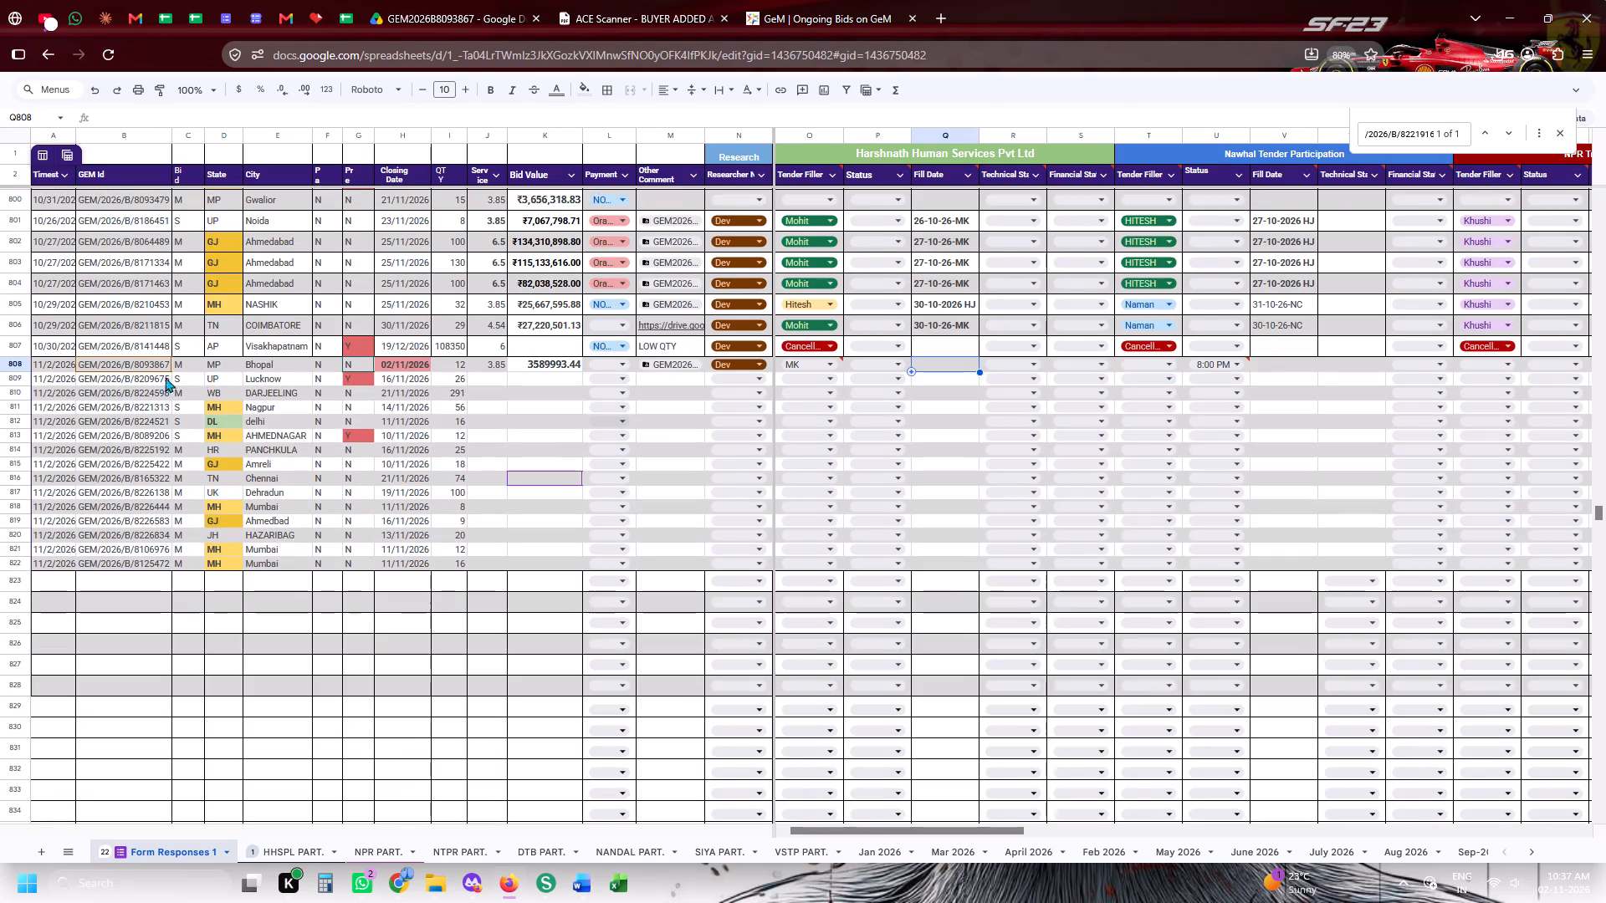
pyautogui.click(117, 360)
pyautogui.hotkey('ctrl', 'c')
pyautogui.hotkey('ctrl', 'c')
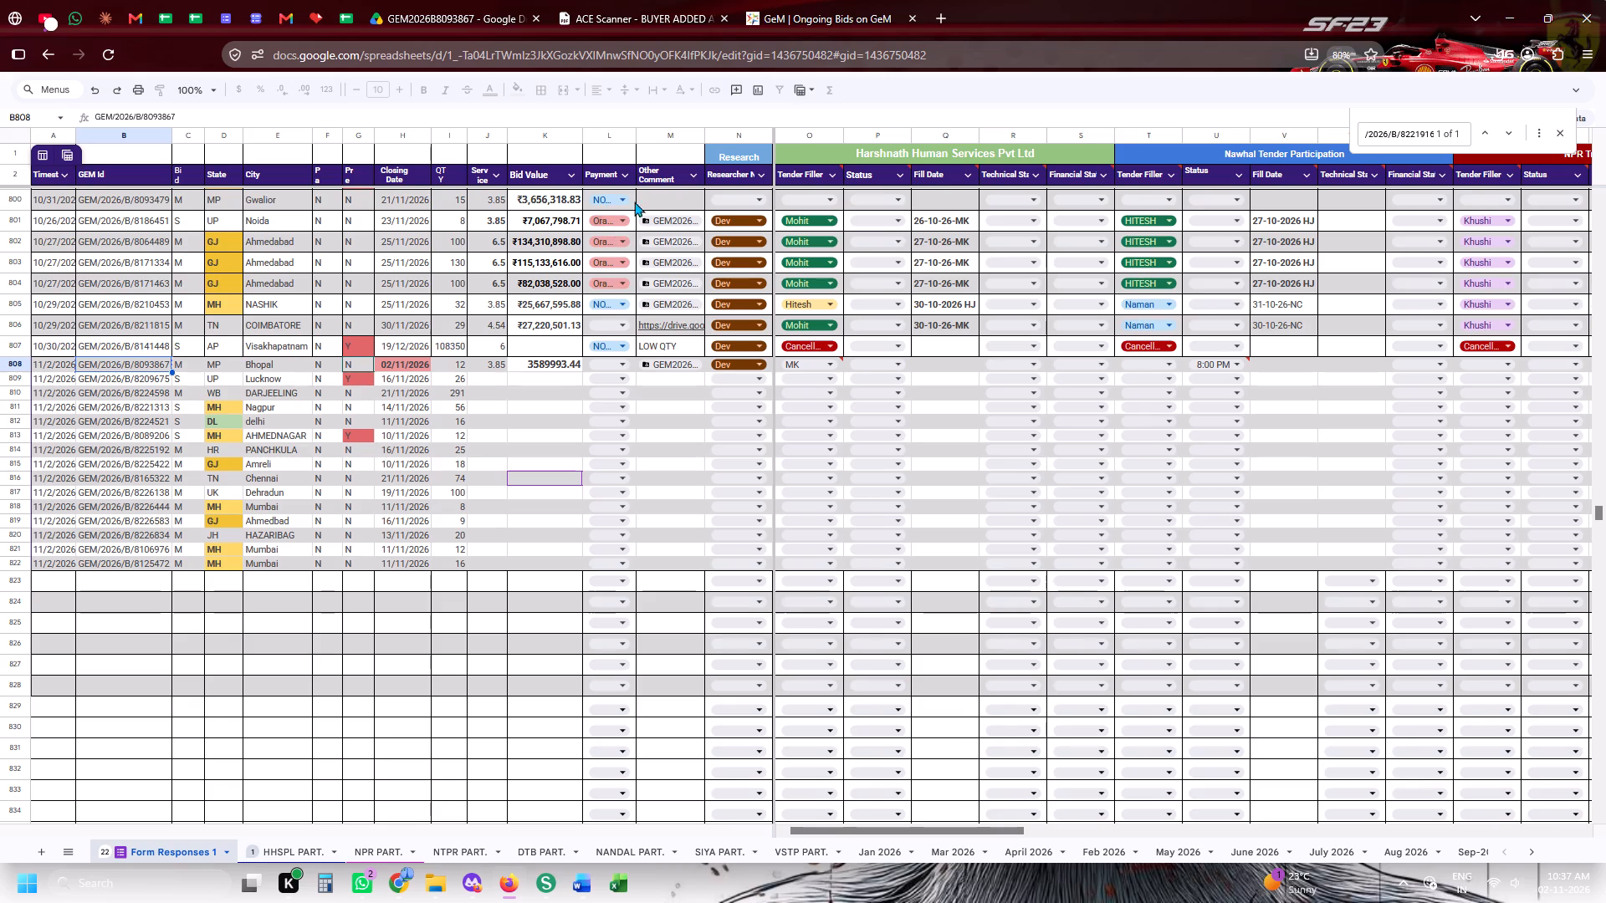
pyautogui.hotkey('ctrl', 'c')
pyautogui.hotkey('ctrl', 'c')
# Search the GeM bid listing for GEM/2026/B/8093867 using Exact Bid Search.
pyautogui.click(824, 0)
pyautogui.click(1033, 209)
pyautogui.hotkey('ctrl', 'v')
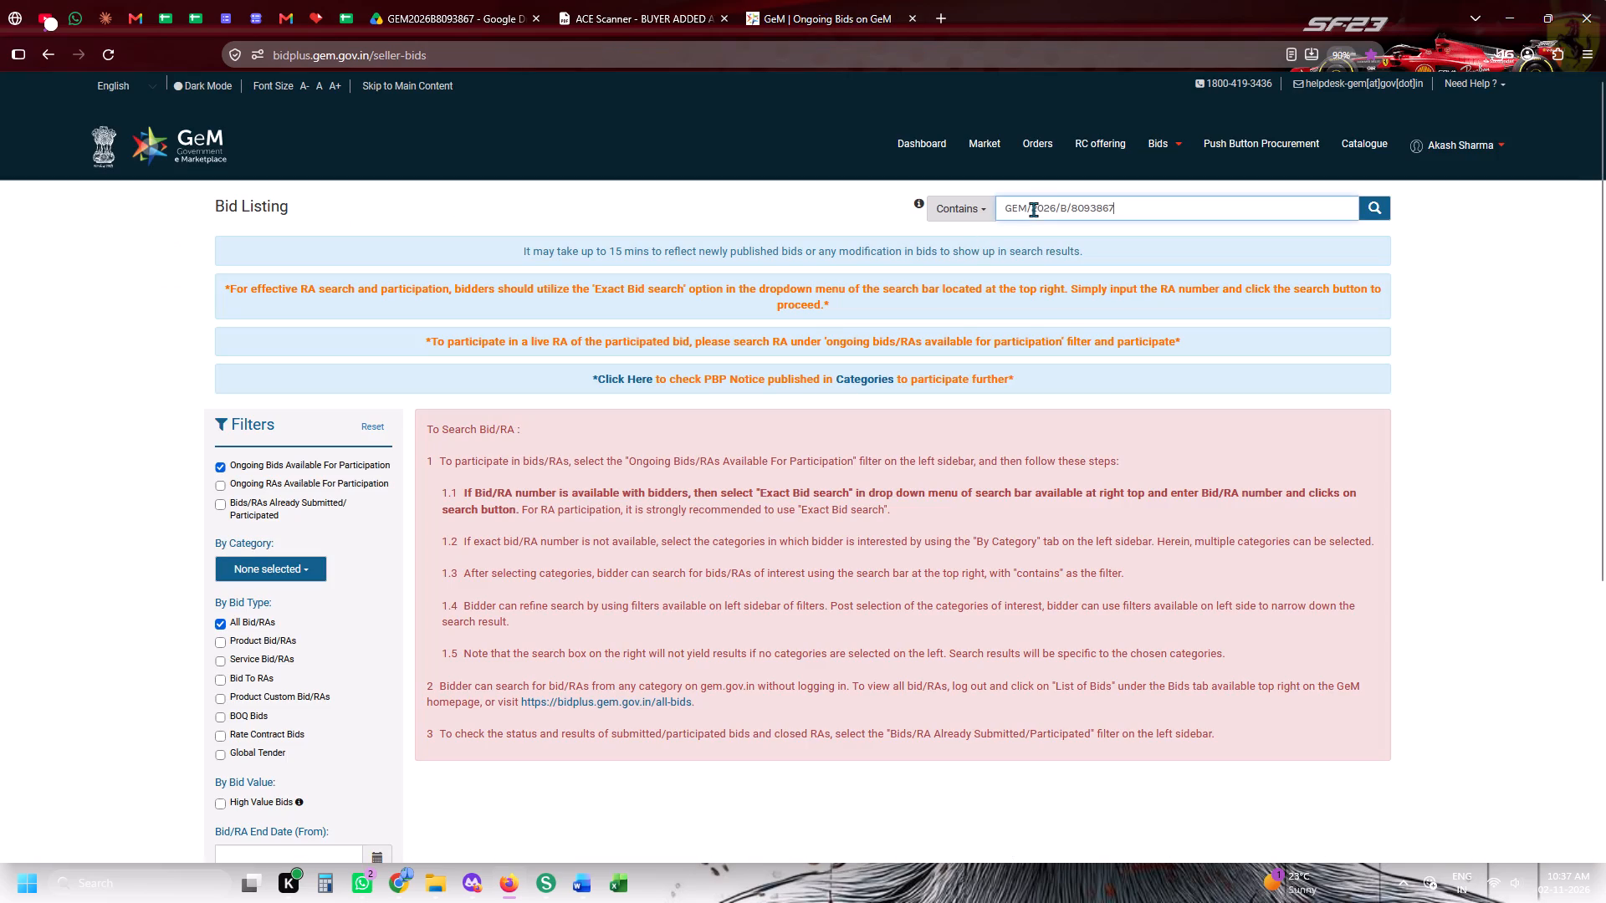
pyautogui.click(939, 214)
pyautogui.click(1020, 314)
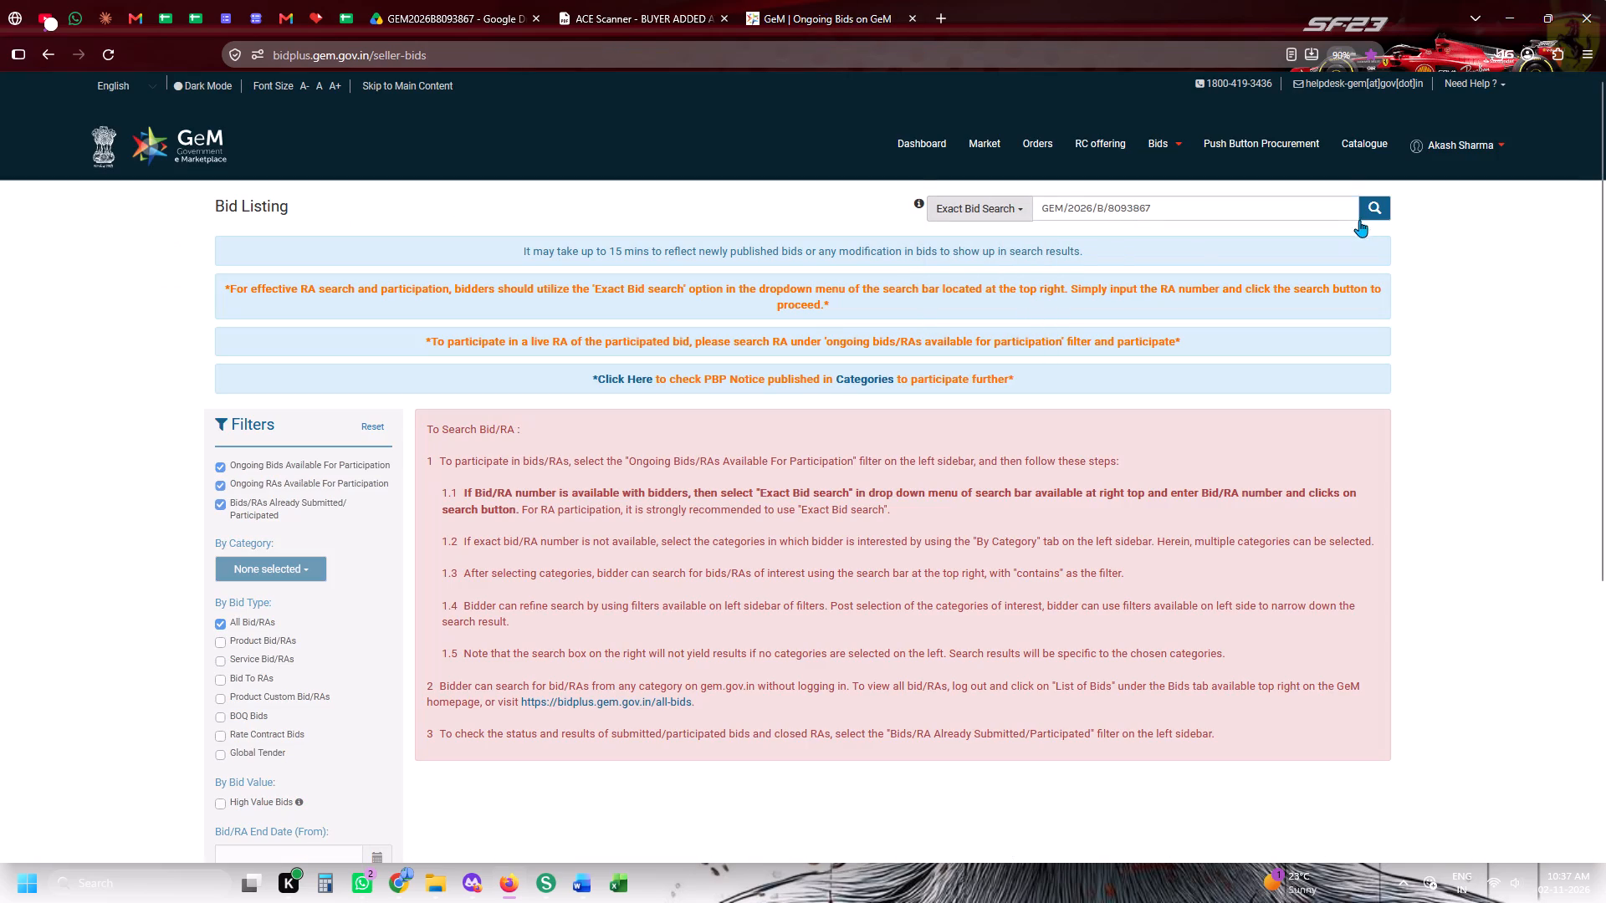
pyautogui.click(1363, 214)
# Start participating in the bid, declaring No to land-border ownership, No to the ToT arrangement and Yes to the eligibility certification.
pyautogui.click(1322, 568)
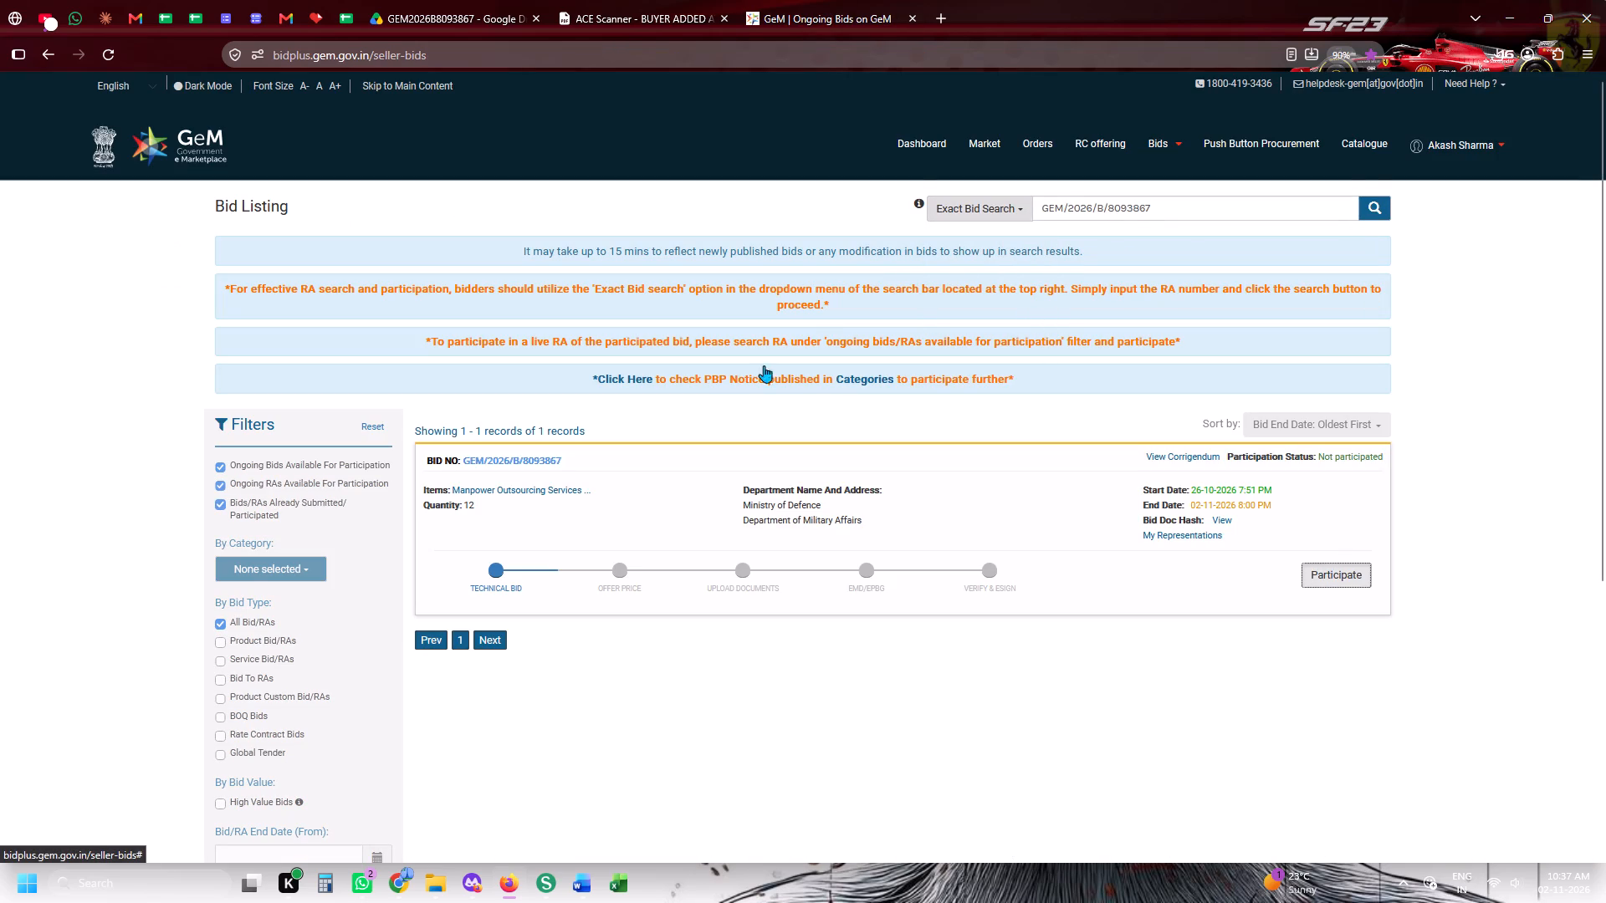
pyautogui.scroll(-6, 653, 789)
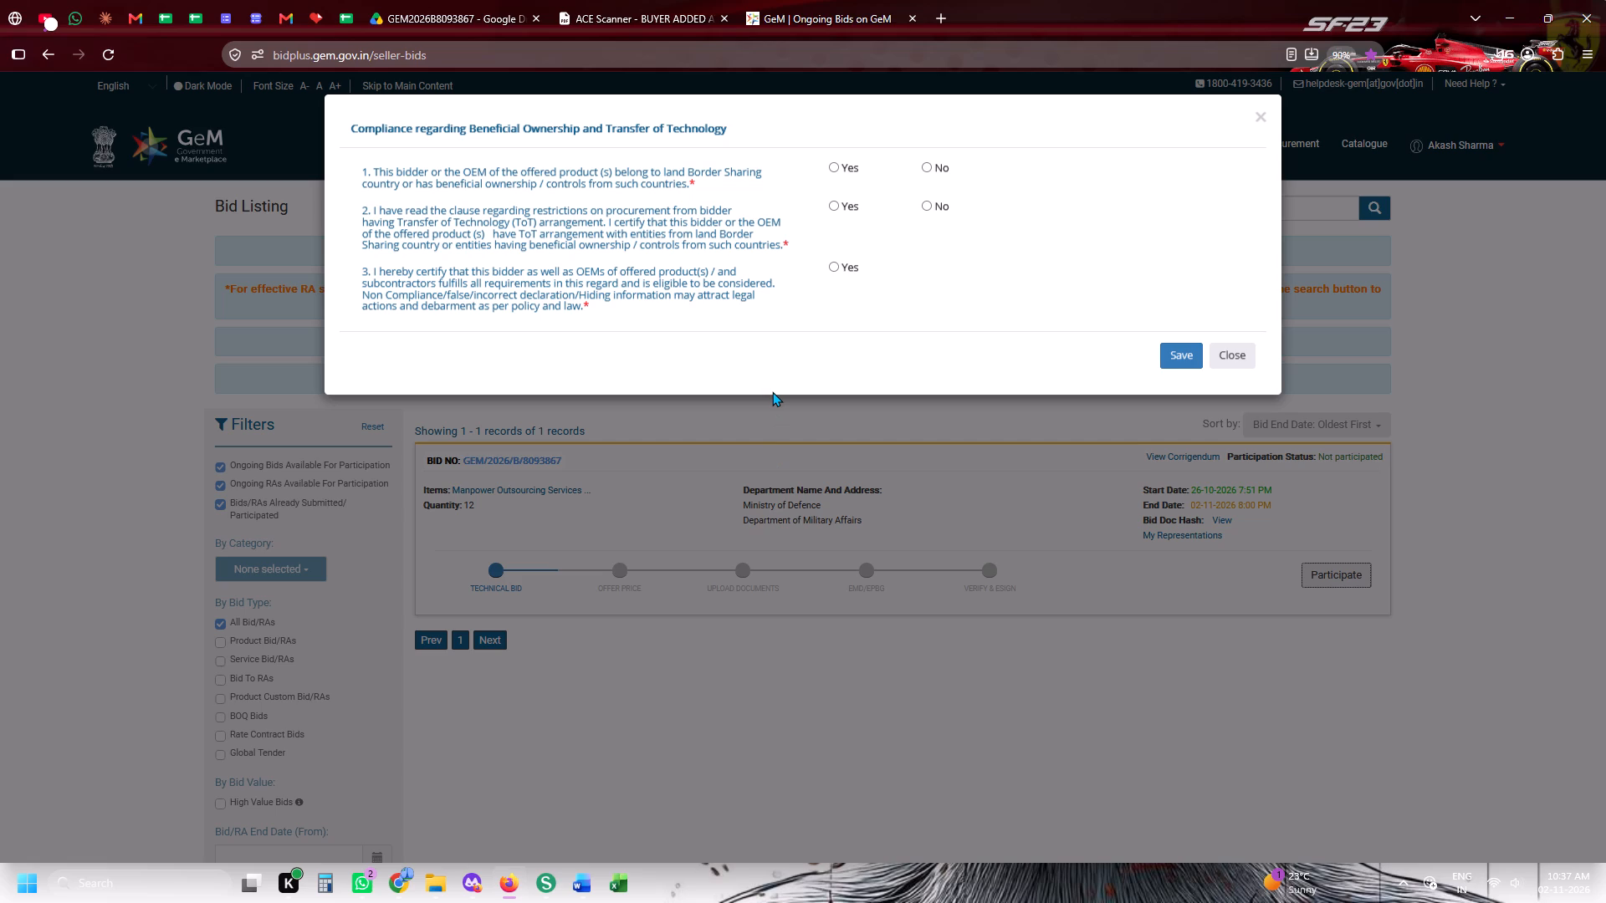
pyautogui.click(940, 206)
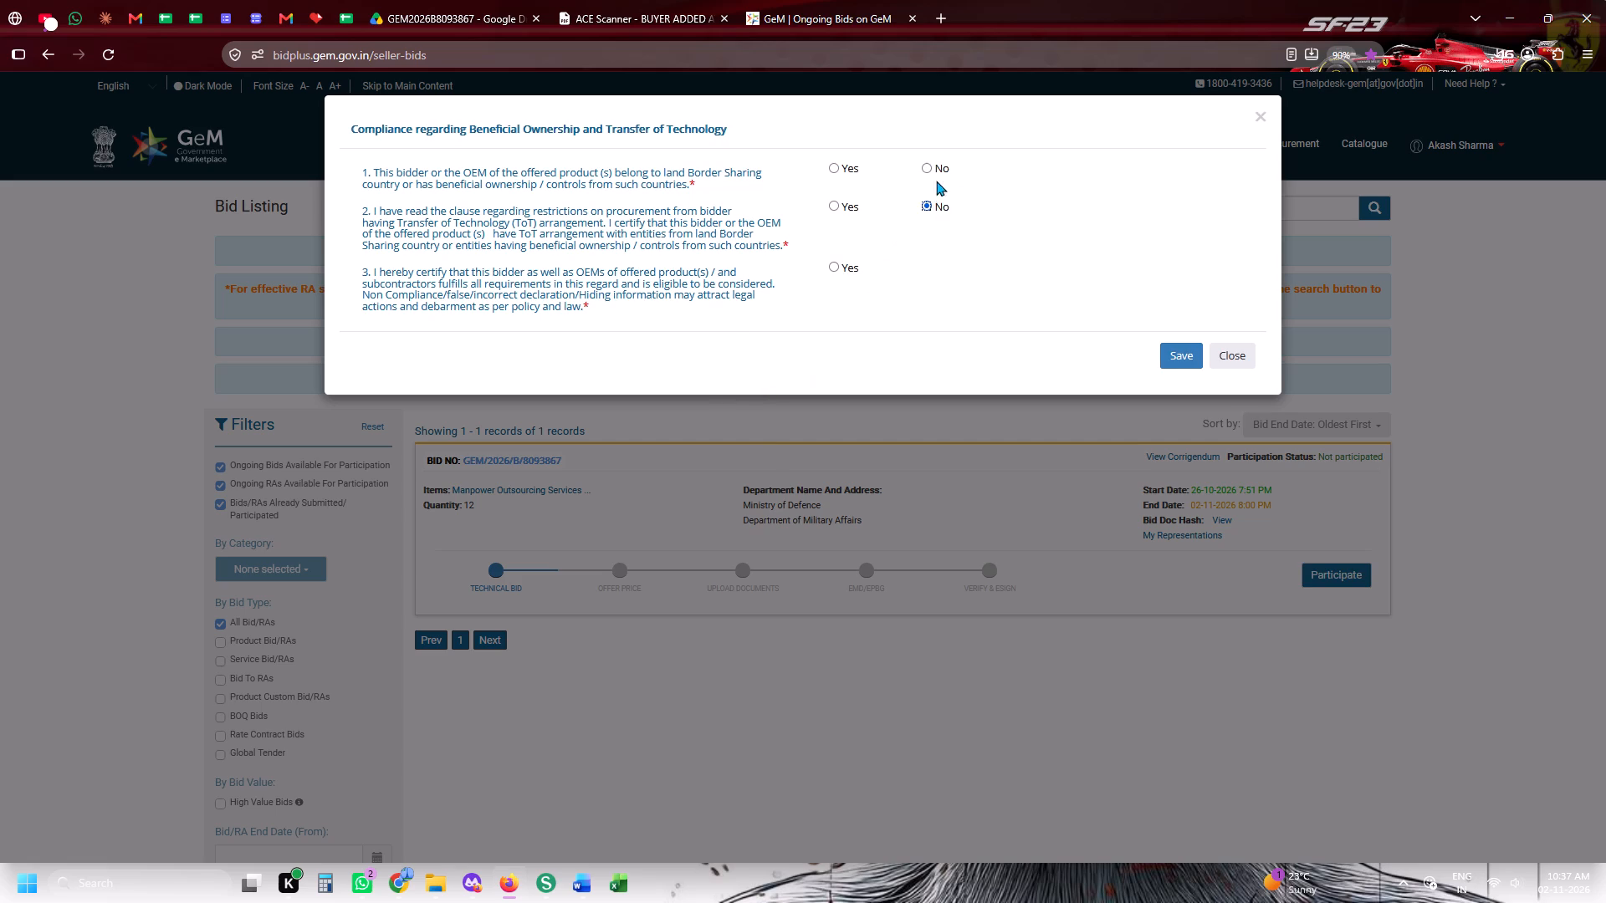
pyautogui.click(936, 166)
pyautogui.click(841, 272)
pyautogui.click(1170, 368)
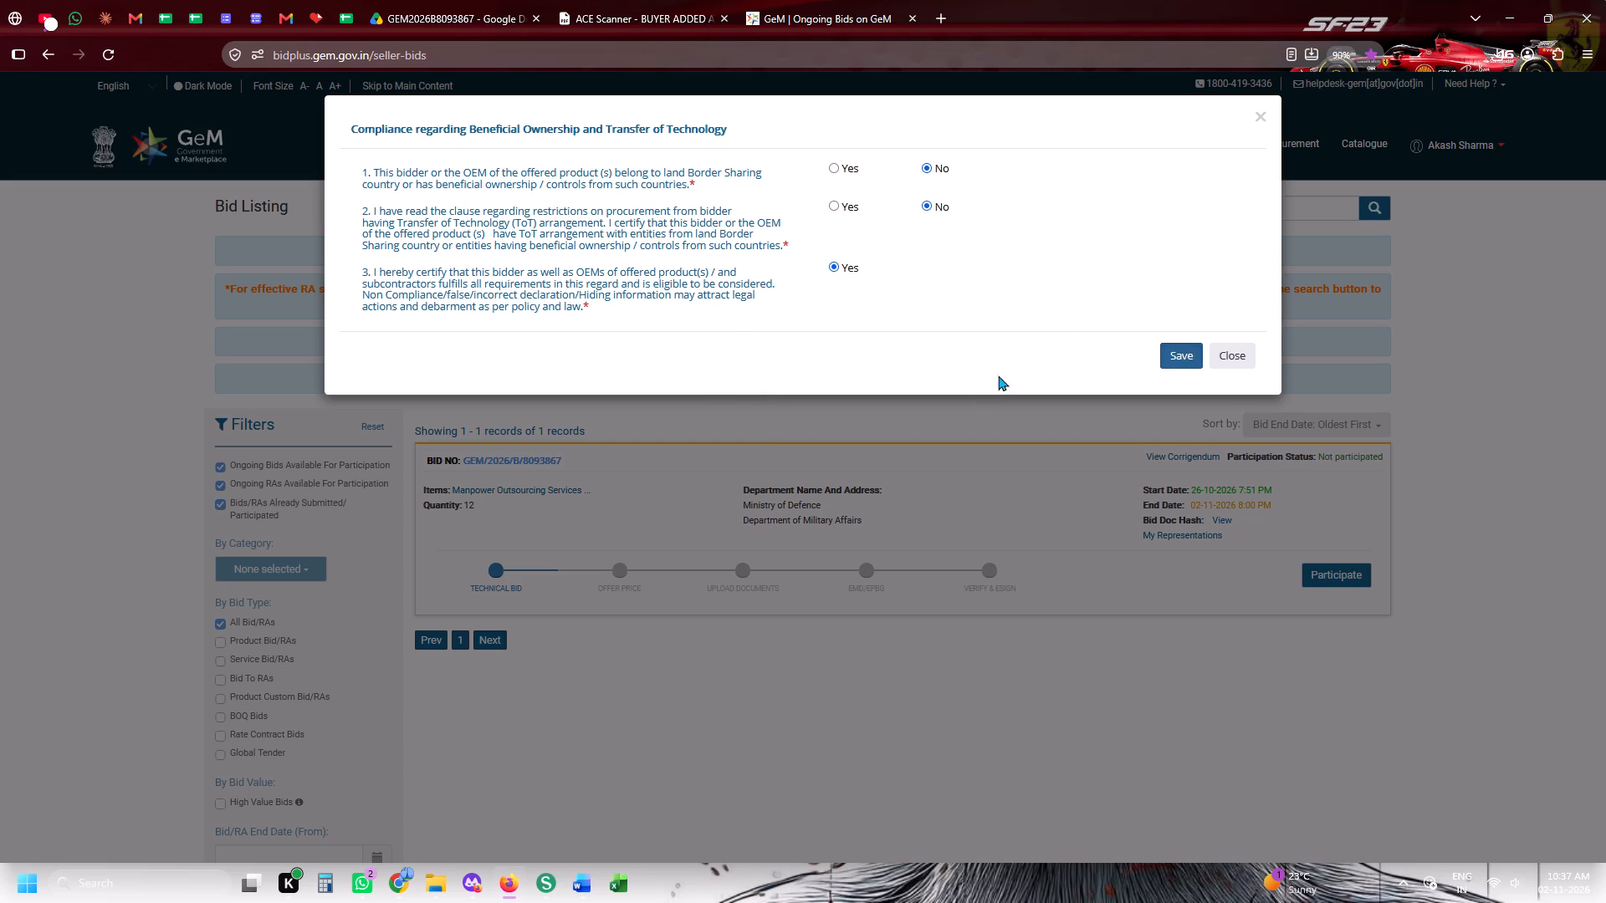
pyautogui.click(1184, 360)
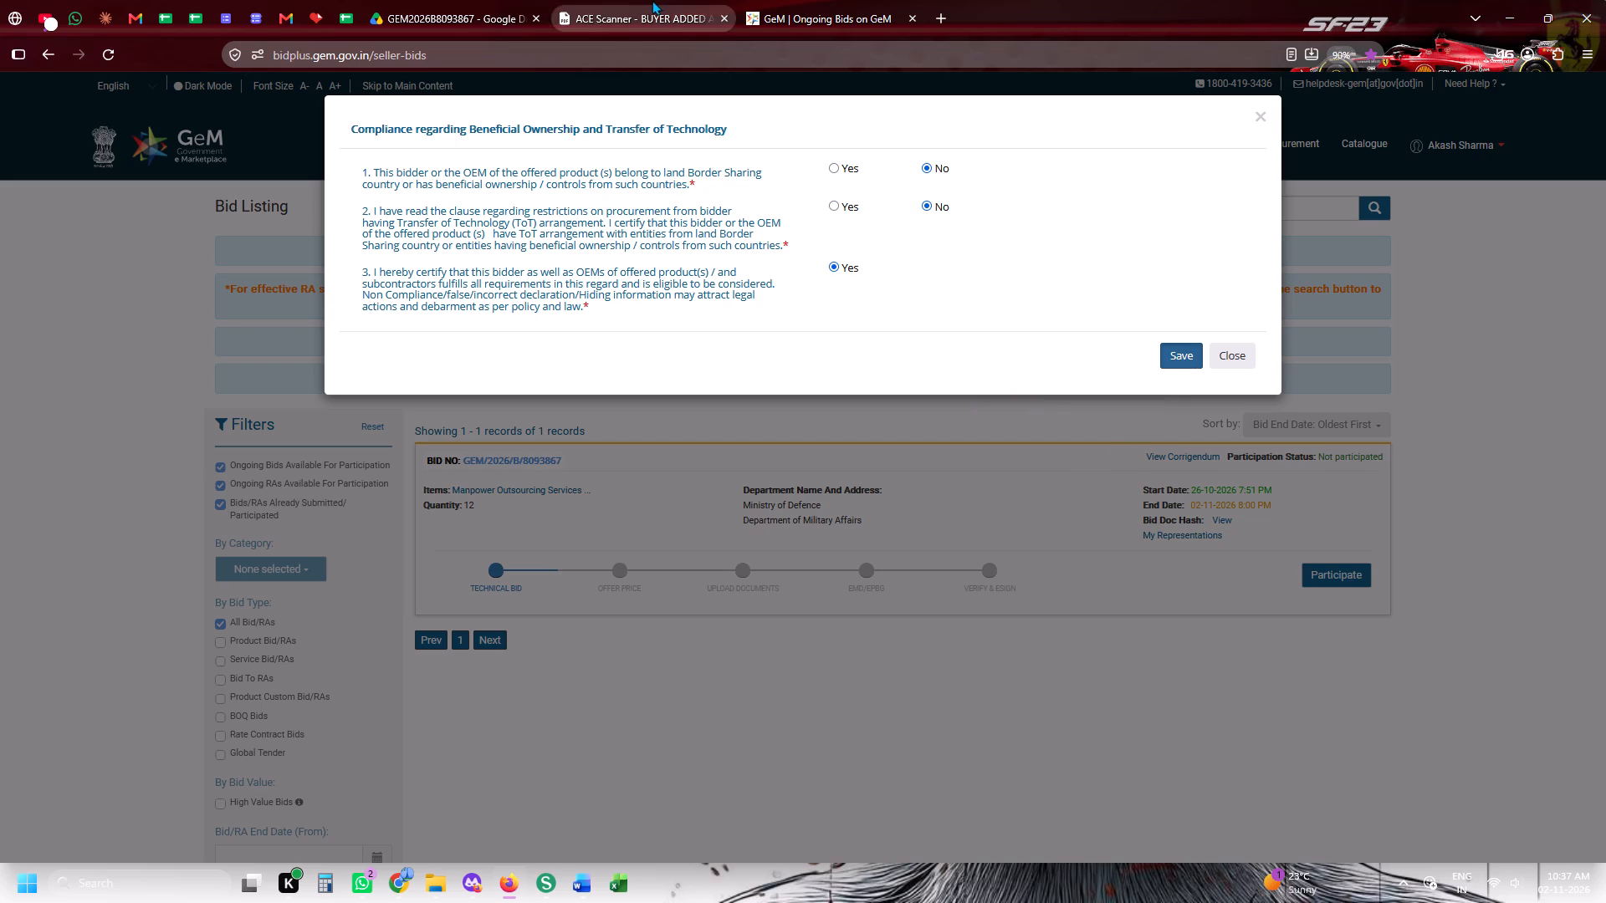
# Copy the fill date 02-11-26-MK from bid 8221916 into the Harshnath Fill Date cell of bid 8093867 in the tender sheet.
pyautogui.click(652, 0)
pyautogui.click(453, 0)
pyautogui.click(575, 0)
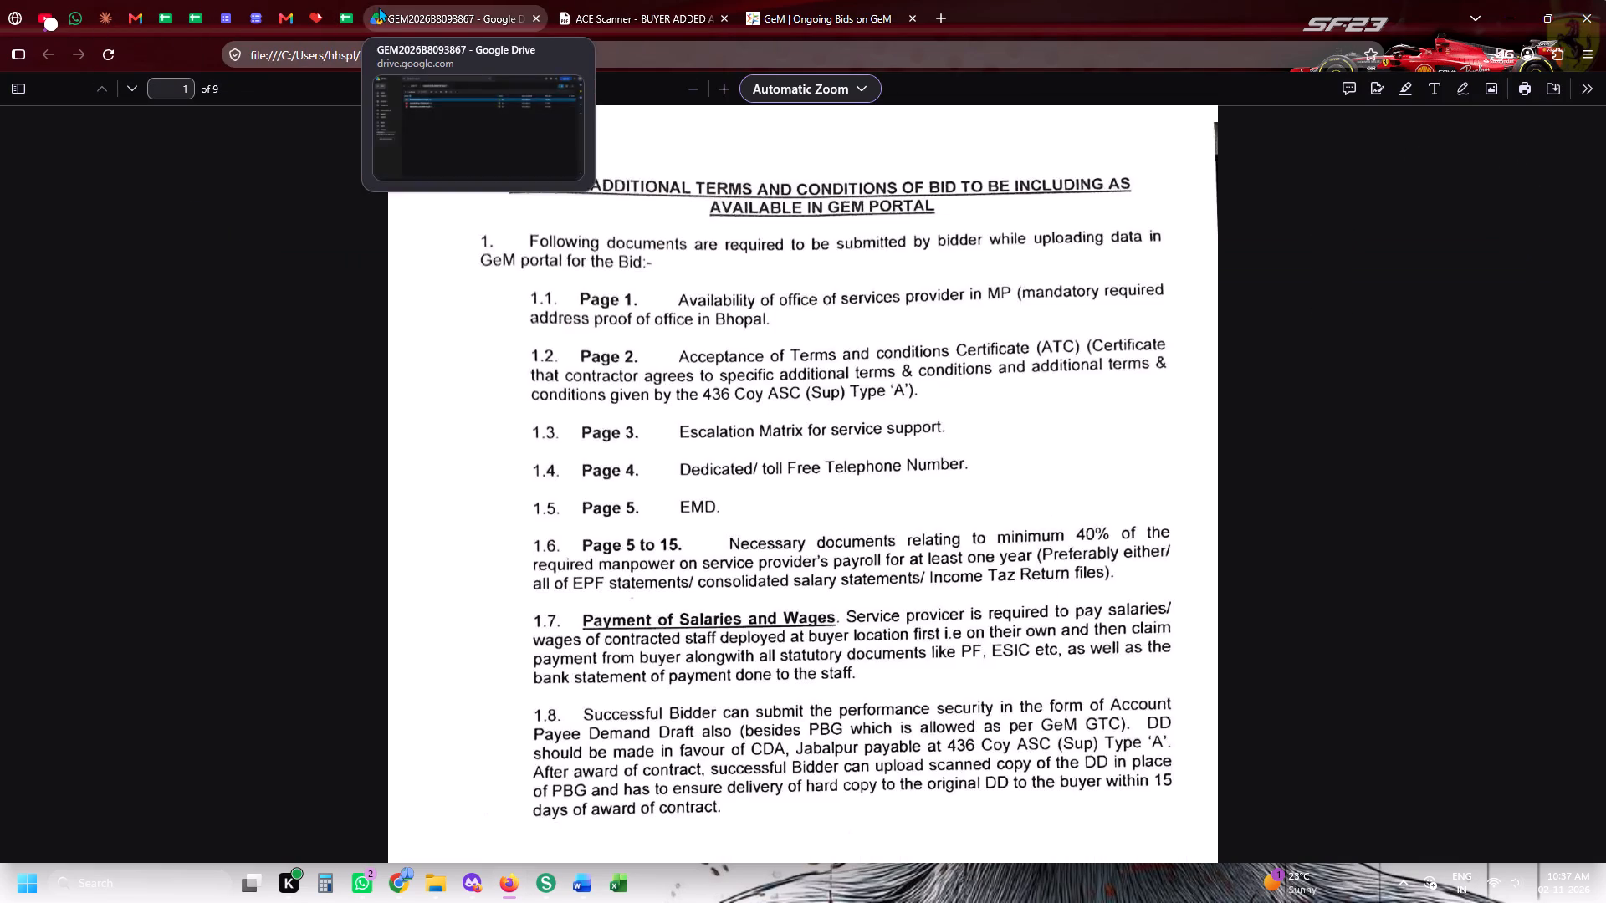
pyautogui.click(355, 0)
pyautogui.scroll(2, 930, 365)
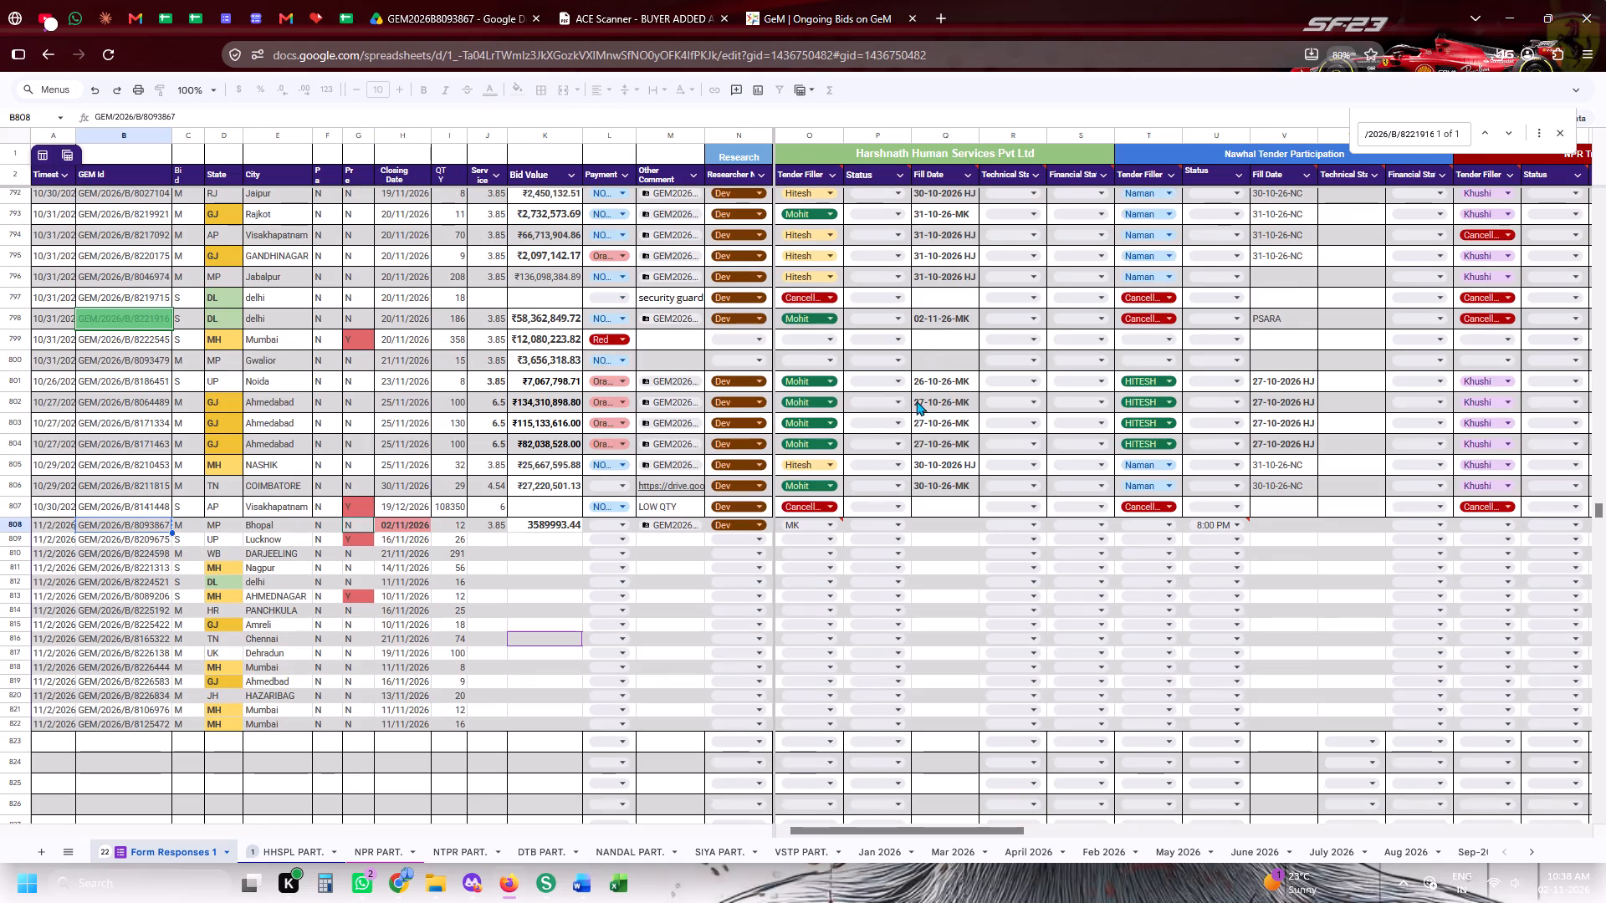
pyautogui.click(949, 331)
pyautogui.click(946, 323)
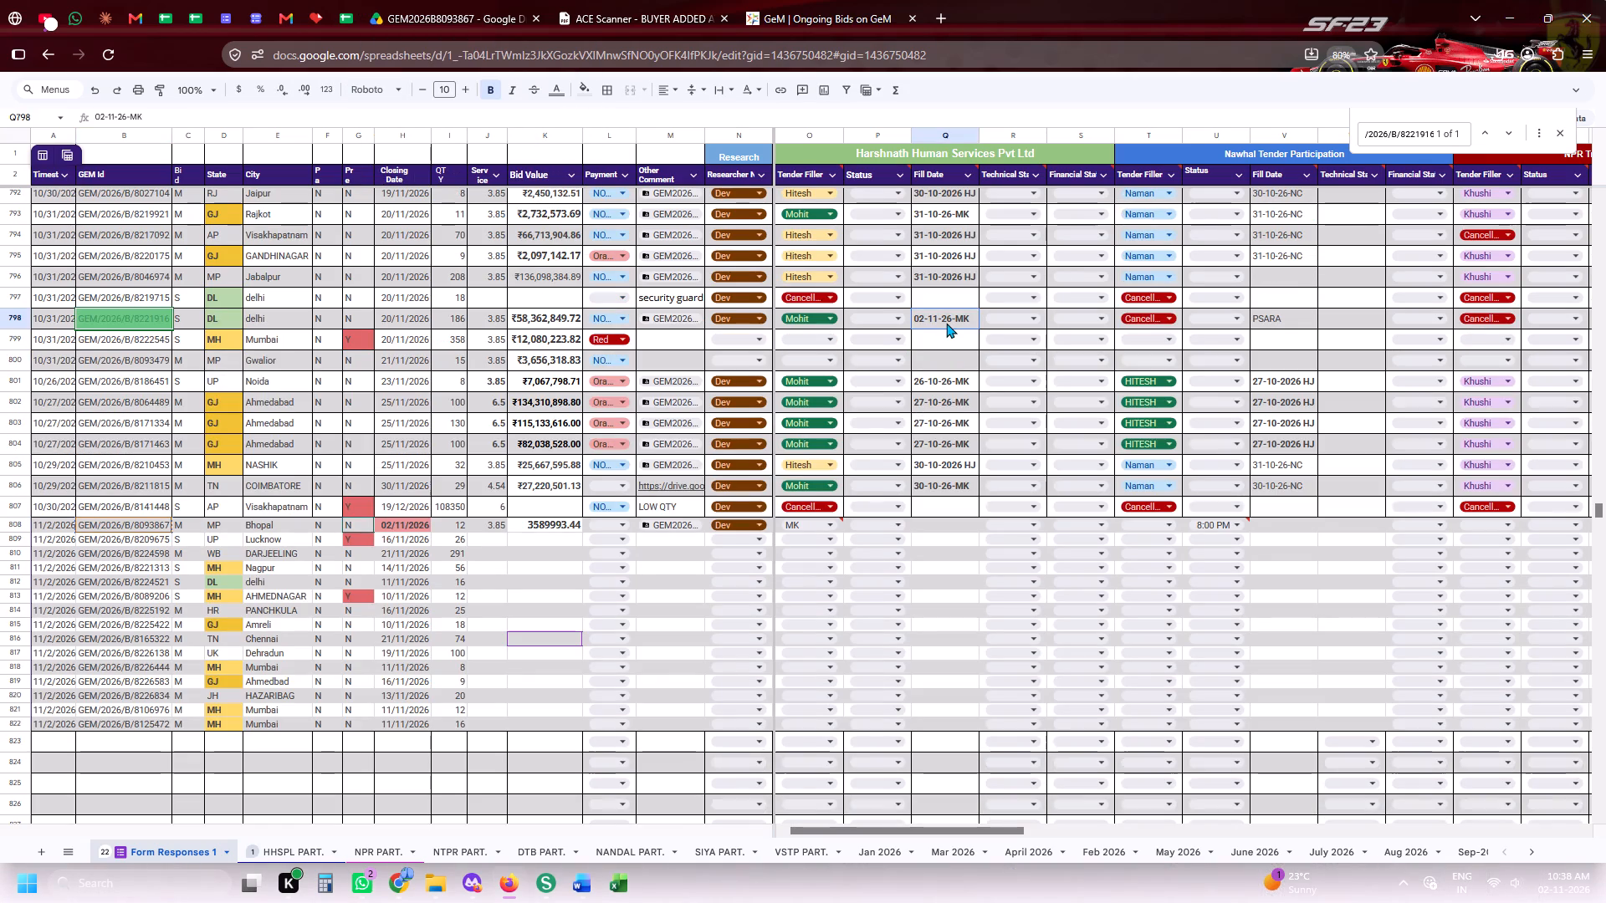
pyautogui.hotkey('ctrl', 'c')
pyautogui.click(939, 527)
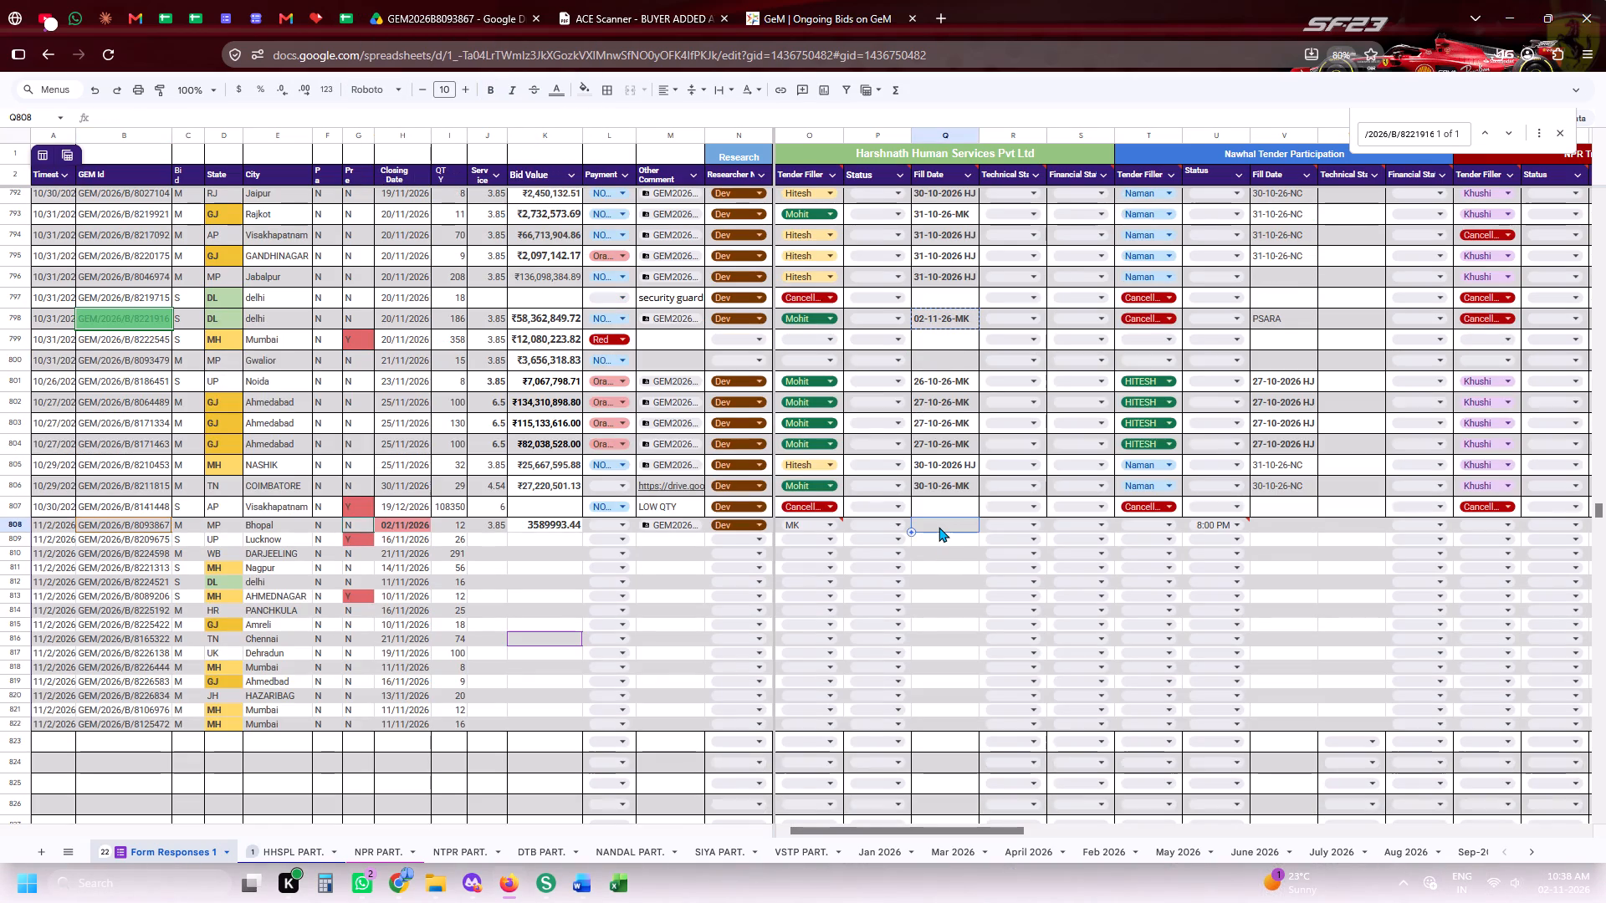
pyautogui.hotkey('ctrl', 'v')
# Save the beneficial ownership and technology transfer declaration on the GeM portal and acknowledge it.
pyautogui.click(745, 0)
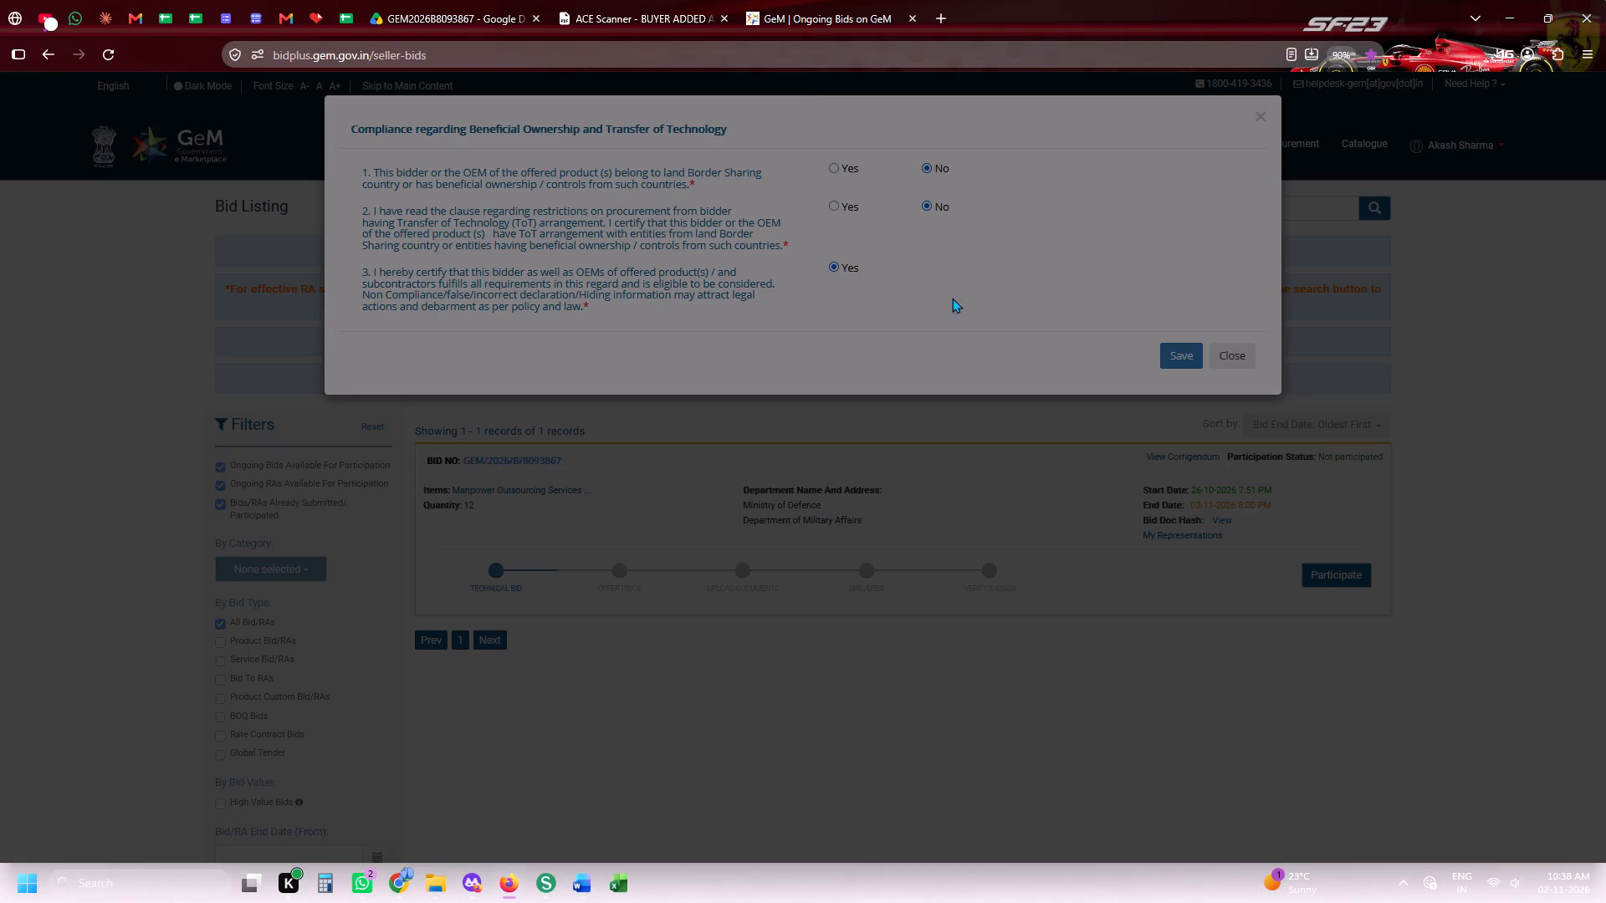
pyautogui.click(1021, 307)
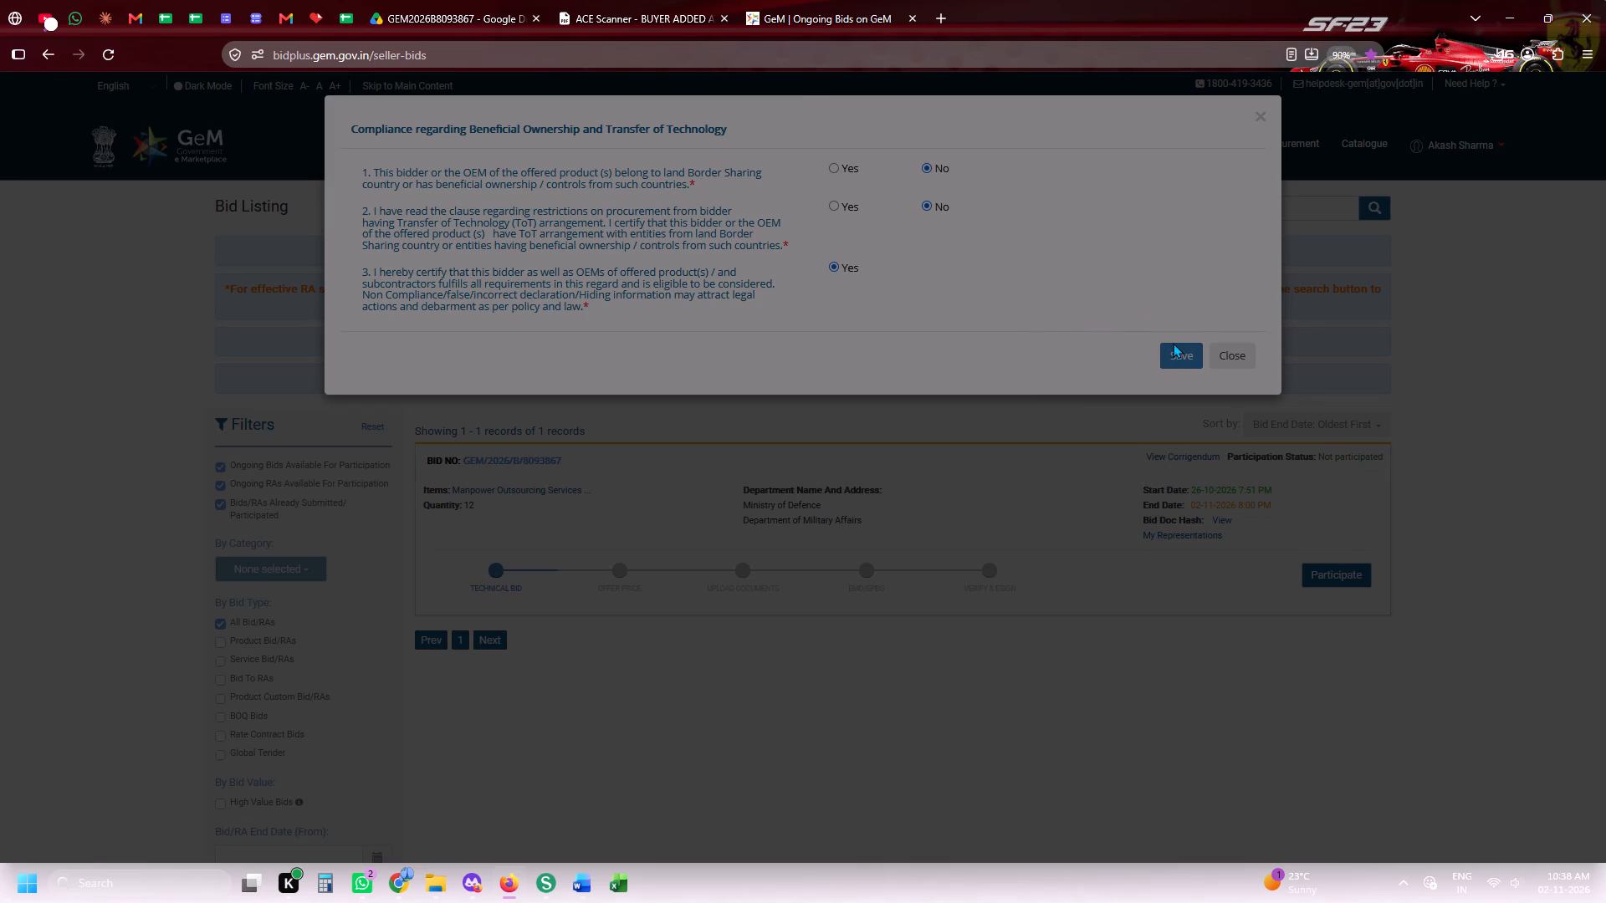
pyautogui.click(1178, 360)
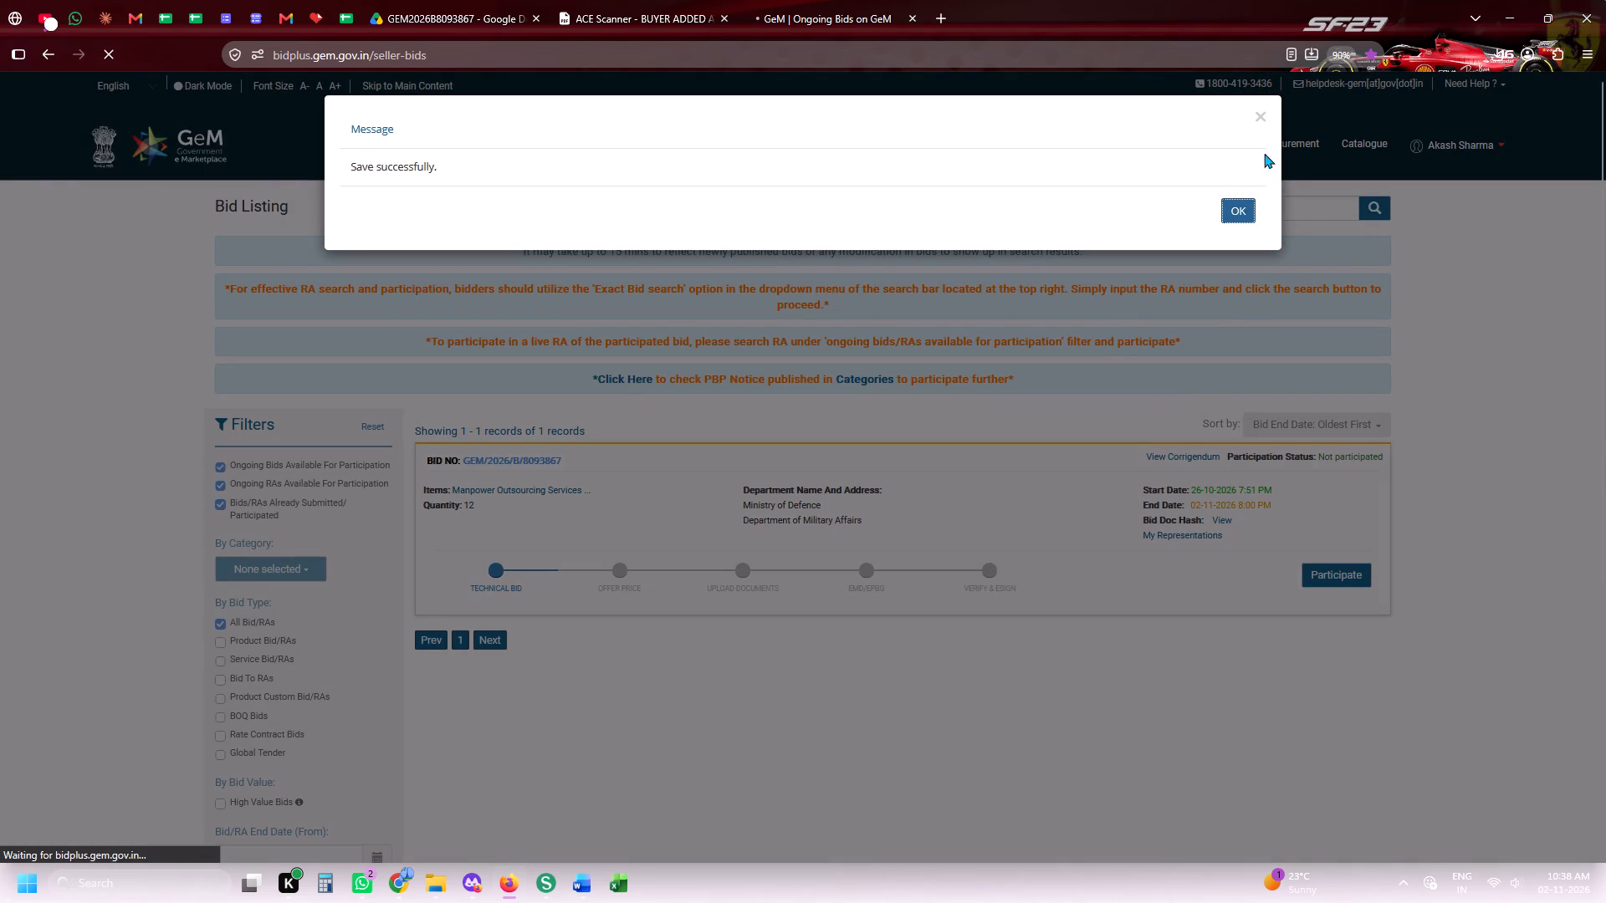
pyautogui.click(1245, 222)
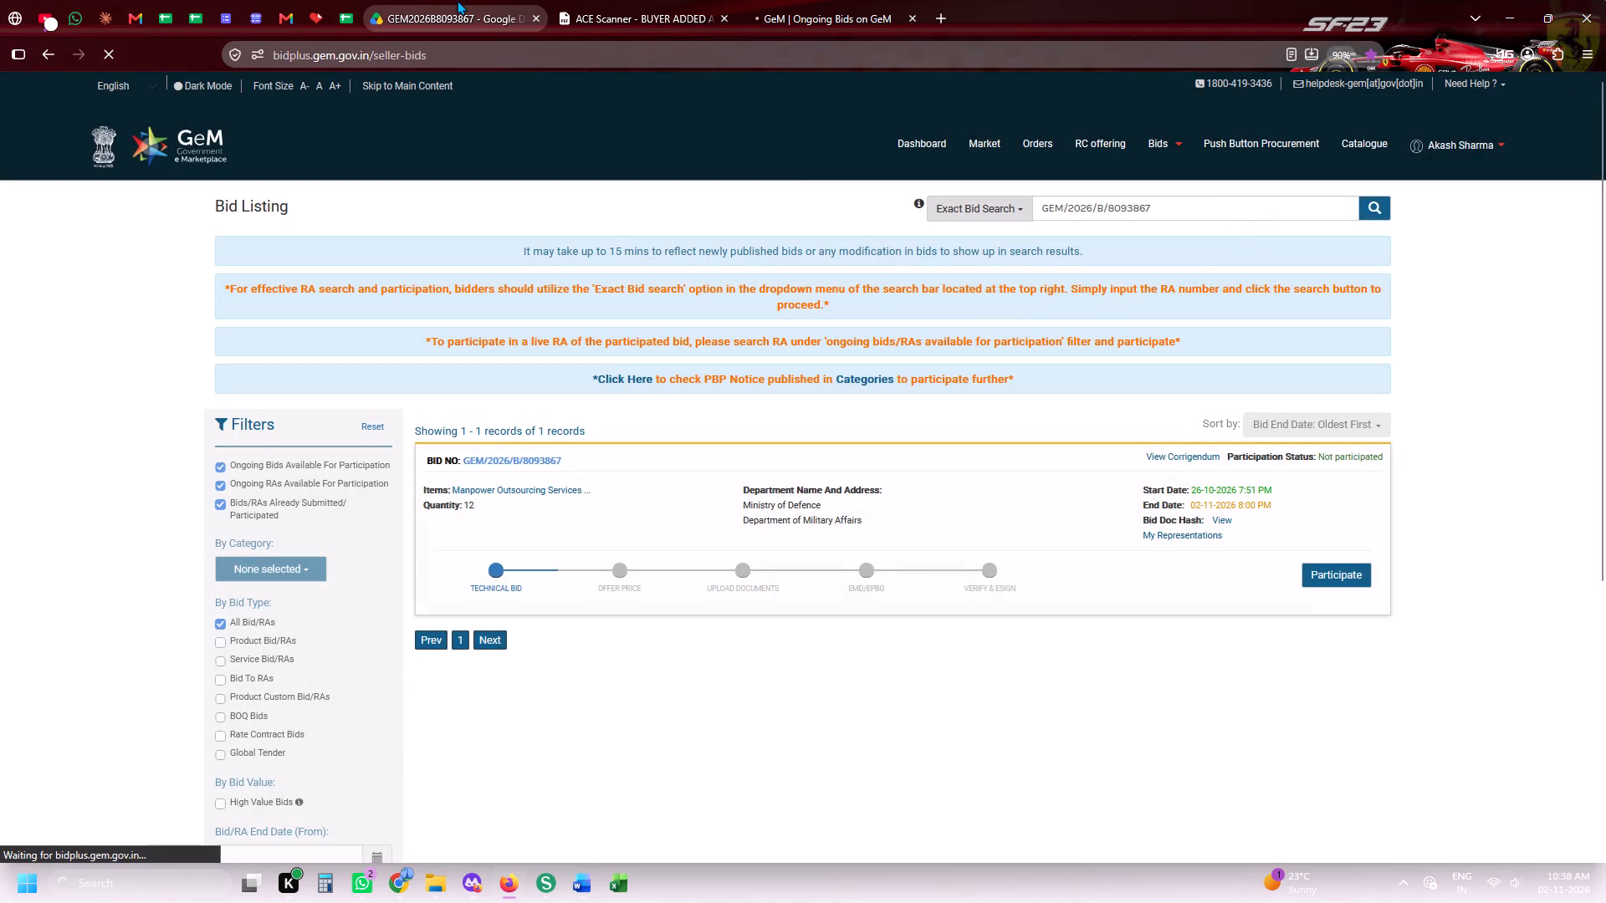
# Examine the tender sheet row of bid 8093867 across the other companies' participation columns.
pyautogui.click(442, 43)
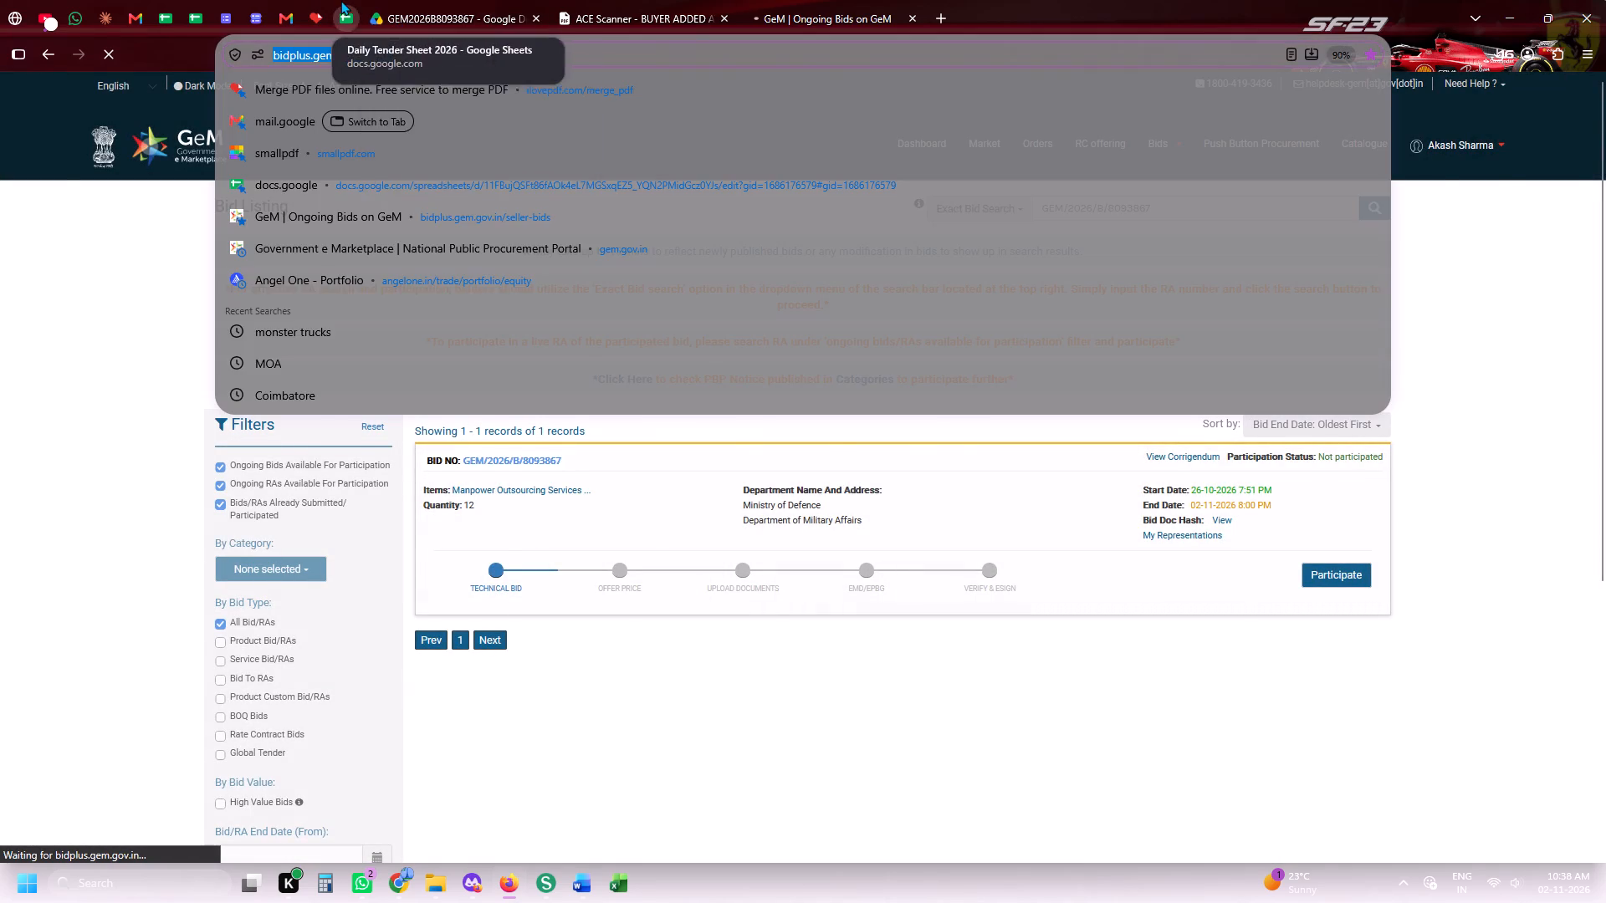
pyautogui.click(340, 0)
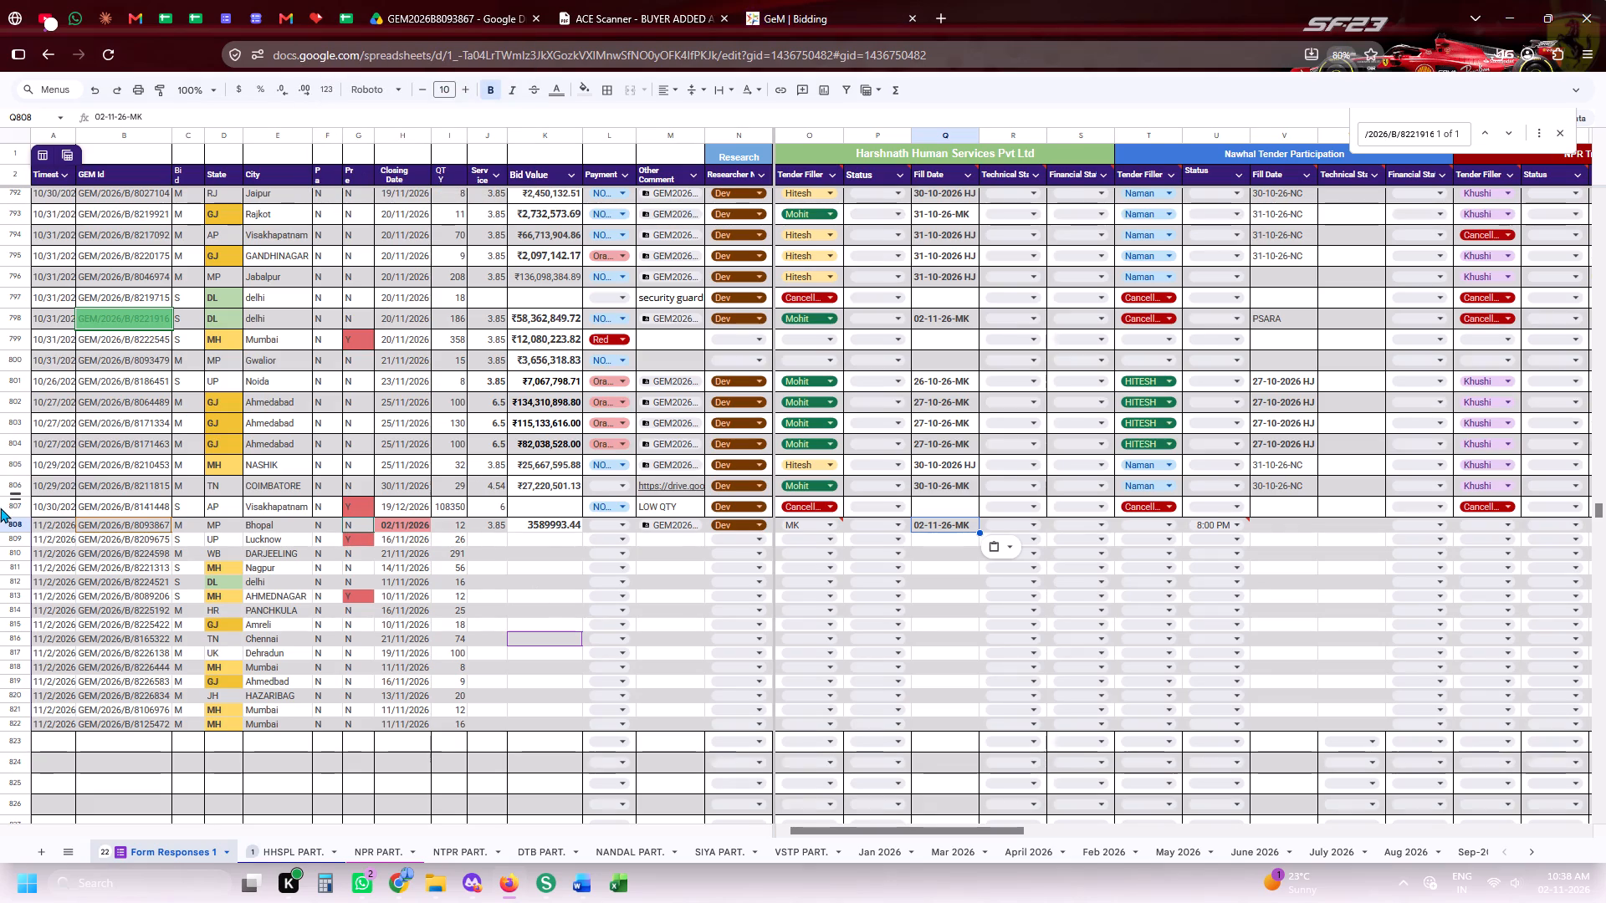
pyautogui.click(0, 515)
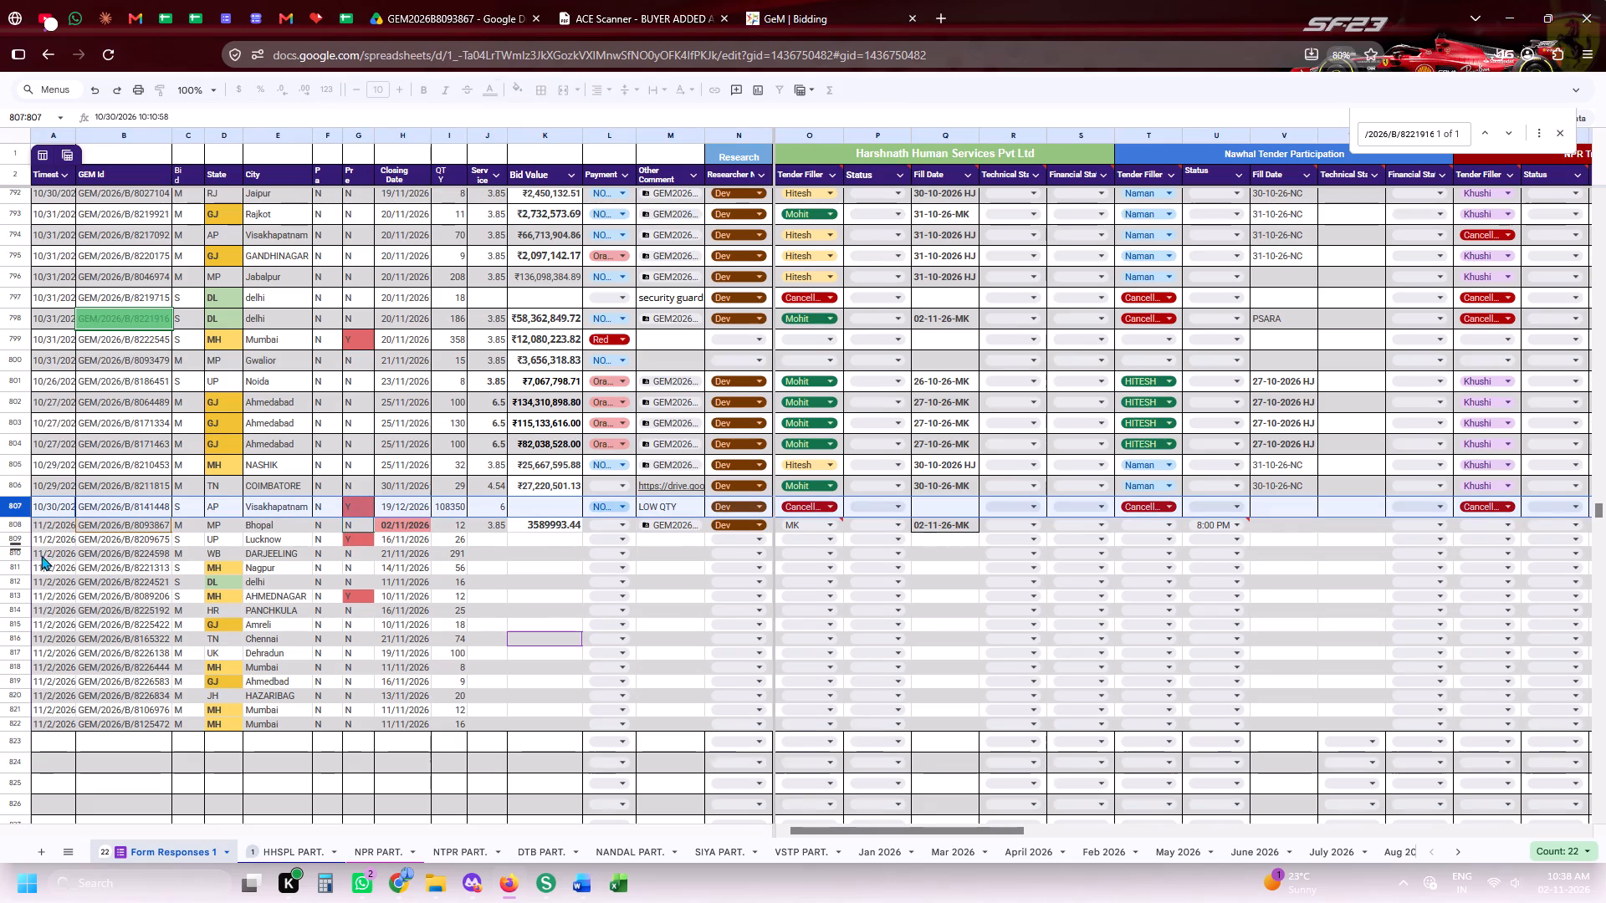
pyautogui.click(0, 523)
pyautogui.moveTo(861, 832); pyautogui.dragTo(1451, 809)
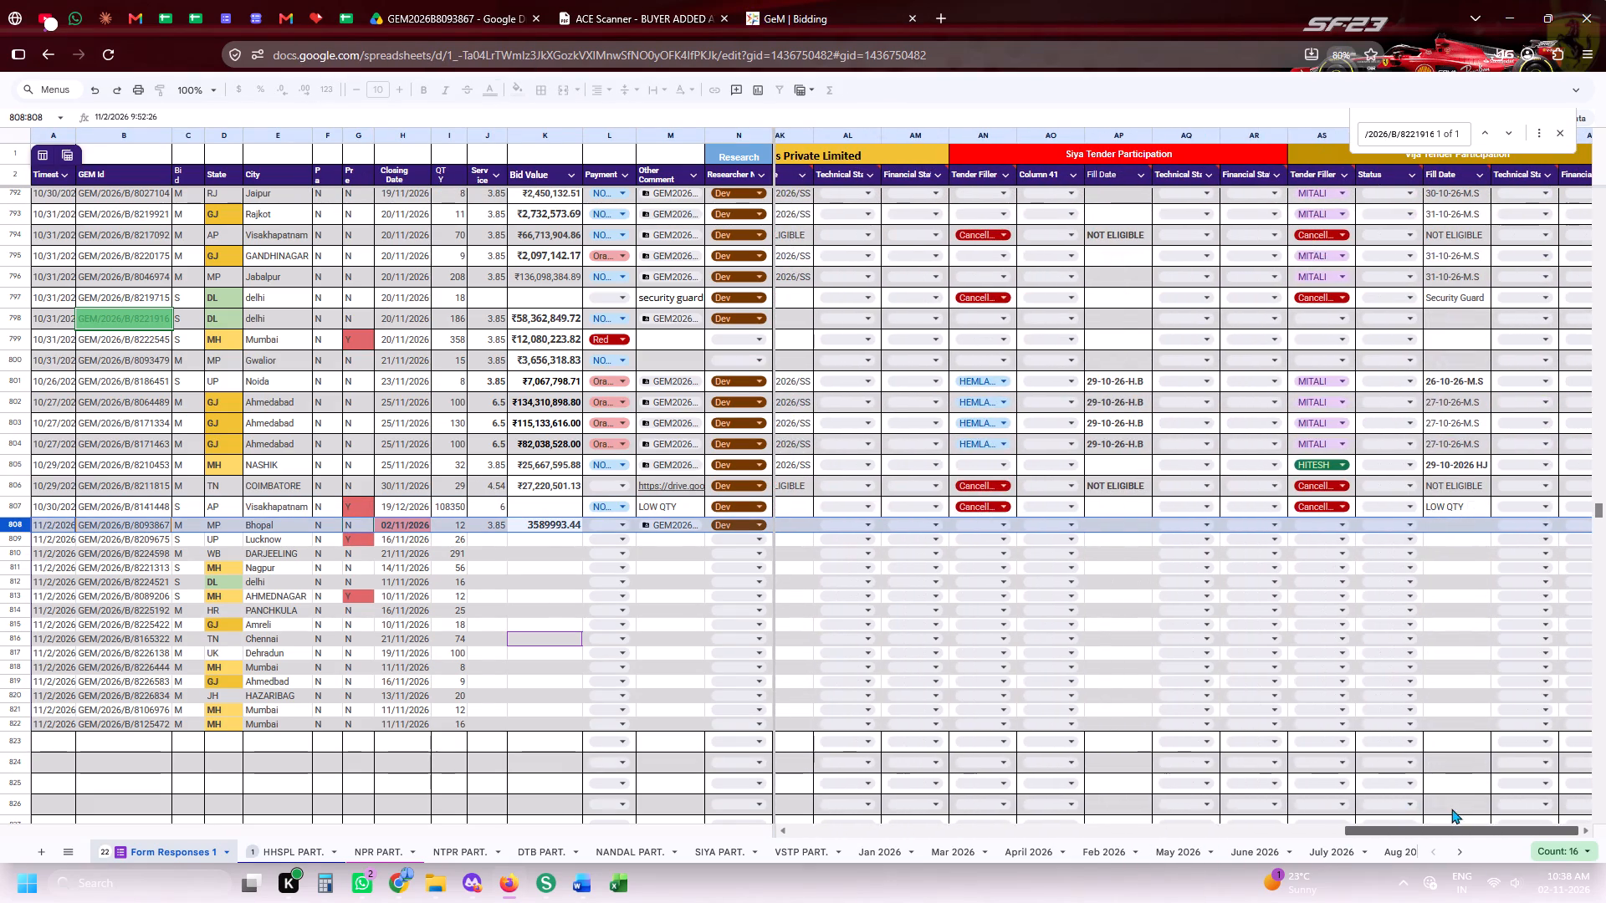
pyautogui.moveTo(1451, 809); pyautogui.dragTo(1085, 854)
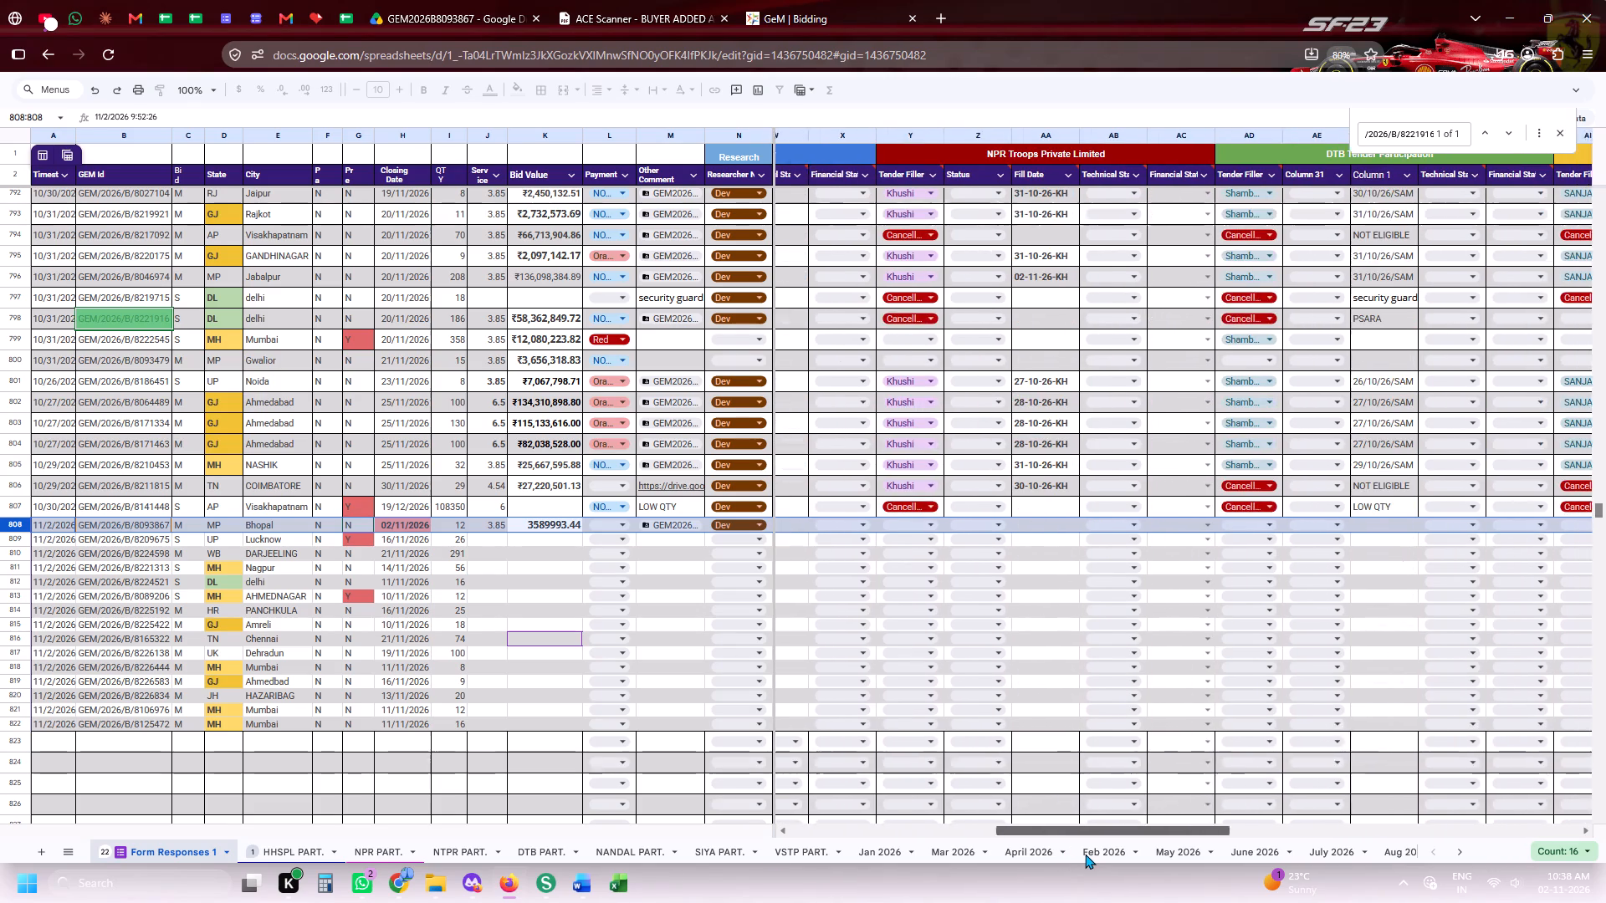
pyautogui.moveTo(1085, 854); pyautogui.dragTo(535, 816)
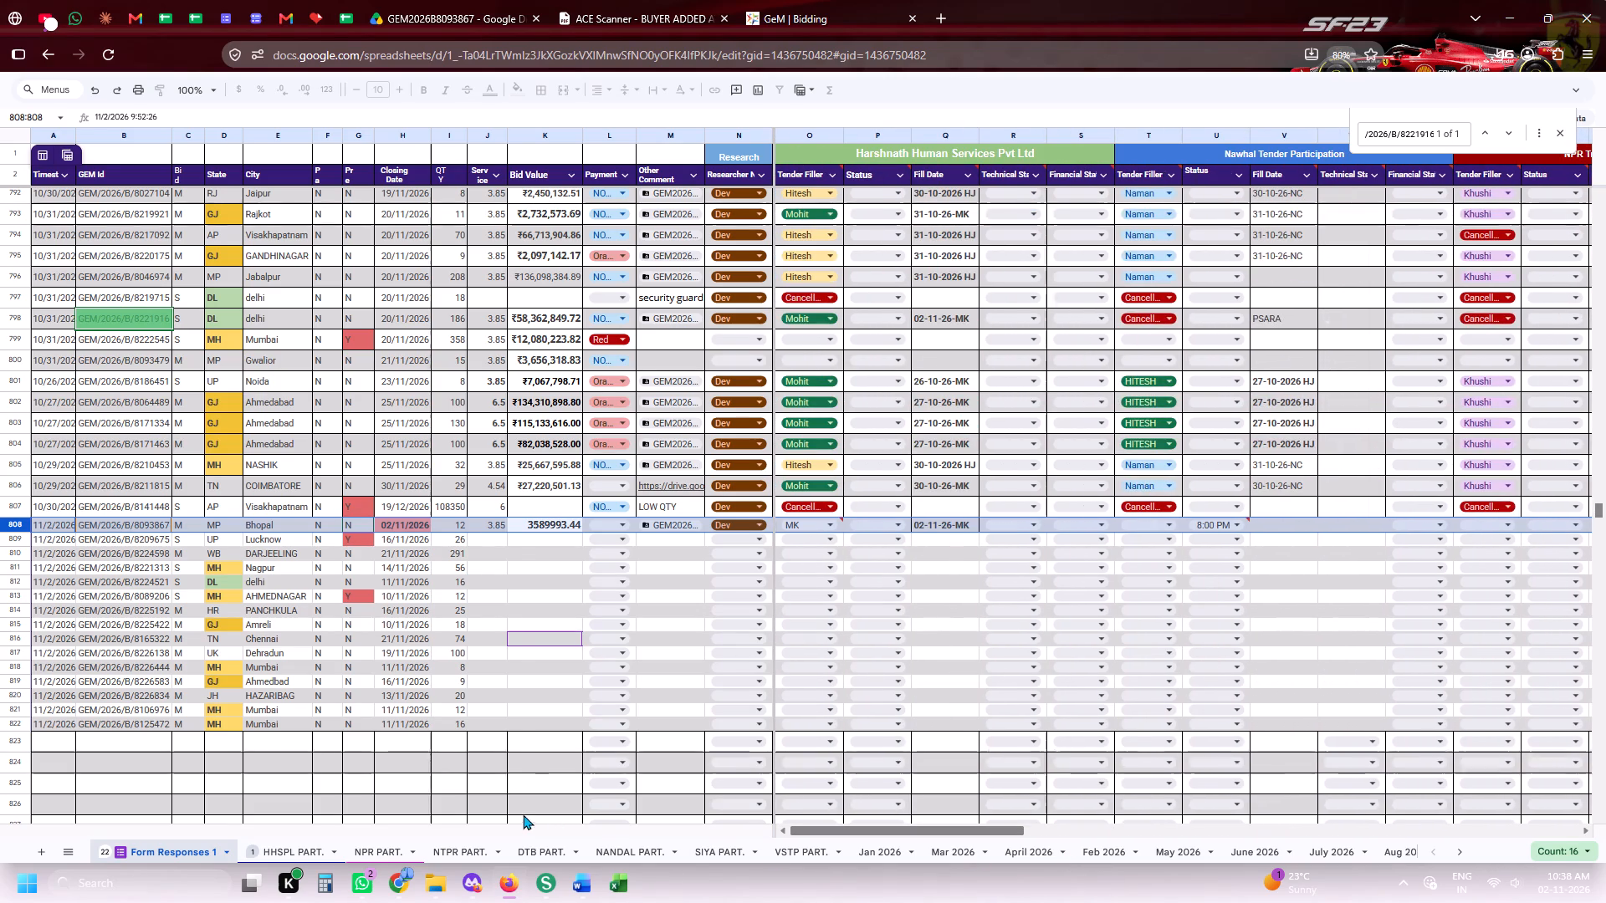
# Back on the GeM bid participation page, open catalogue selection for the unskilled Manpower Outsourcing Services offering.
pyautogui.click(844, 0)
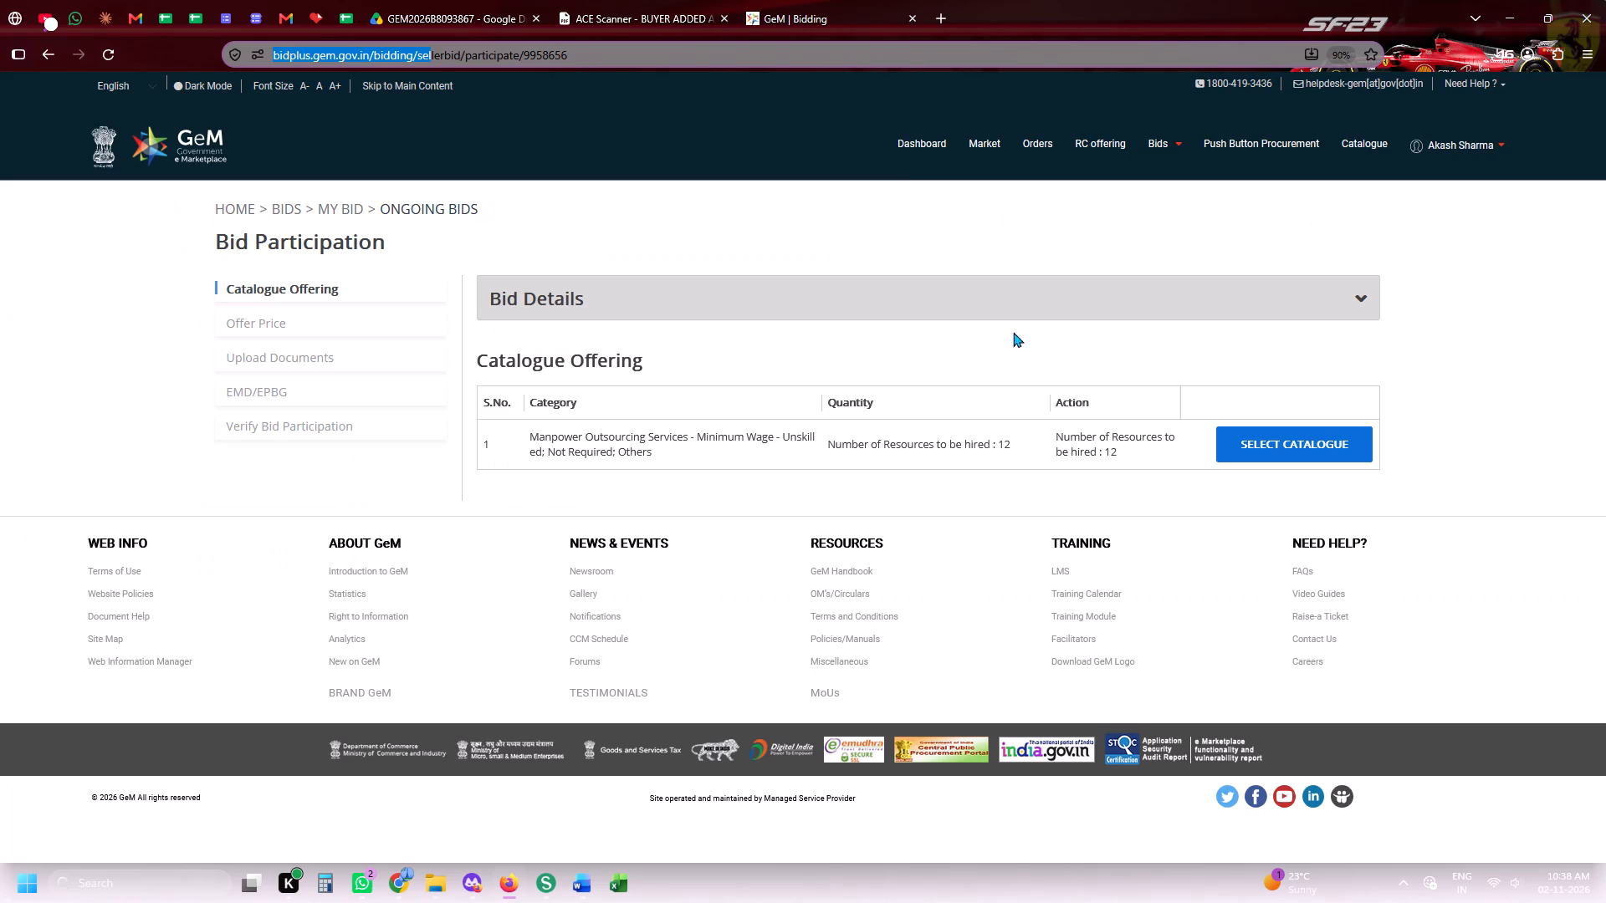
pyautogui.click(1257, 450)
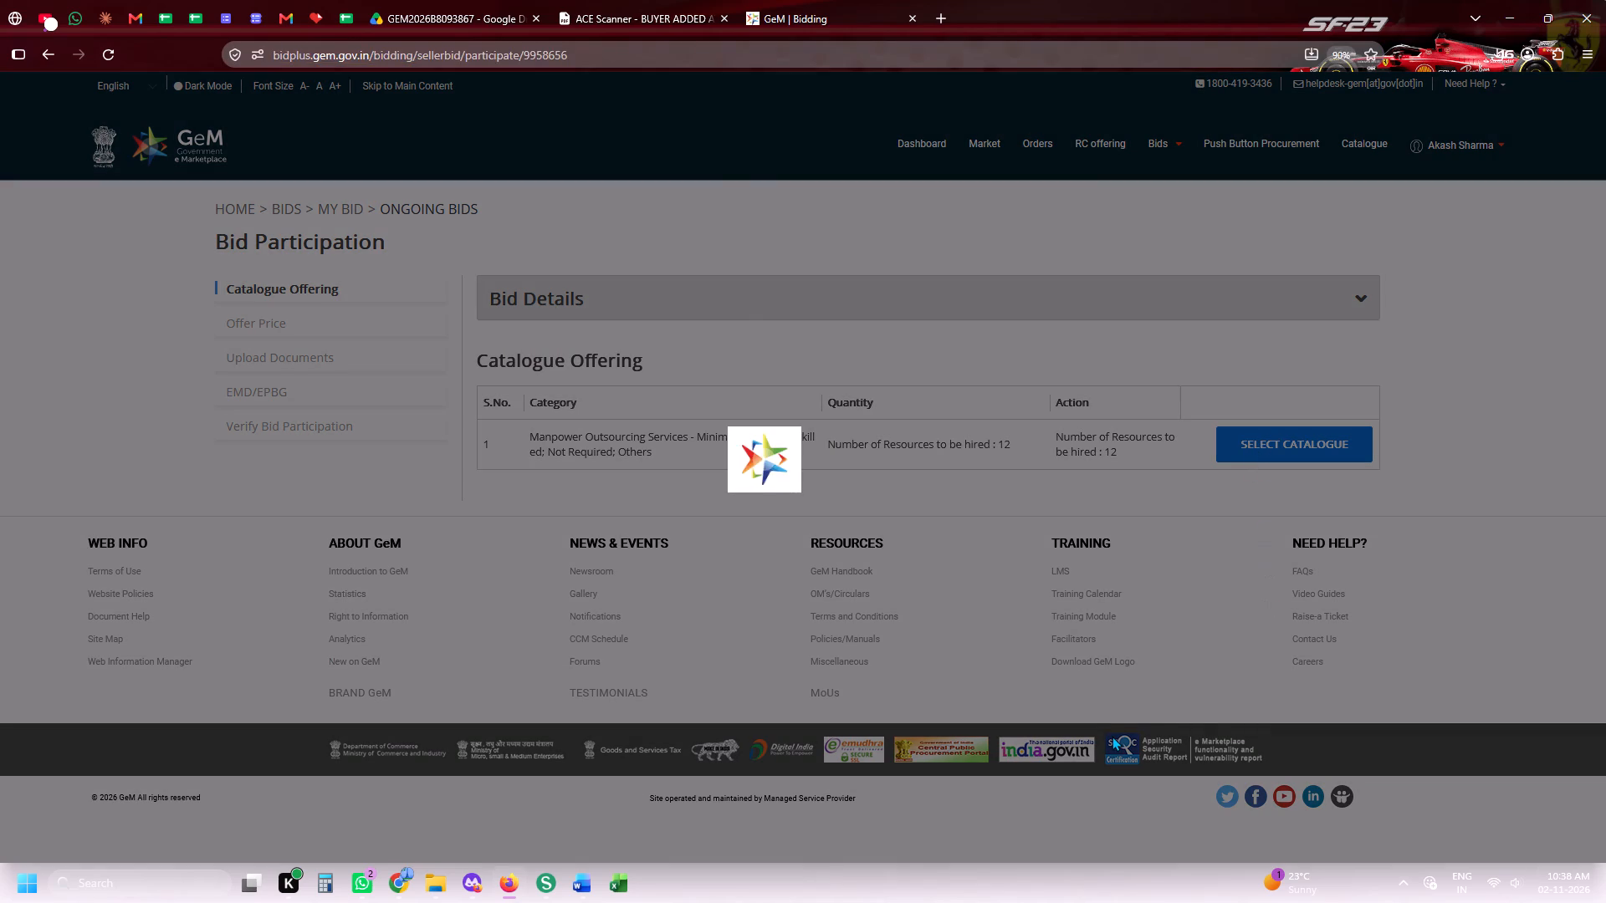
pyautogui.scroll(-4, 1112, 706)
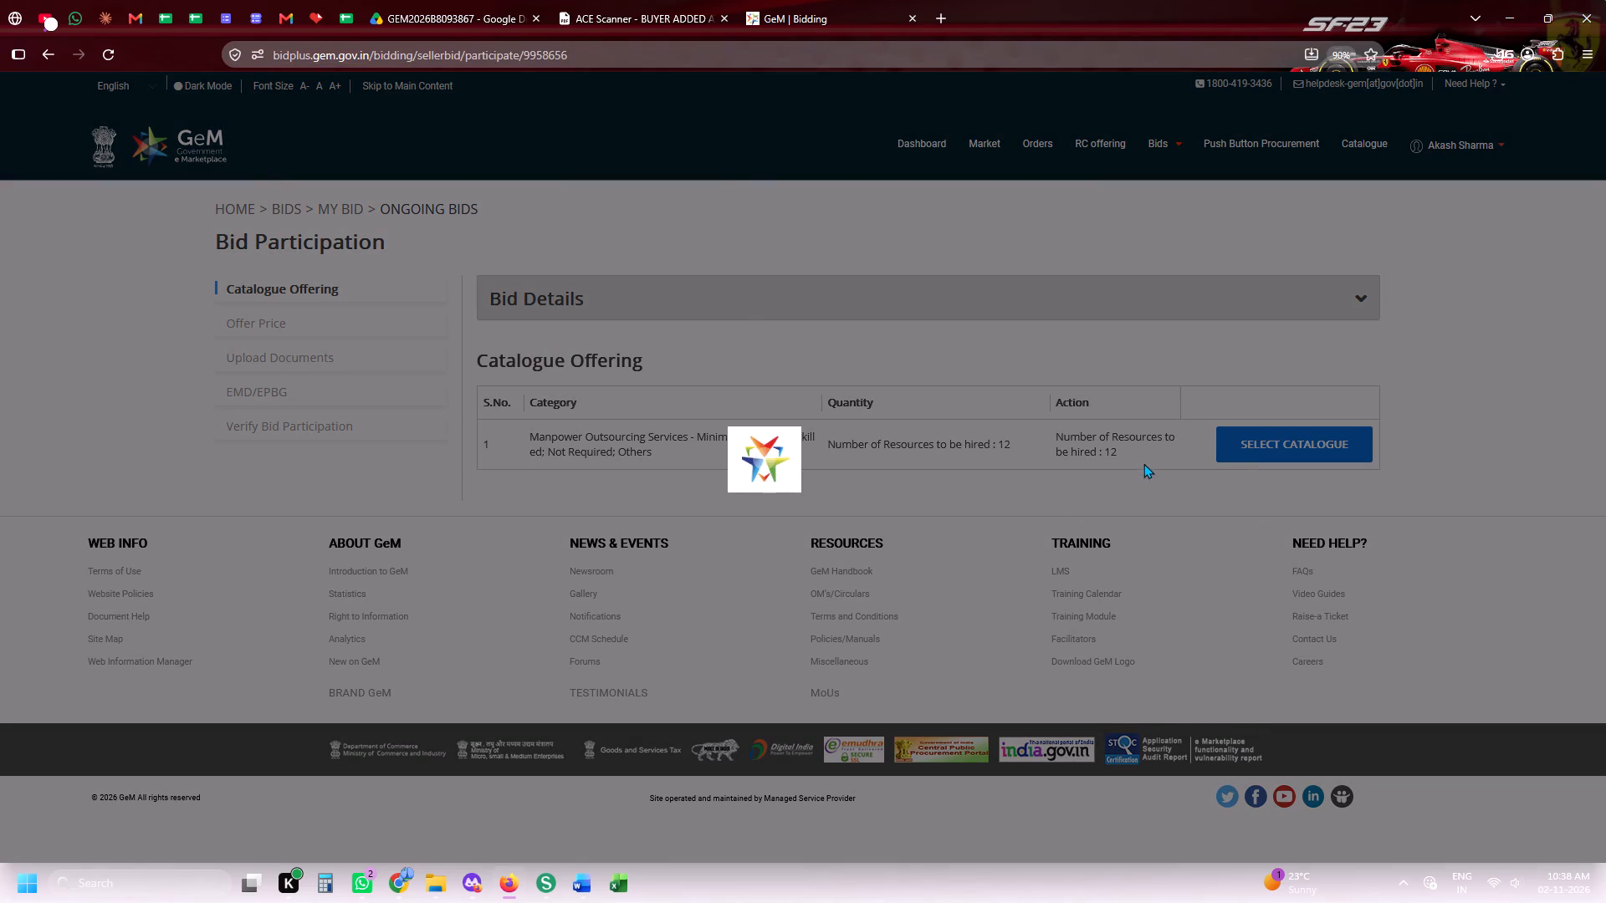
pyautogui.click(1132, 386)
pyautogui.doubleClick(1216, 443)
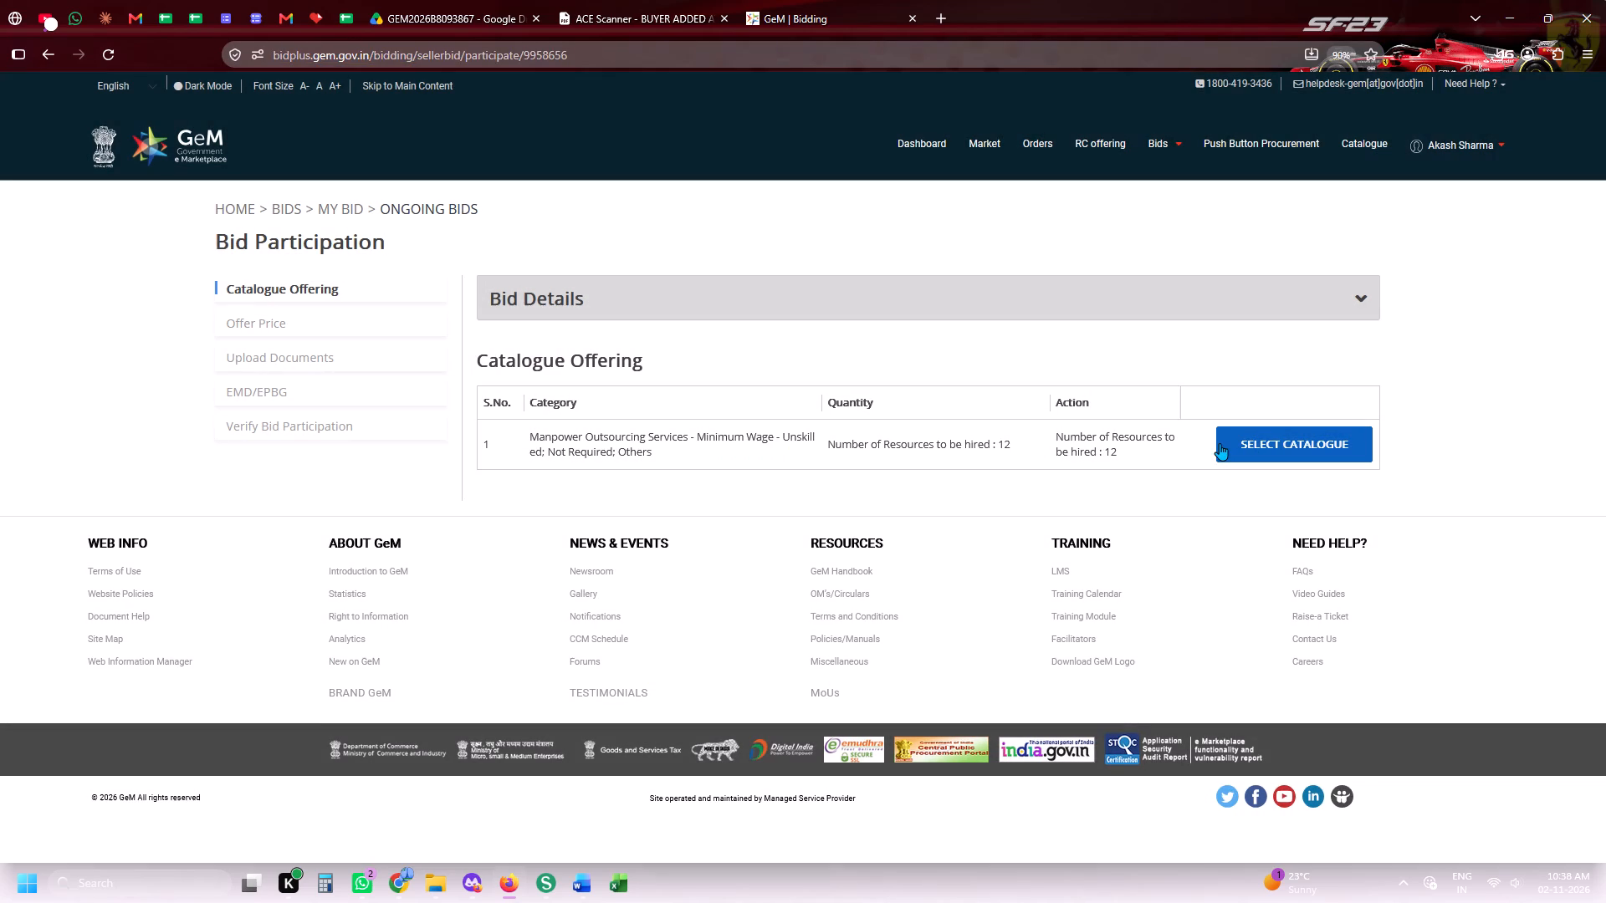
pyautogui.scroll(-11, 1220, 443)
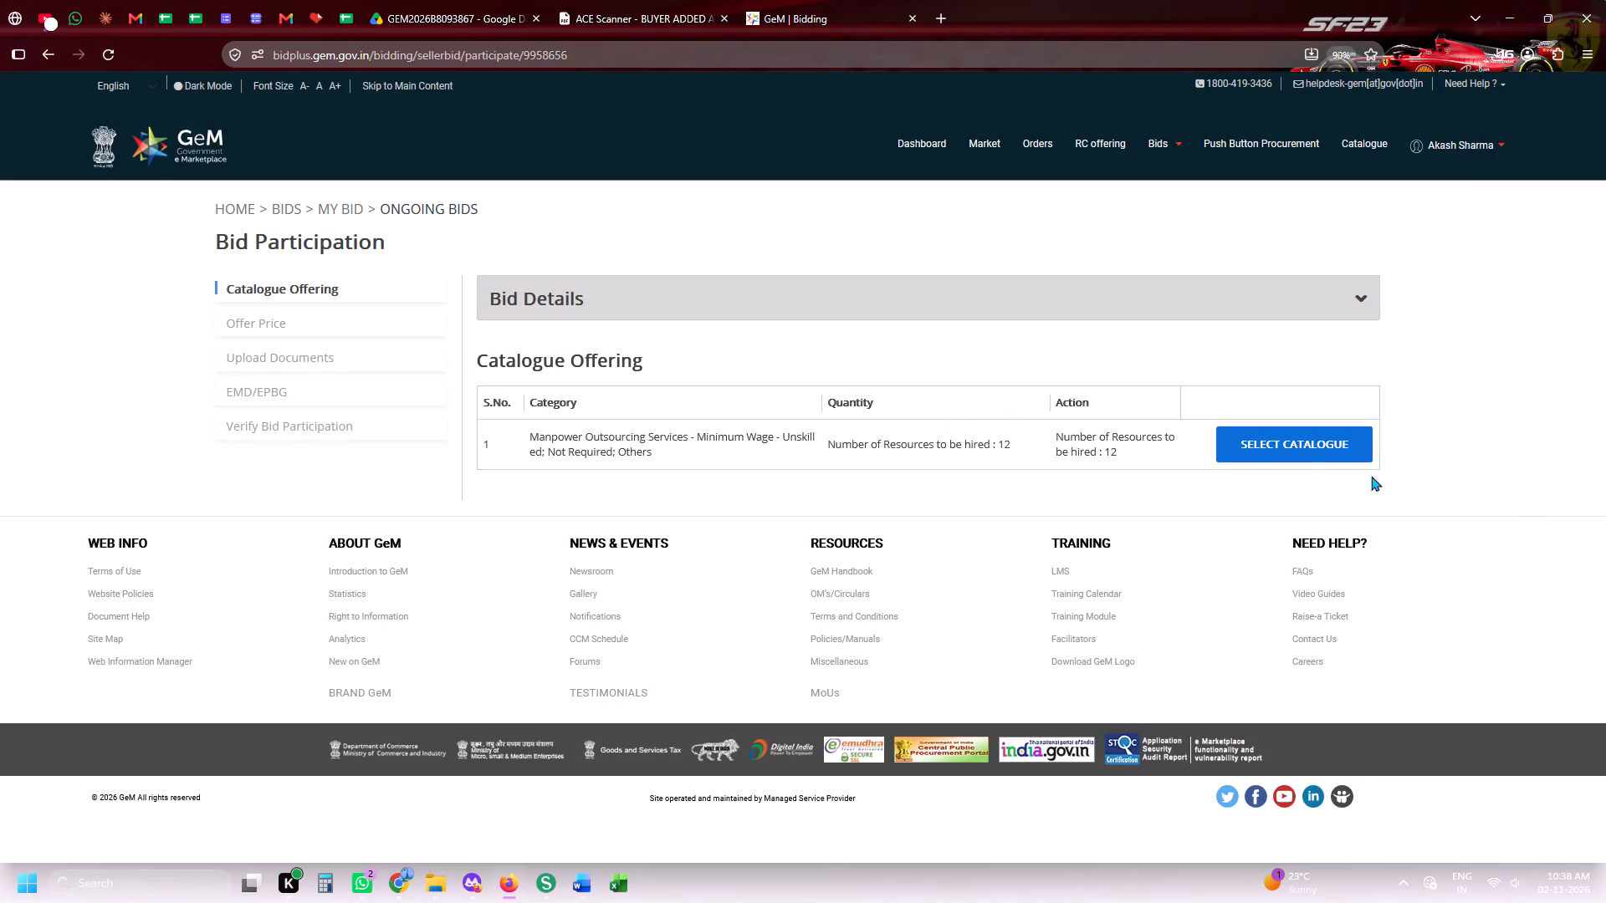
pyautogui.click(1338, 474)
pyautogui.click(1296, 449)
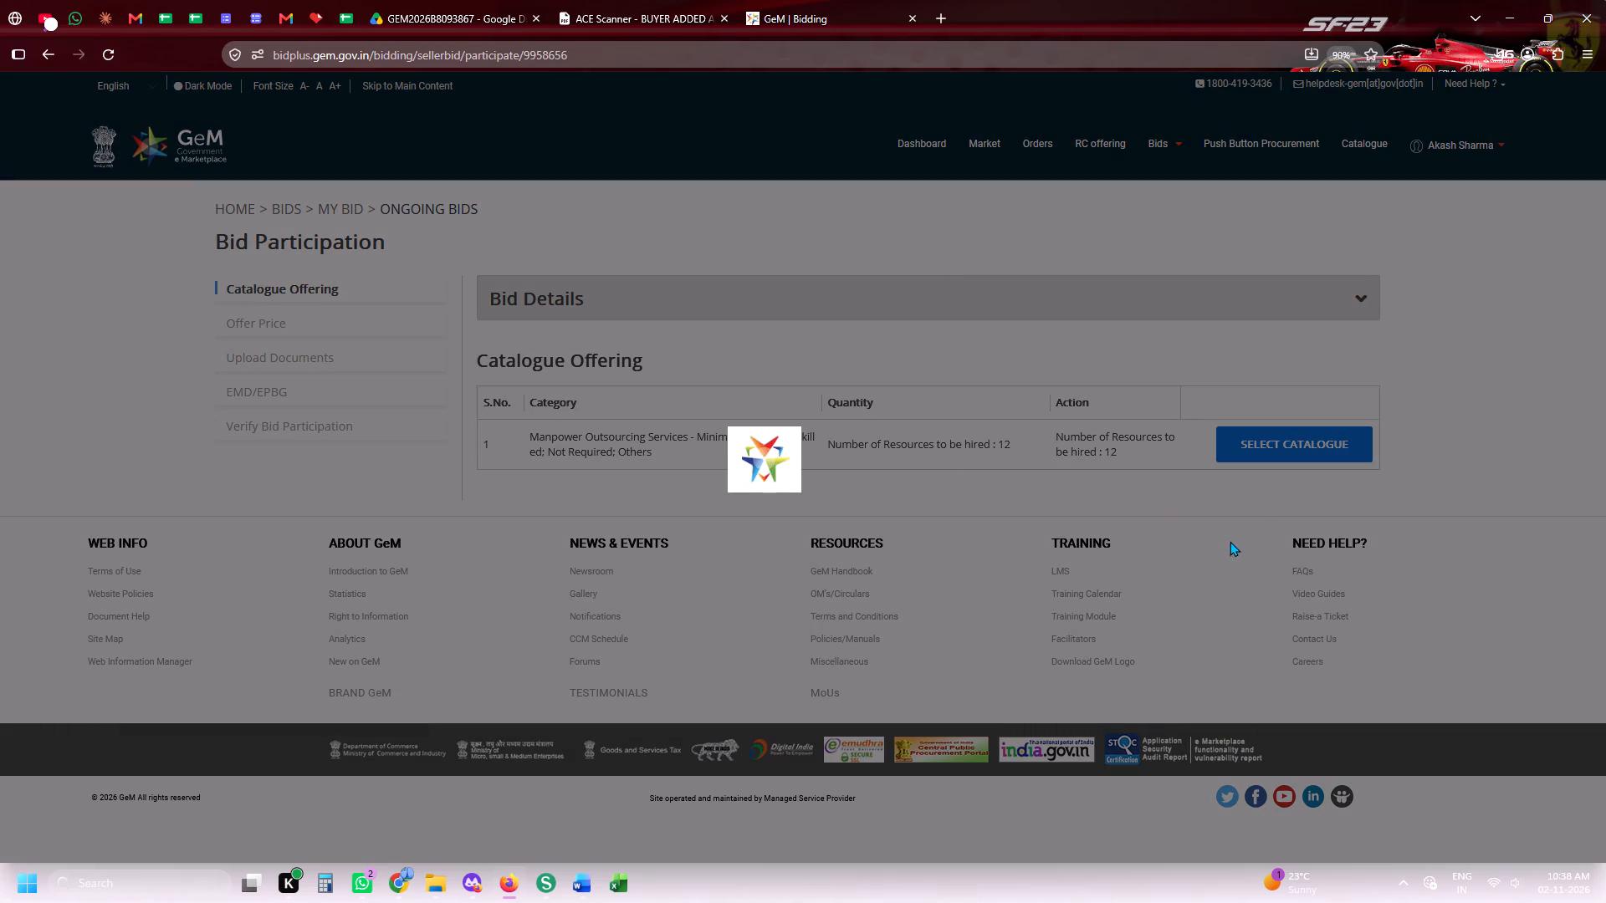
# In Sejda PDF Desktop, start a new PDF edit and open BUYER ADDED ATC 01-1.pdf.
pyautogui.click(494, 0)
pyautogui.click(647, 0)
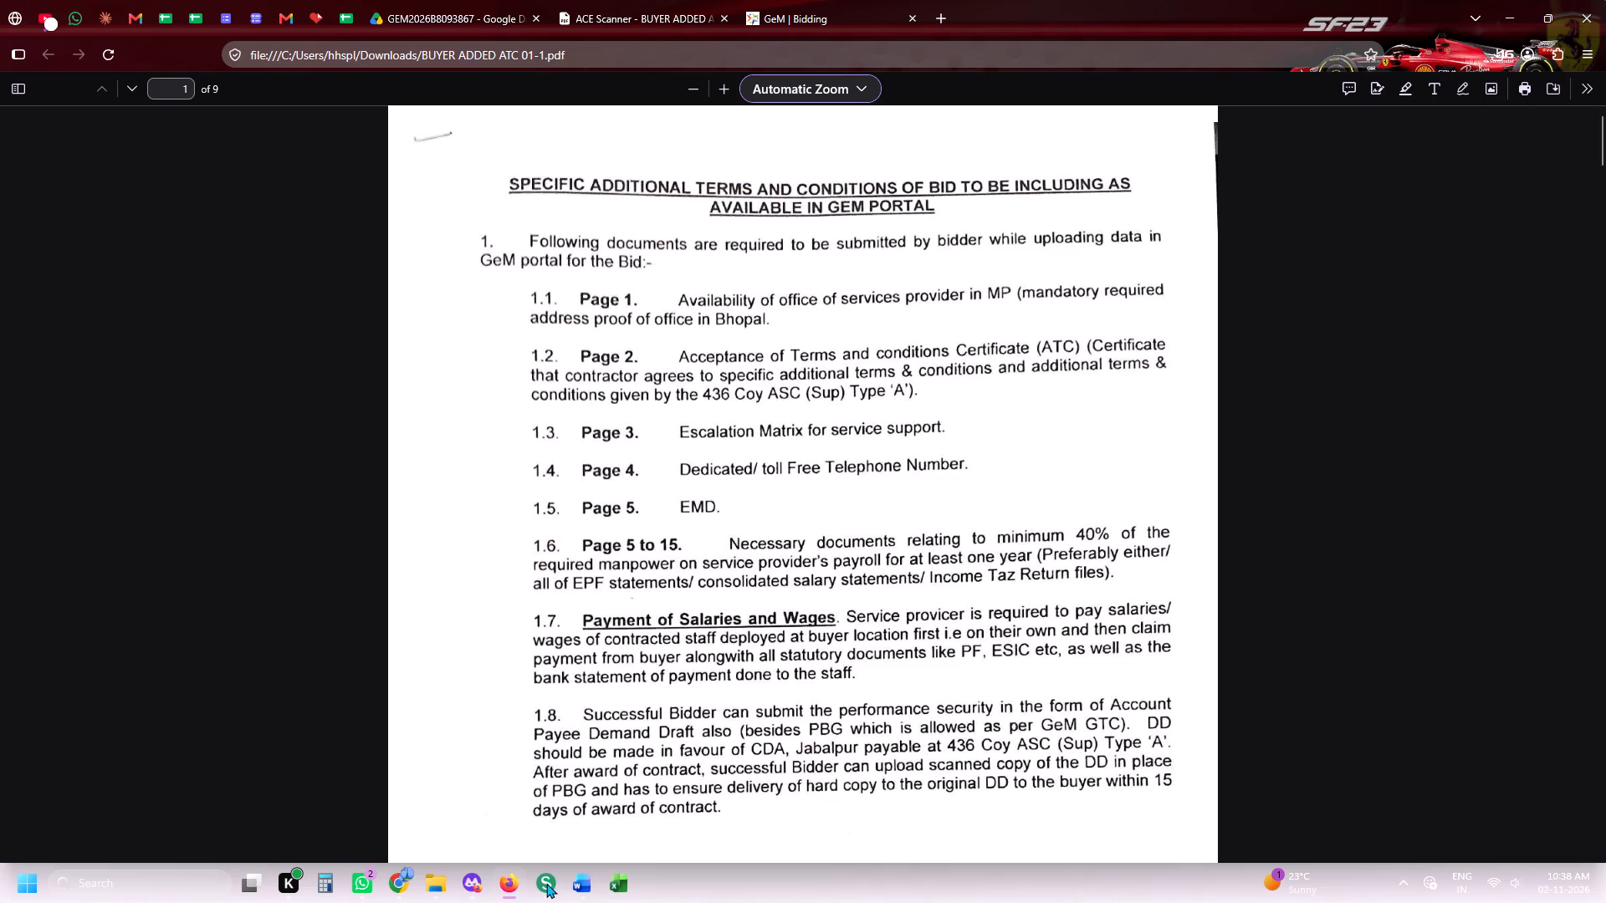
pyautogui.click(547, 883)
pyautogui.scroll(-20, 644, 482)
pyautogui.scroll(-4, 644, 482)
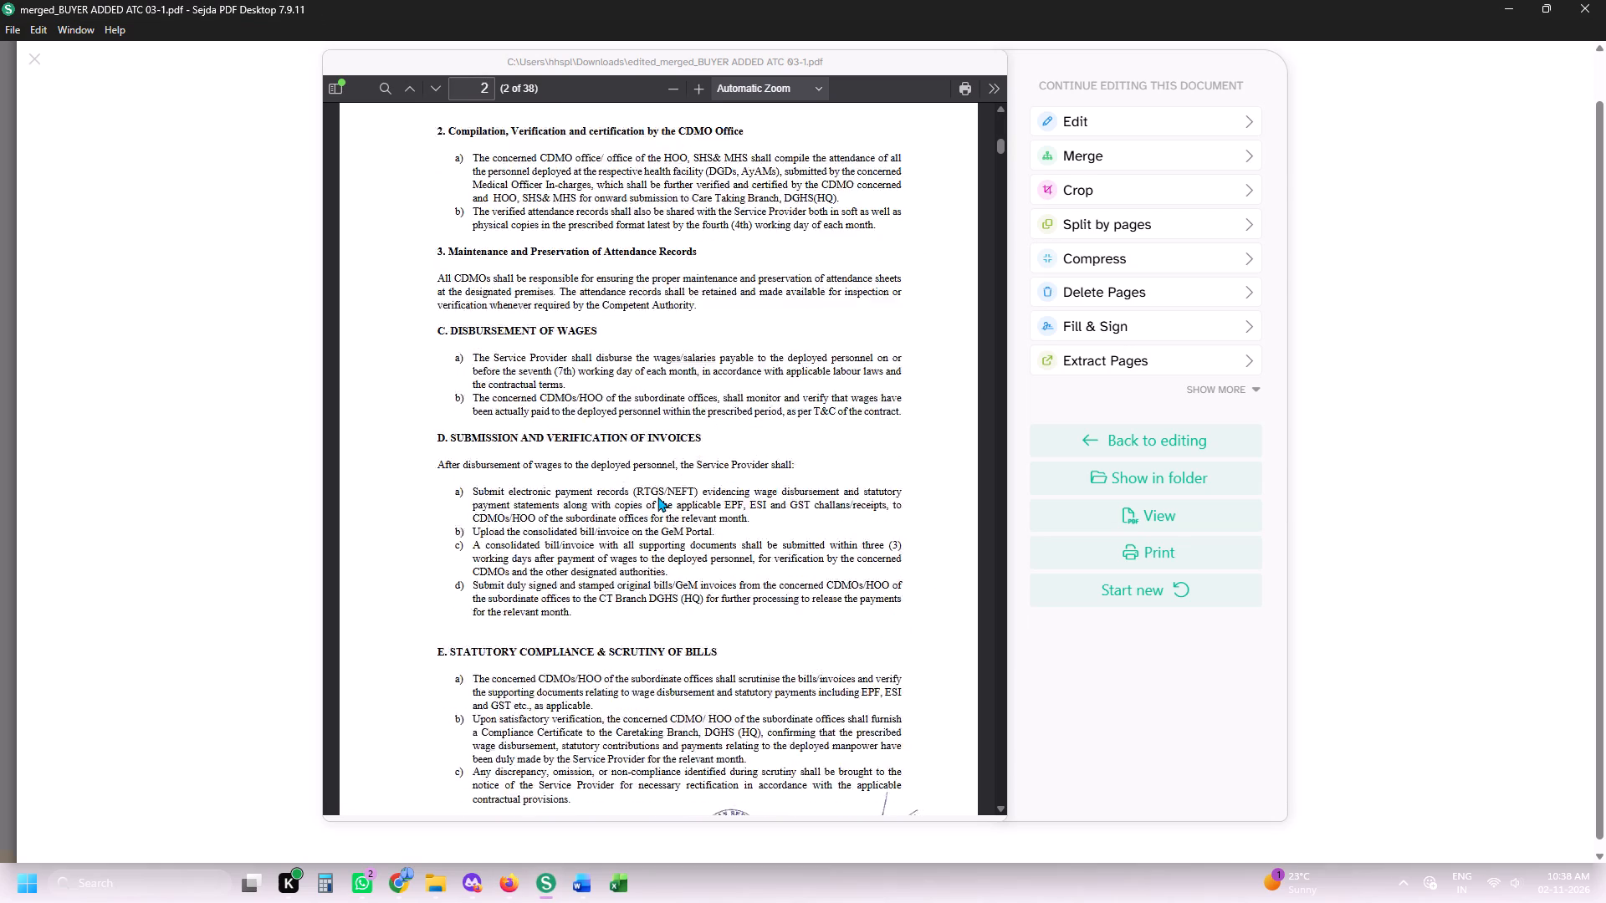
pyautogui.scroll(20, 657, 497)
pyautogui.scroll(2, 657, 497)
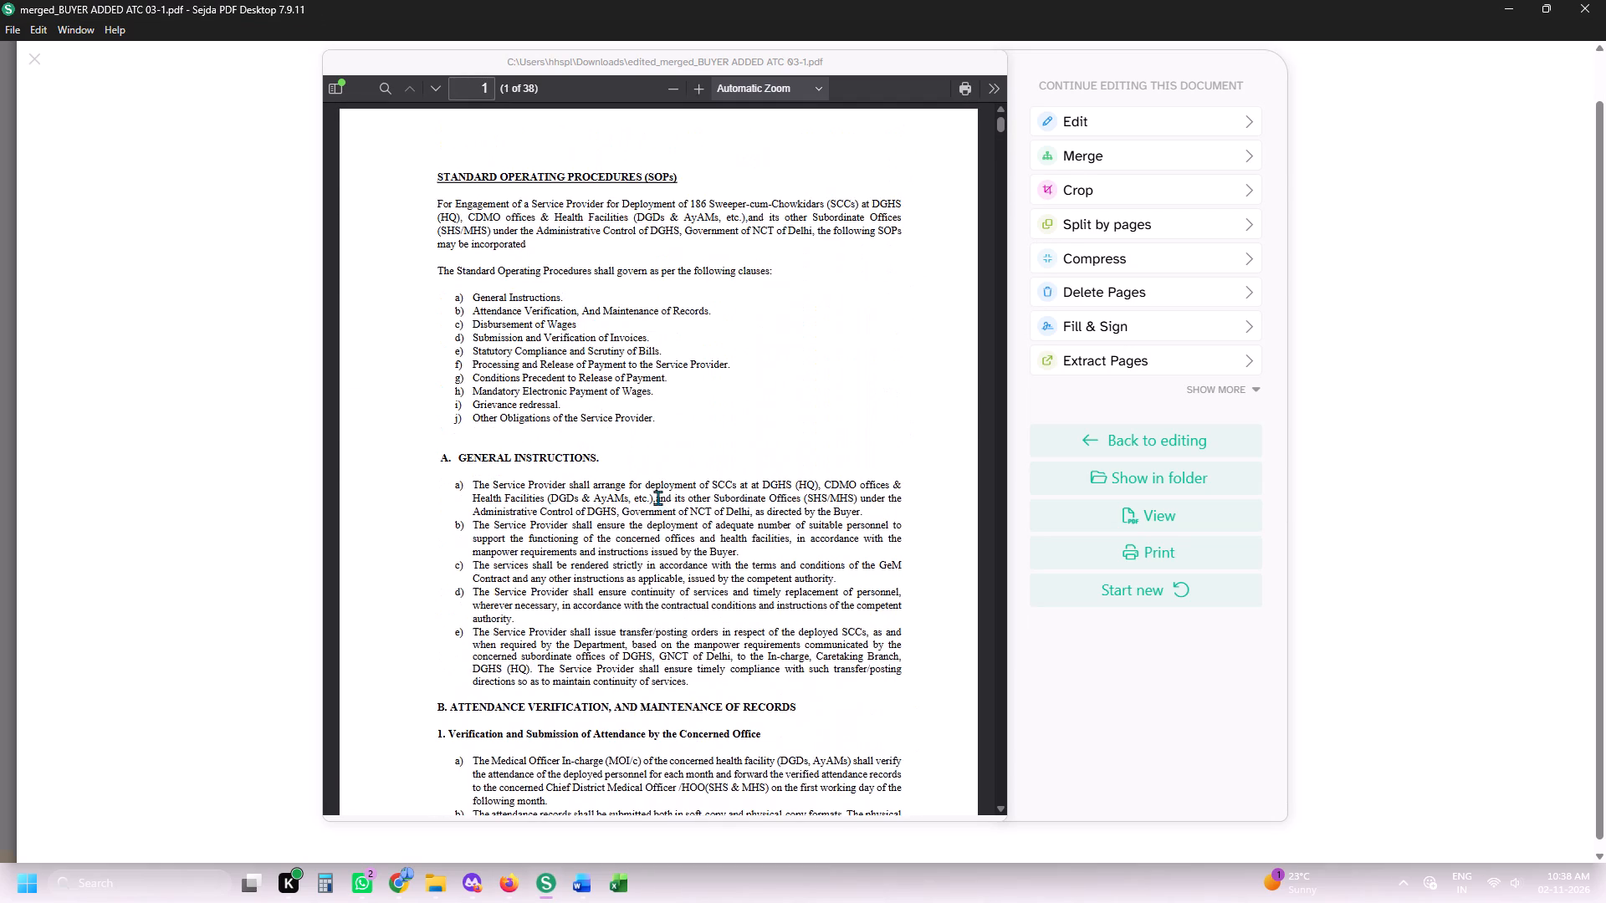
pyautogui.hotkey('alt', 'Tab')
pyautogui.click(591, 0)
pyautogui.hotkey('alt', 'Tab')
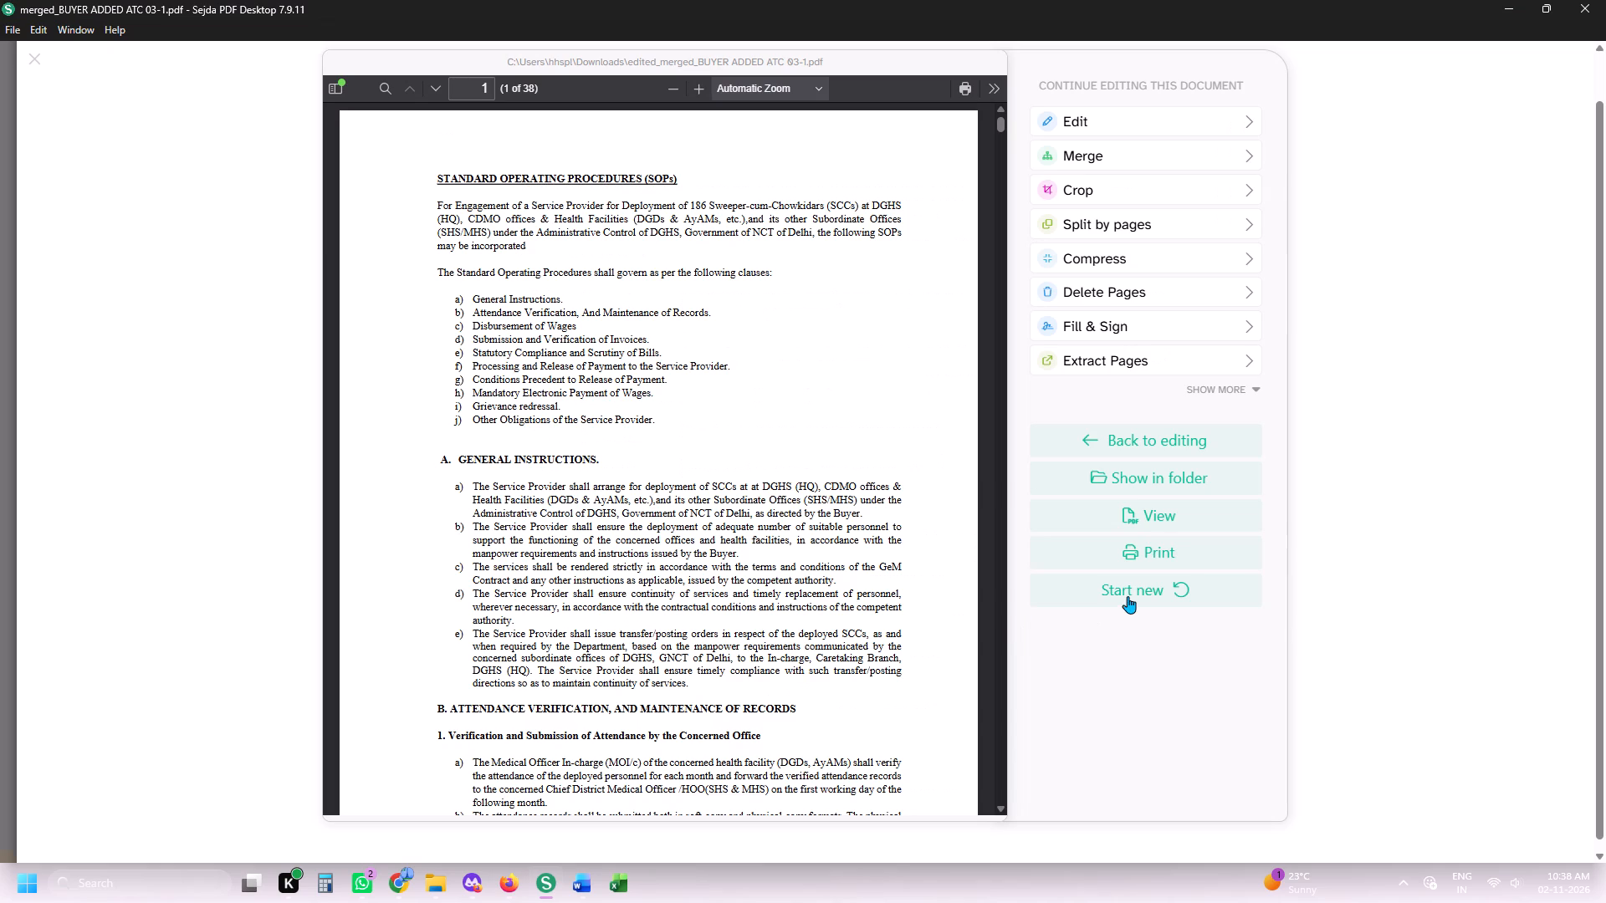
pyautogui.click(1129, 585)
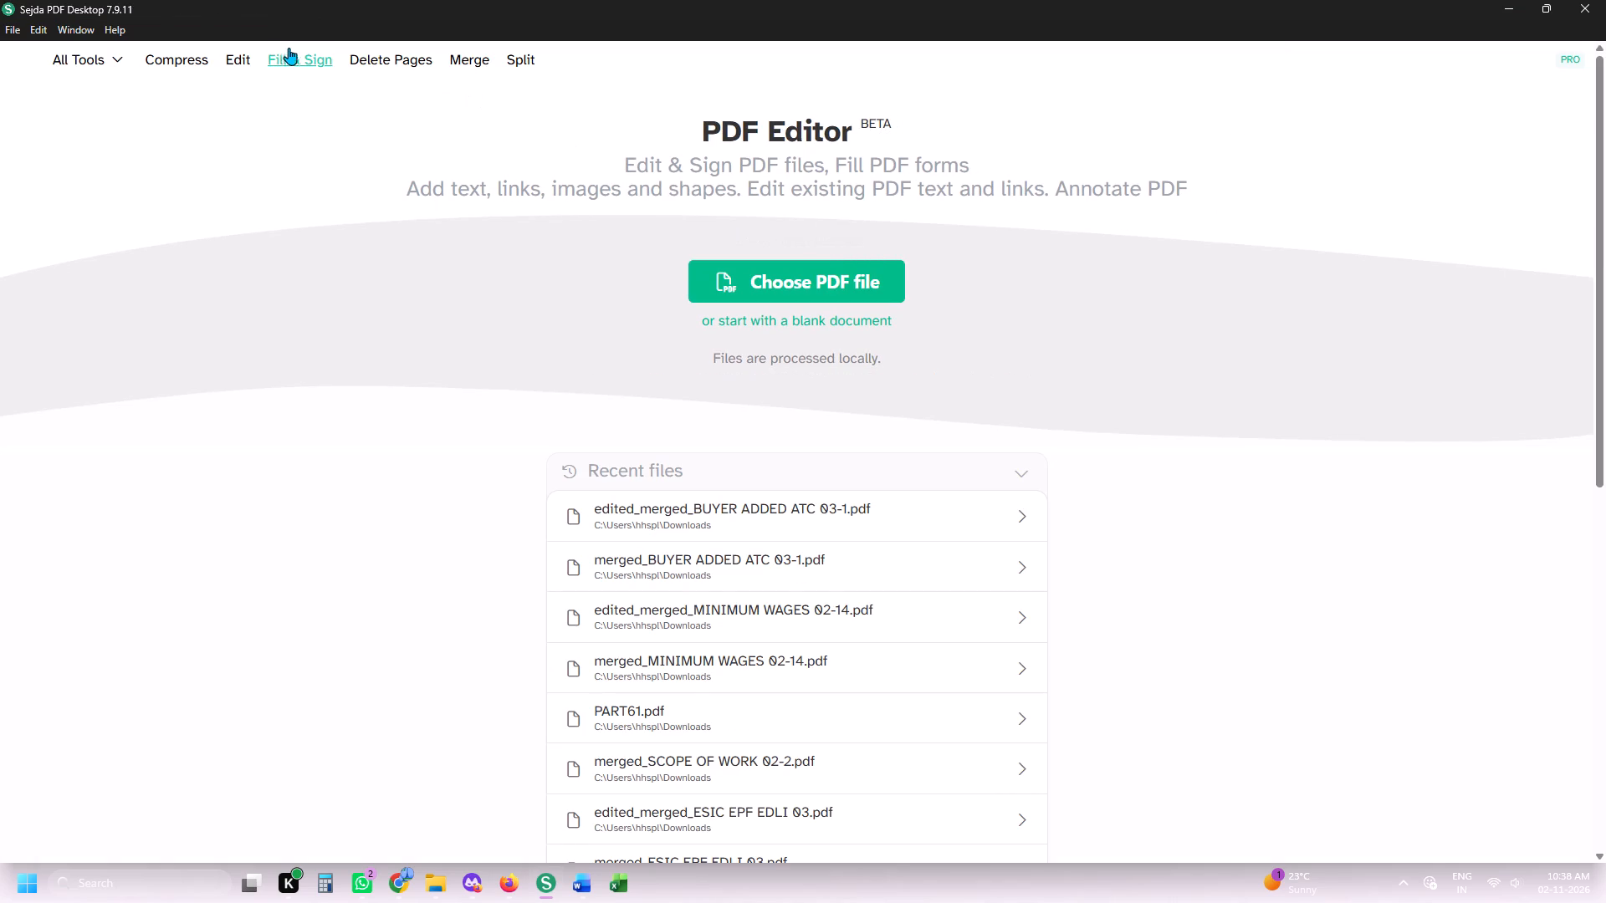
pyautogui.click(250, 59)
pyautogui.click(743, 285)
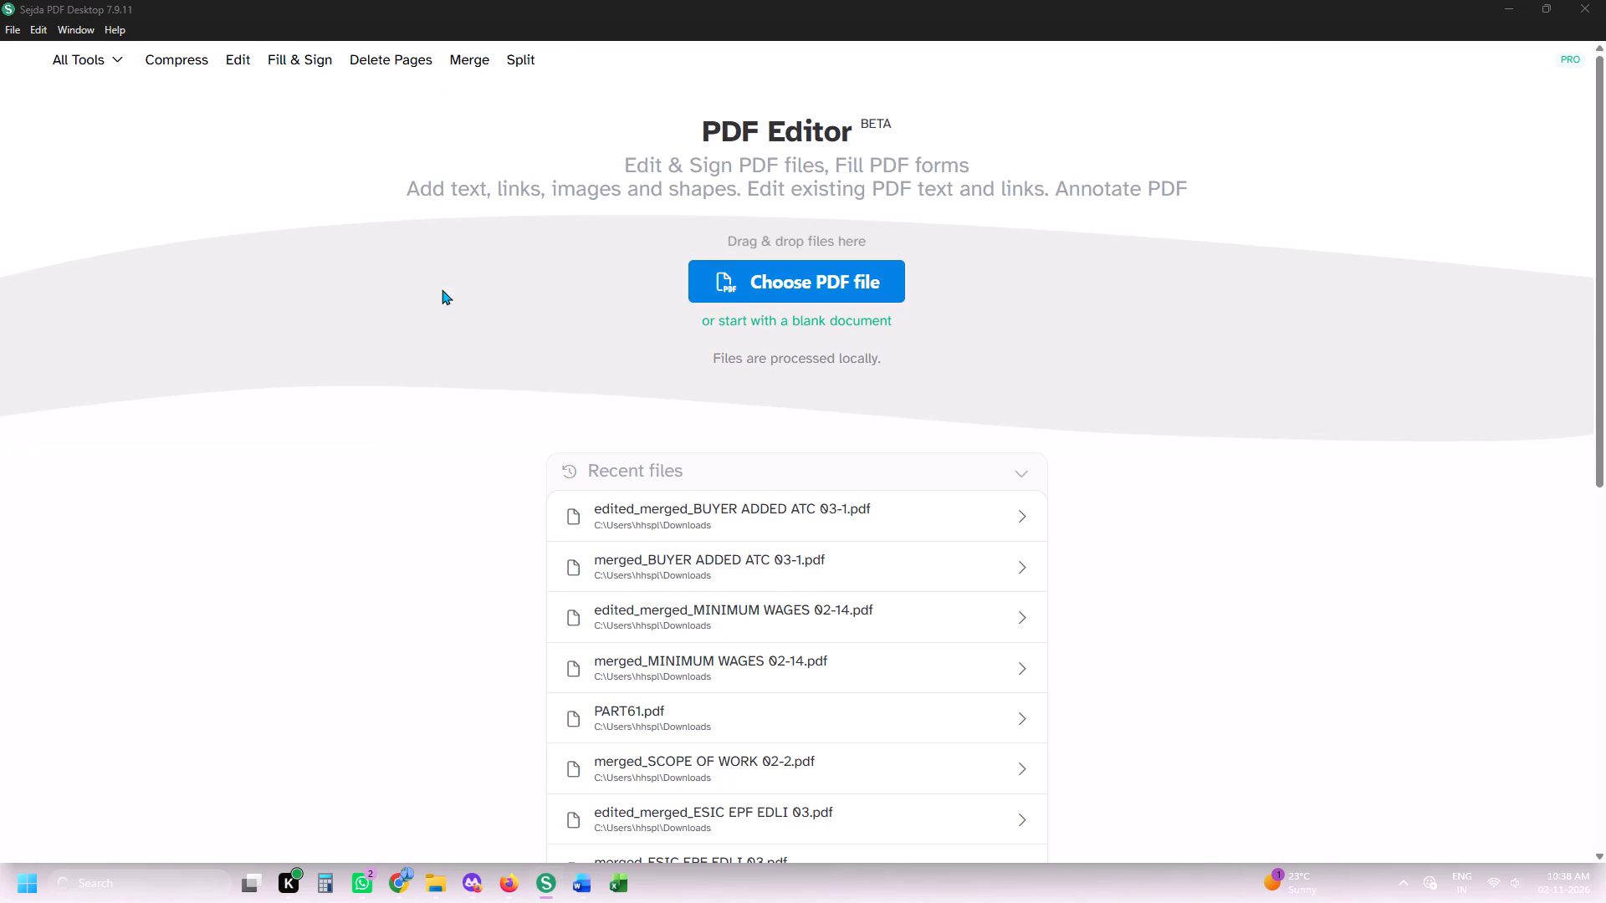
pyautogui.scroll(2, 538, 302)
pyautogui.doubleClick(315, 174)
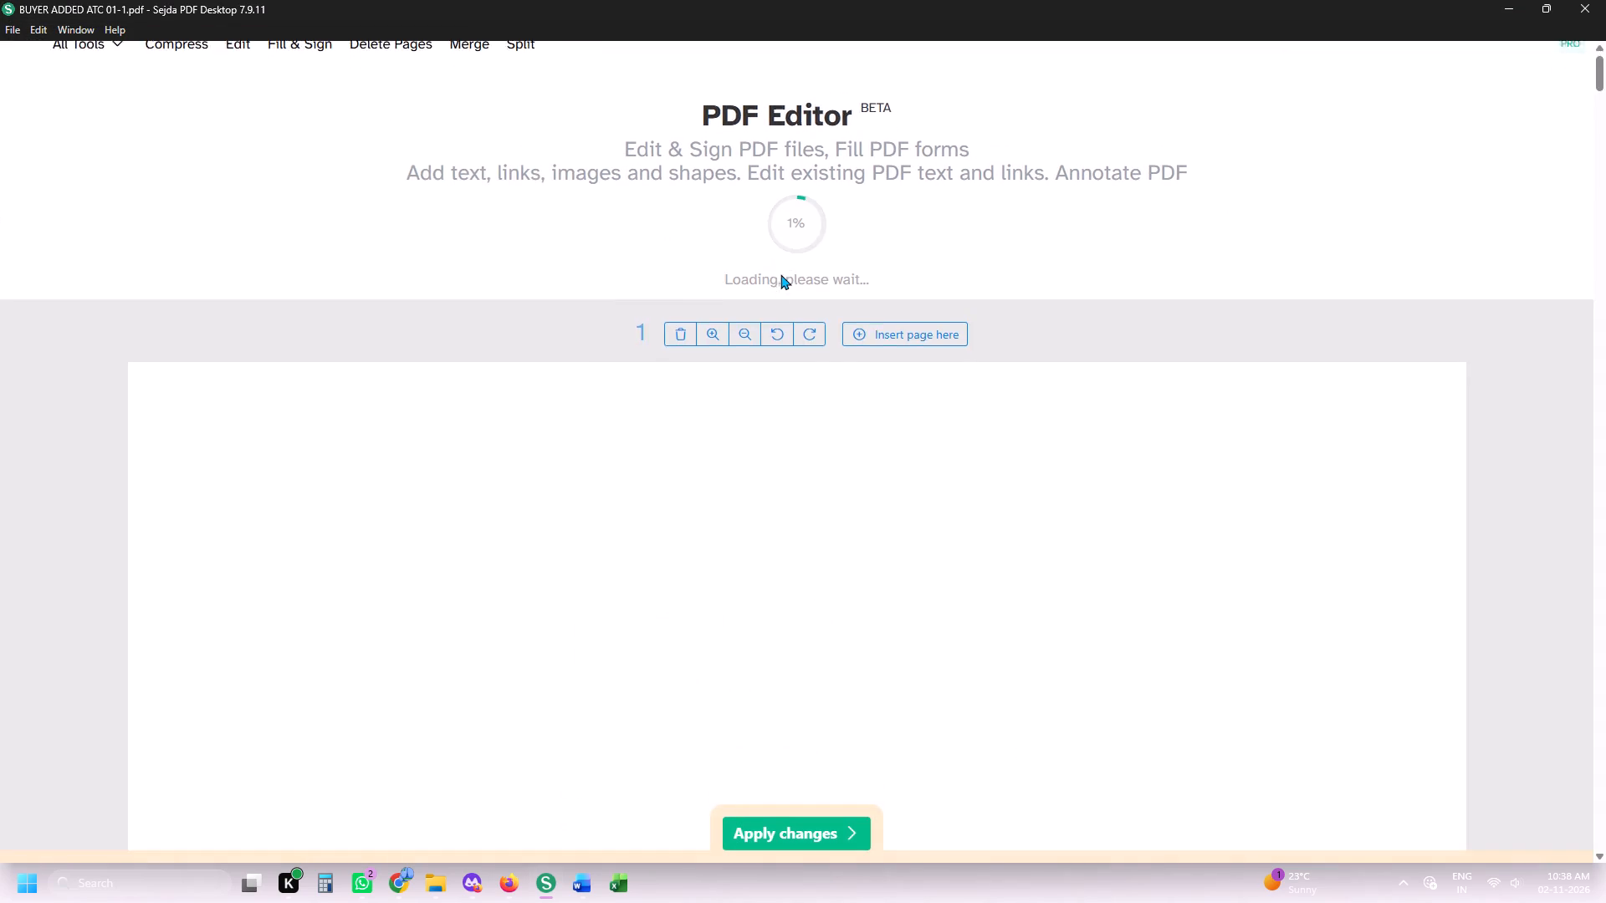
# Place the Harshnath stamp and signature in the blank lower-right area of page 1 and repeat it on all pages.
pyautogui.click(757, 55)
pyautogui.click(821, 172)
pyautogui.press('space')
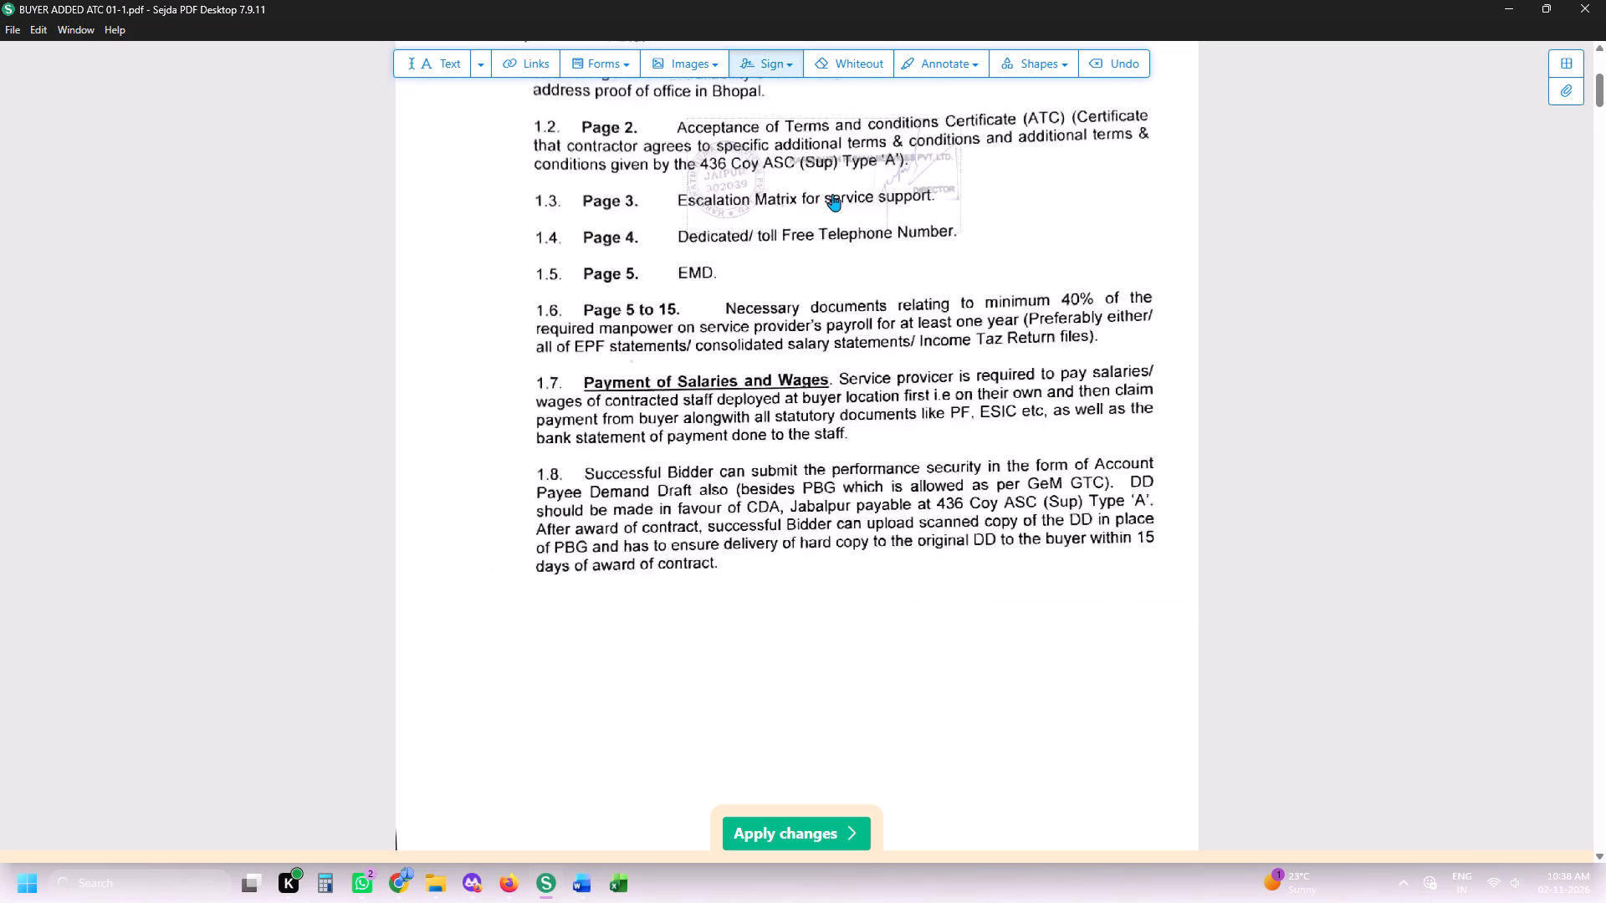
pyautogui.click(1015, 335)
pyautogui.click(931, 258)
pyautogui.click(968, 303)
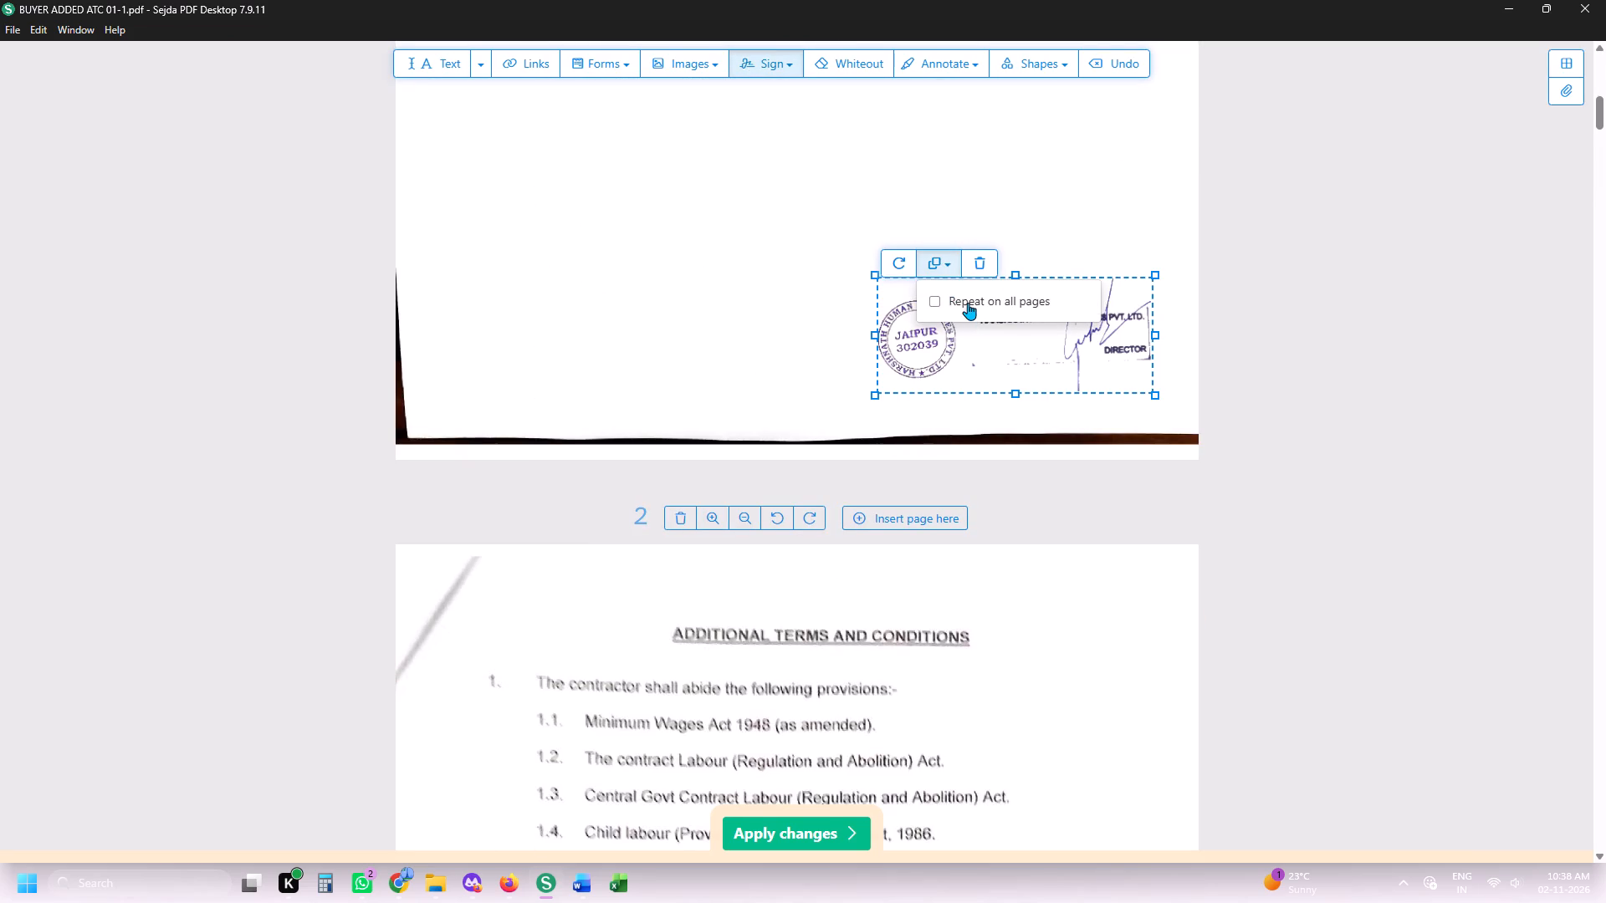
# Examine the stamped ATC pages through to the end of page 9.
pyautogui.press('space')
pyautogui.press('space')
pyautogui.press('space')
pyautogui.press('space')
pyautogui.press('space')
pyautogui.press('space')
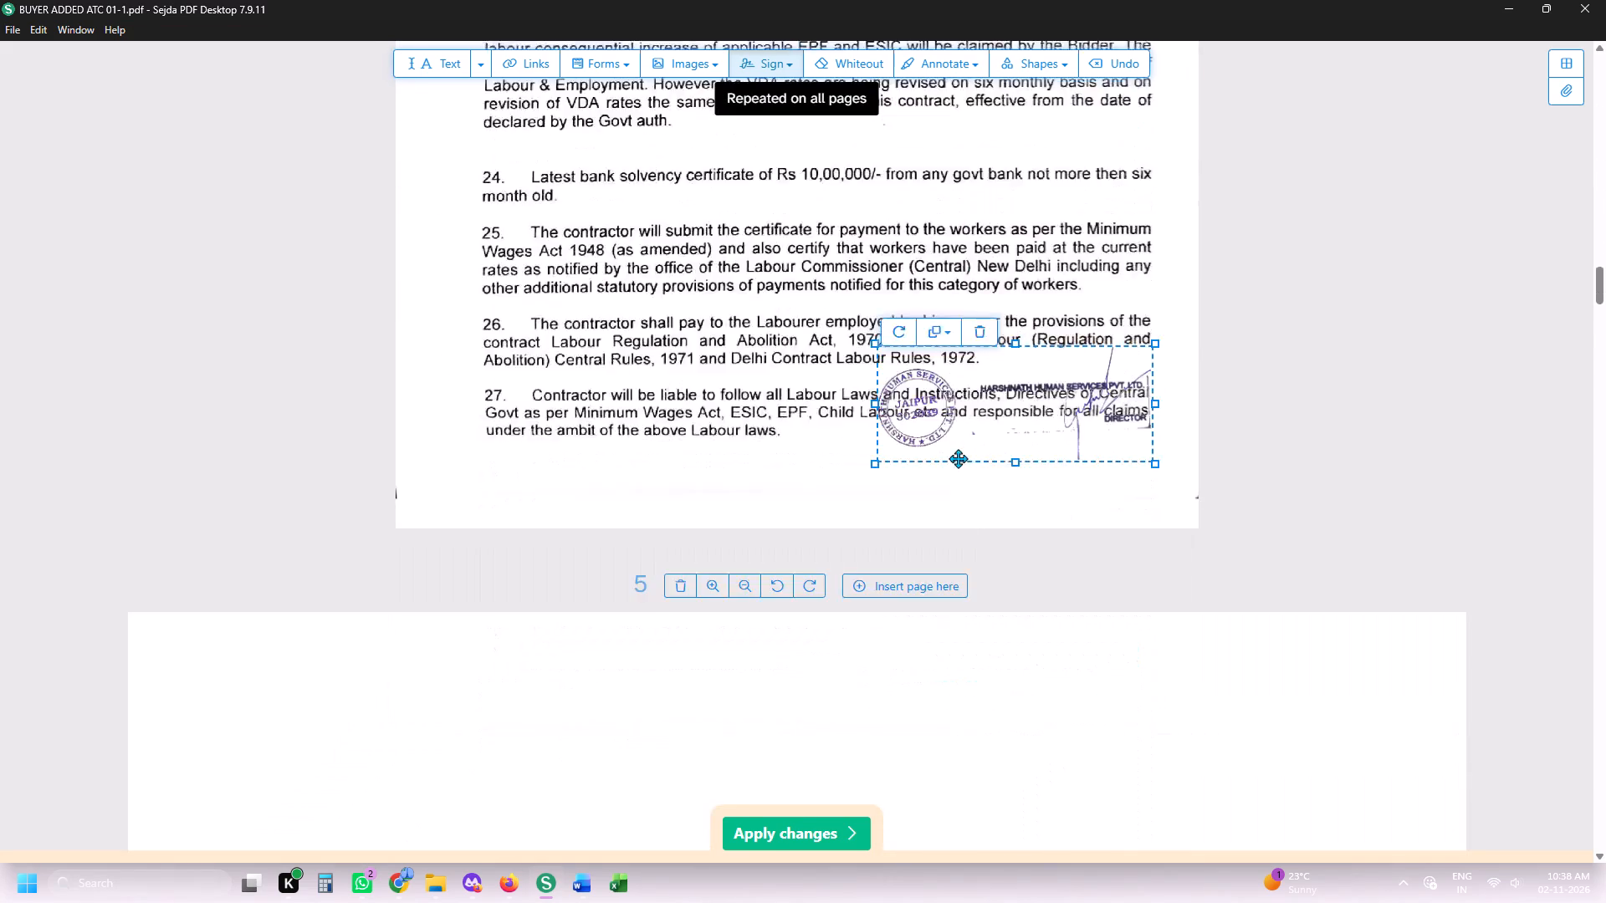
pyautogui.press('space')
pyautogui.press('space')
pyautogui.press('space')
pyautogui.press('space')
pyautogui.press('space')
pyautogui.press('space')
pyautogui.press('space')
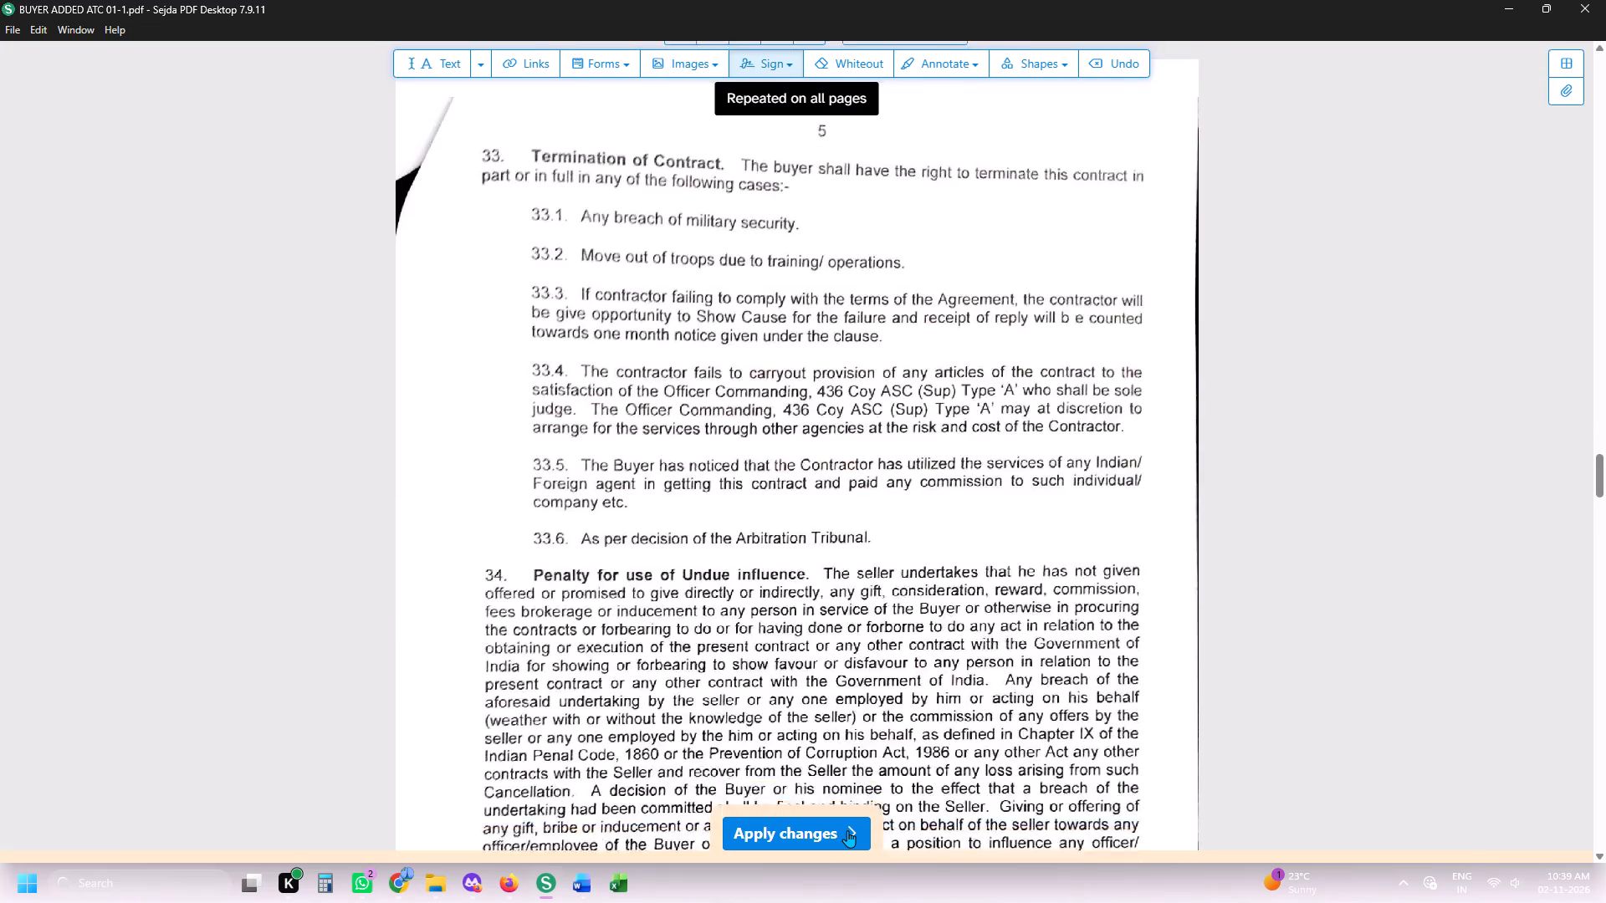
pyautogui.press('space')
pyautogui.press('space')
pyautogui.press('space')
pyautogui.press('space')
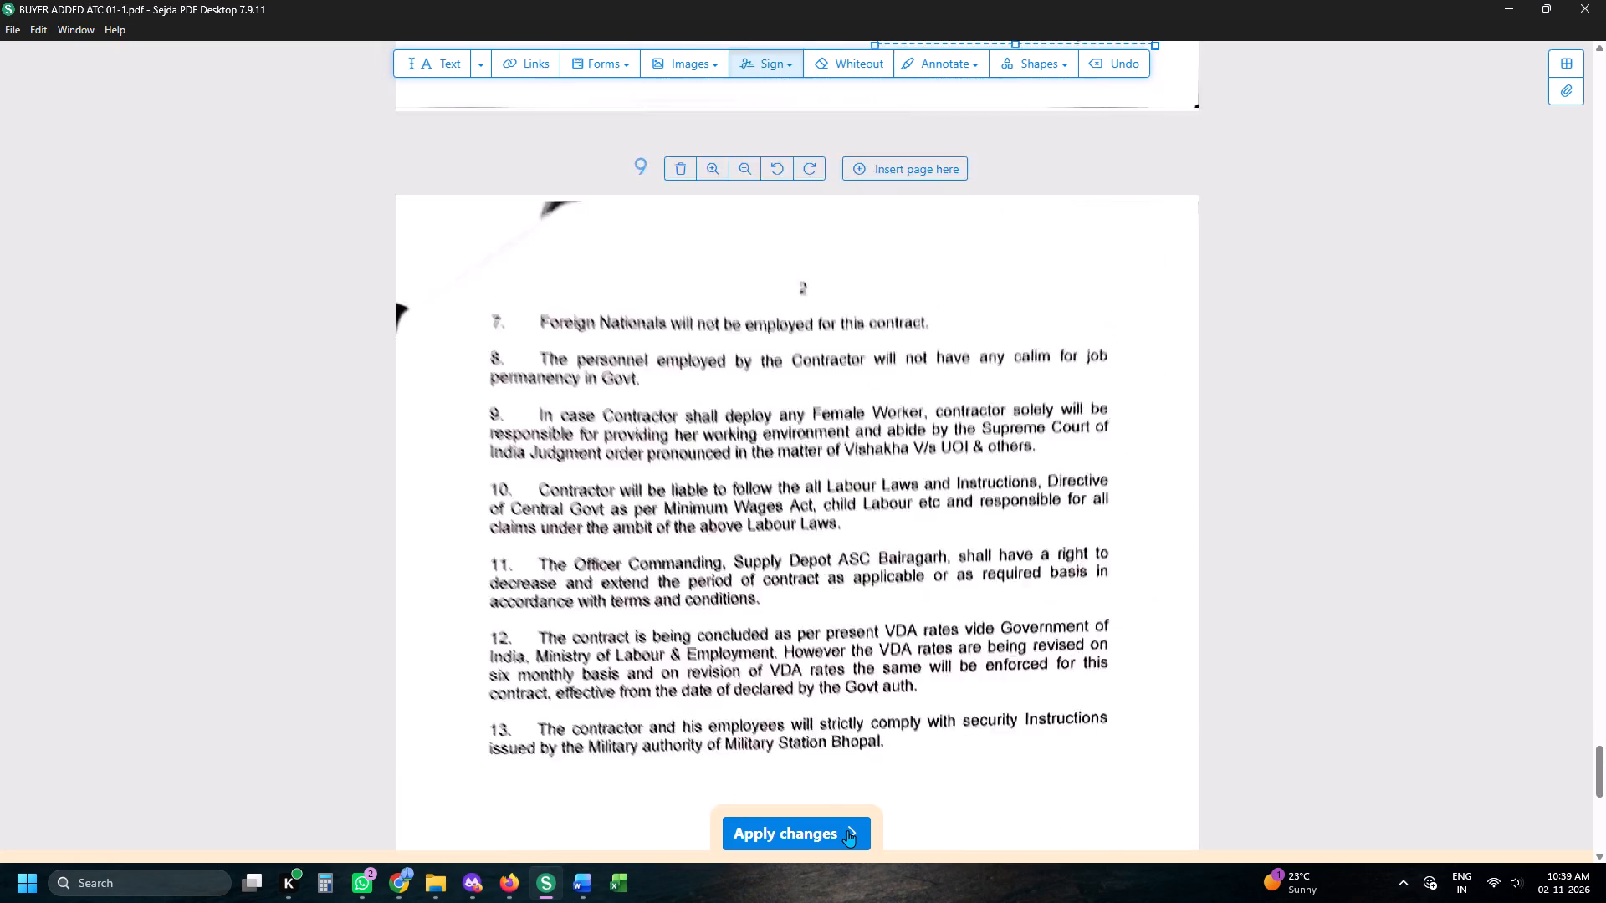
pyautogui.press('space')
pyautogui.press('space')
pyautogui.press('space')
# Apply the changes and save the PDF in Downloads as edited_BUYER ADDED ATC 01-1.
pyautogui.click(835, 841)
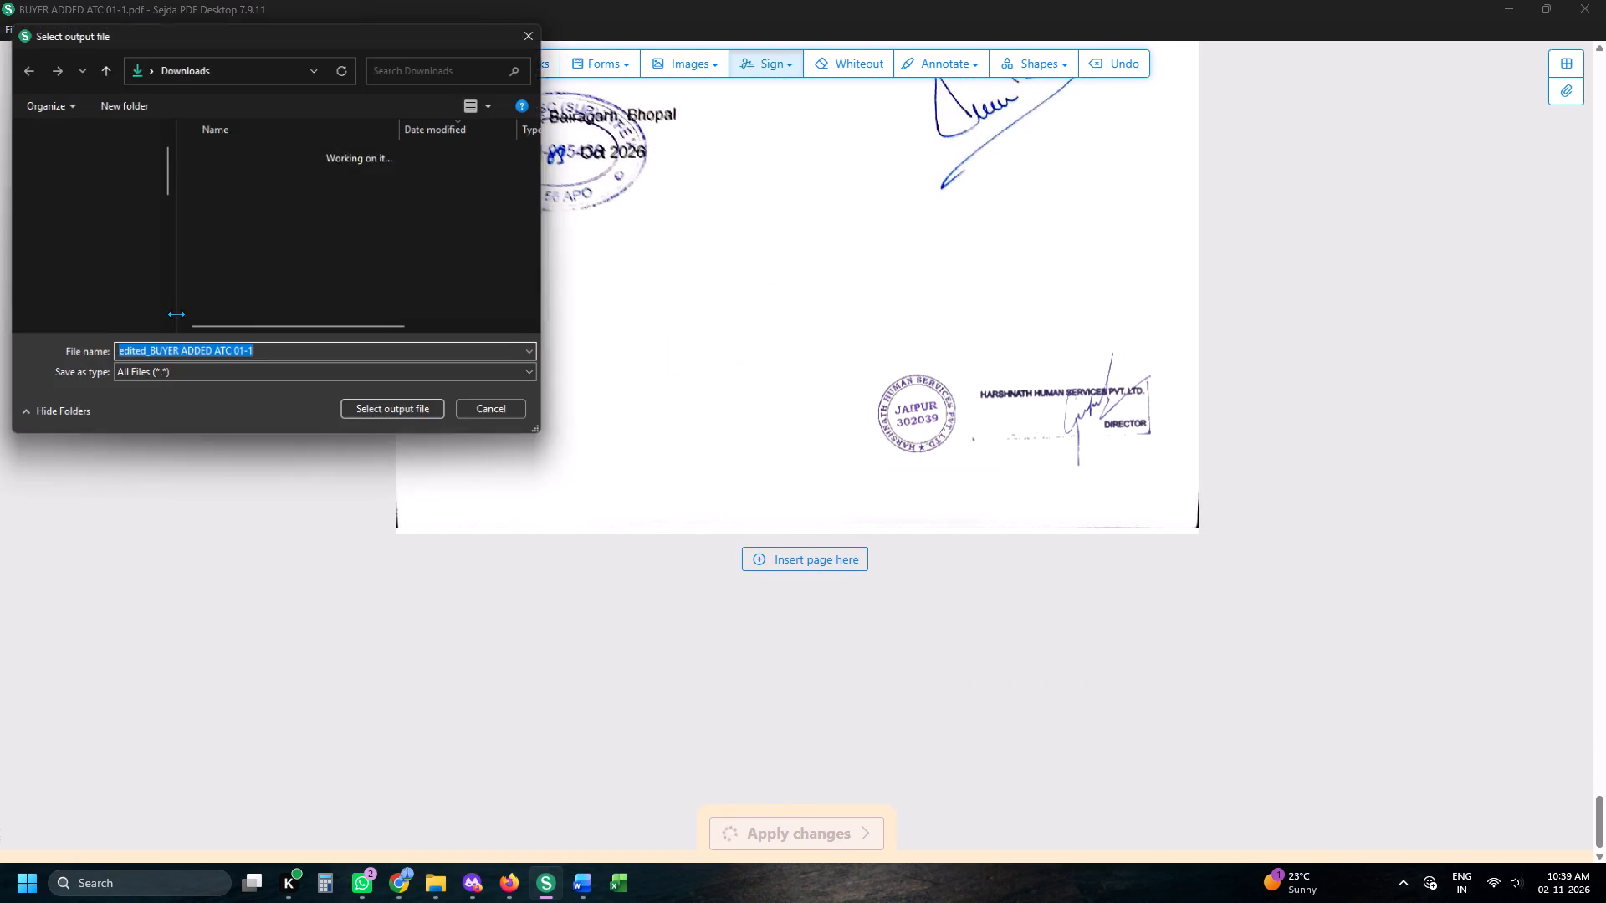
pyautogui.click(60, 169)
pyautogui.click(84, 183)
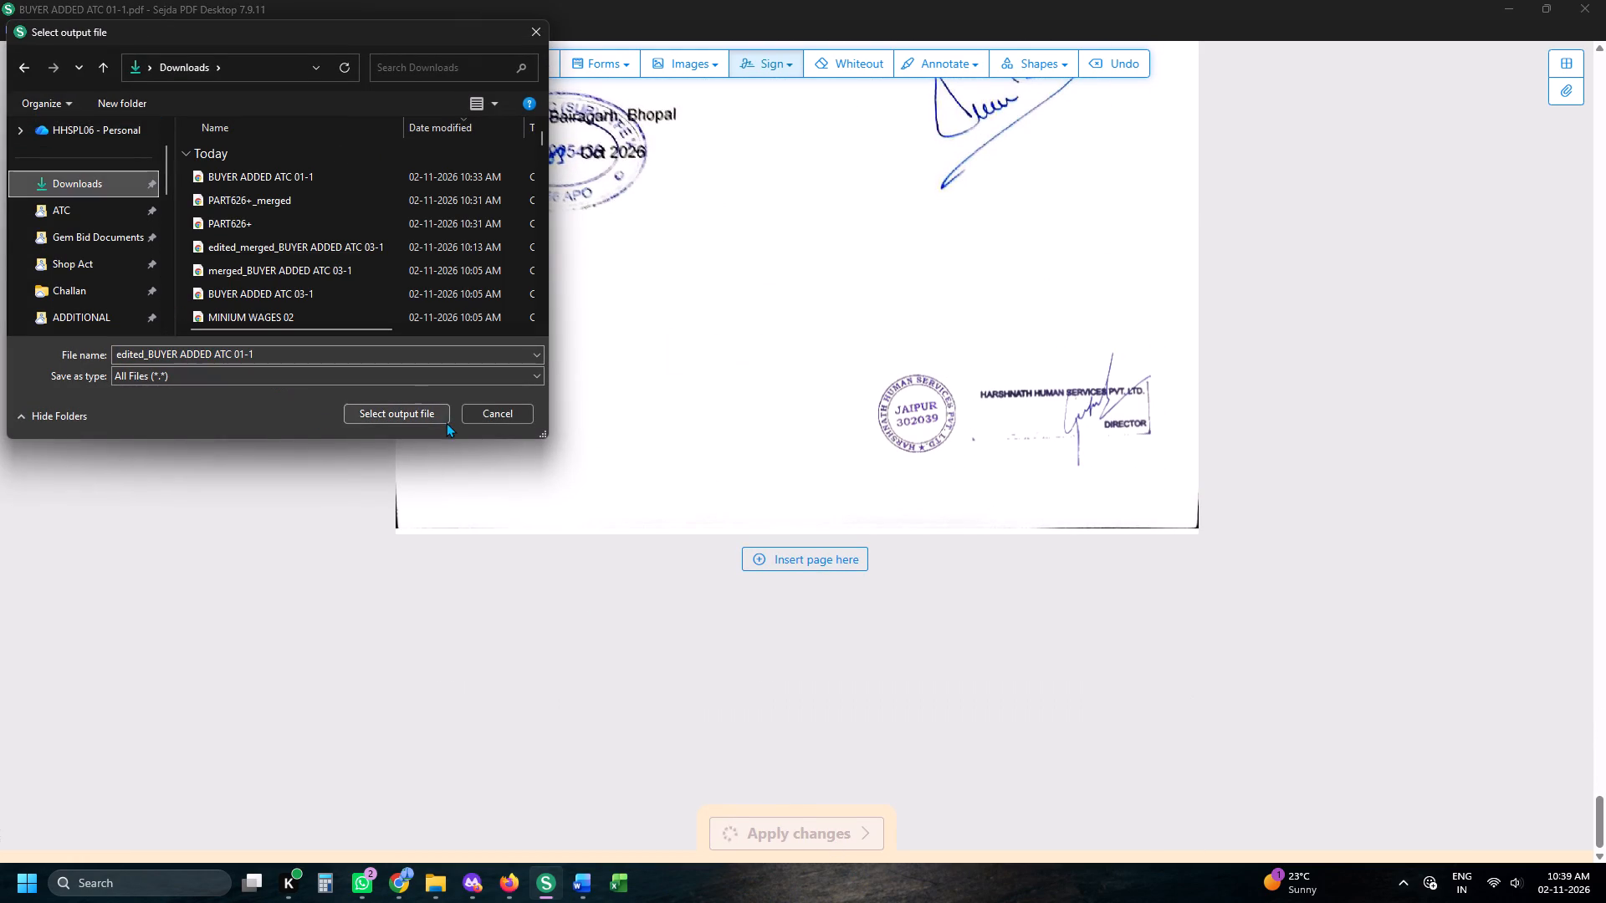
pyautogui.click(417, 415)
# Switch to iLovePDF in Firefox and open its Merge PDF tool.
pyautogui.click(515, 885)
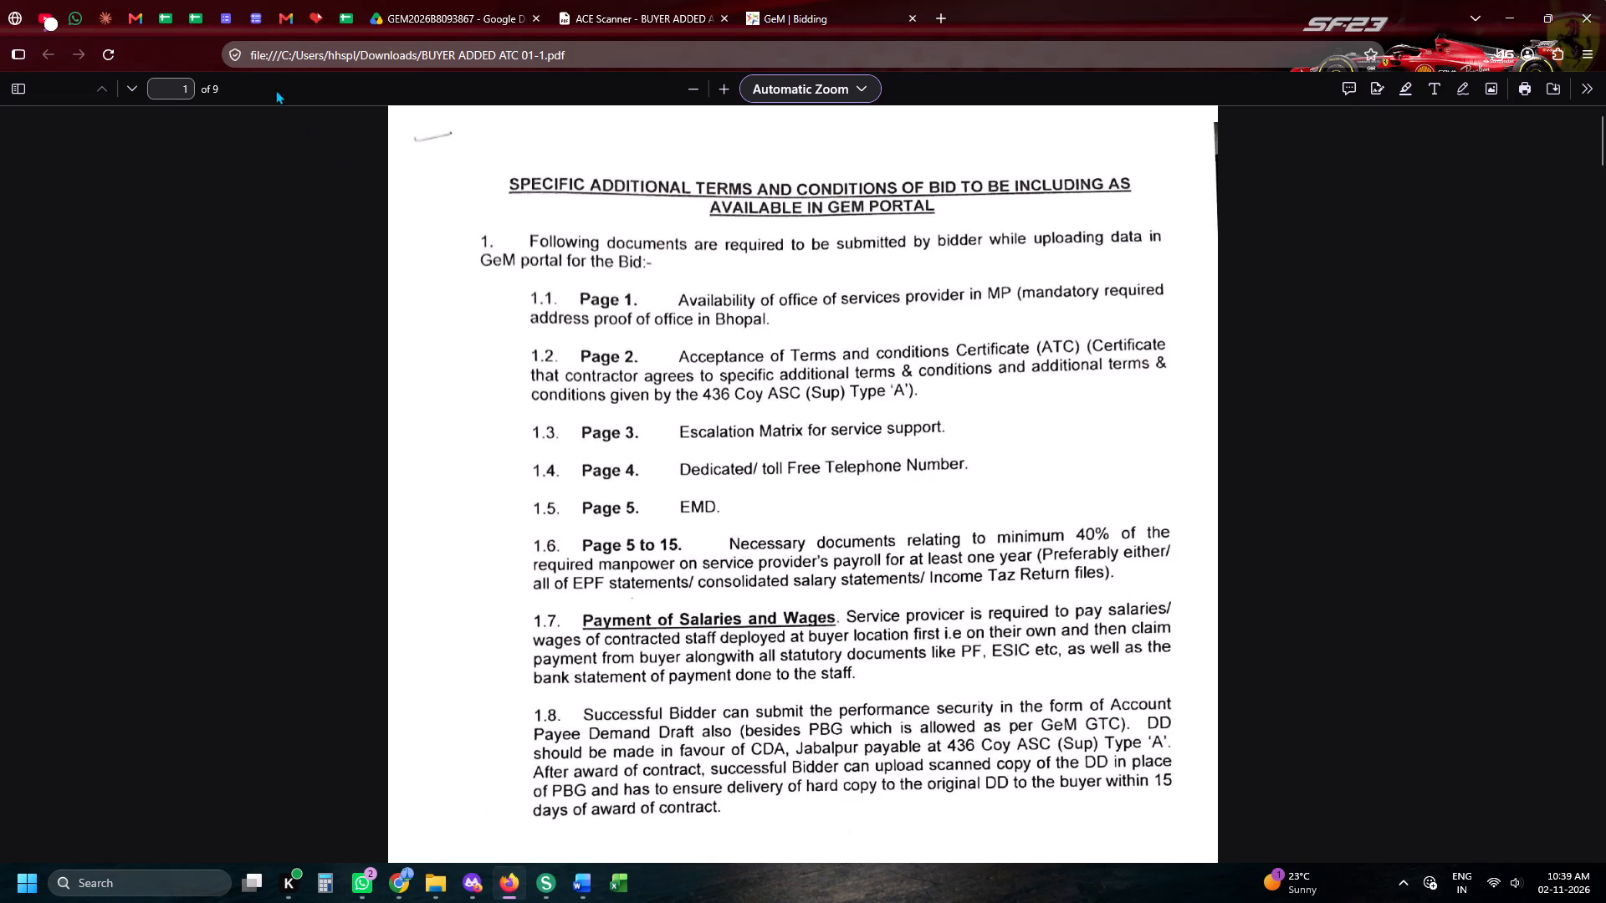
pyautogui.click(304, 0)
pyautogui.click(175, 110)
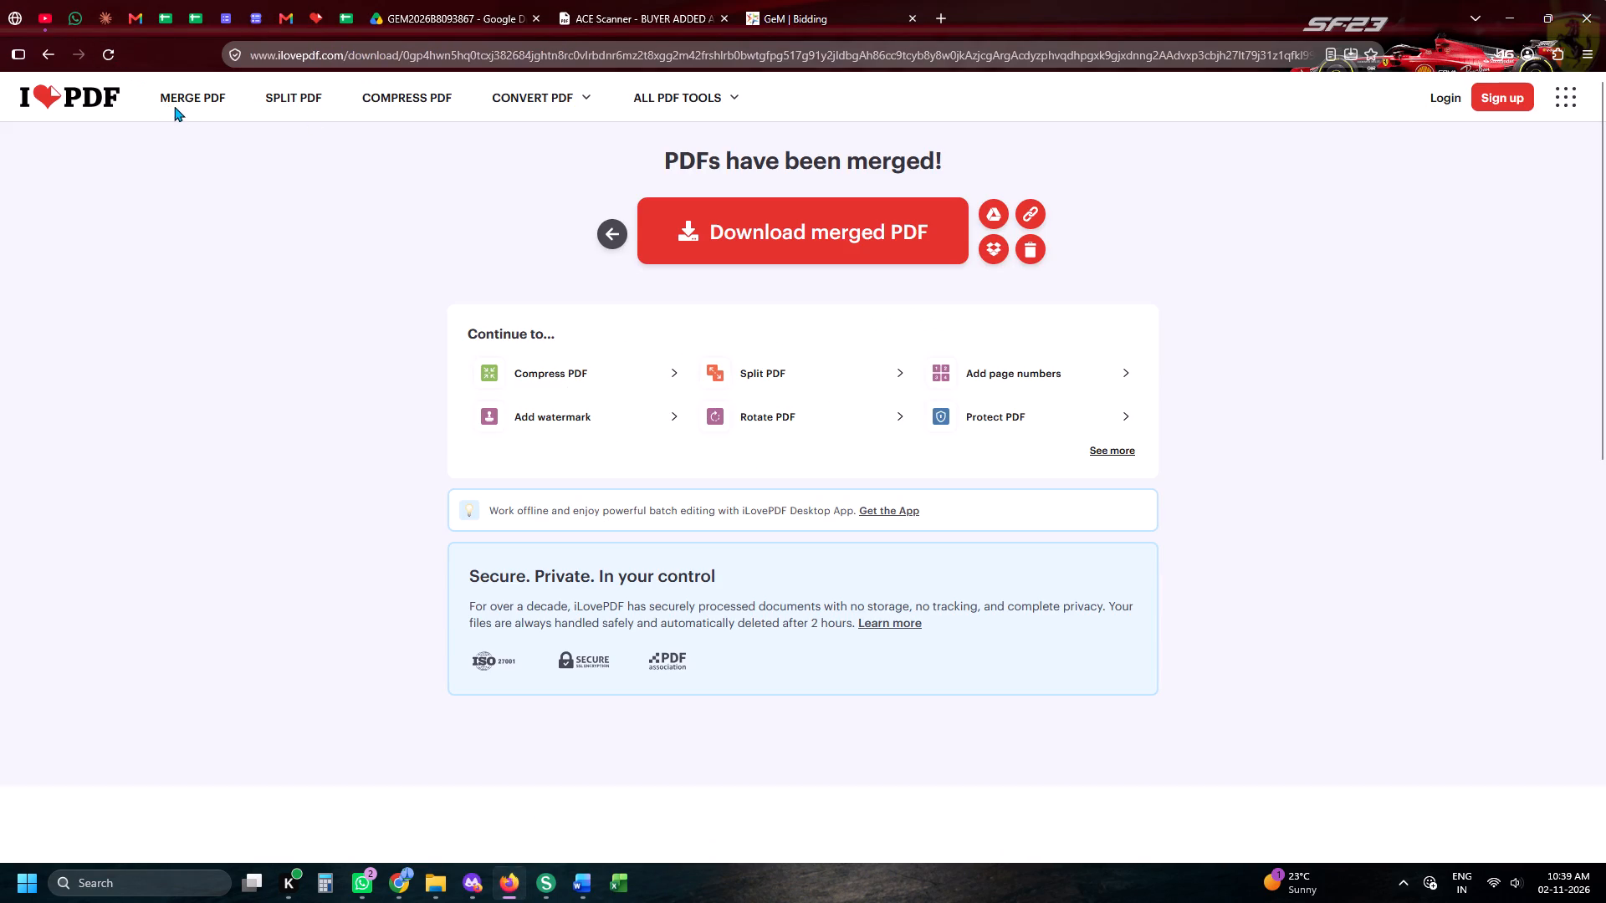
pyautogui.click(173, 100)
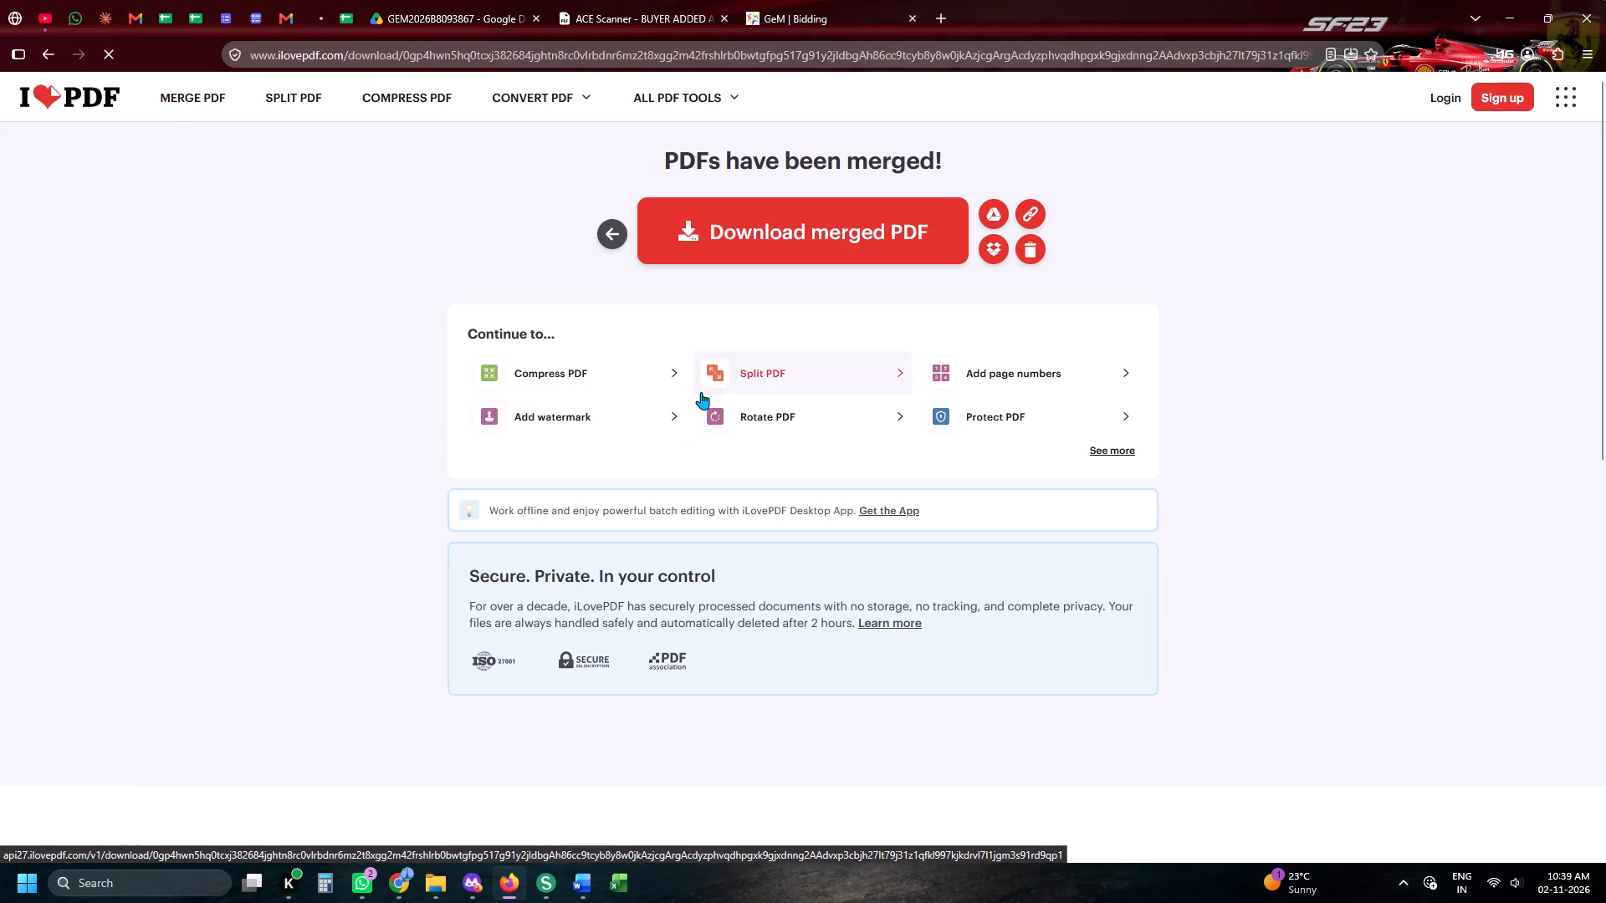
# In the GeM catalogue offering for the unskilled manpower service, set the offered Type of Function to Others.
pyautogui.click(741, 0)
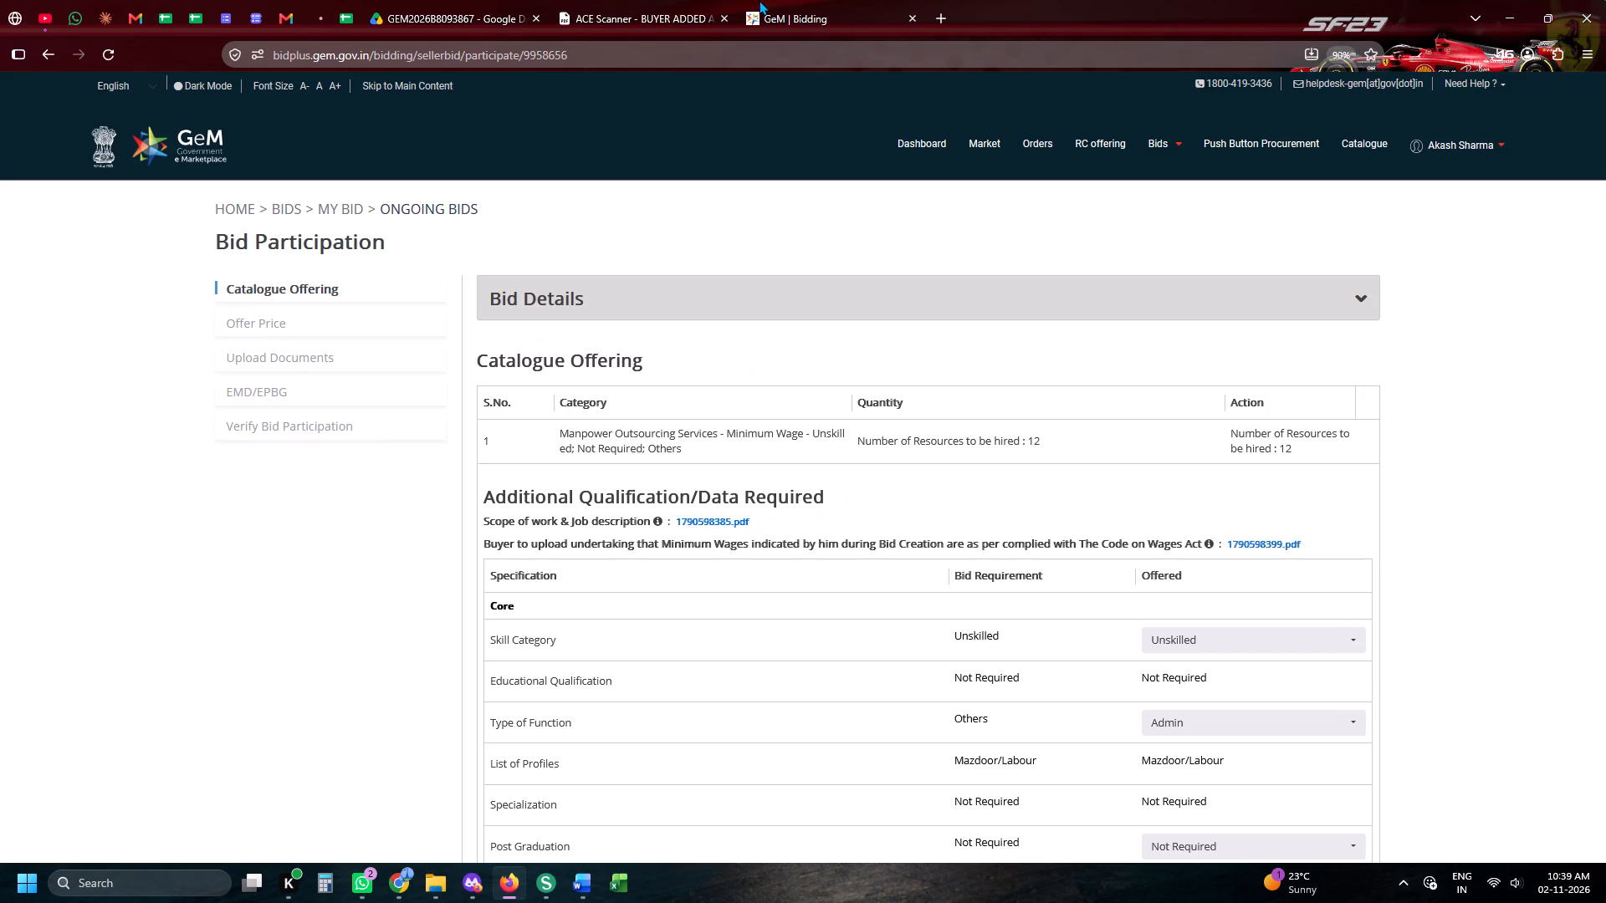
pyautogui.scroll(-4, 1240, 600)
pyautogui.click(1158, 266)
pyautogui.scroll(-5, 1171, 326)
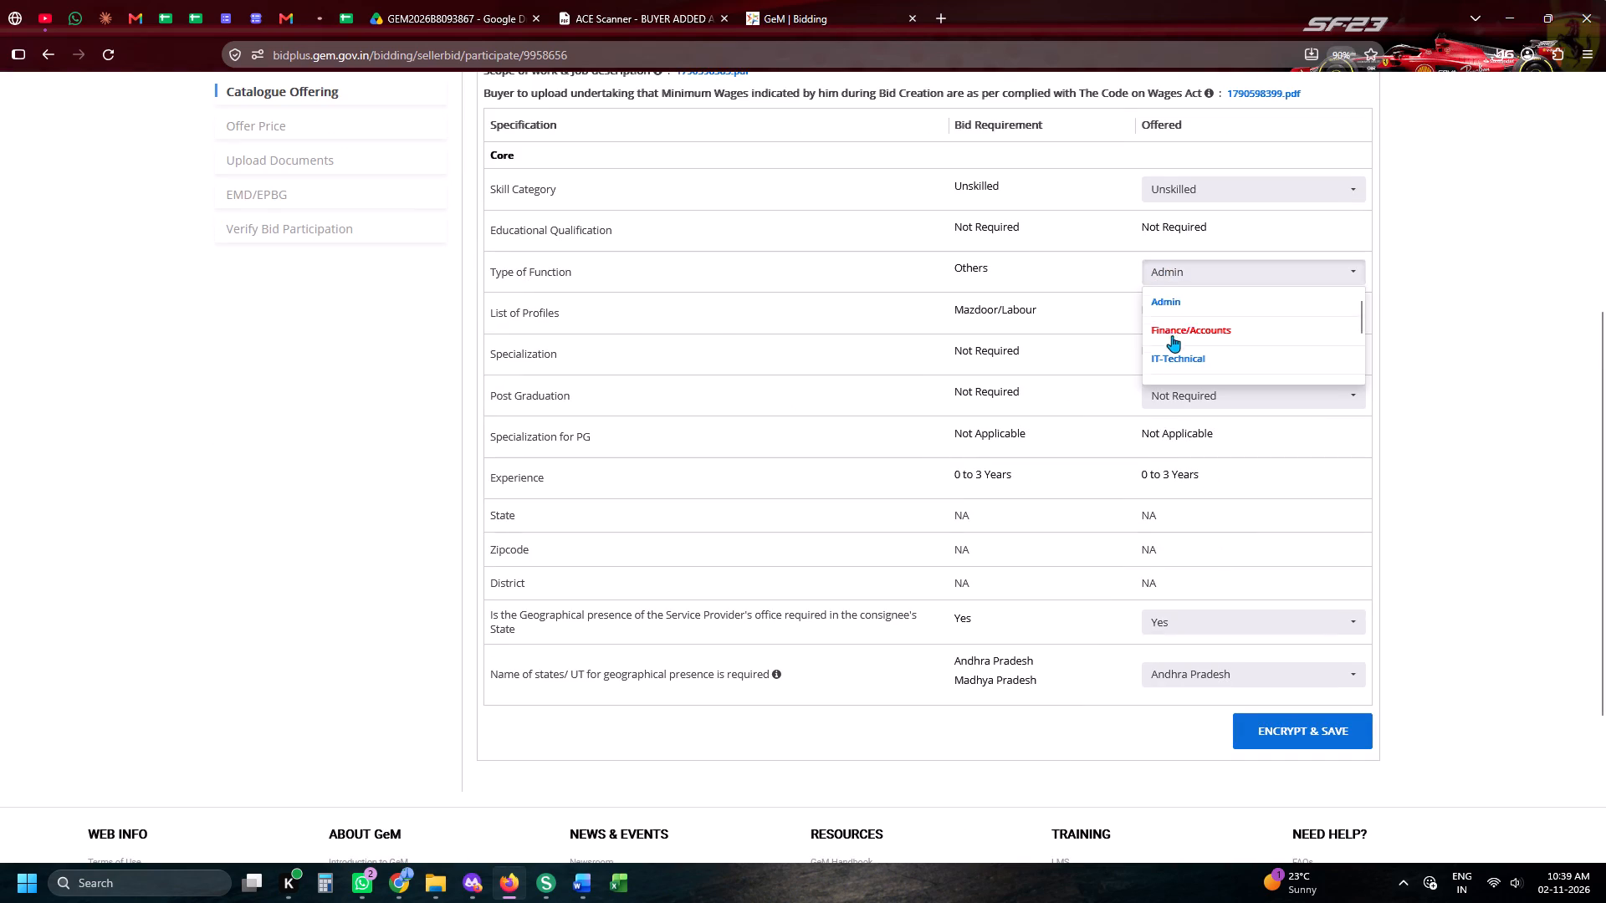
pyautogui.click(1162, 363)
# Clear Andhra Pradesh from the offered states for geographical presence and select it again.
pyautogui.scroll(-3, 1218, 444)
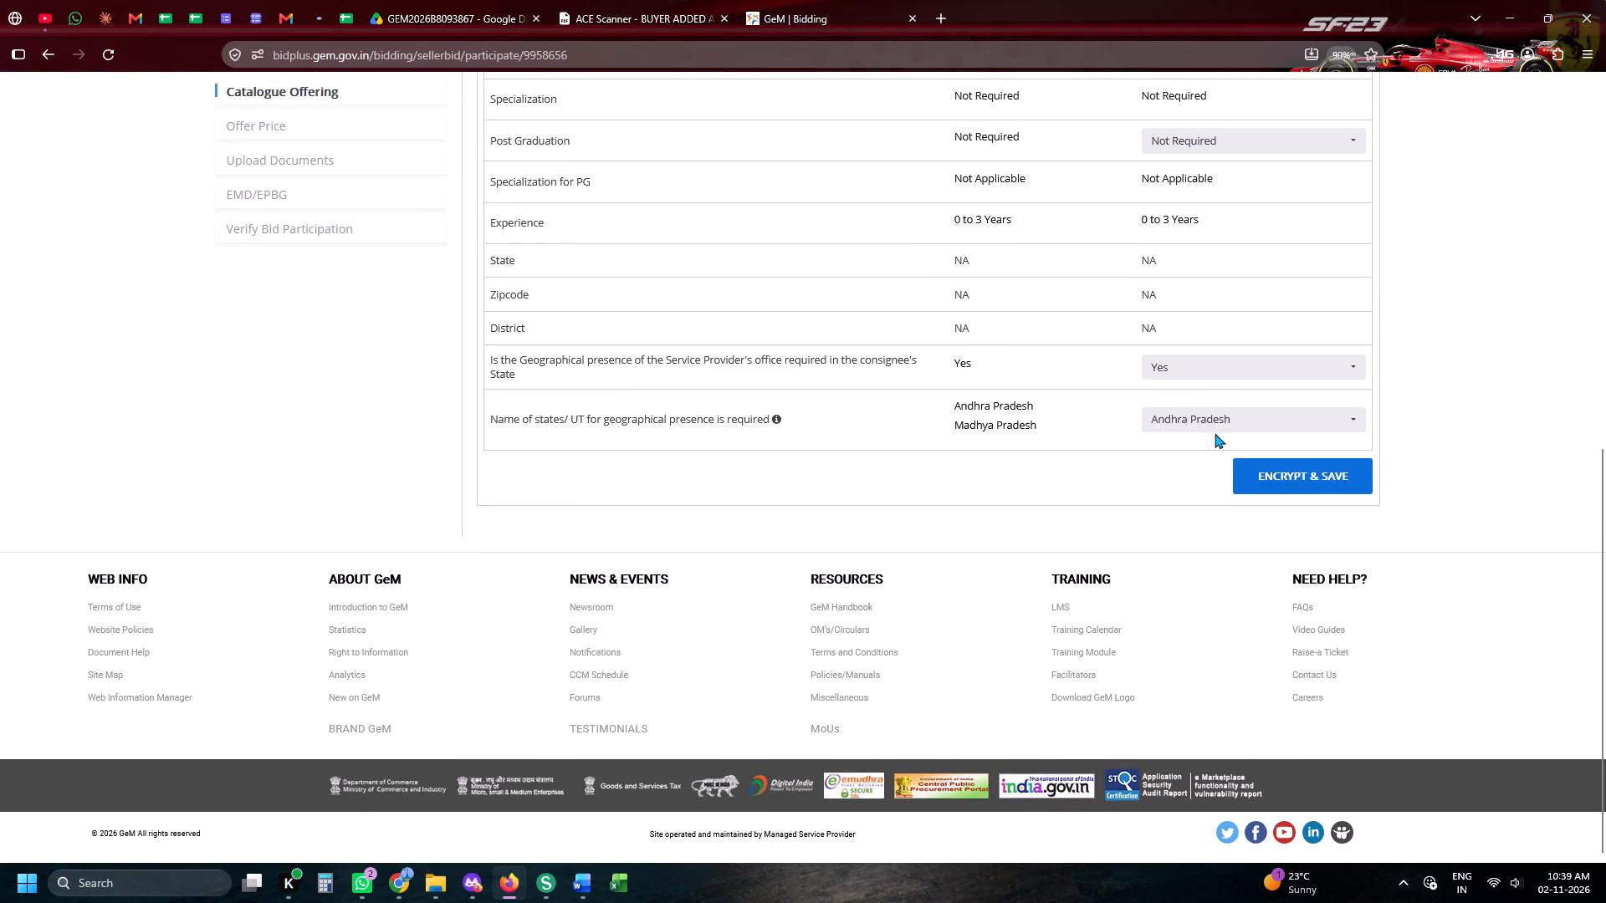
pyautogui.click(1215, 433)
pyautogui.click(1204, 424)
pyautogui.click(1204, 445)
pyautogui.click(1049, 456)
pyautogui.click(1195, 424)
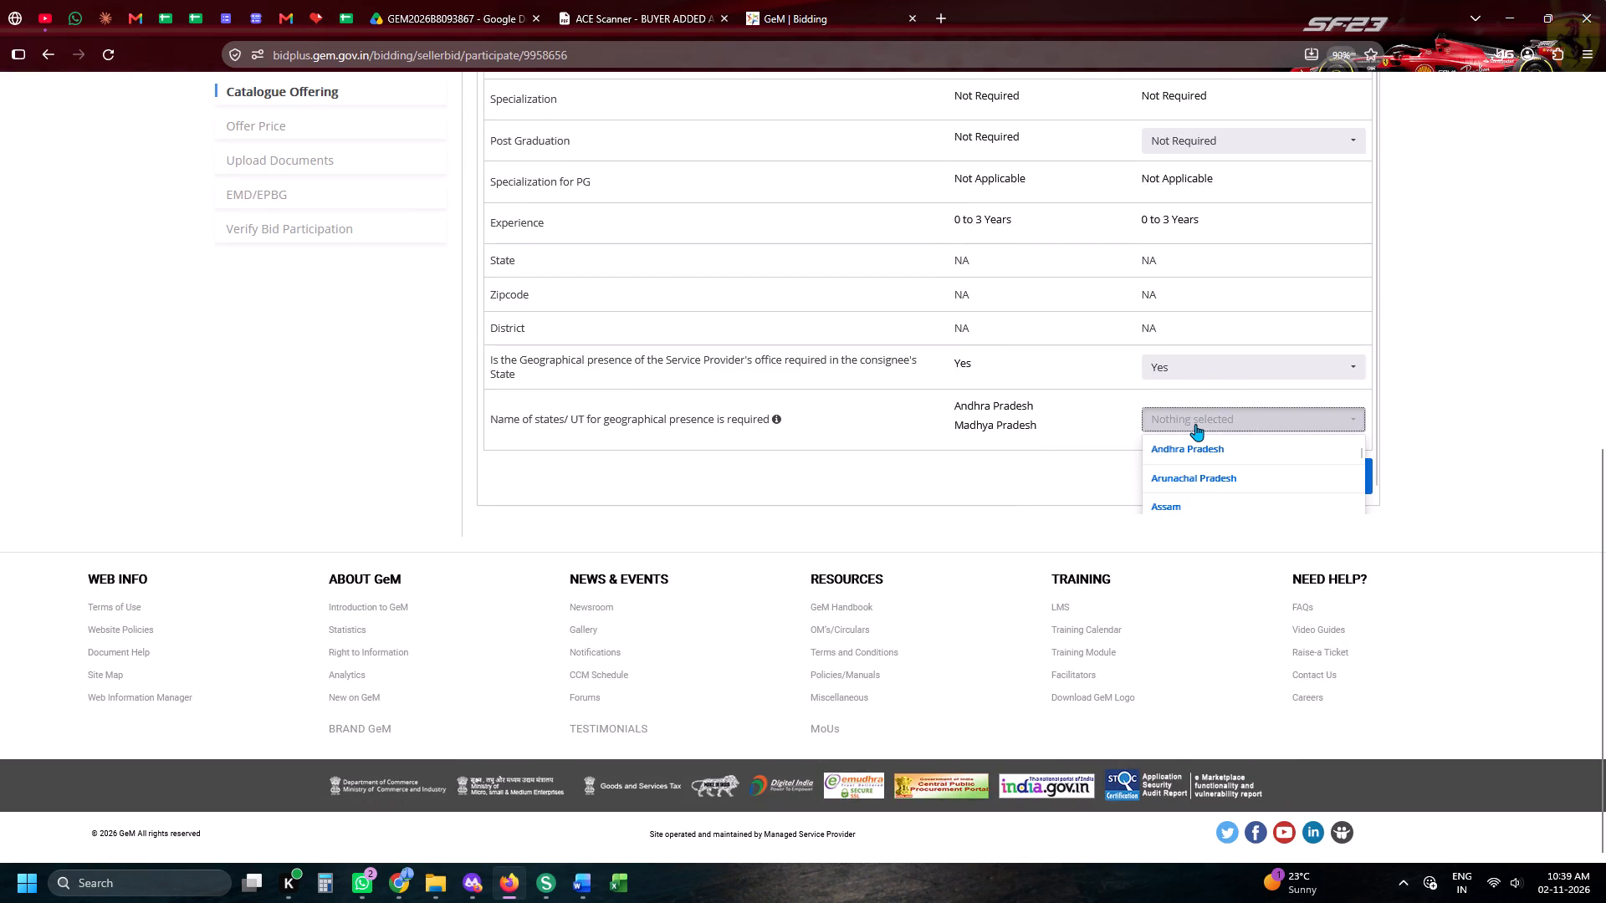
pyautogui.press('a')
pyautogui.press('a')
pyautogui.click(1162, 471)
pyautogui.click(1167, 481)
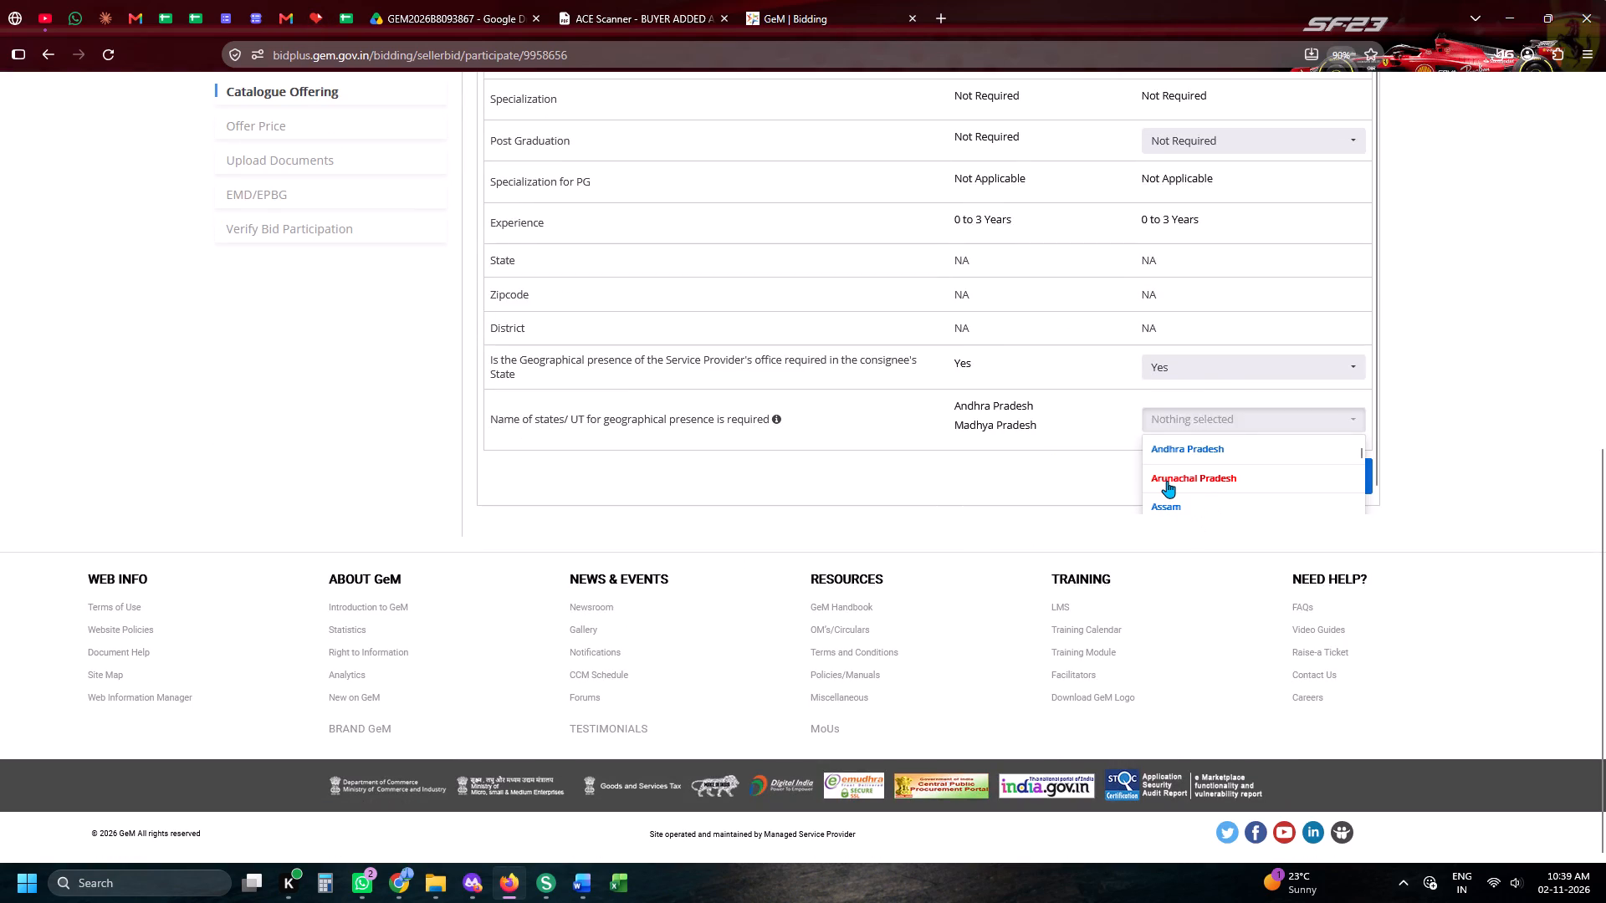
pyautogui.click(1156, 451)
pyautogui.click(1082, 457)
# After consulting the tender sheet row, add Madhya Pradesh to the offered geographical presence states, and encrypt and save the catalogue offering.
pyautogui.click(340, 4)
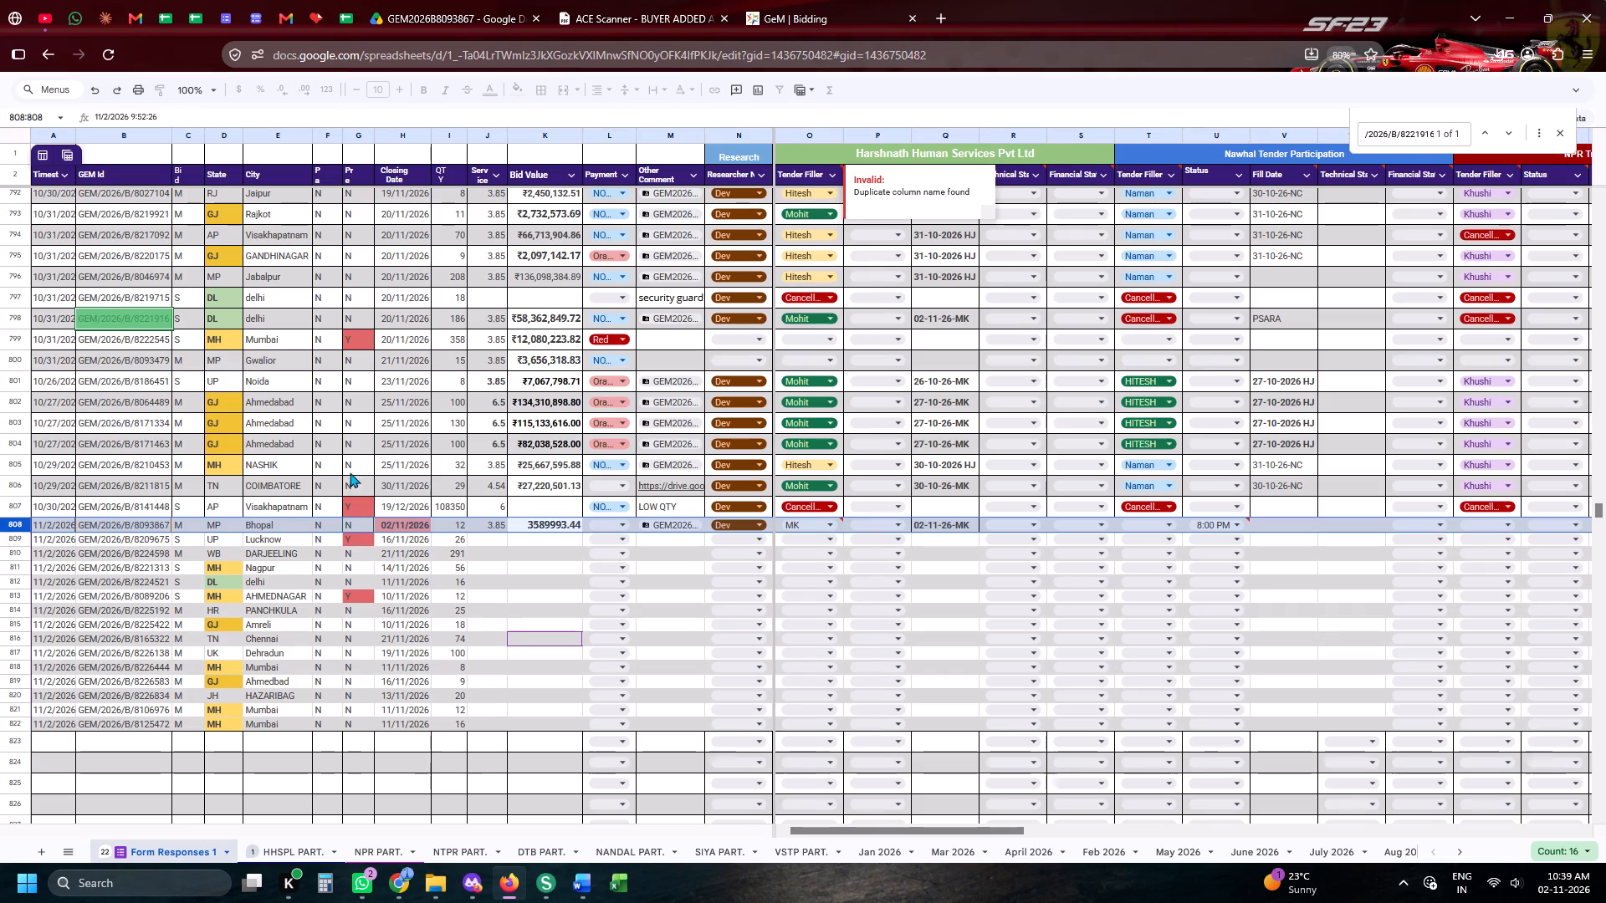
pyautogui.click(799, 0)
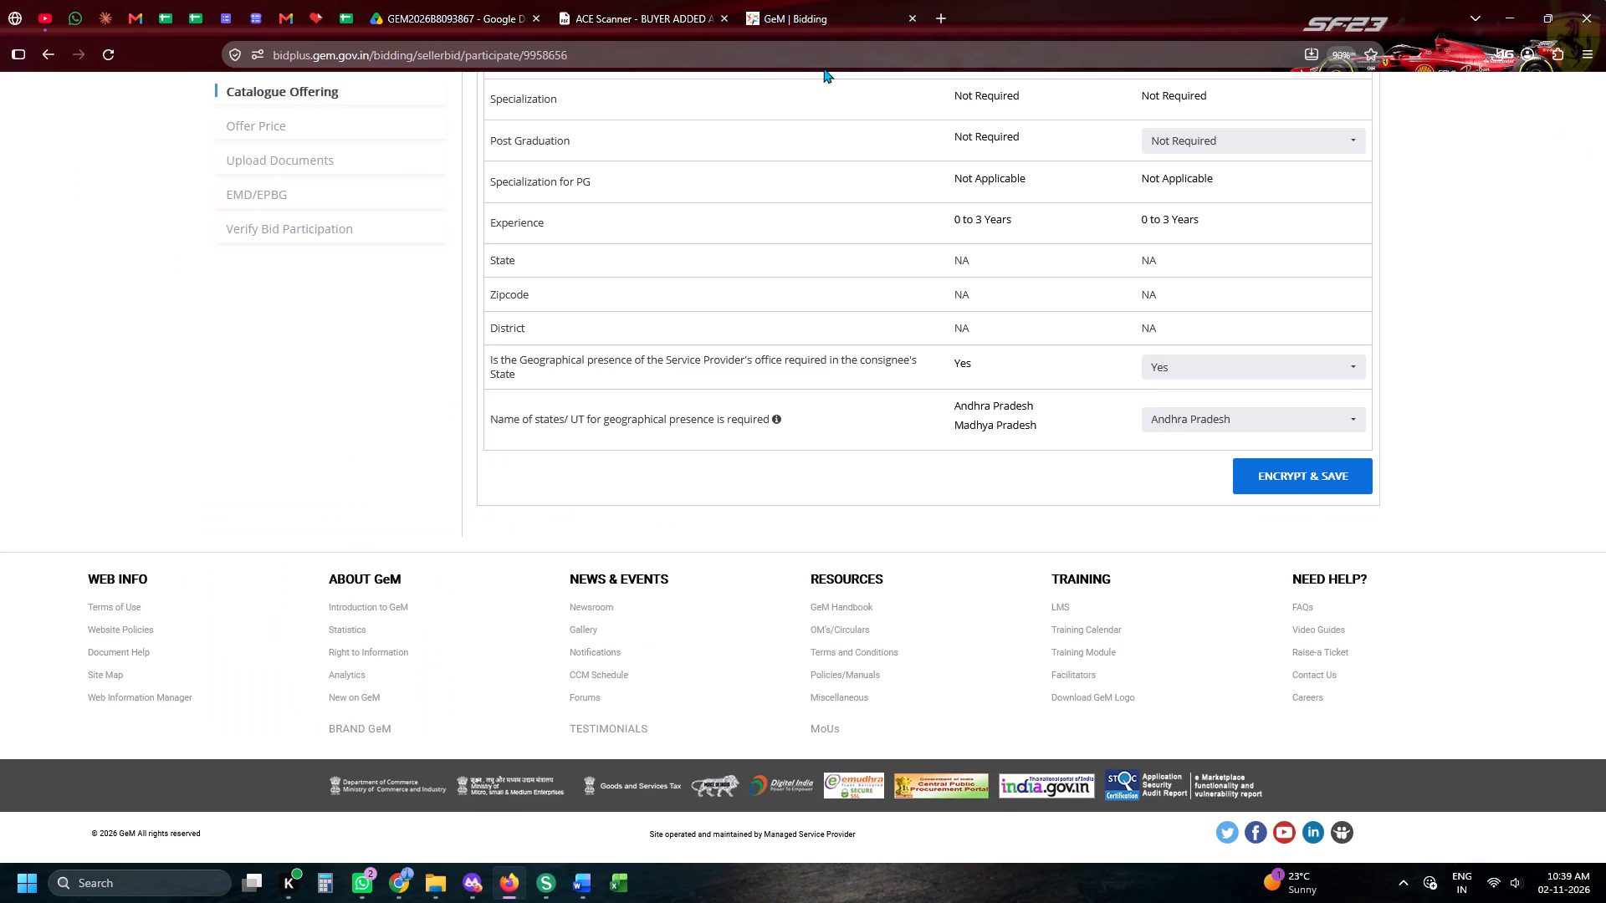
pyautogui.click(1191, 420)
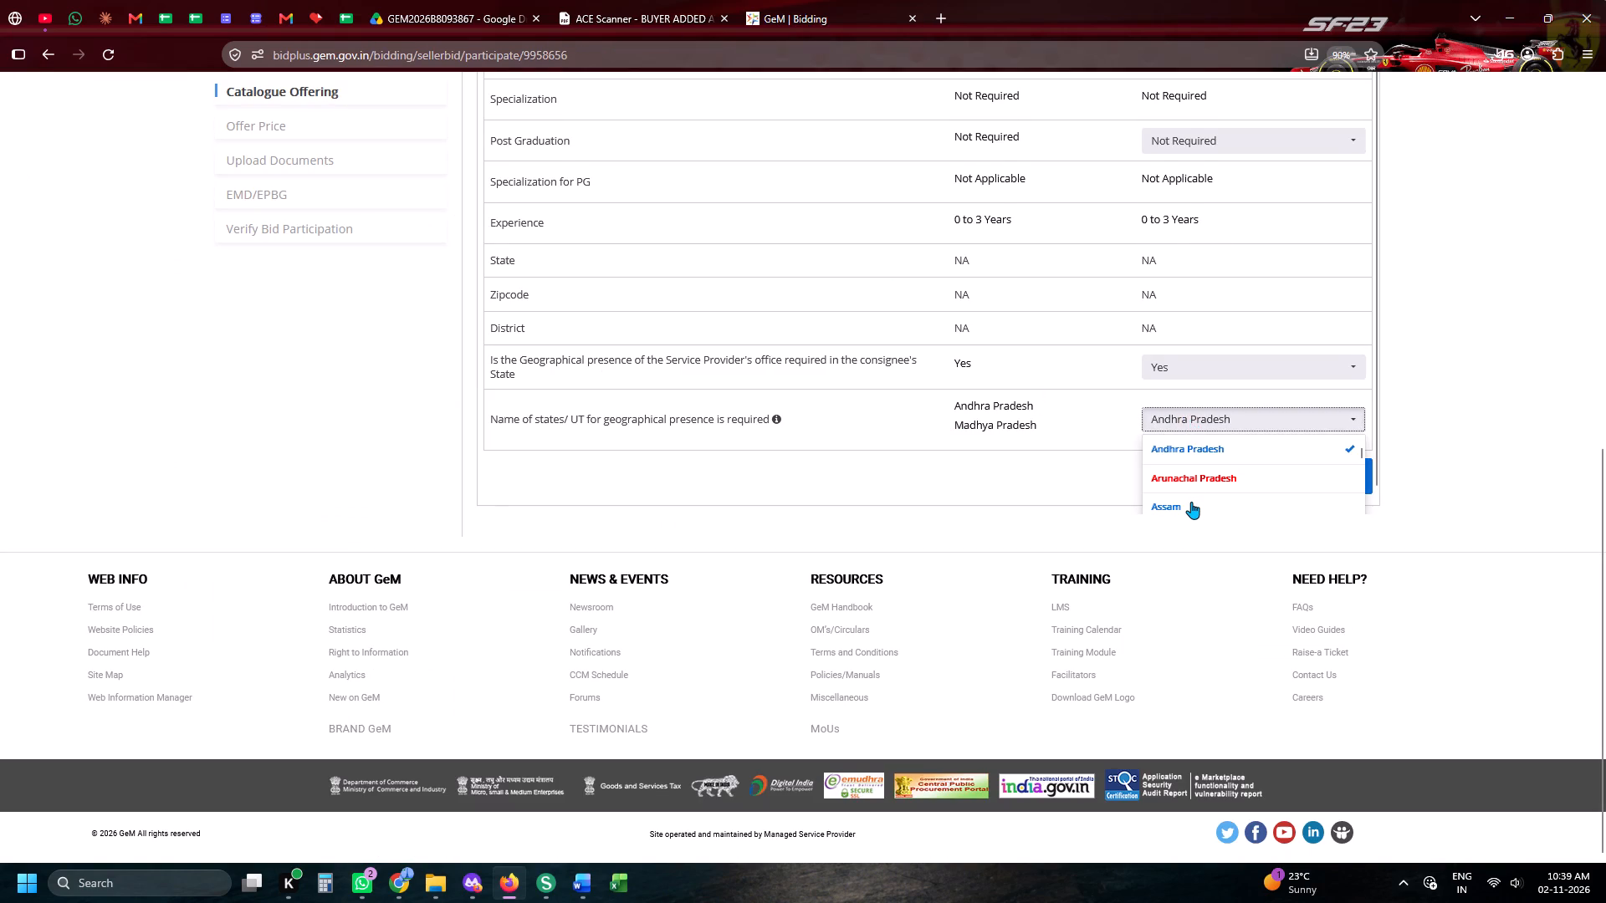
pyautogui.press('m')
pyautogui.press('m')
pyautogui.click(1171, 457)
pyautogui.click(1064, 457)
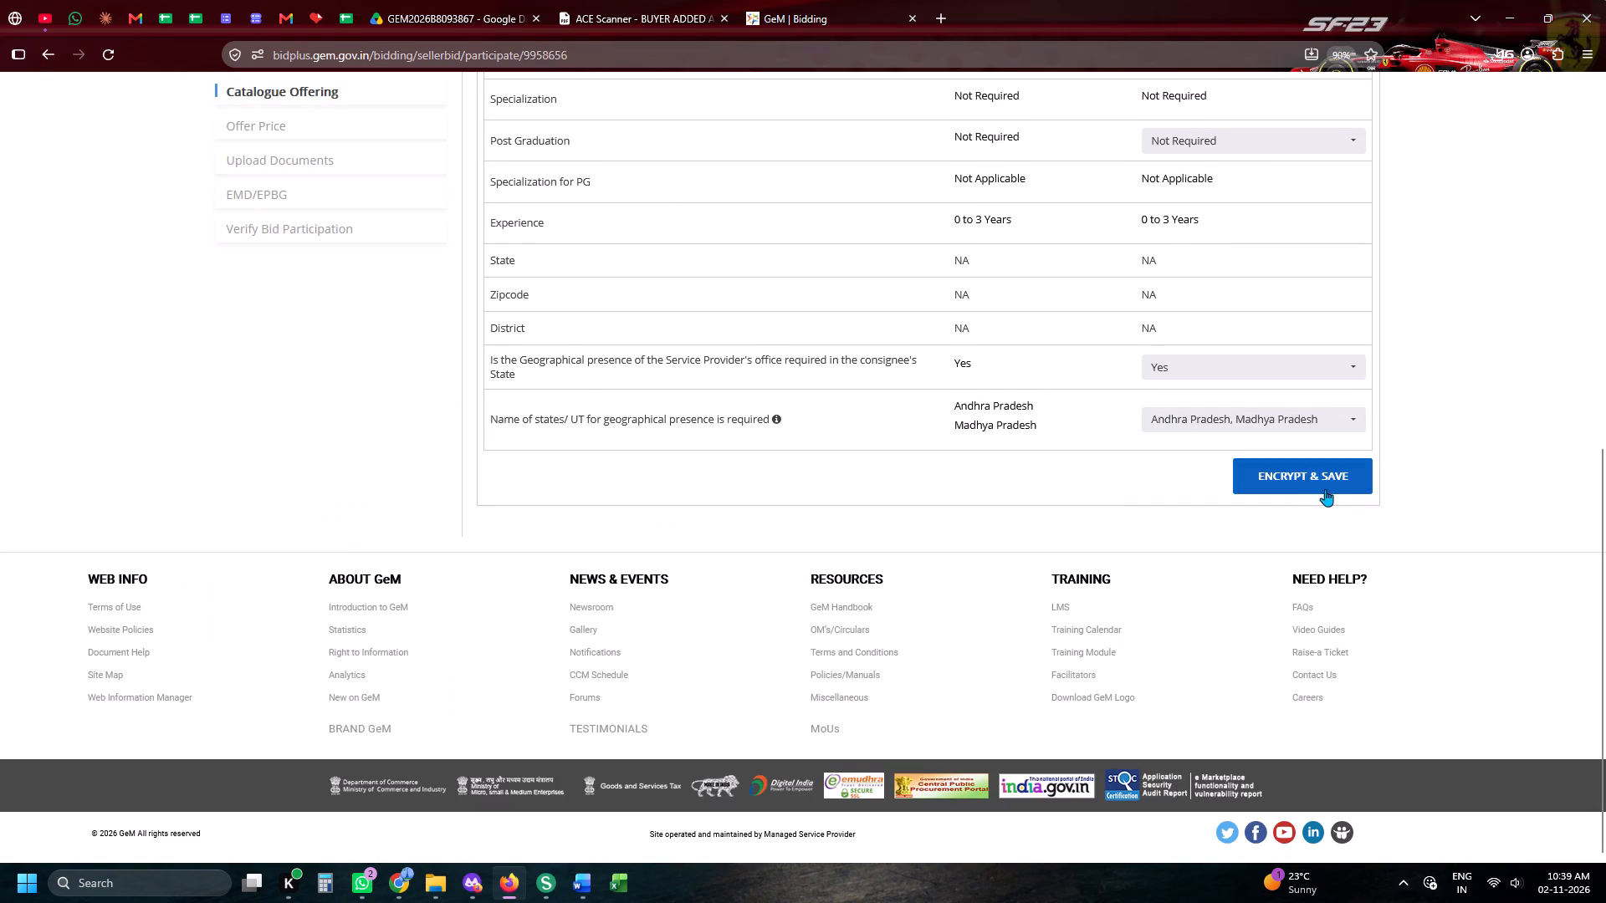
pyautogui.click(1309, 468)
pyautogui.scroll(3, 1074, 434)
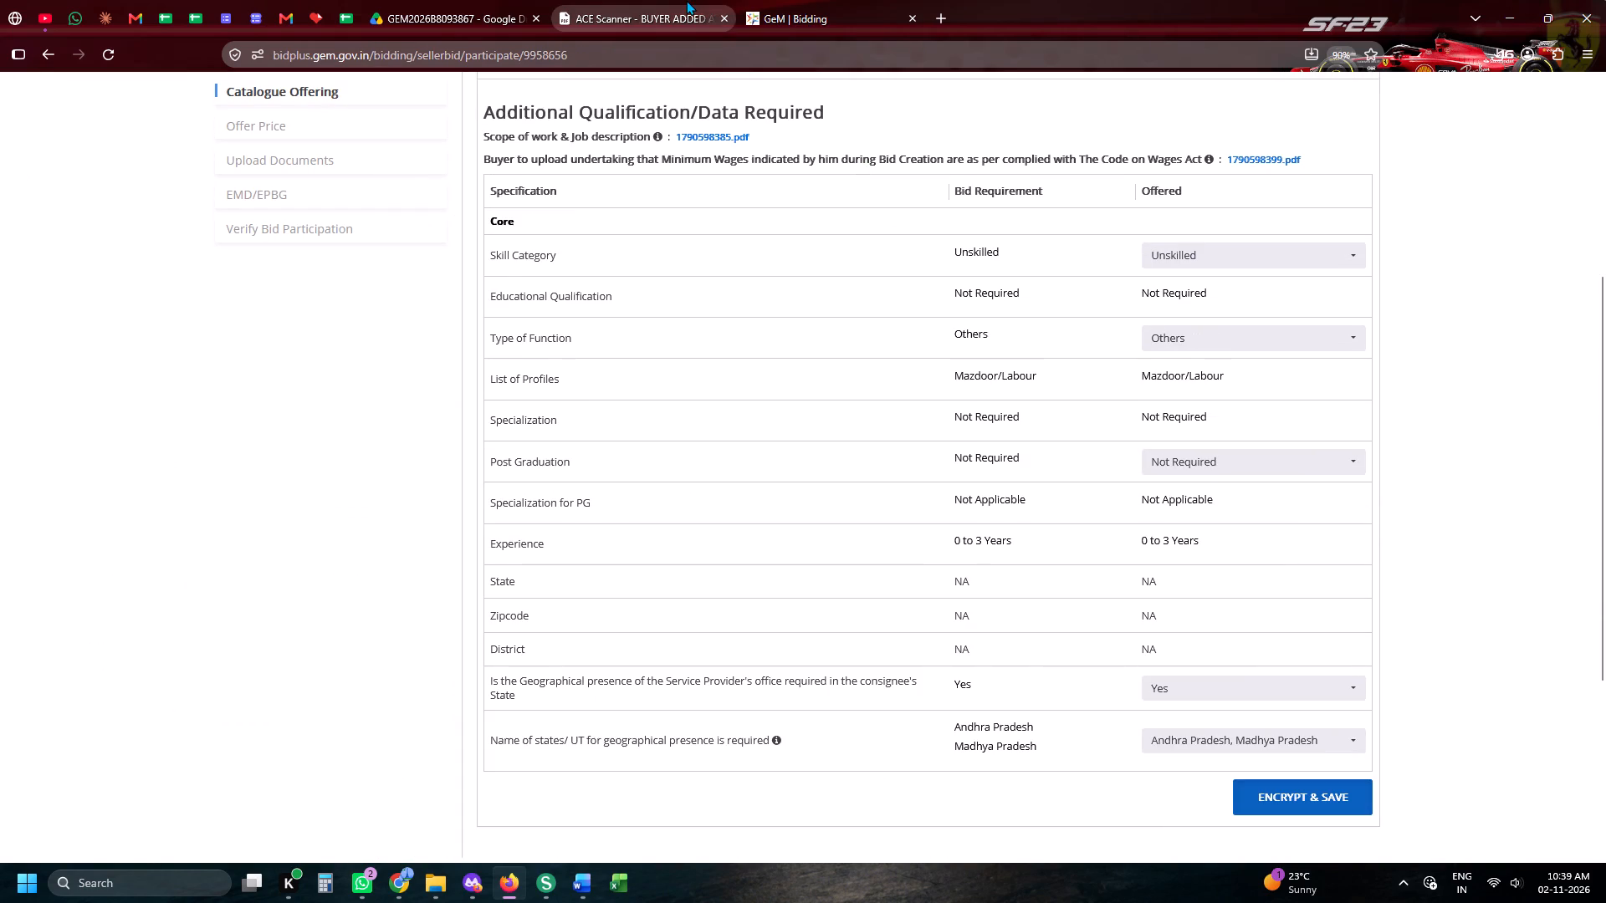
# On iLovePDF, add edited_BUYER ADDED ATC 01-1 from Downloads and atc-62-hhspl.pdf from the ATC folder as files to merge.
pyautogui.hotkey('alt', 'Tab')
pyautogui.hotkey('alt', 'Tab')
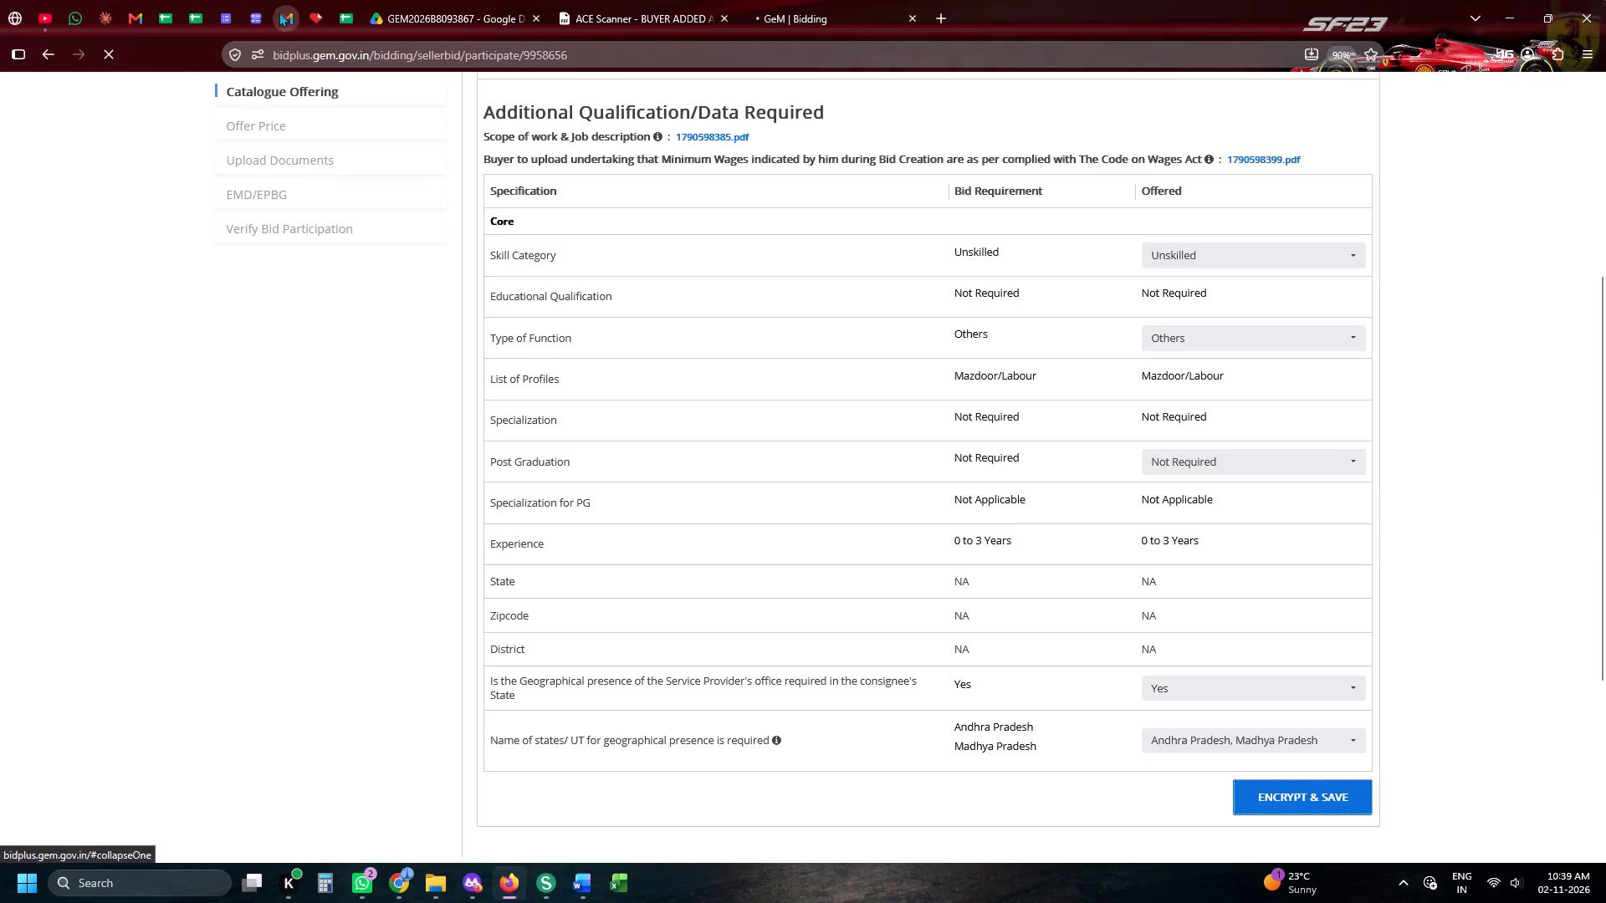
pyautogui.click(311, 10)
pyautogui.click(762, 269)
pyautogui.scroll(4, 1256, 381)
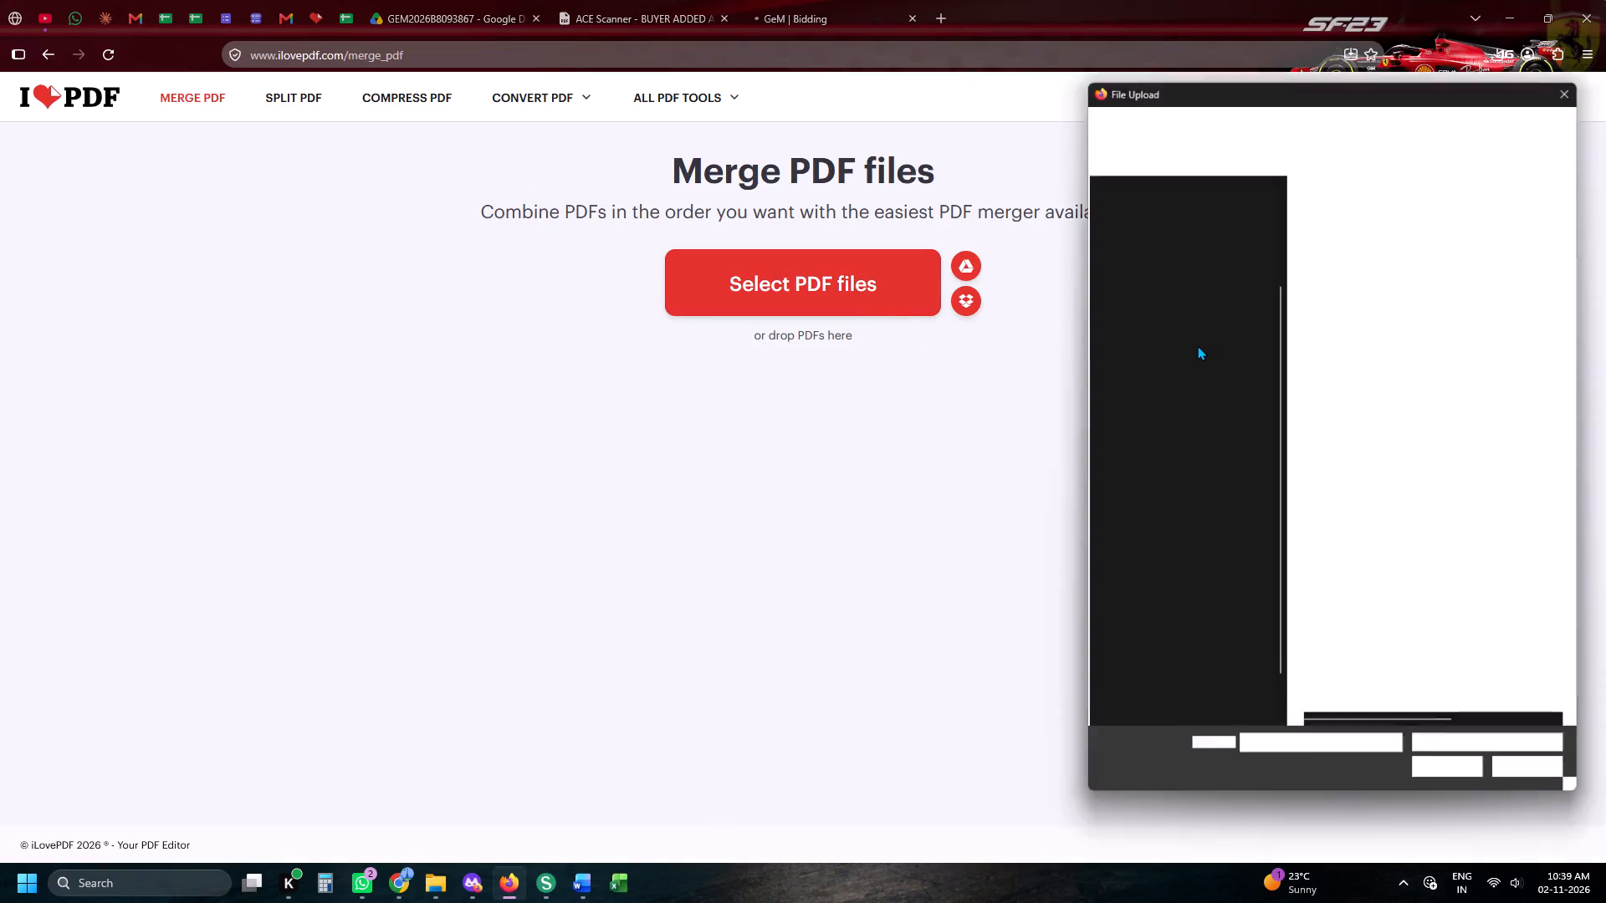
pyautogui.scroll(4, 1197, 345)
pyautogui.click(1179, 296)
pyautogui.click(1325, 214)
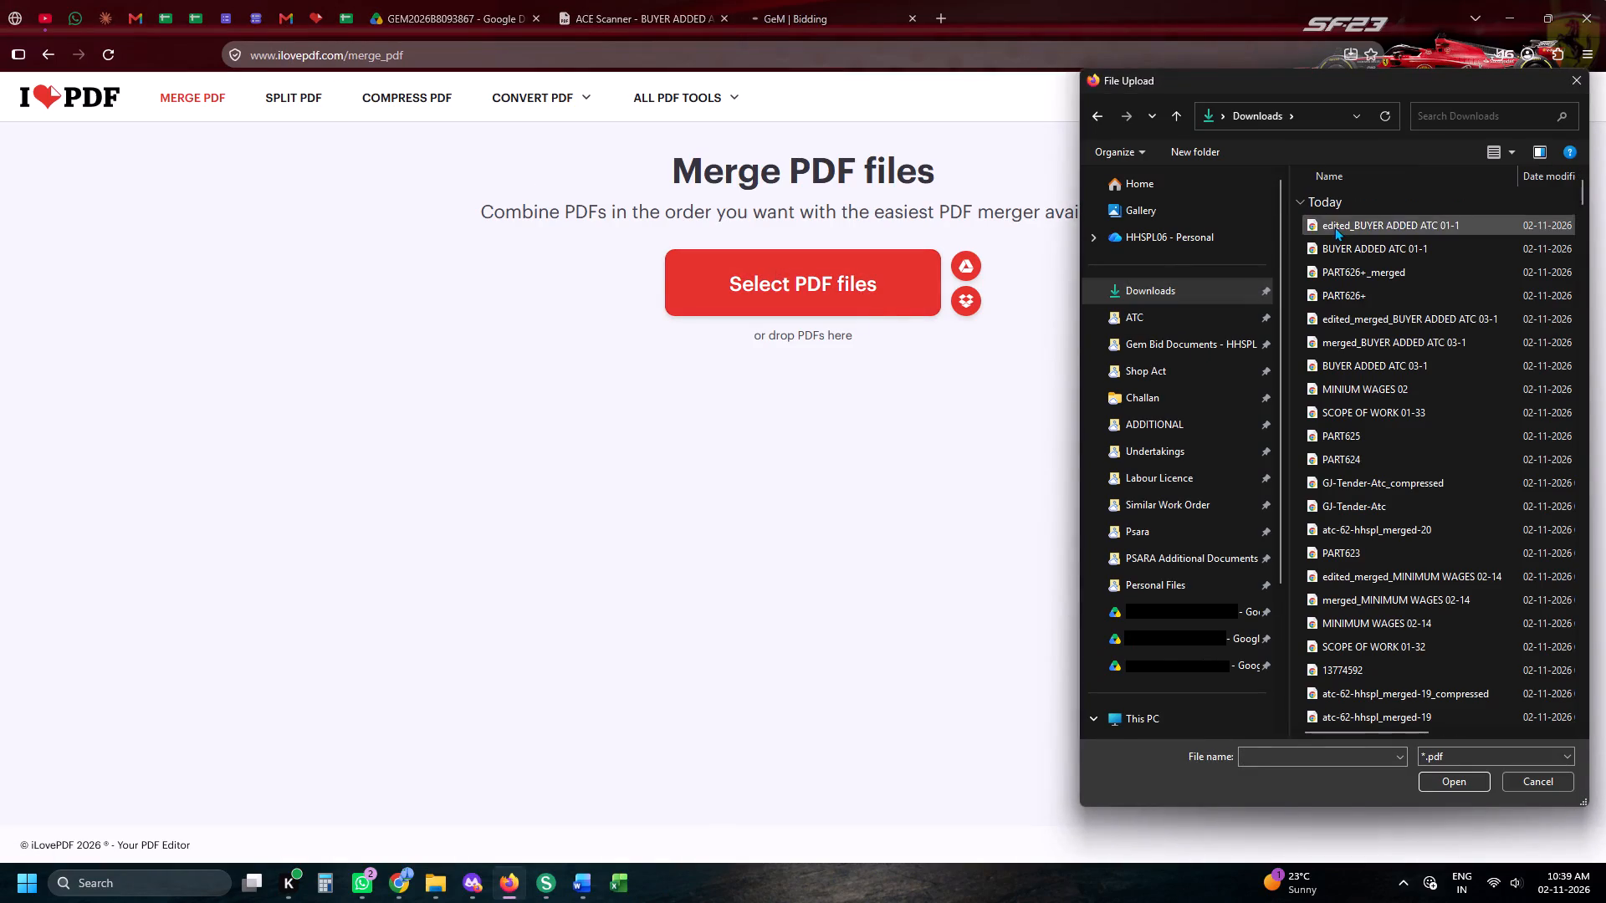
pyautogui.doubleClick(1334, 227)
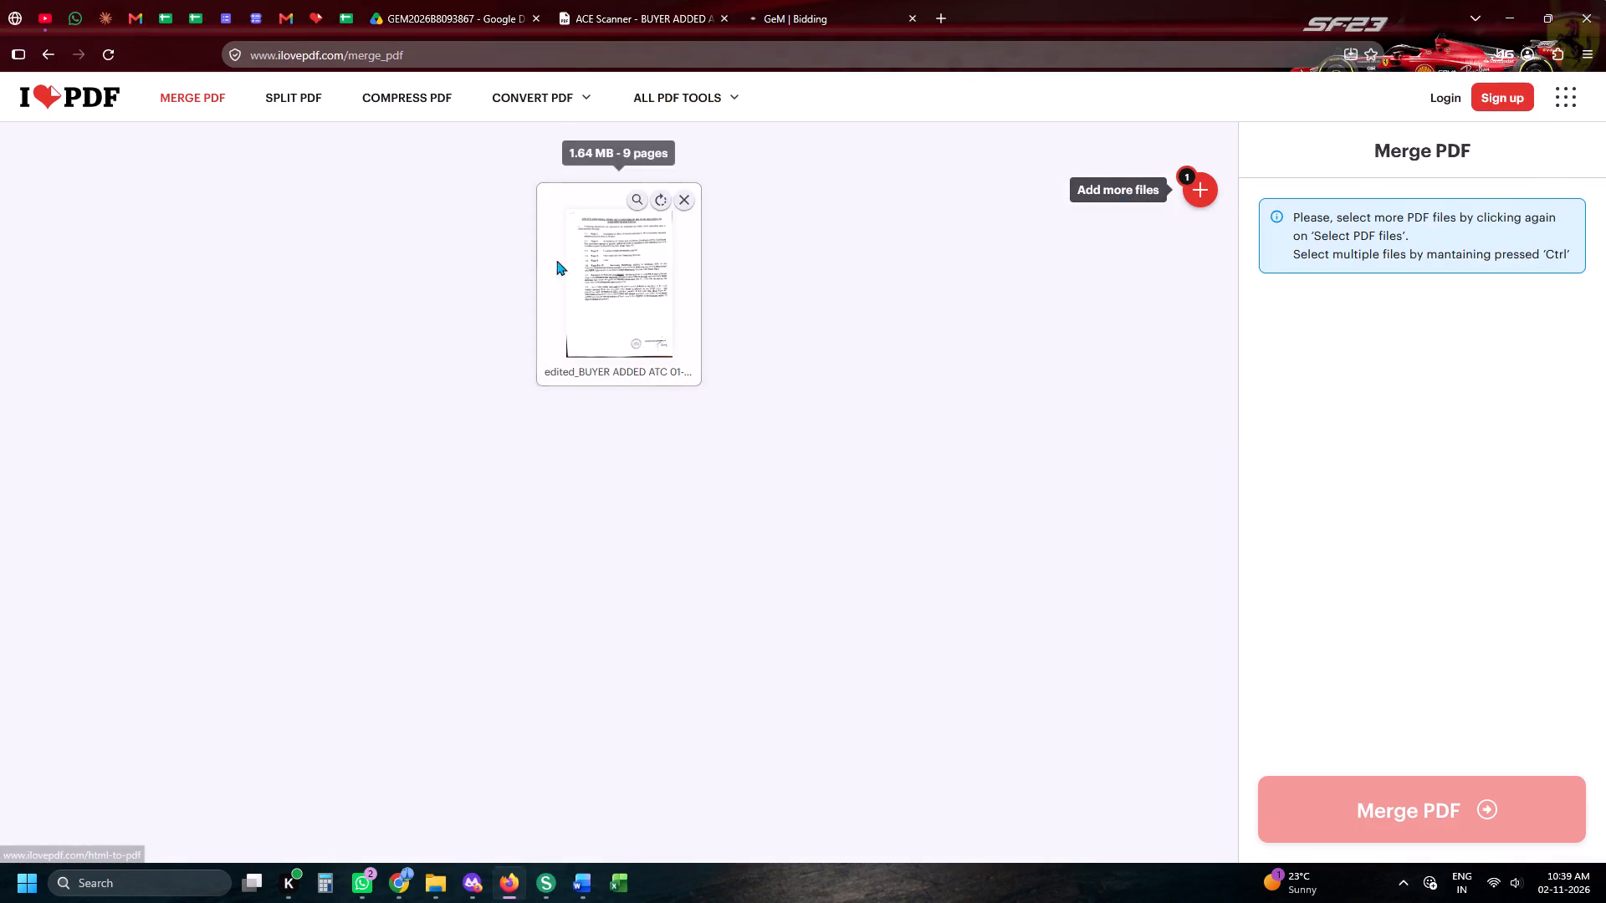
pyautogui.click(1213, 193)
pyautogui.scroll(3, 1157, 383)
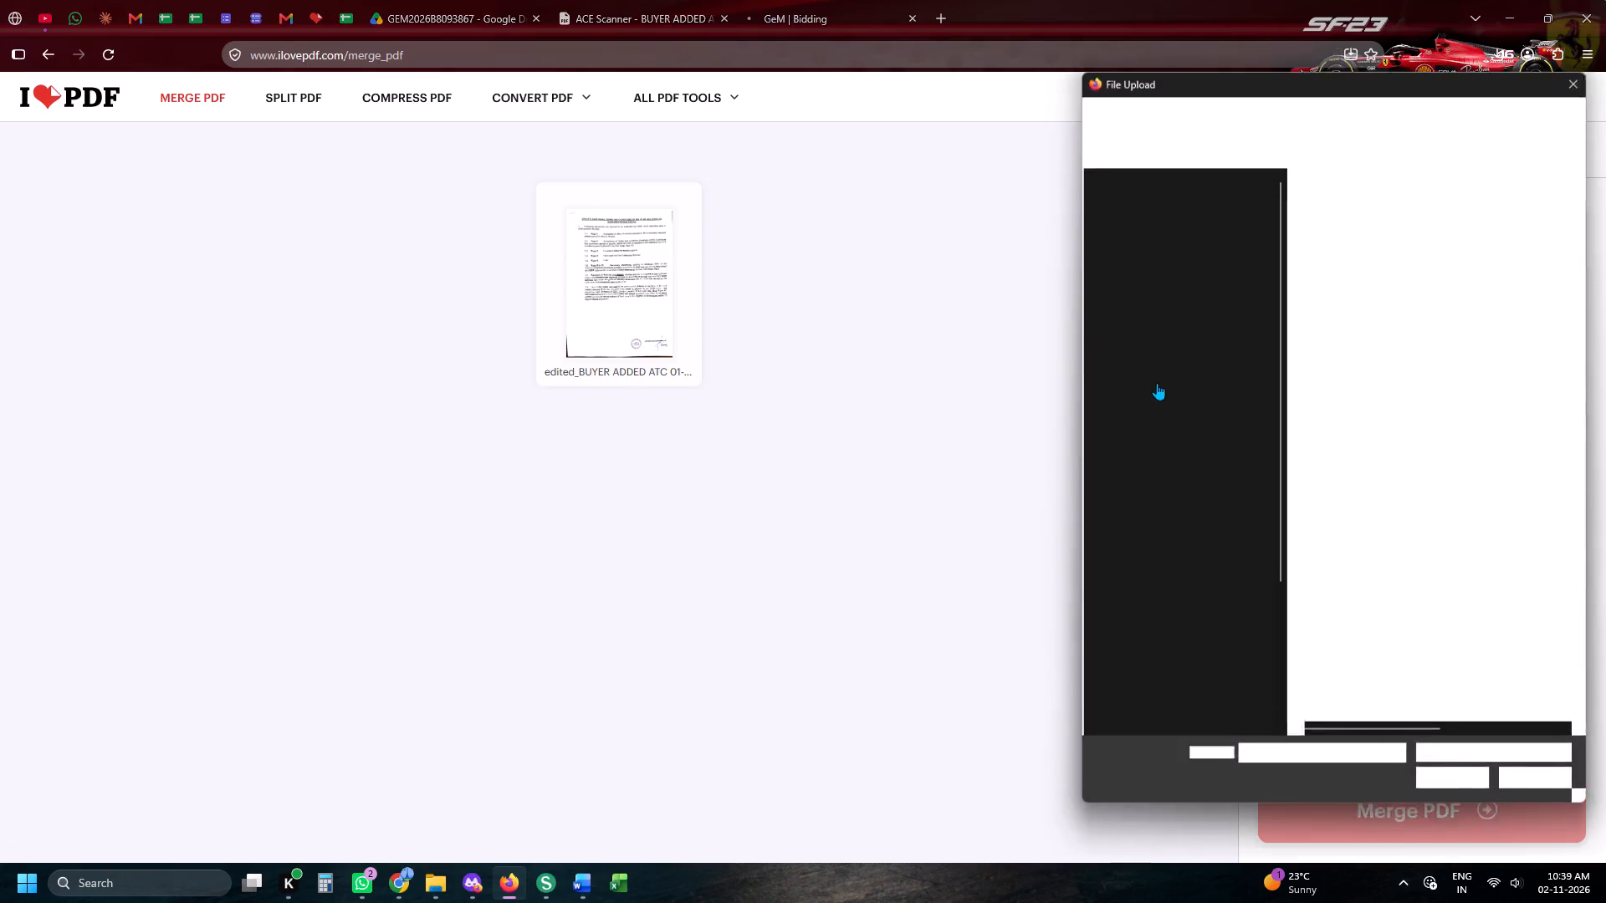
pyautogui.click(1144, 326)
pyautogui.doubleClick(1346, 244)
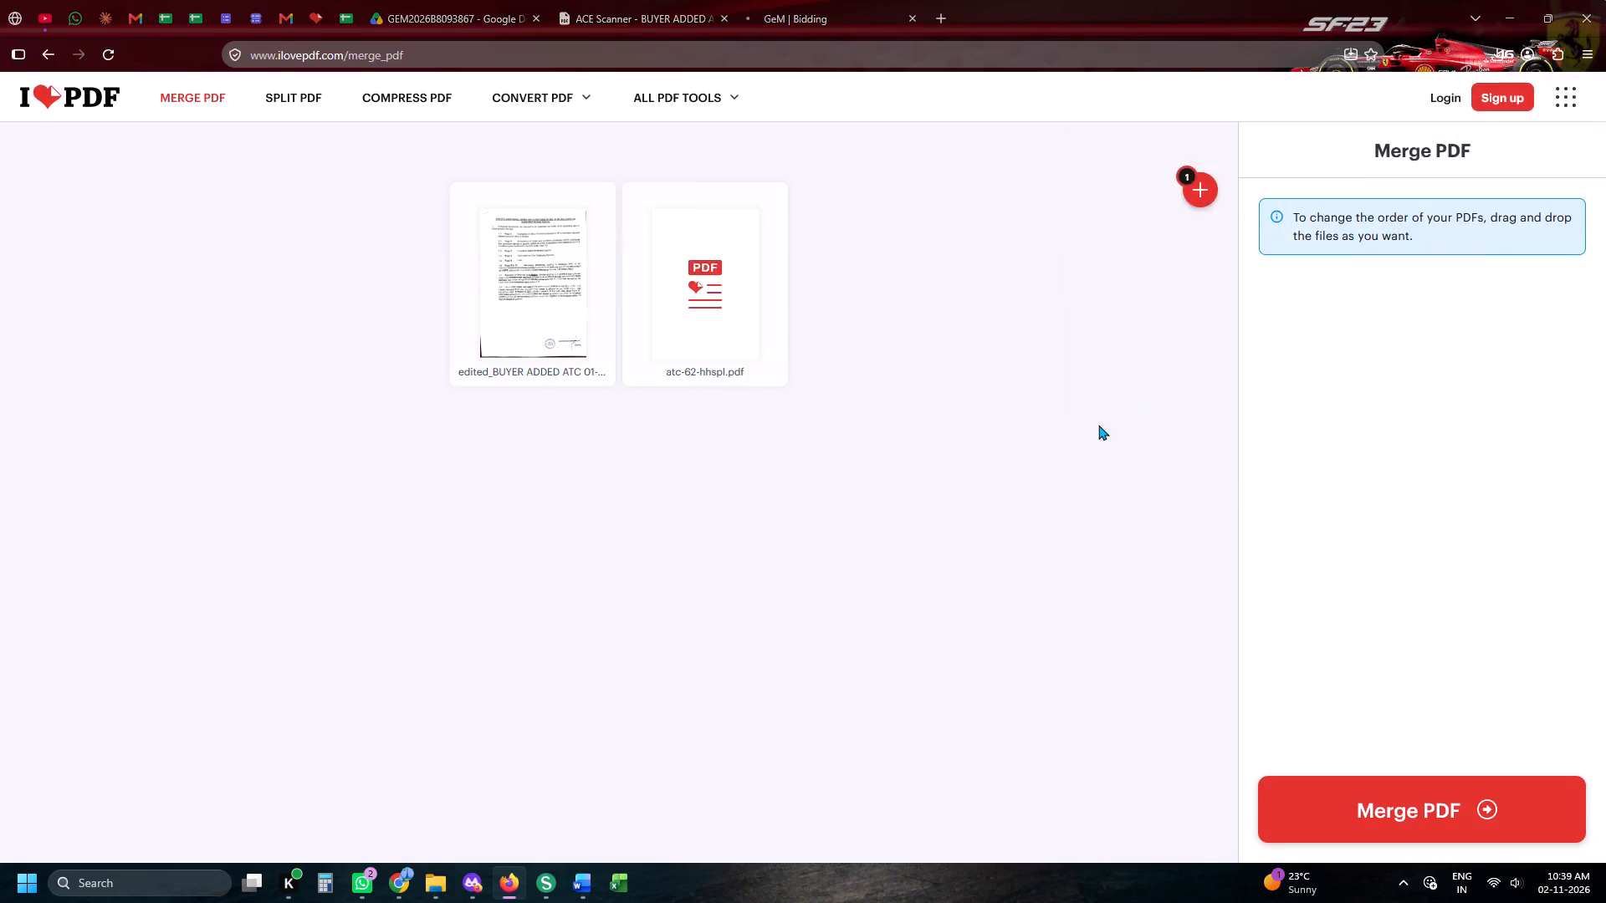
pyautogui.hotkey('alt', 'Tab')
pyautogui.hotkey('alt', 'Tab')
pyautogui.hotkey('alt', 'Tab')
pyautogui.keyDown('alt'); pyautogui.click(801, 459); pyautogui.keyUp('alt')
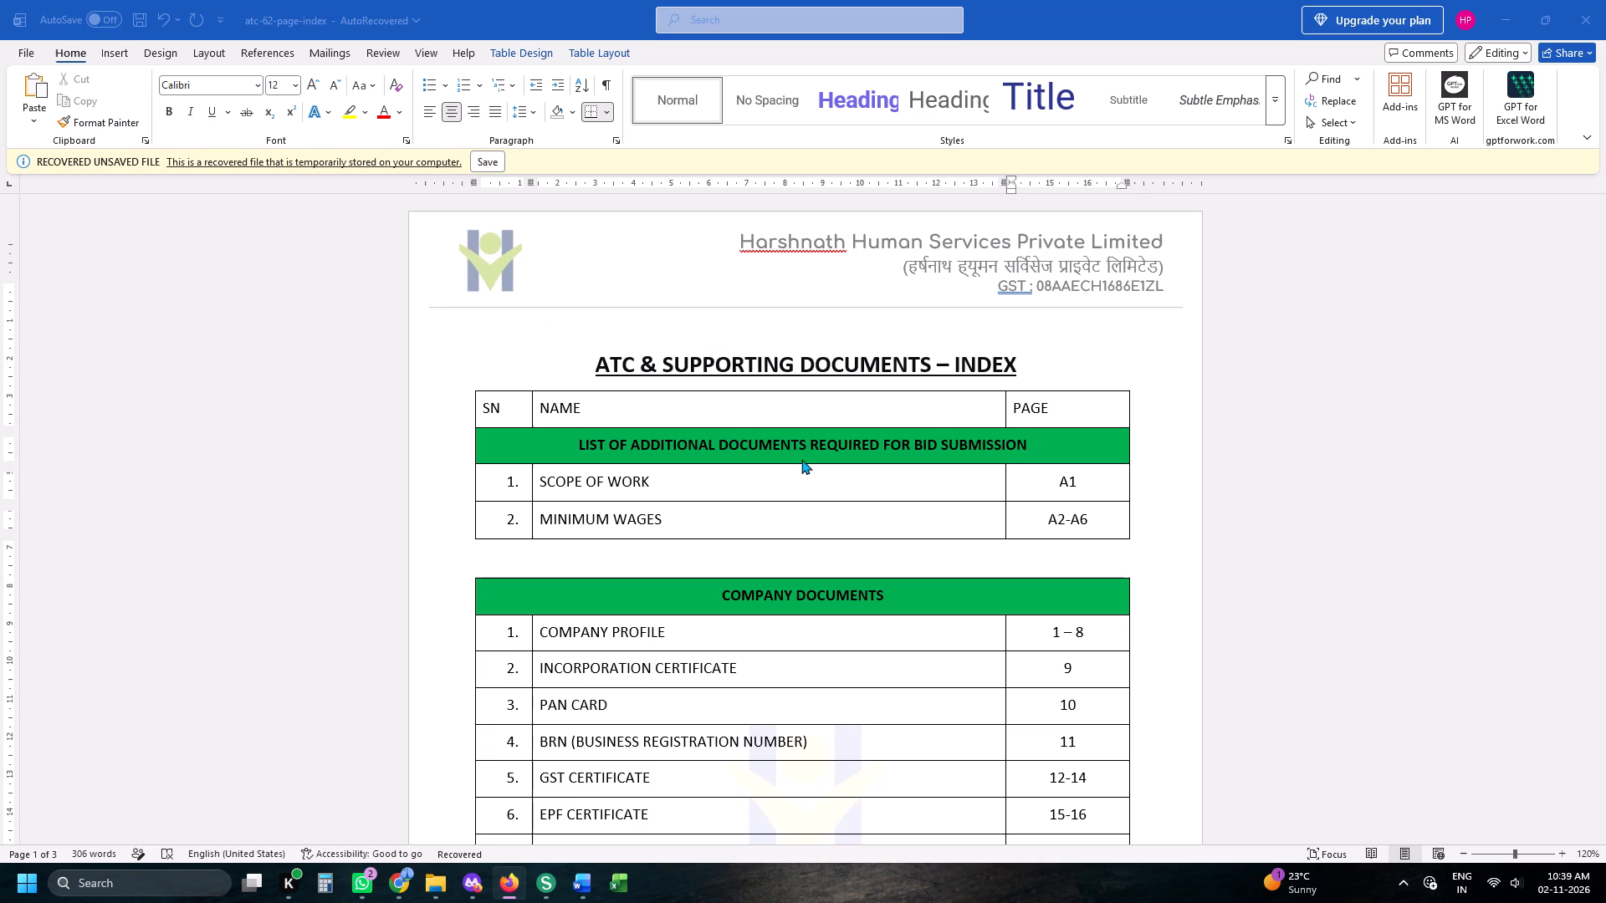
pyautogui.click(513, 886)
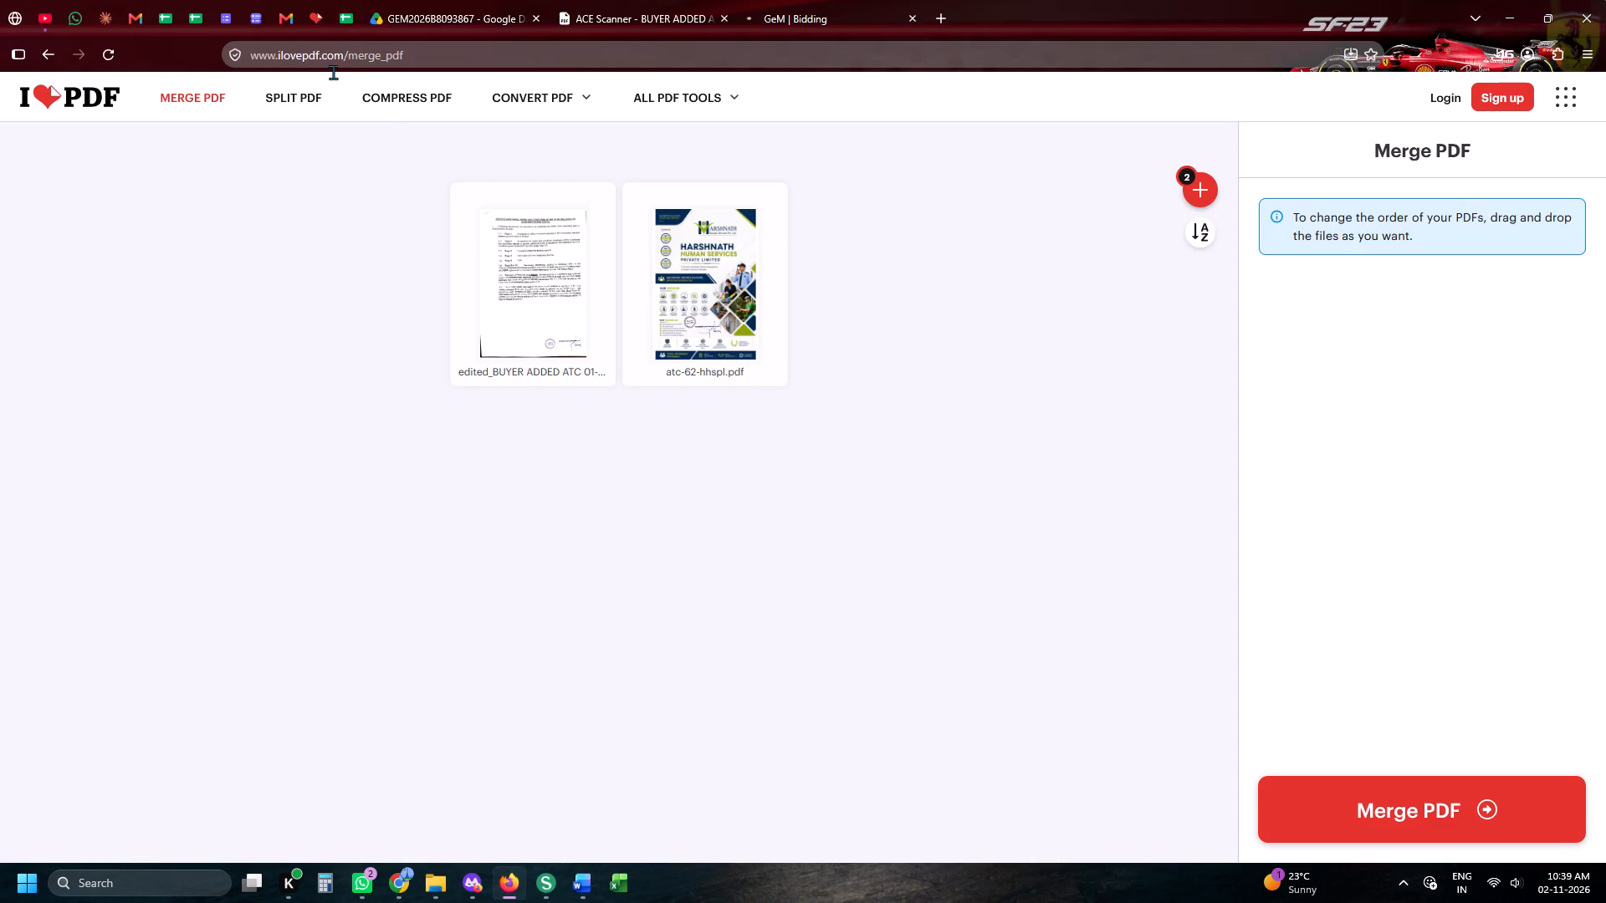
# In the Word ATC index, rename the first additional document row BUYER ADDDED ATC and set its page range to A1-A9.
pyautogui.hotkey('alt', 'Tab')
pyautogui.moveTo(665, 485); pyautogui.dragTo(575, 490)
pyautogui.write('BUYER ADDDED A')
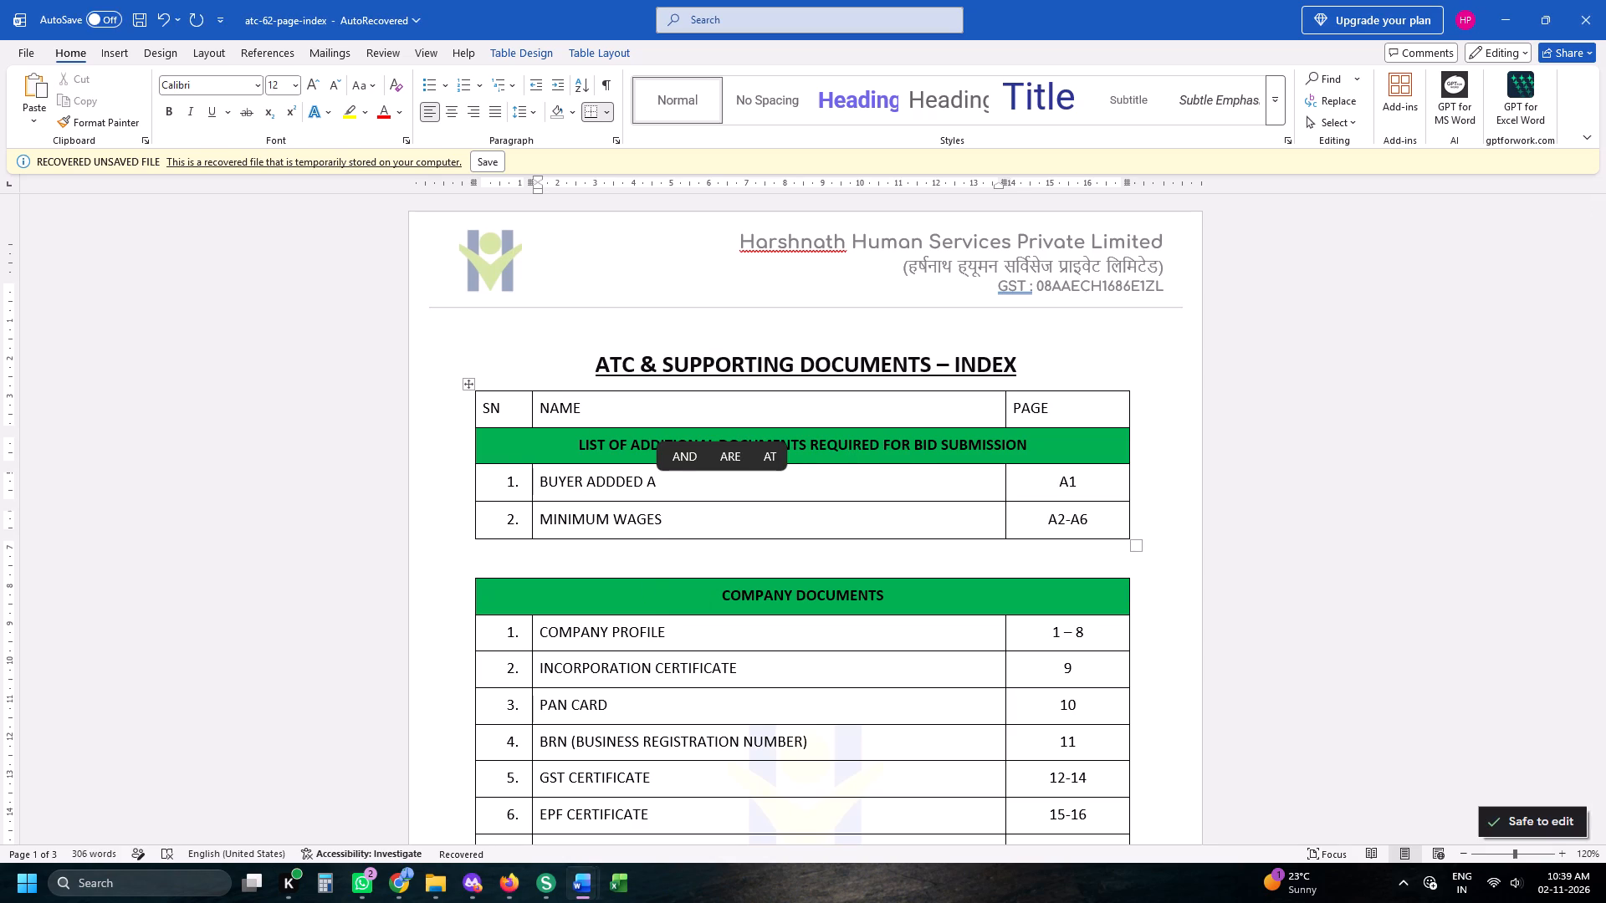
pyautogui.write('TC')
pyautogui.press('Tab')
pyautogui.press('Right')
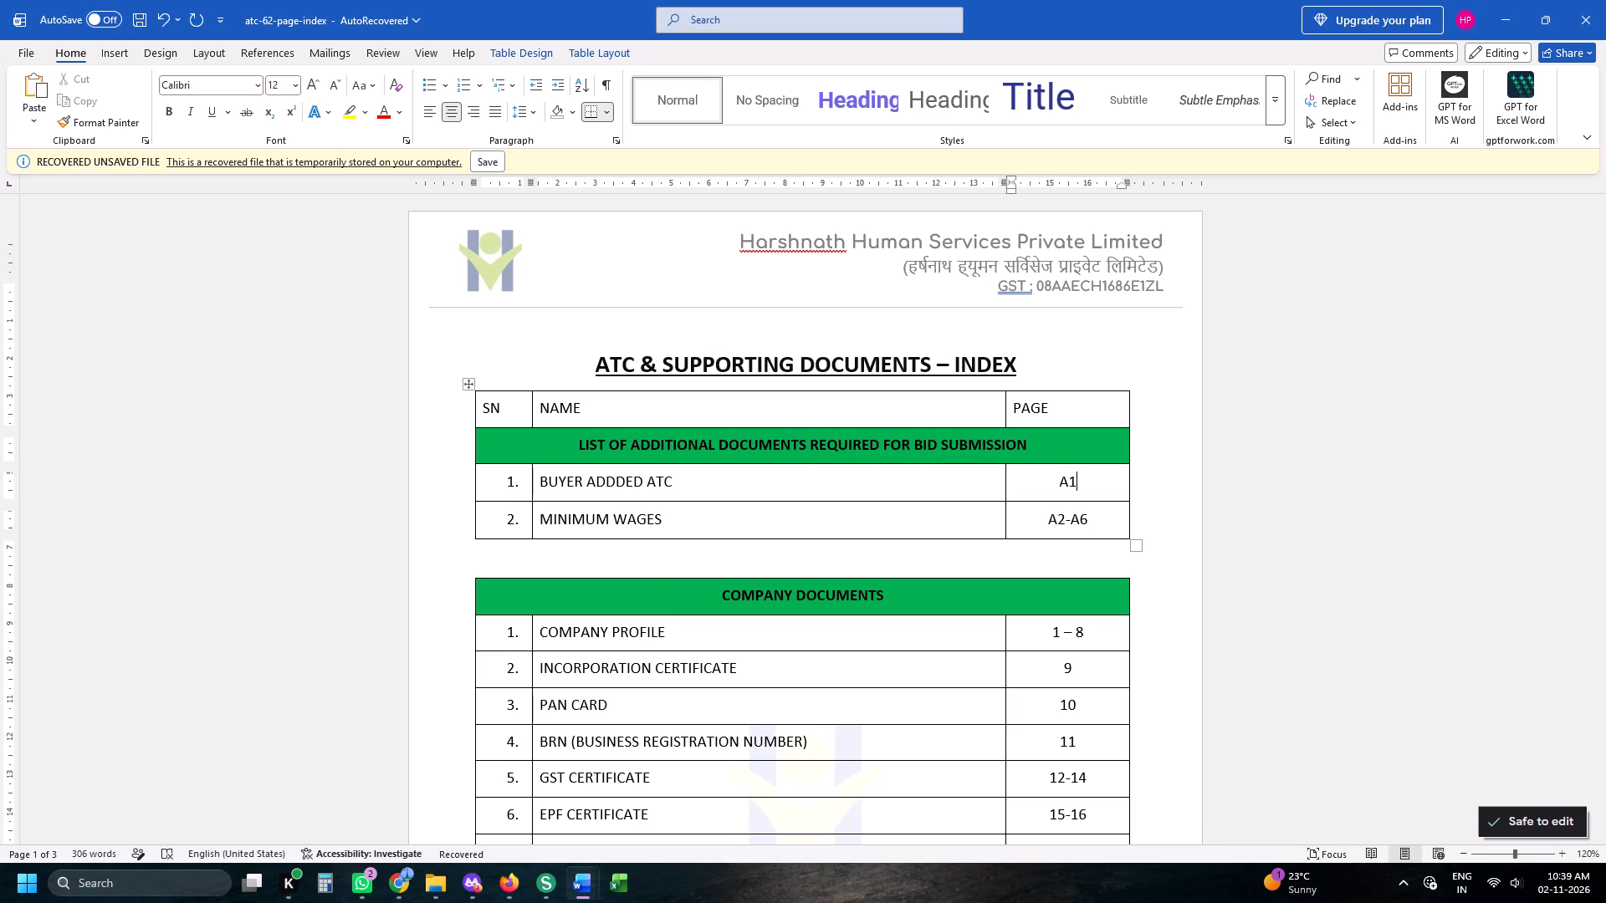
pyautogui.write('-A9')
# Open REQUIRED DOCUMENTS.pdf in the bid's Drive folder, continue the GeM bid past Catalogue Offering, and check the required documents and service charge.
pyautogui.hotkey('alt', 'Tab')
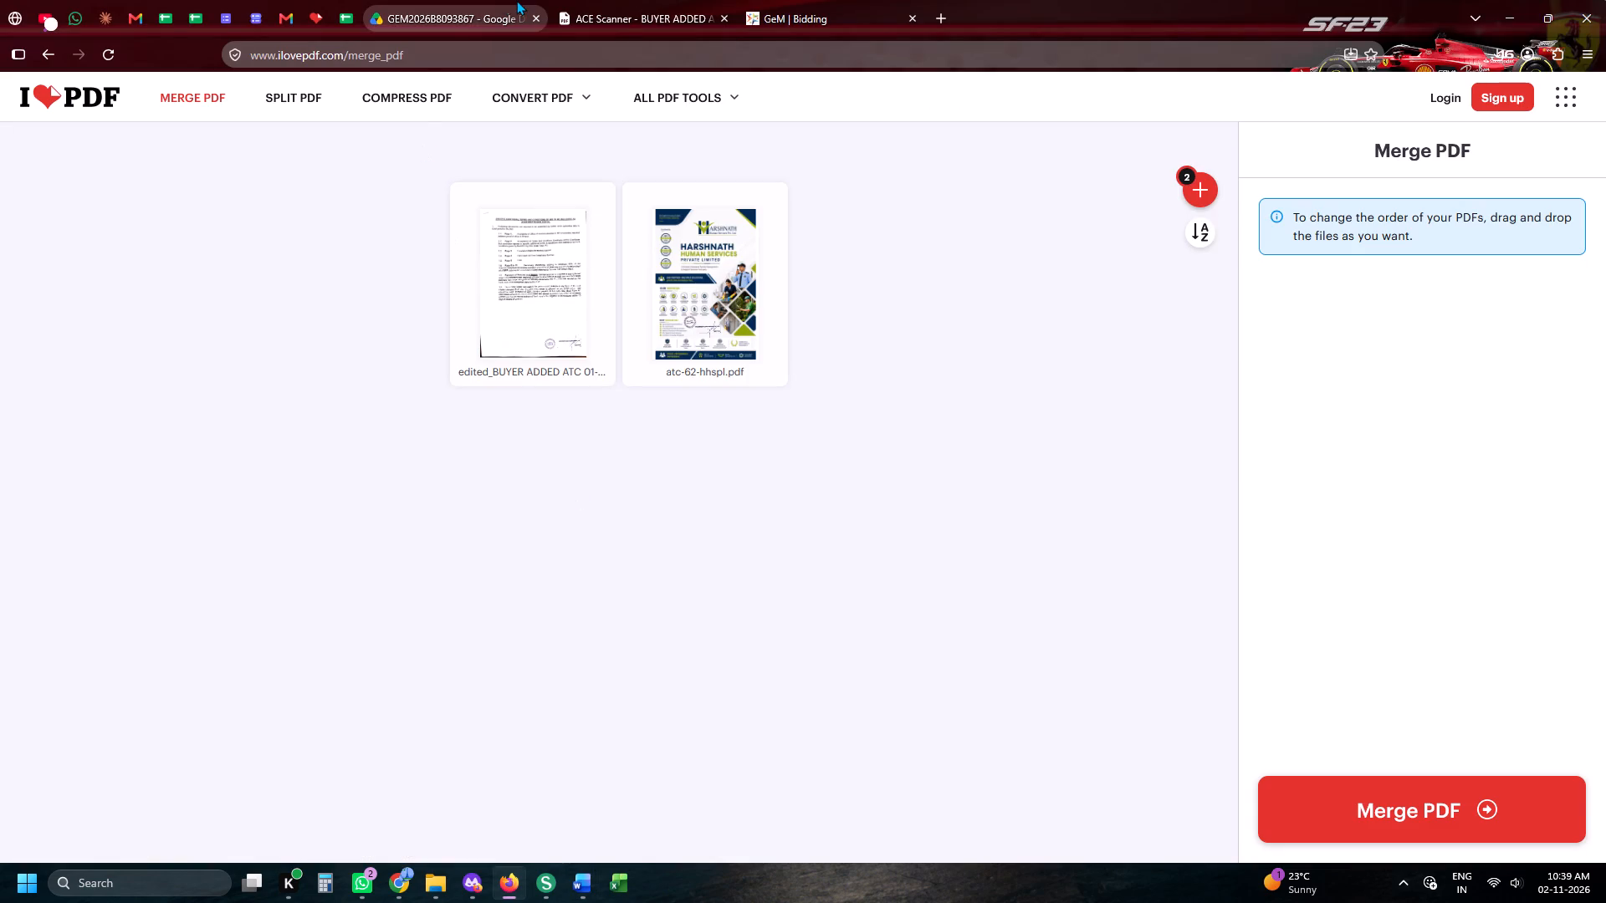
pyautogui.click(516, 0)
pyautogui.click(330, 297)
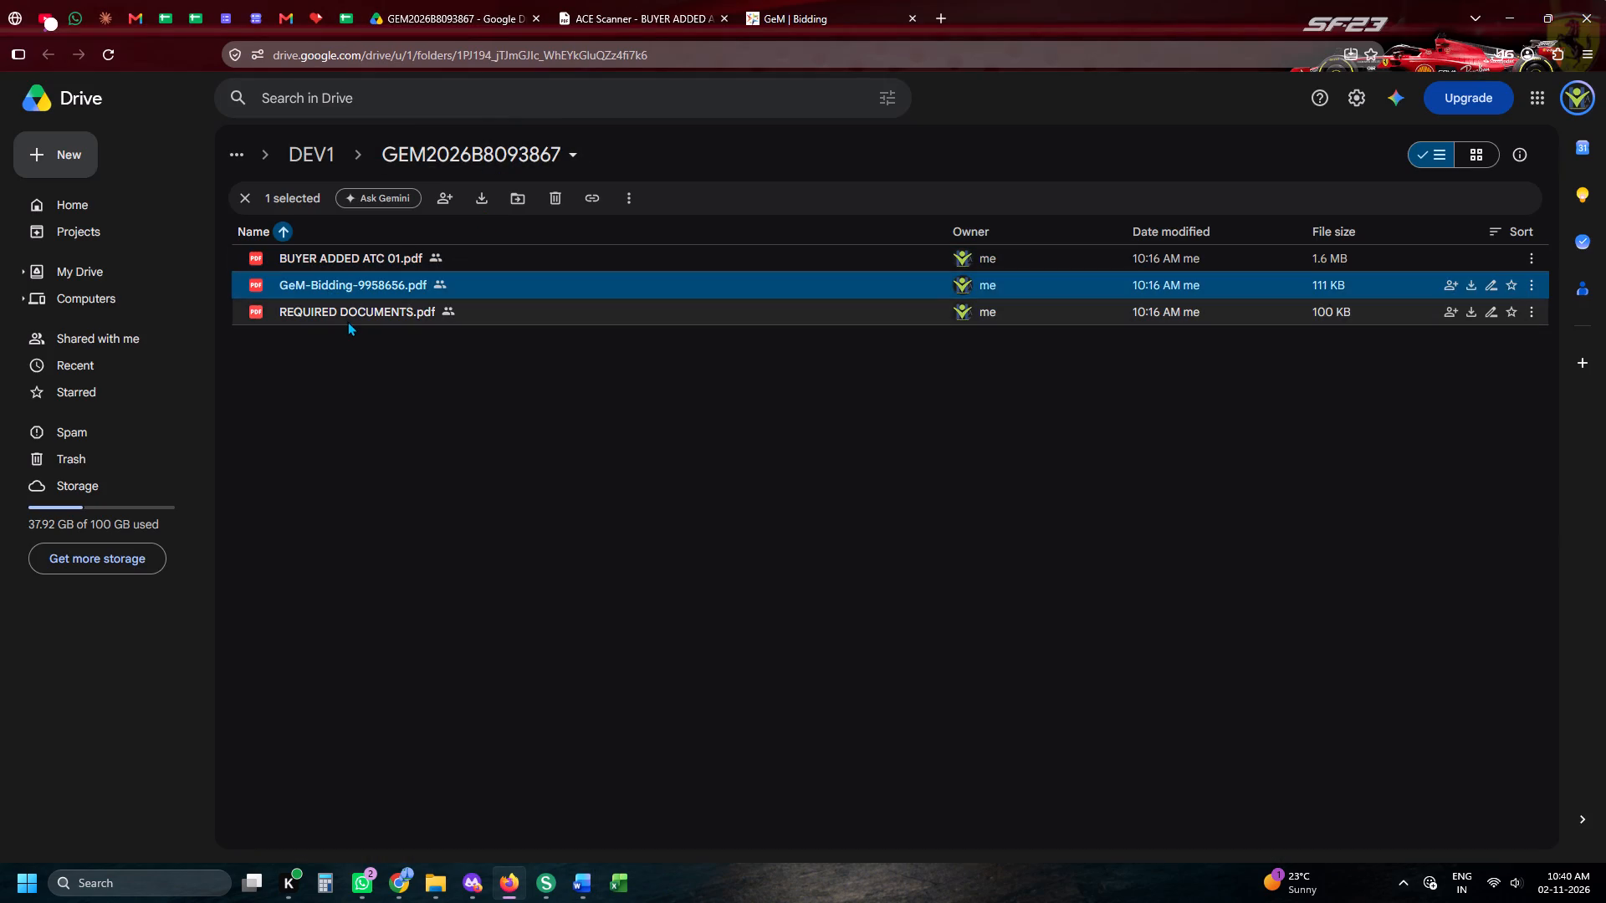
pyautogui.click(347, 321)
pyautogui.doubleClick(347, 311)
pyautogui.click(821, 0)
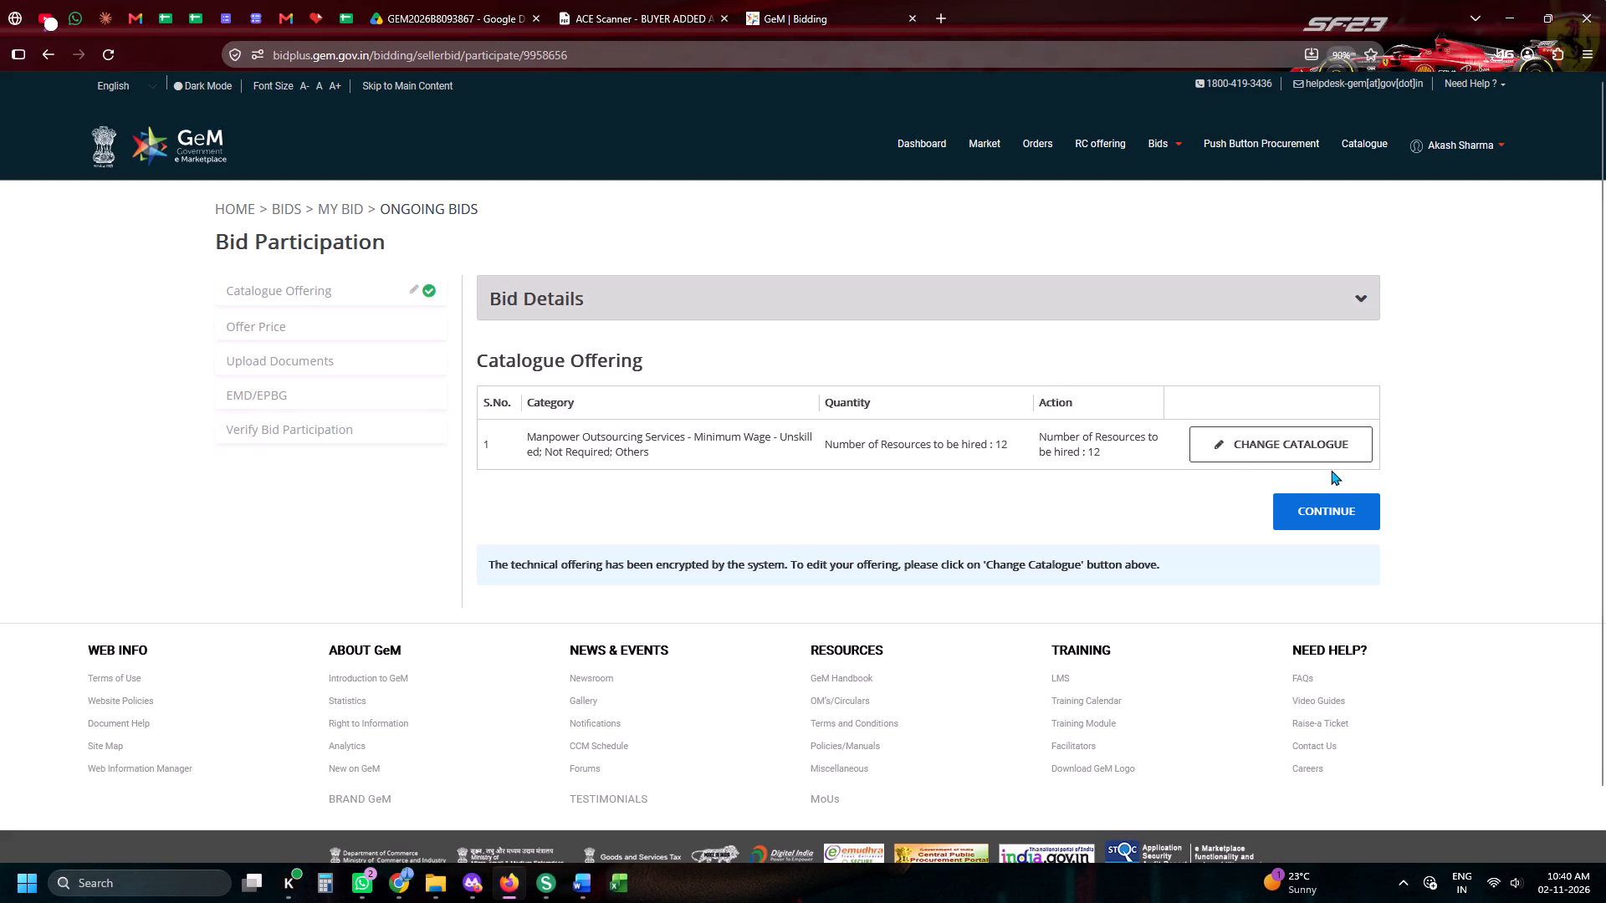
pyautogui.click(1345, 507)
pyautogui.click(472, 4)
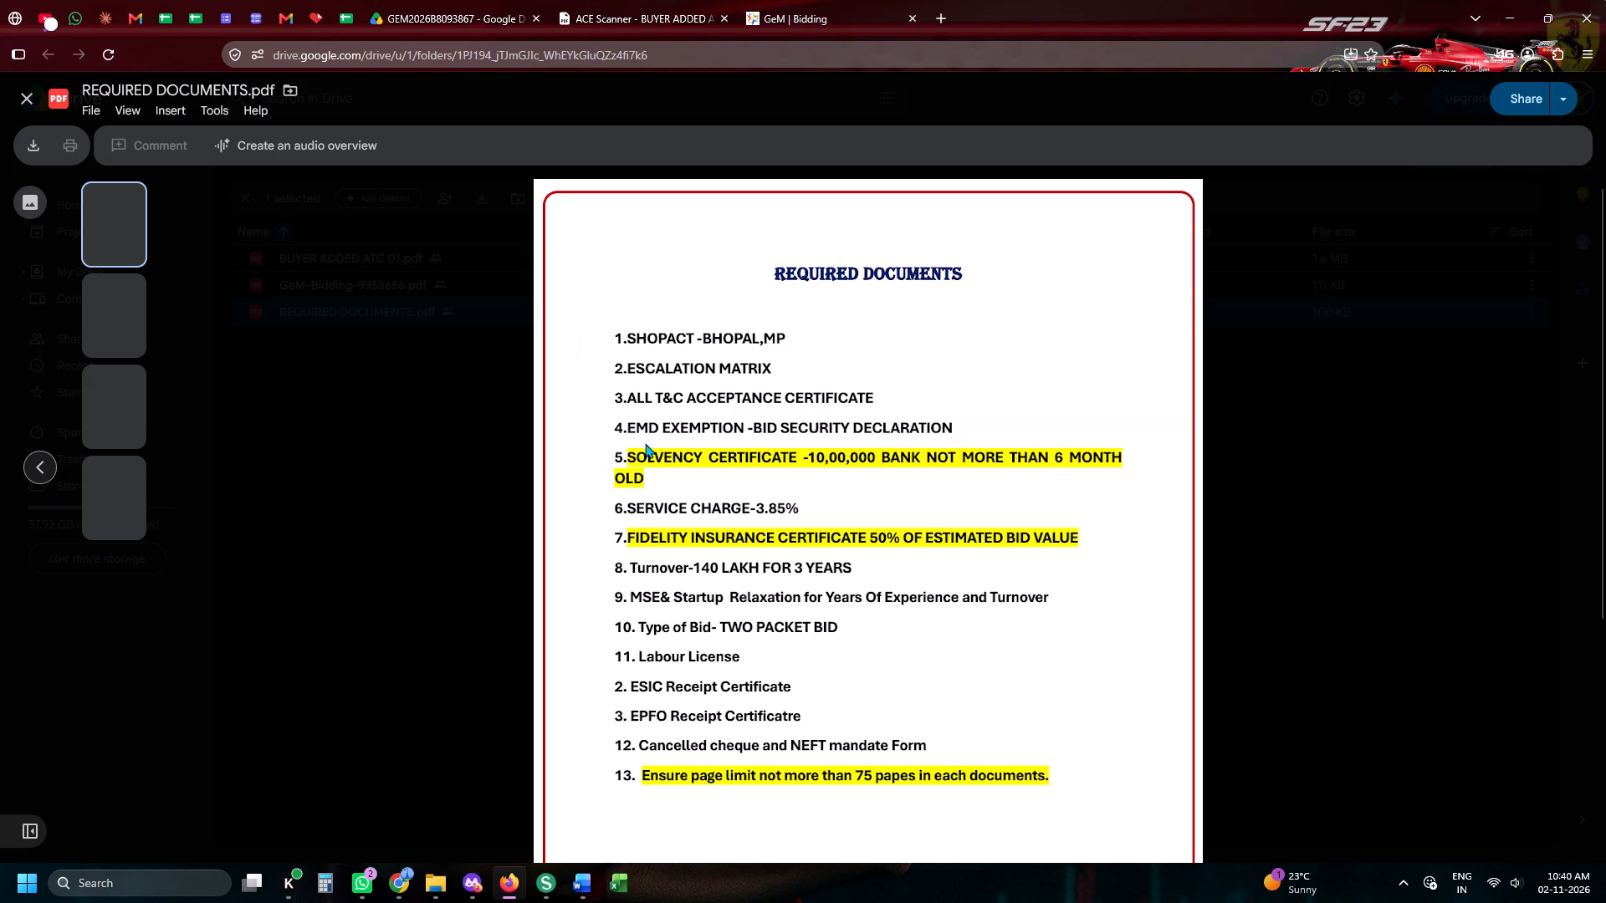
pyautogui.click(628, 473)
pyautogui.scroll(-1, 720, 601)
pyautogui.moveTo(706, 629); pyautogui.dragTo(806, 636)
pyautogui.moveTo(543, 559); pyautogui.dragTo(696, 554)
pyautogui.click(704, 522)
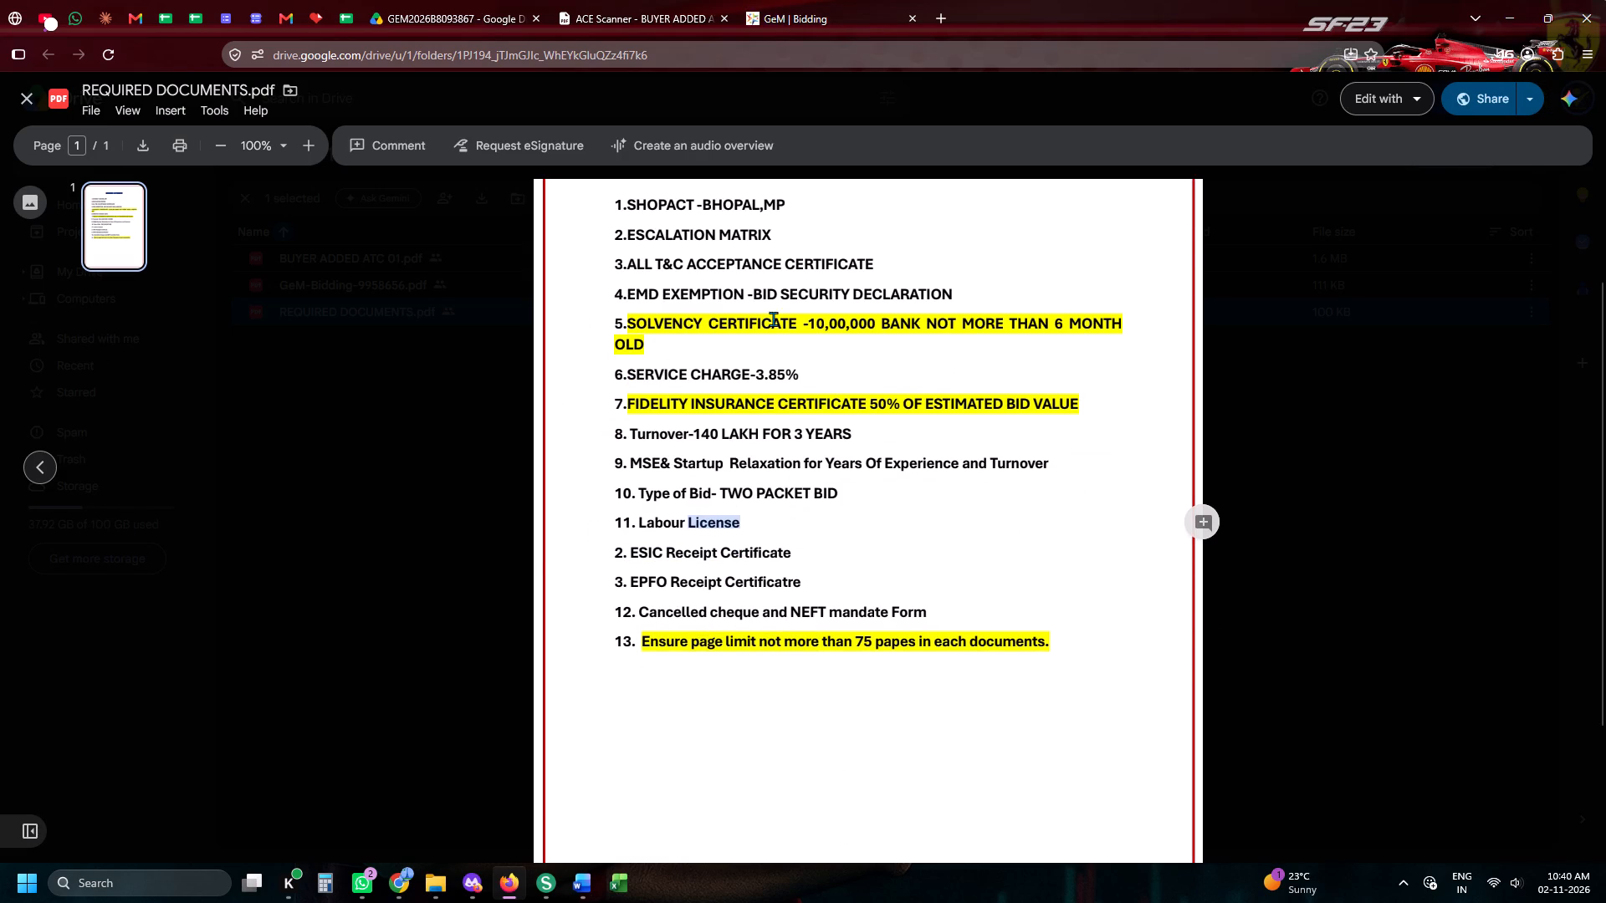
pyautogui.scroll(3, 728, 394)
# Set the GeM offer price service charge to 3.85 percent and encrypt and save the financial quote.
pyautogui.click(763, 0)
pyautogui.scroll(-2, 1152, 482)
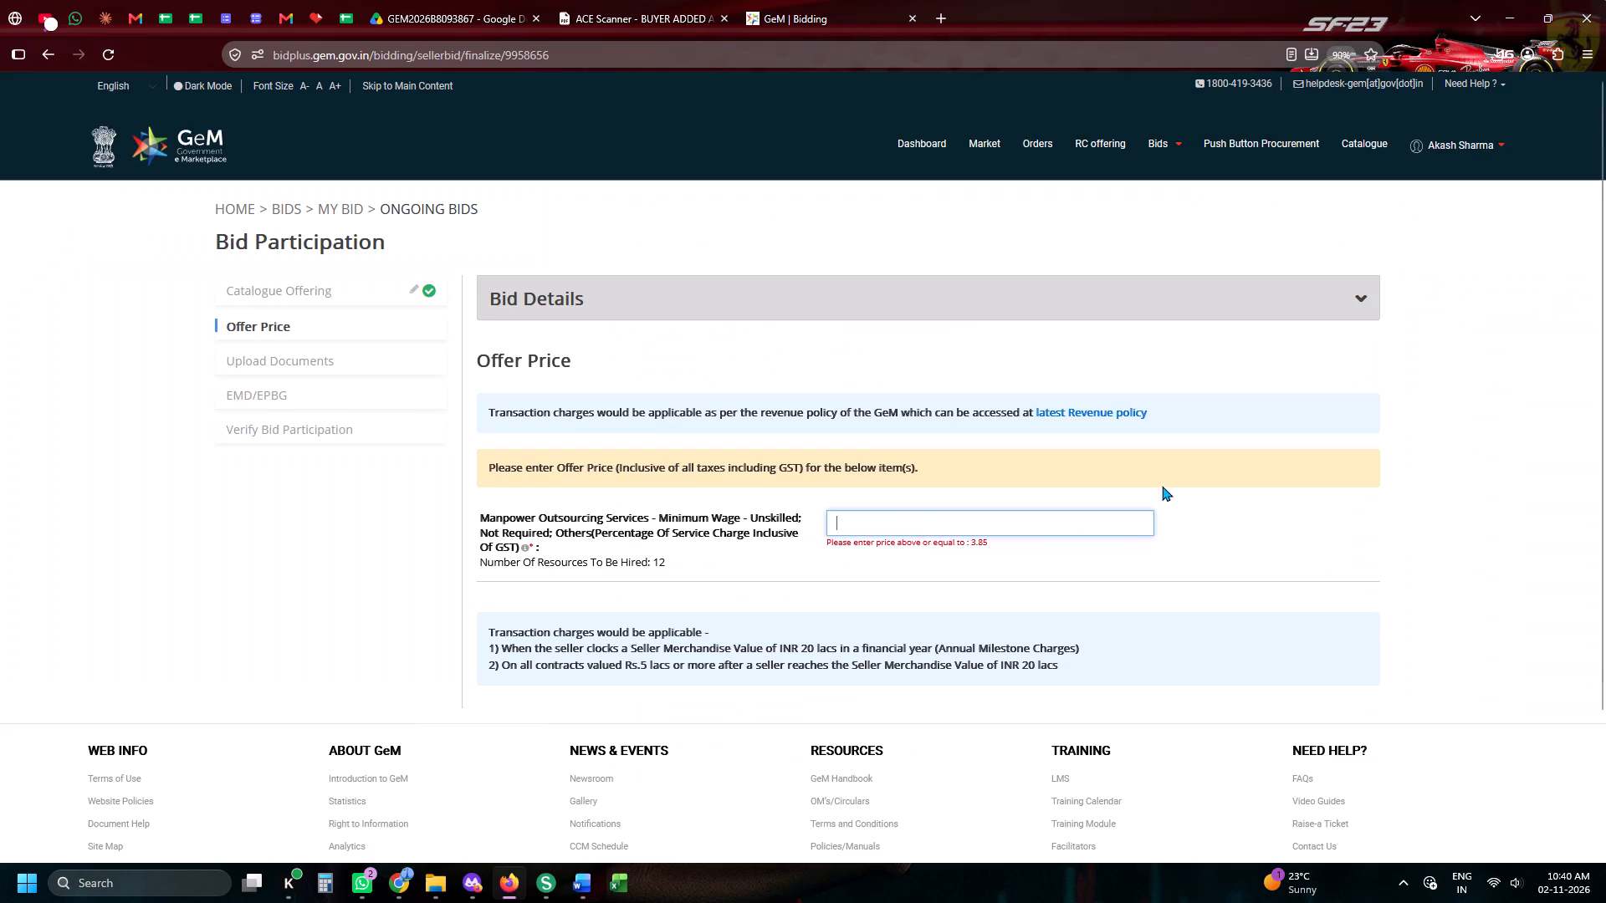
pyautogui.scroll(-1, 1162, 486)
pyautogui.write('3.85')
pyautogui.press('Tab')
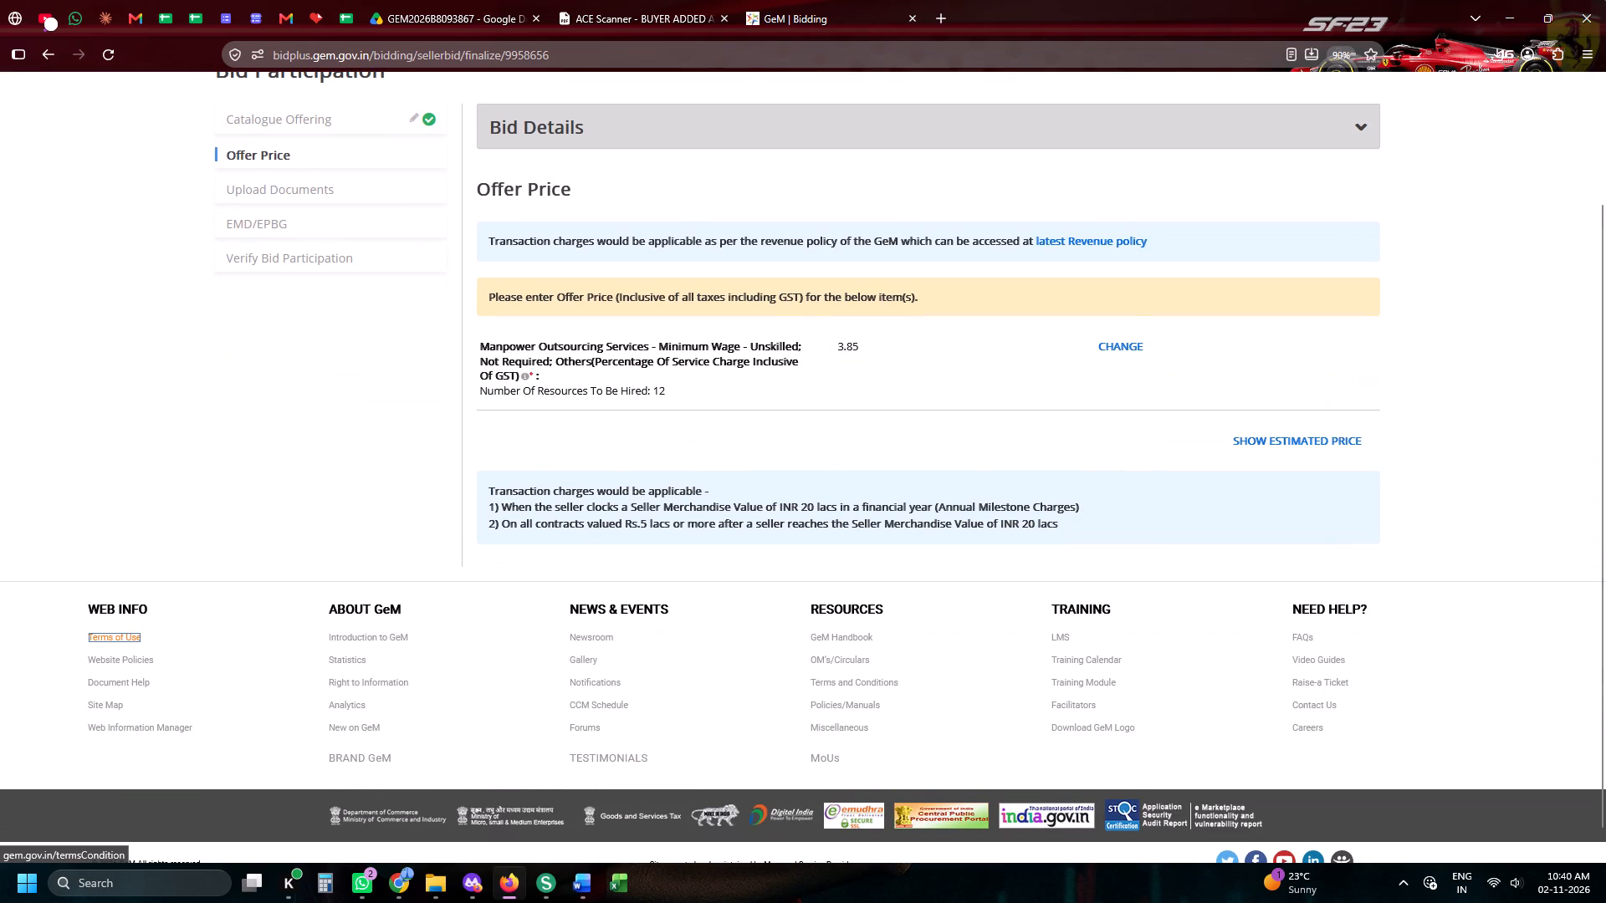
pyautogui.click(1350, 426)
pyautogui.scroll(-3, 814, 421)
pyautogui.click(1044, 559)
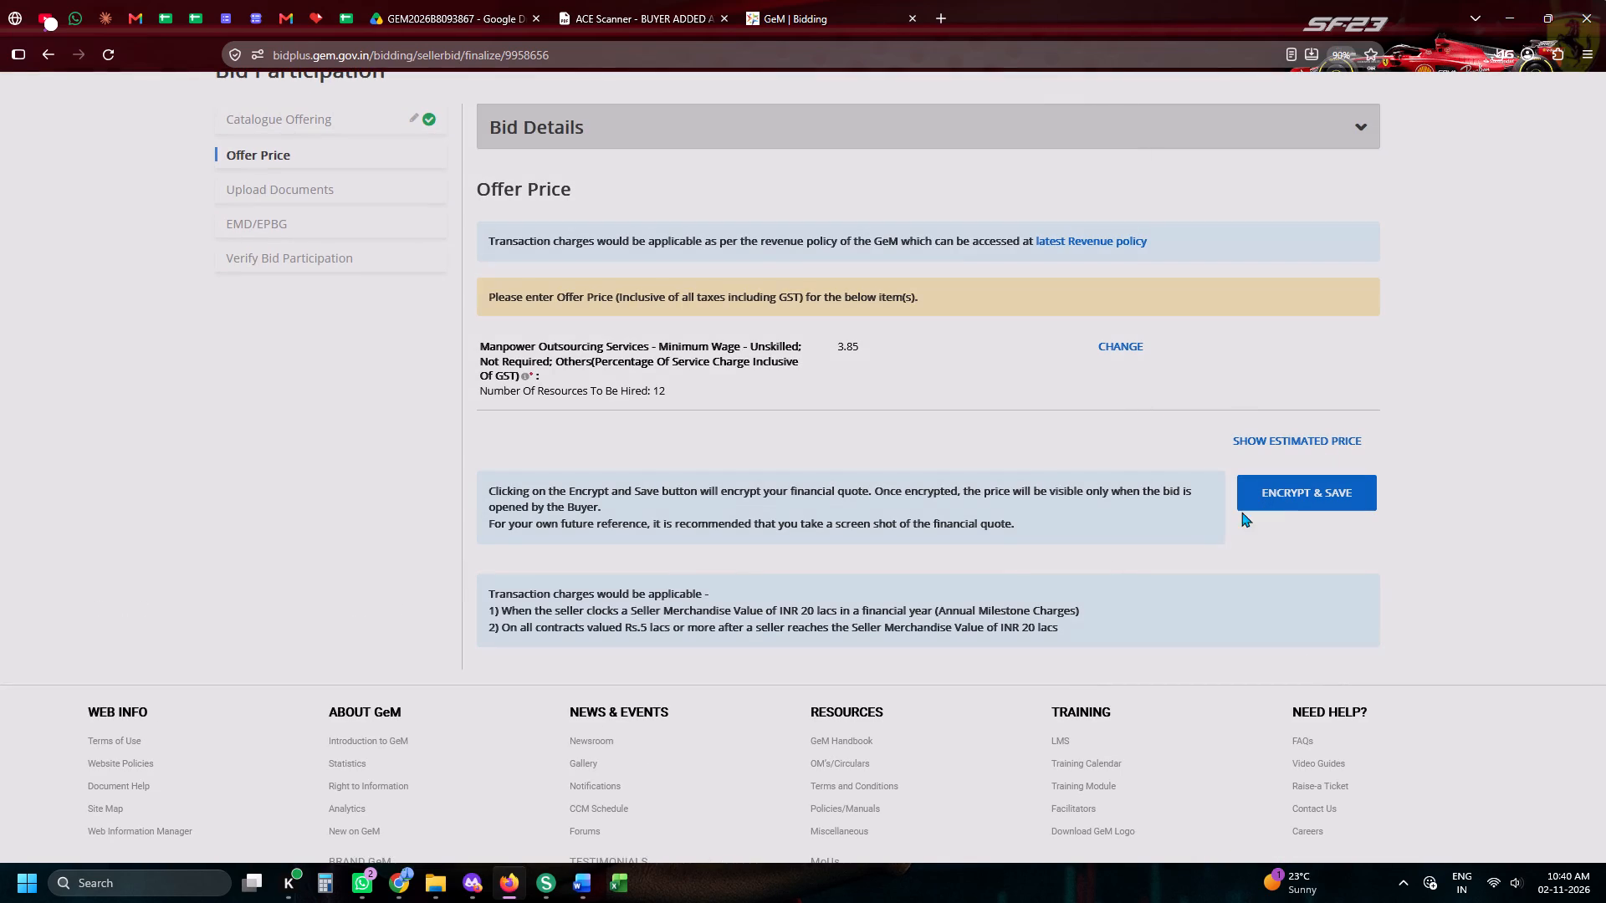
pyautogui.click(1287, 492)
pyautogui.click(850, 514)
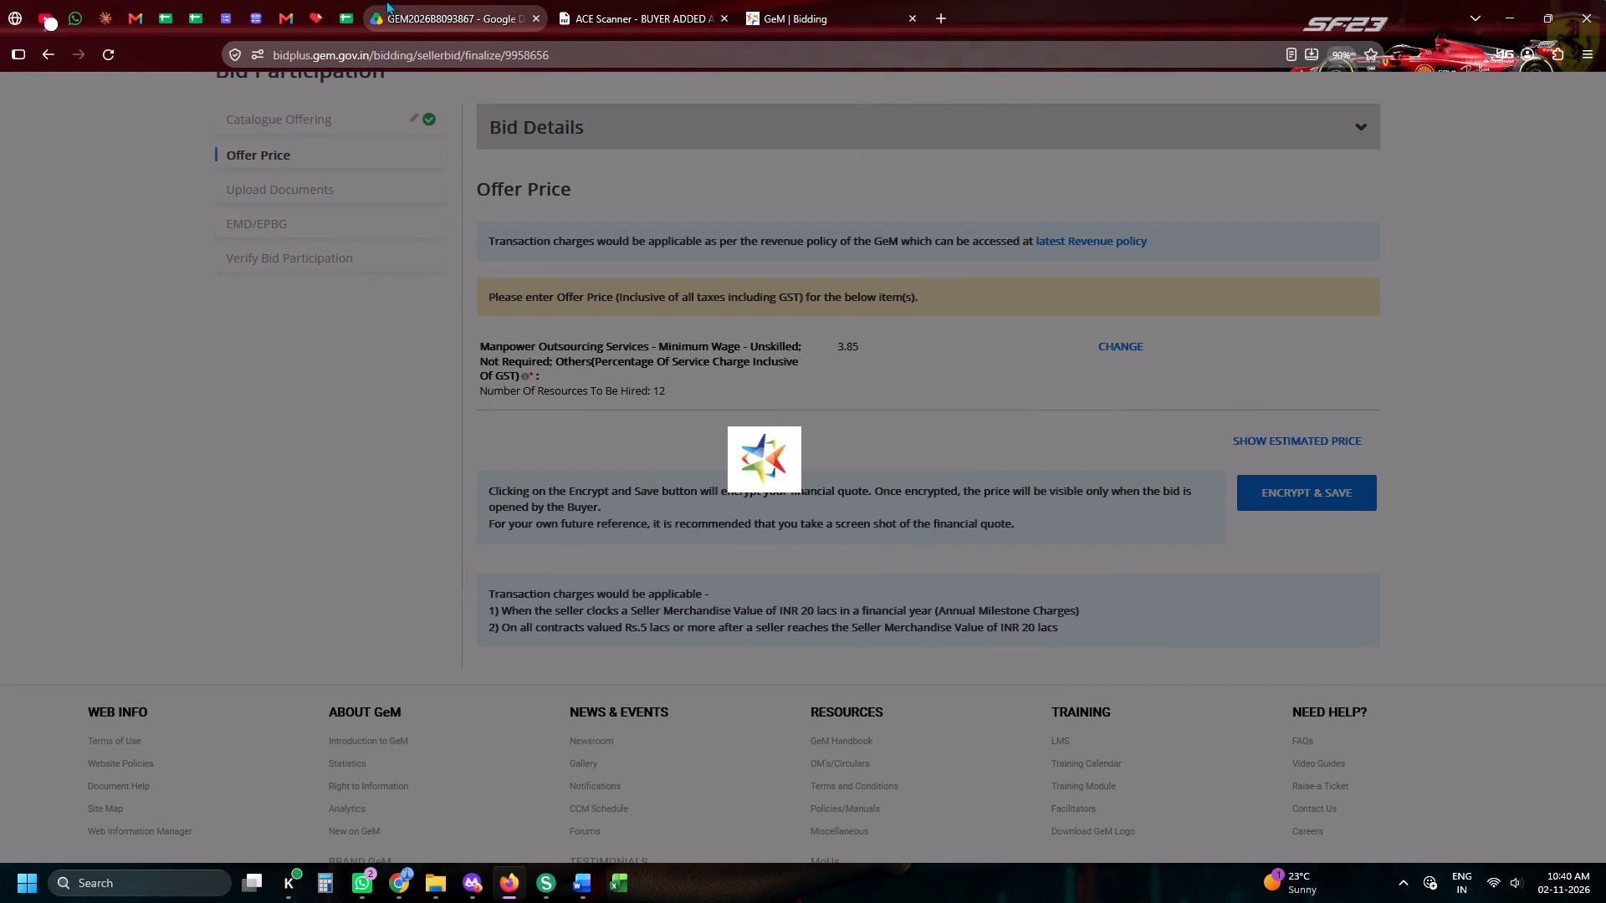
# Delete the MINIMUM WAGES row from the additional documents table in the Word index.
pyautogui.click(325, 0)
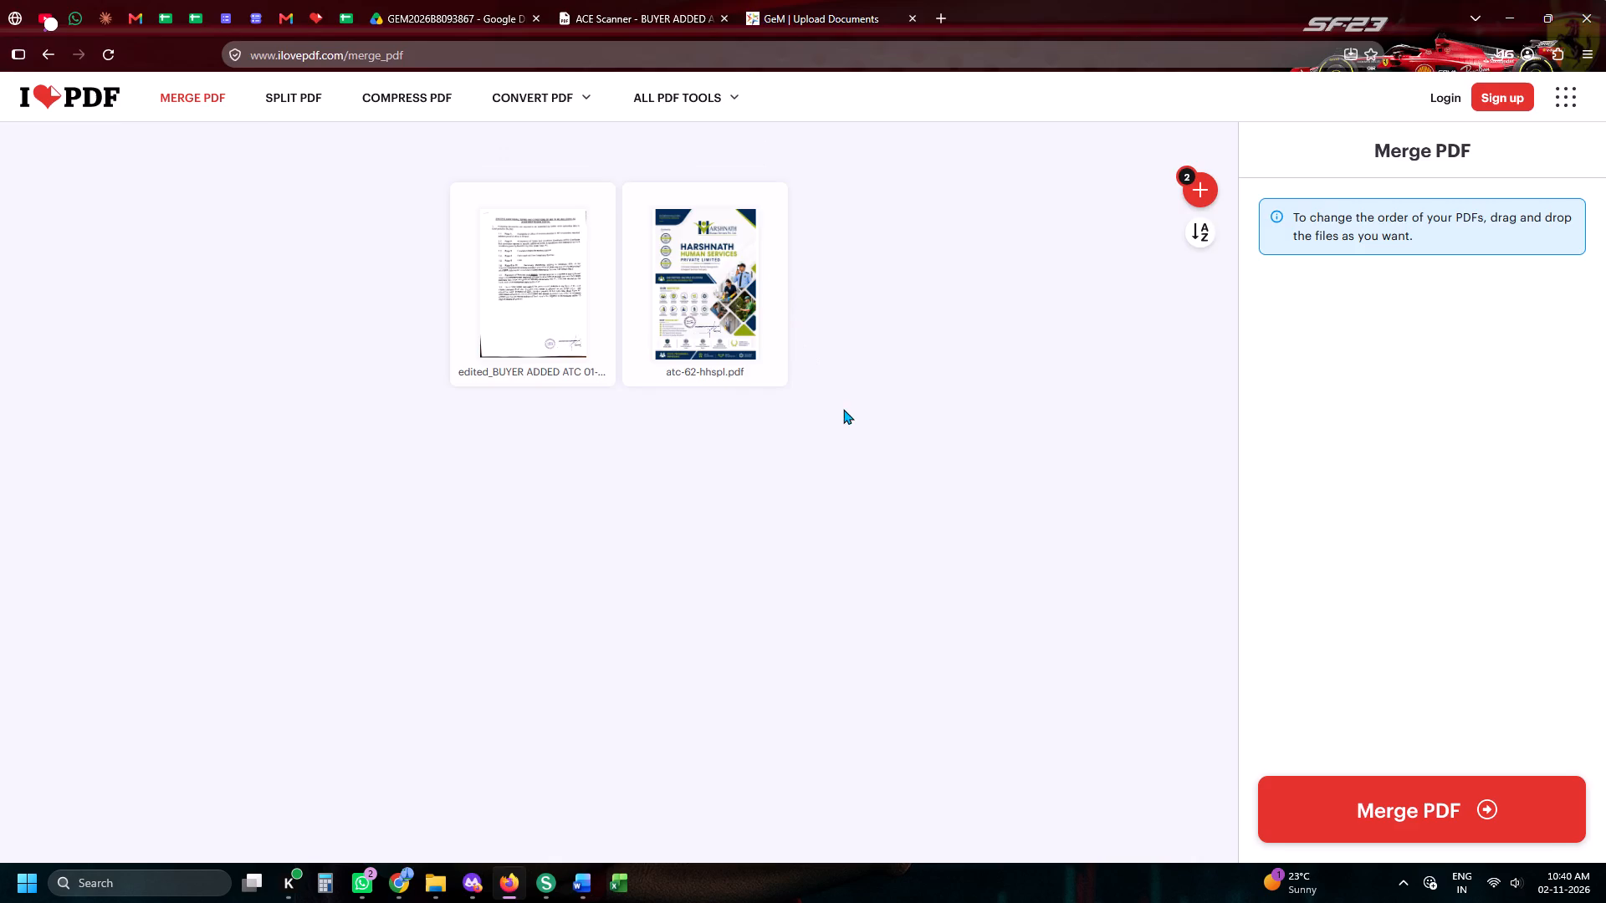
pyautogui.hotkey('alt', 'Tab')
pyautogui.moveTo(1078, 528); pyautogui.dragTo(1041, 533)
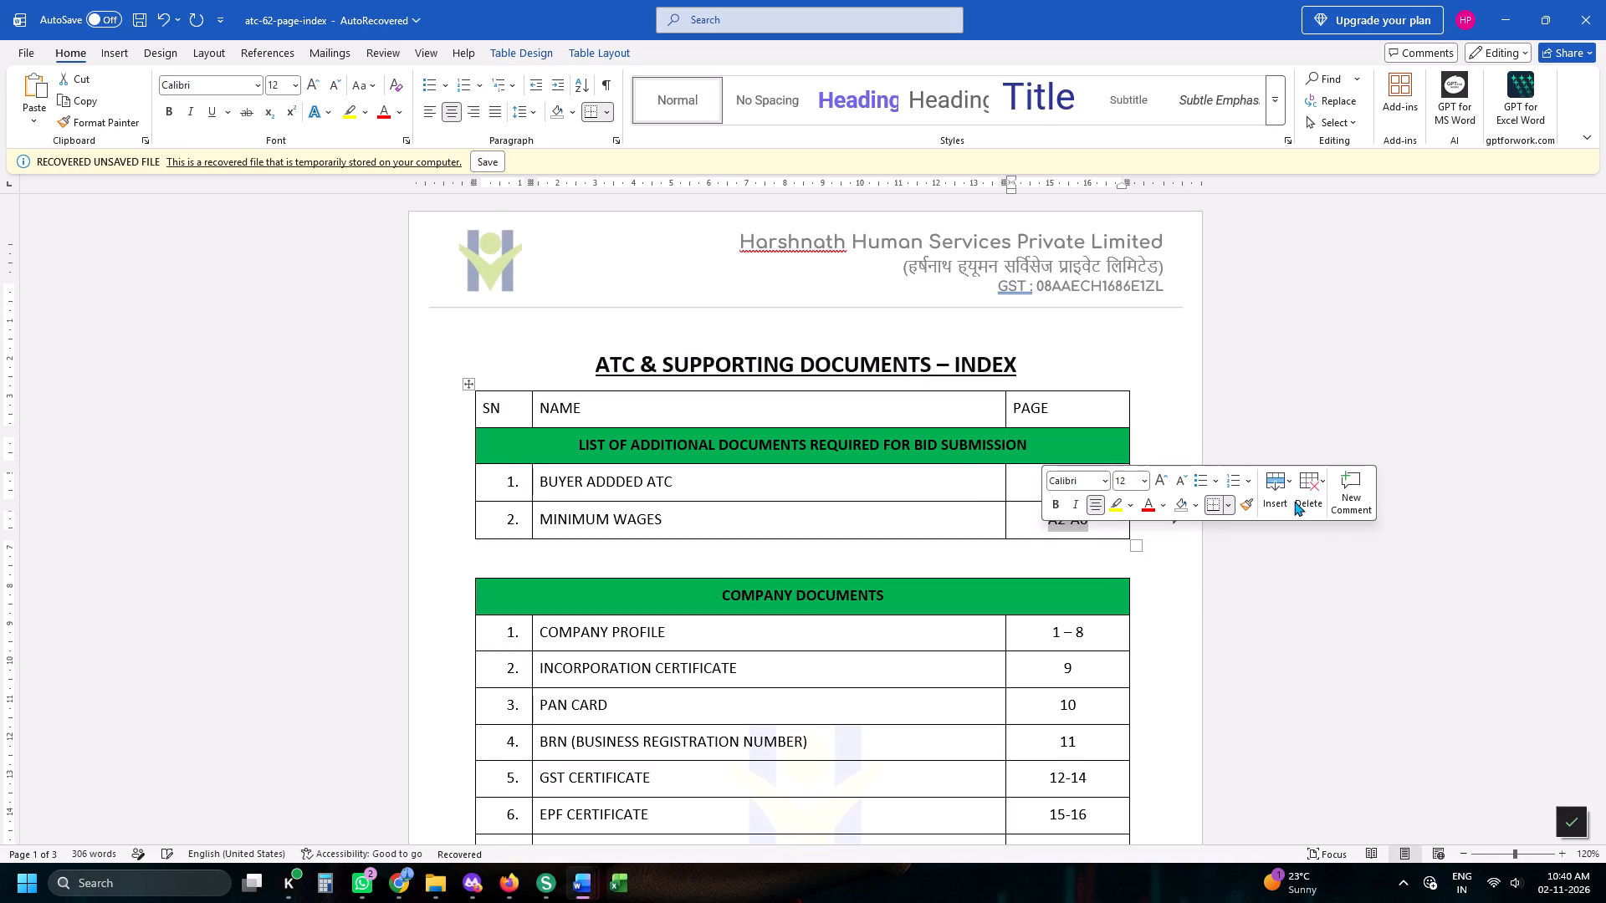
pyautogui.click(1297, 501)
pyautogui.click(1307, 574)
# Export the index document as a PDF named PART626 into Downloads.
pyautogui.hotkey('alt', 'f')
pyautogui.hotkey('alt', 'e')
pyautogui.hotkey('alt', 'a')
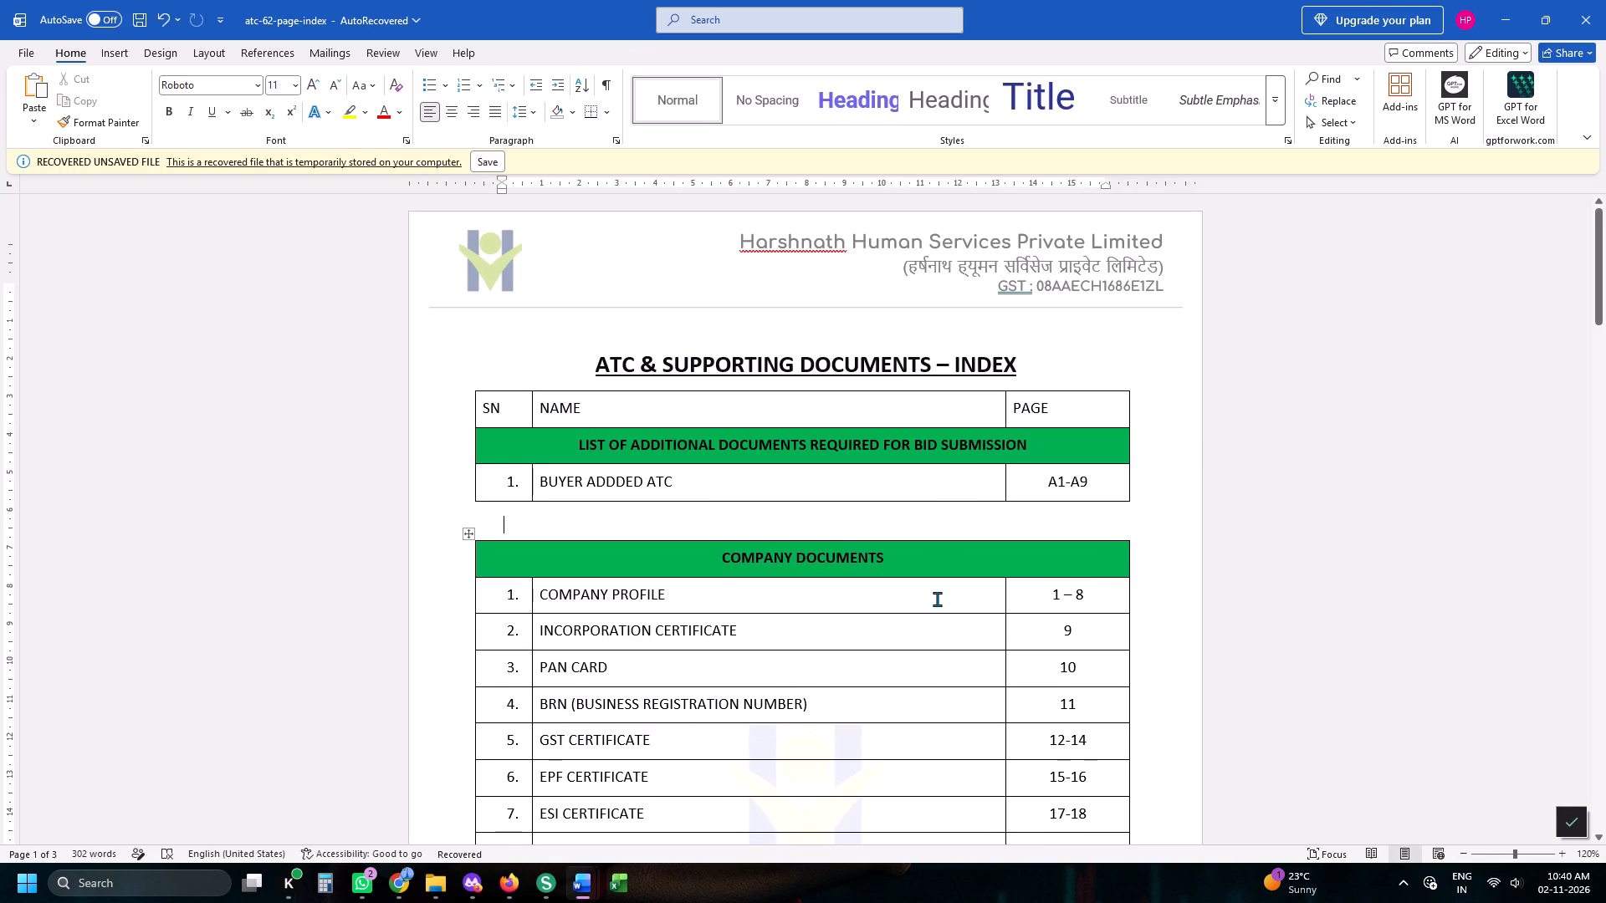
pyautogui.scroll(14, 321, 454)
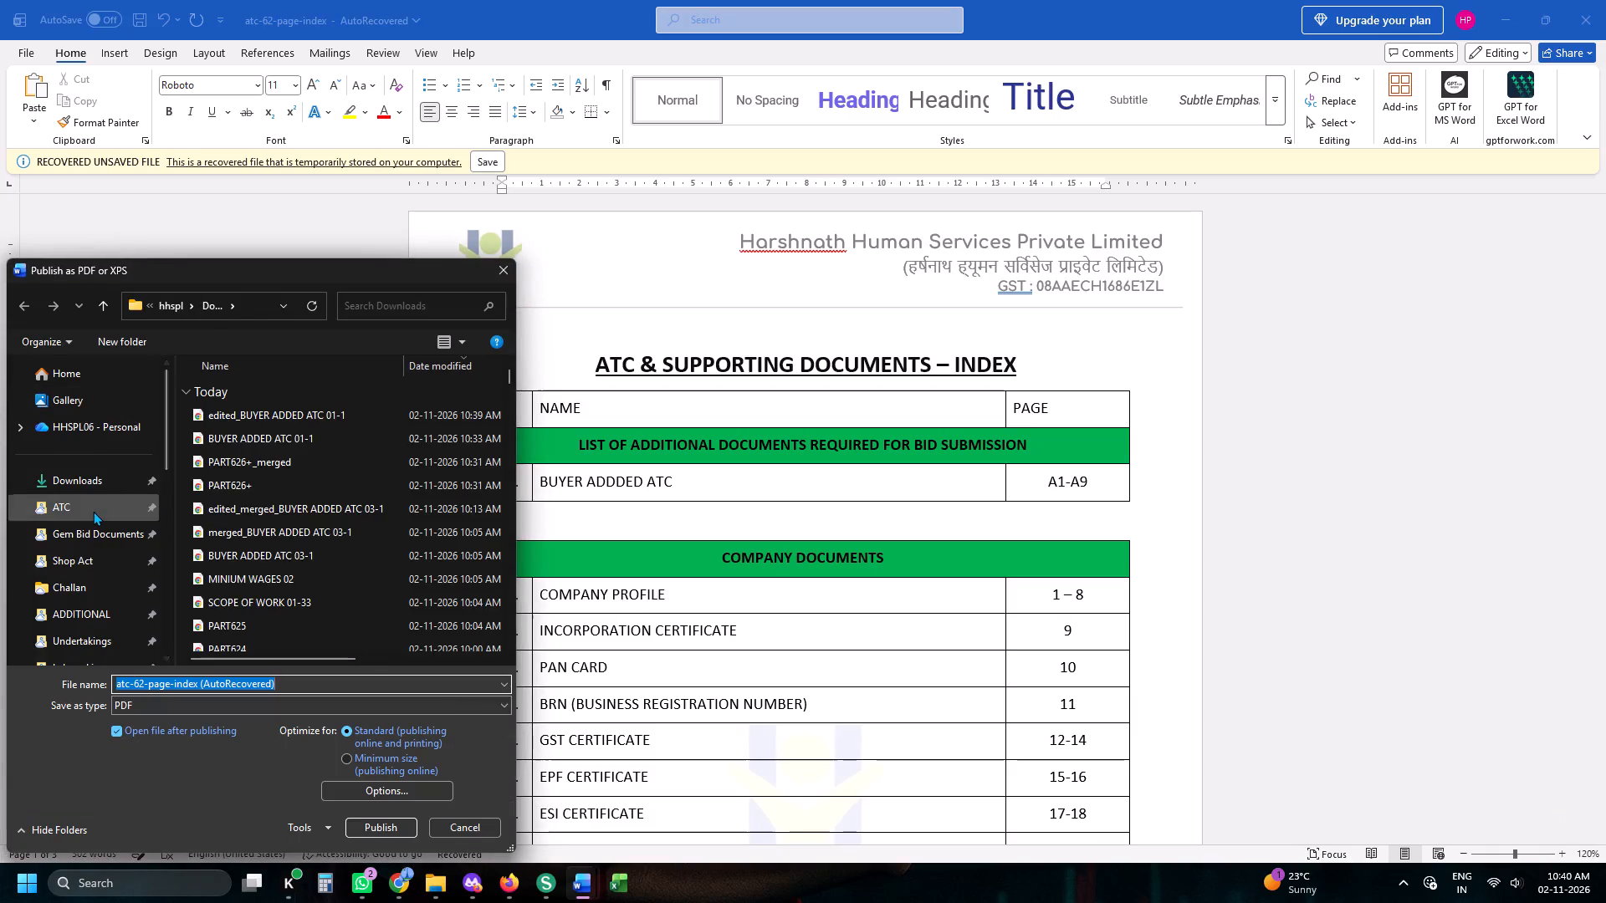
pyautogui.click(93, 511)
pyautogui.click(87, 484)
pyautogui.click(255, 480)
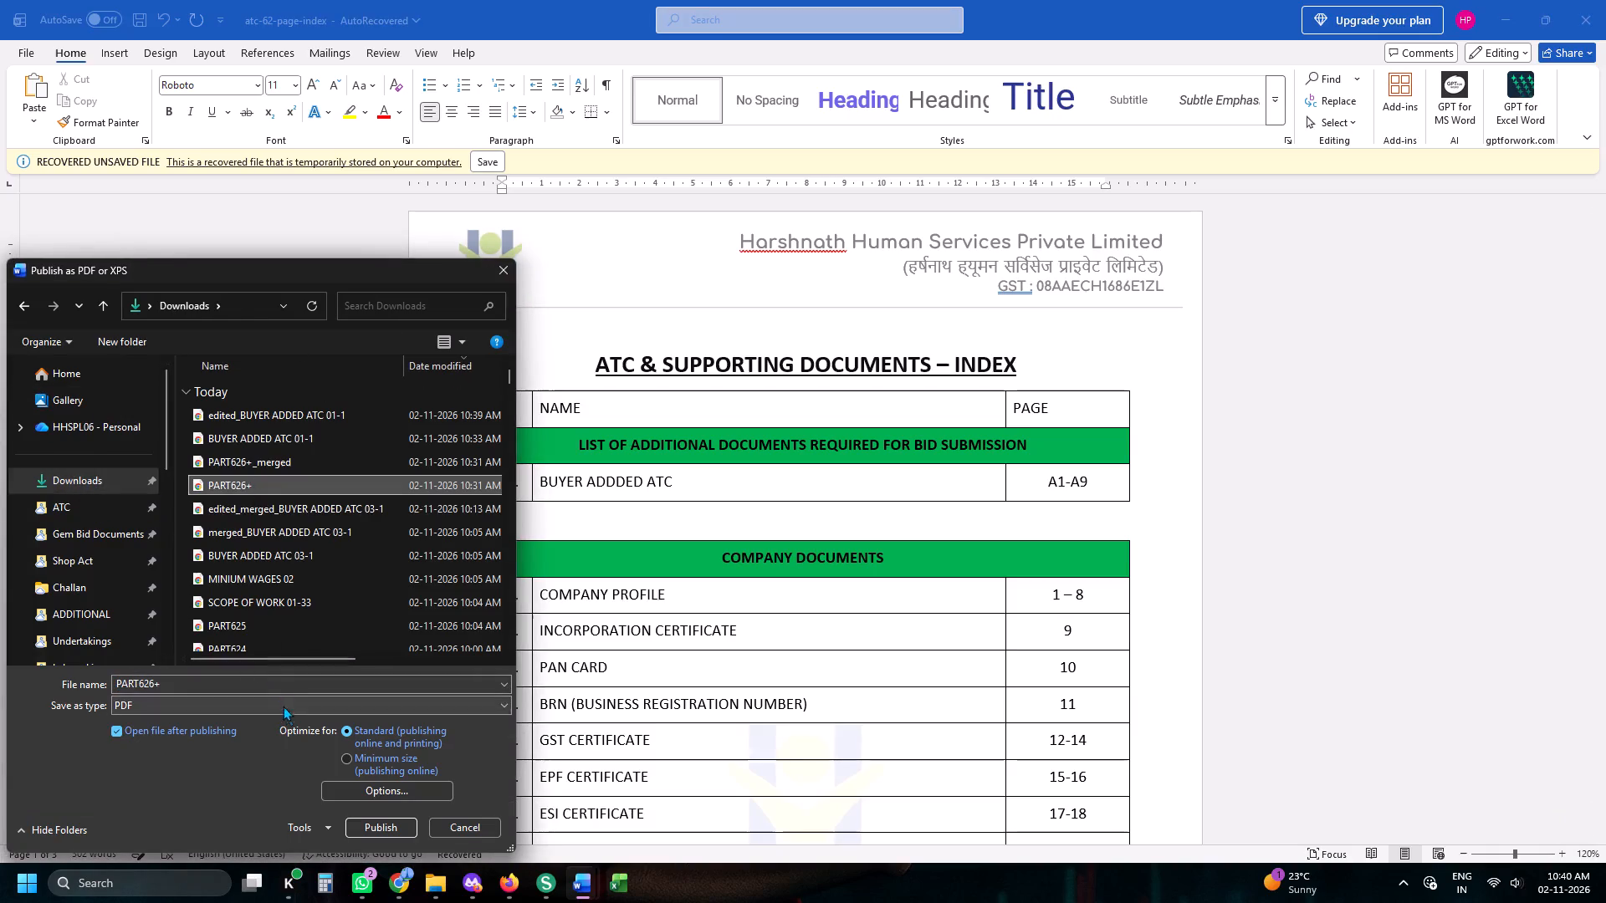
pyautogui.click(274, 693)
pyautogui.click(275, 686)
pyautogui.press('BackSpace')
pyautogui.press('Return')
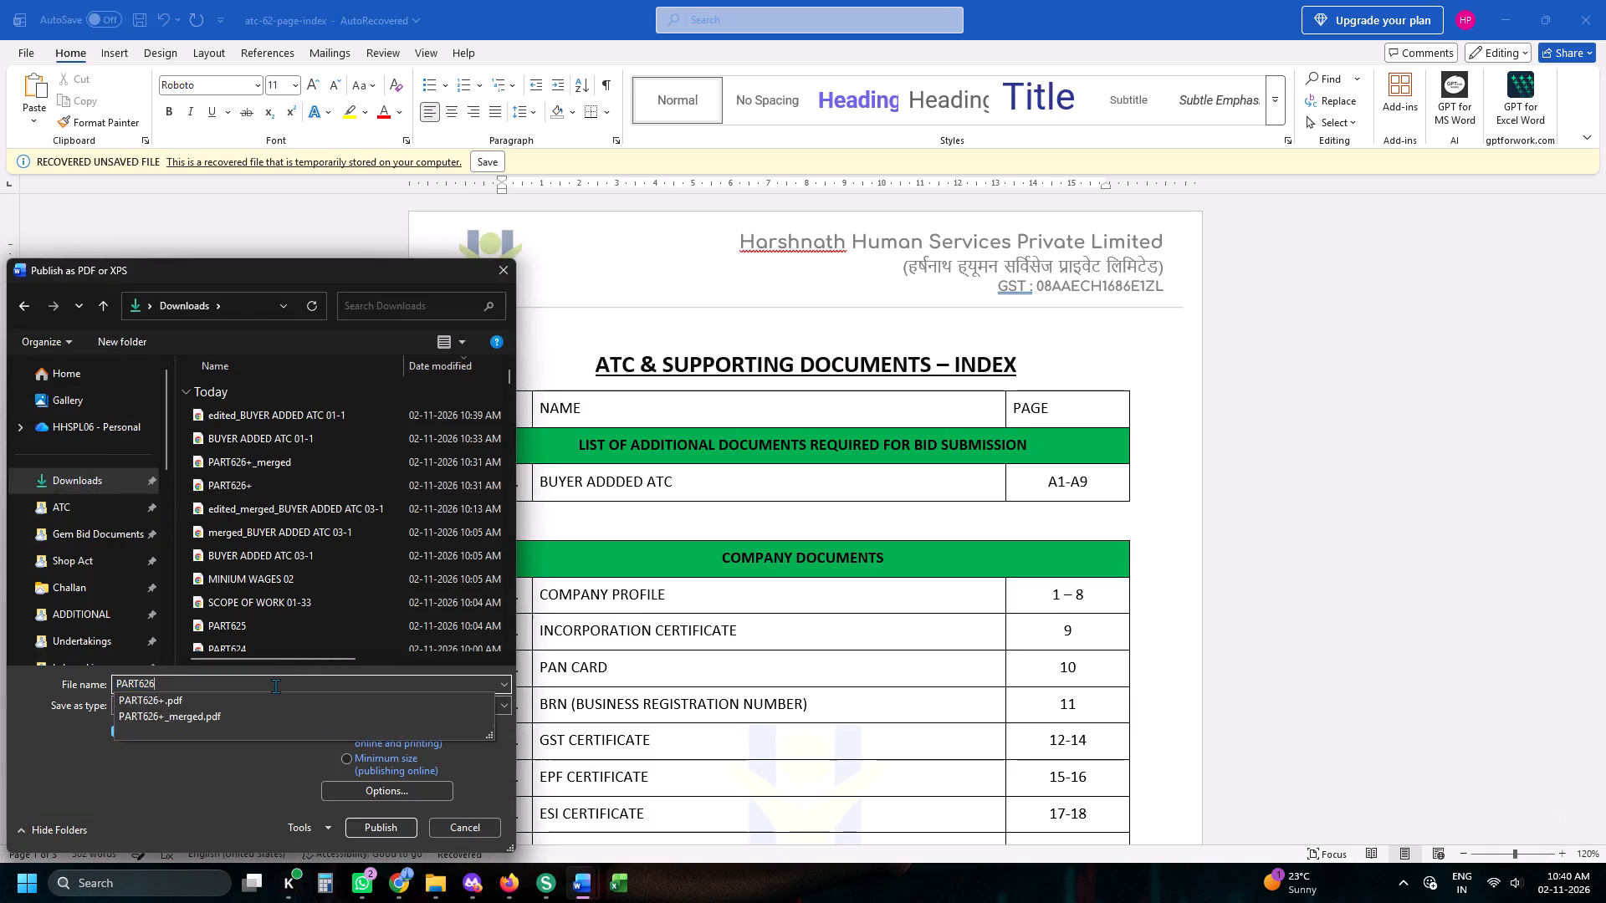
# On iLovePDF, add the exported index PDF from Downloads, place it before the other two files, and merge all three.
pyautogui.hotkey('alt', 'Tab')
pyautogui.click(1190, 192)
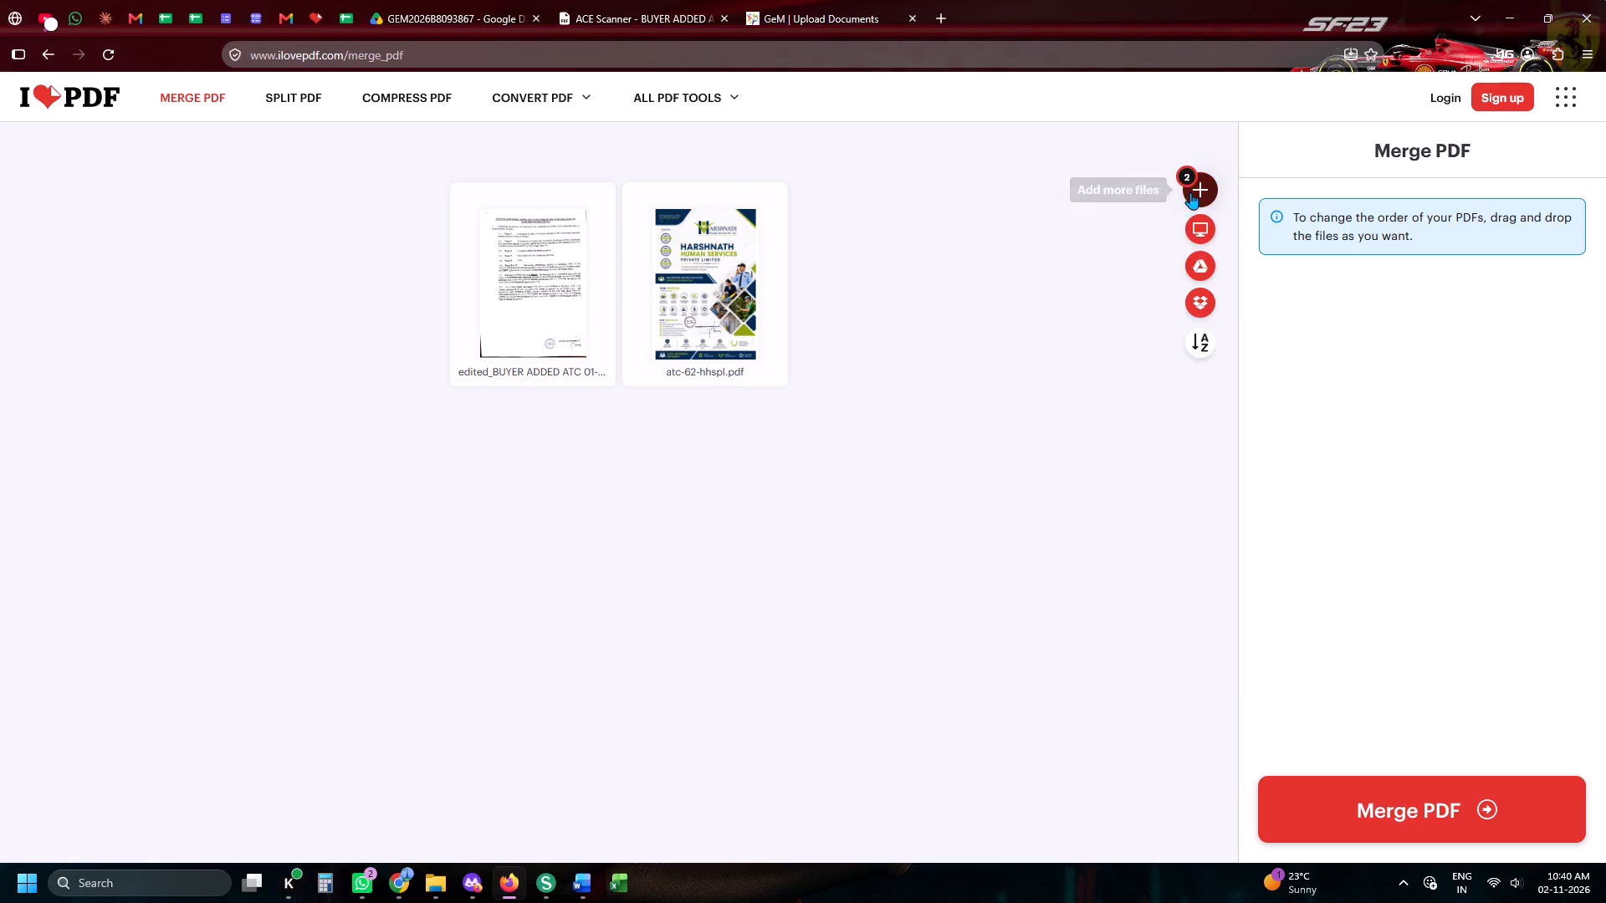
pyautogui.scroll(9, 1223, 352)
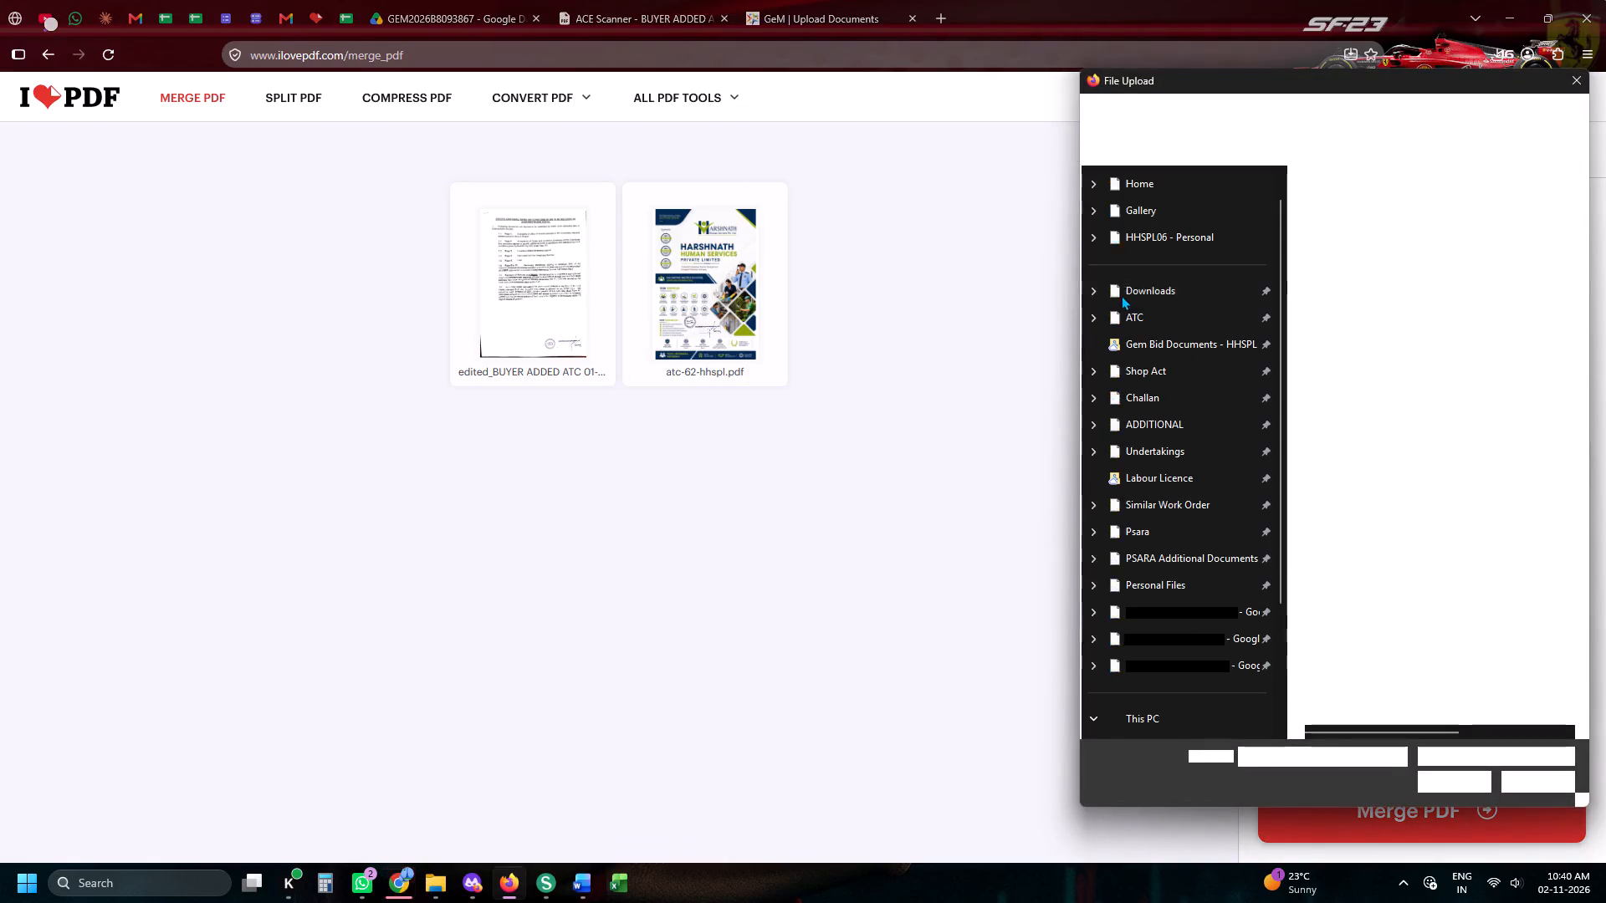
pyautogui.click(1121, 295)
pyautogui.click(1301, 232)
pyautogui.doubleClick(1313, 222)
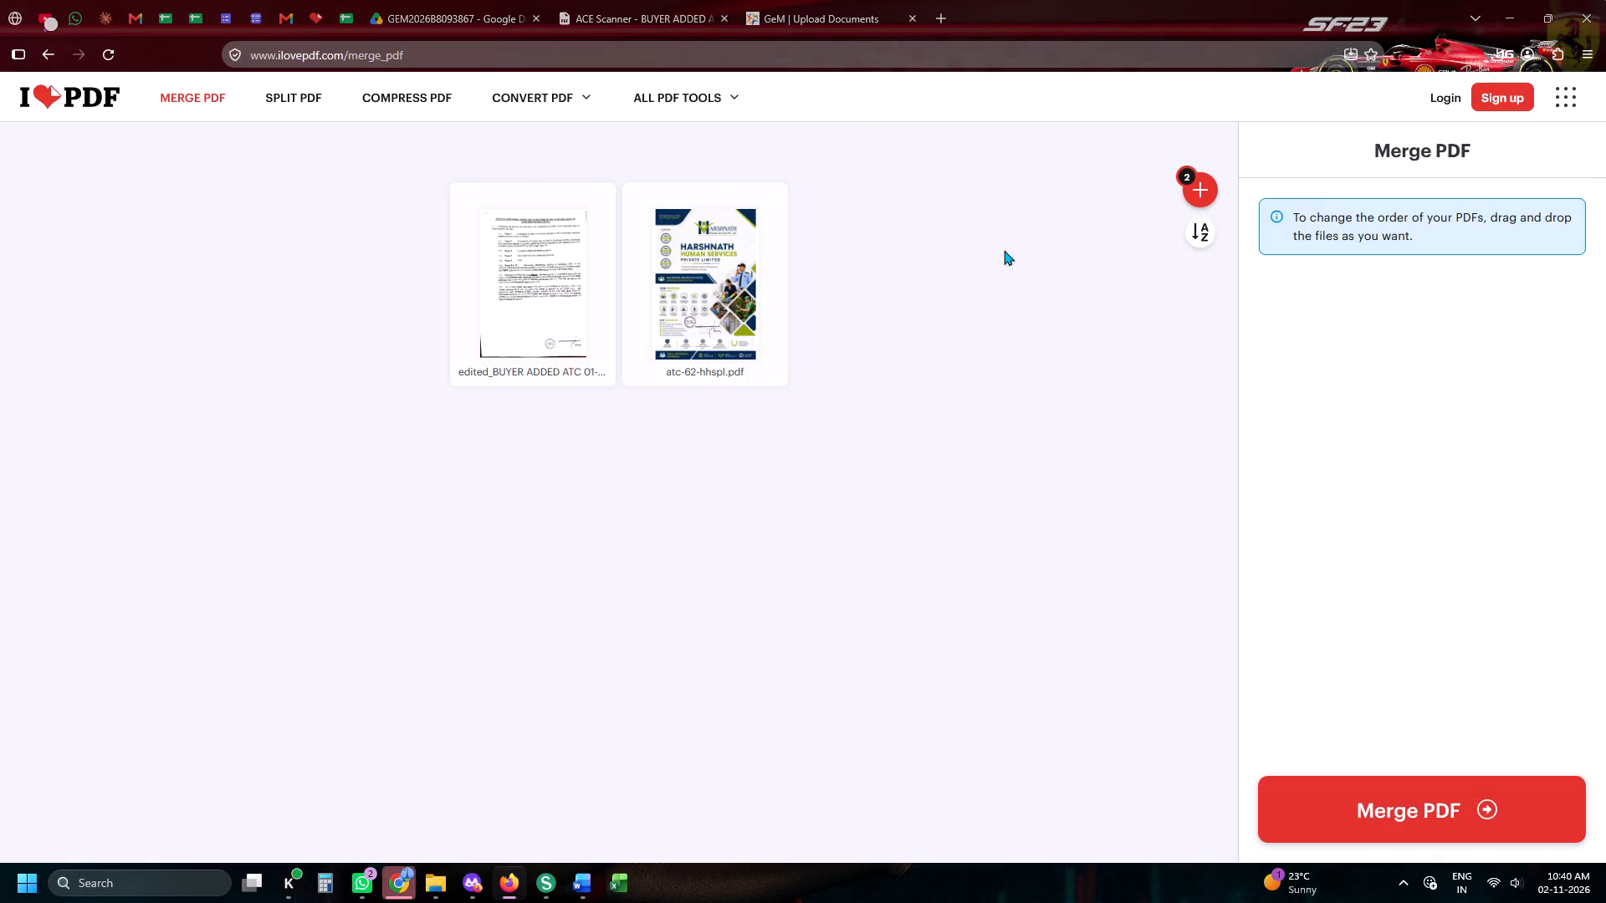
pyautogui.moveTo(759, 313); pyautogui.dragTo(395, 288)
pyautogui.click(1291, 812)
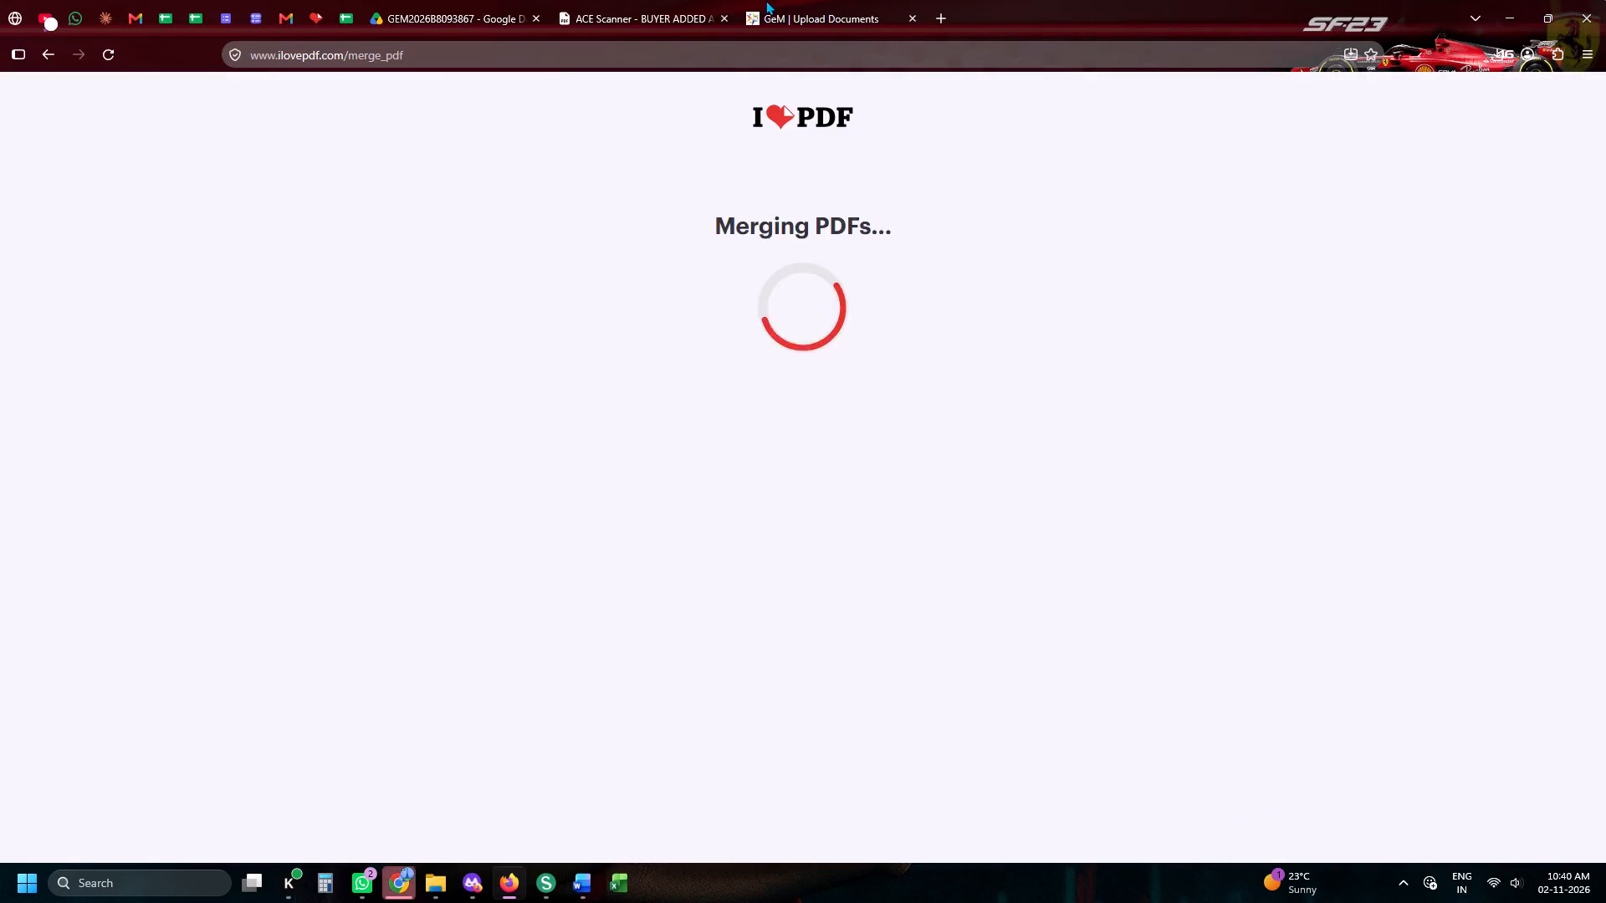
# In the GeM bid's document uploads, upload experience-ceretera-hhspl from Gem Bid Documents - HHSPL for Experience Criteria.
pyautogui.click(704, 0)
pyautogui.click(796, 26)
pyautogui.click(961, 405)
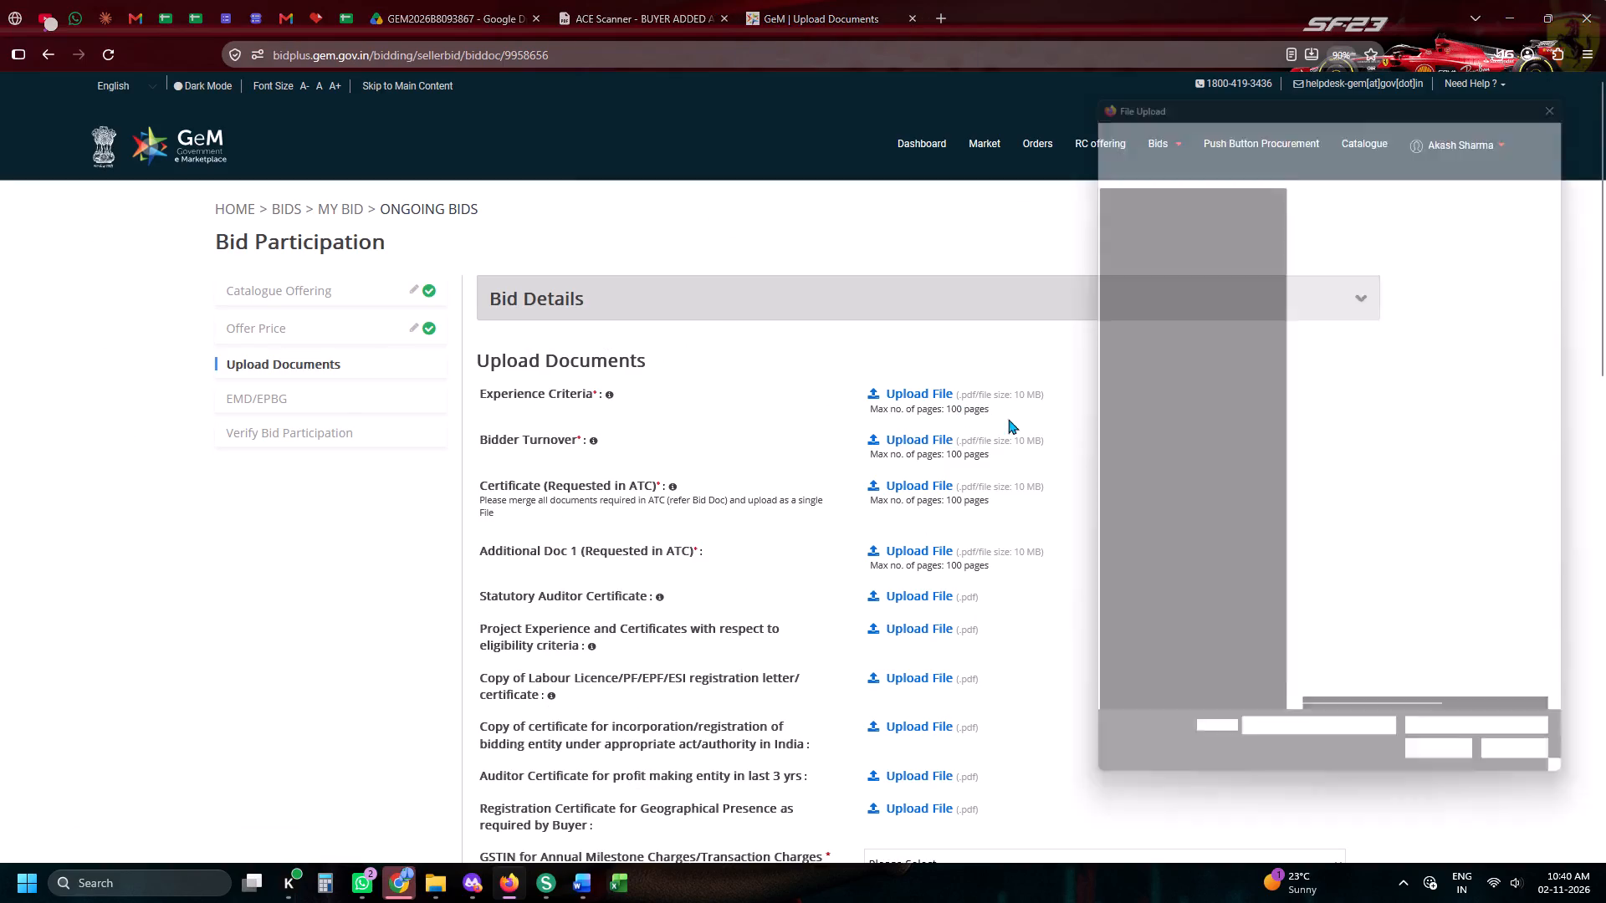
pyautogui.scroll(5, 1100, 473)
pyautogui.click(1182, 336)
pyautogui.doubleClick(1419, 561)
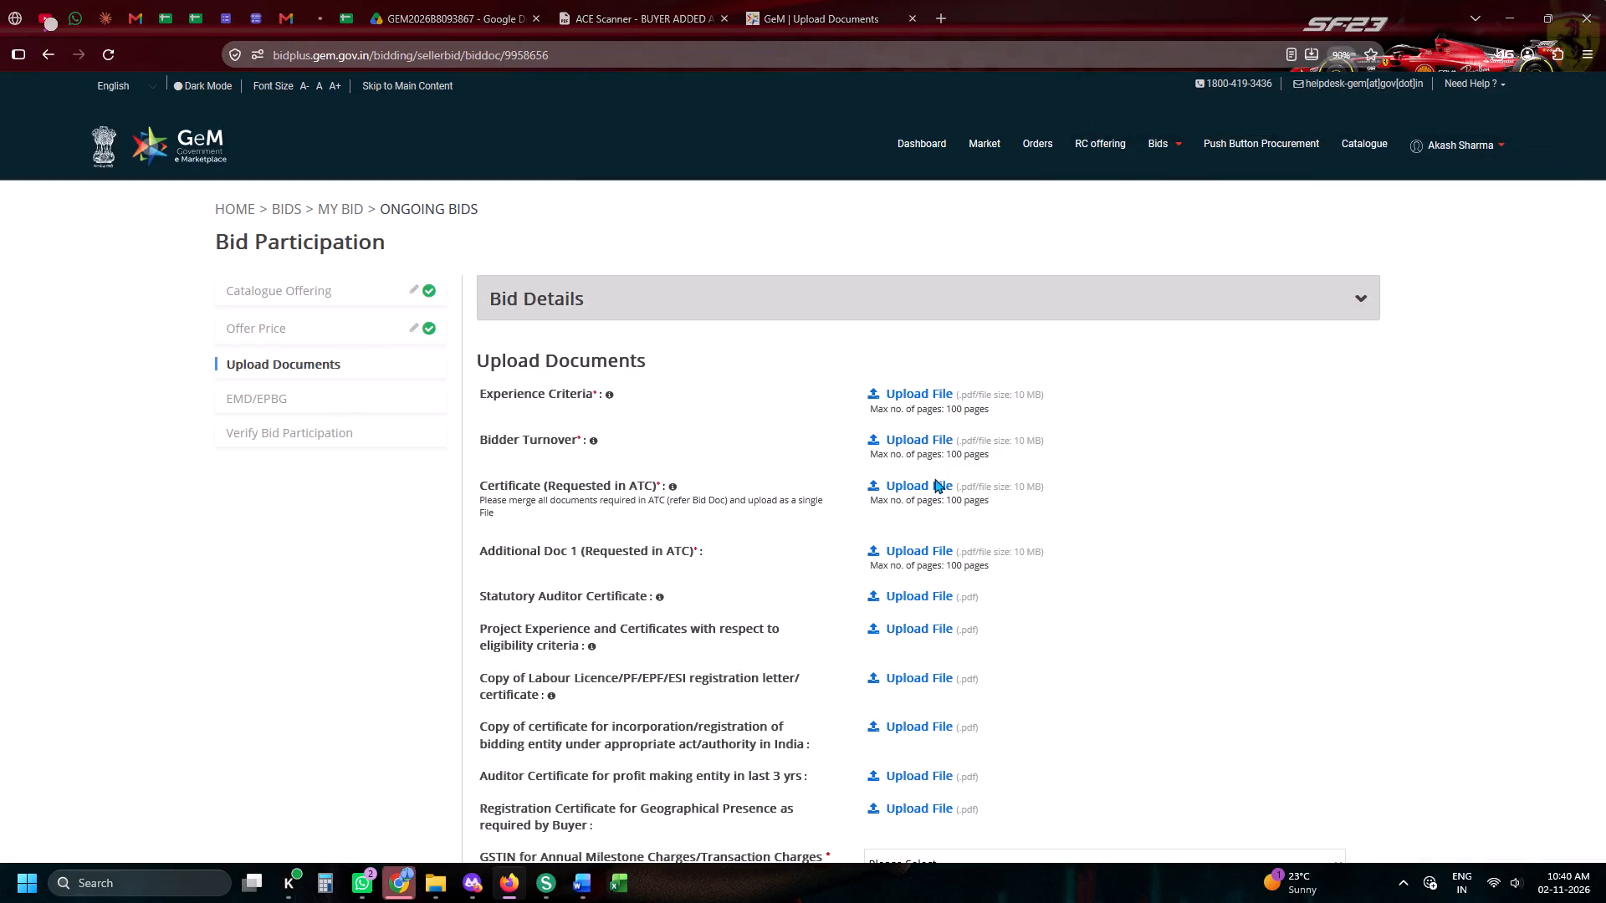
# Upload bidder-turnover-certificate-hhspl as the Bidder Turnover document.
pyautogui.click(917, 456)
pyautogui.scroll(-6, 1605, 440)
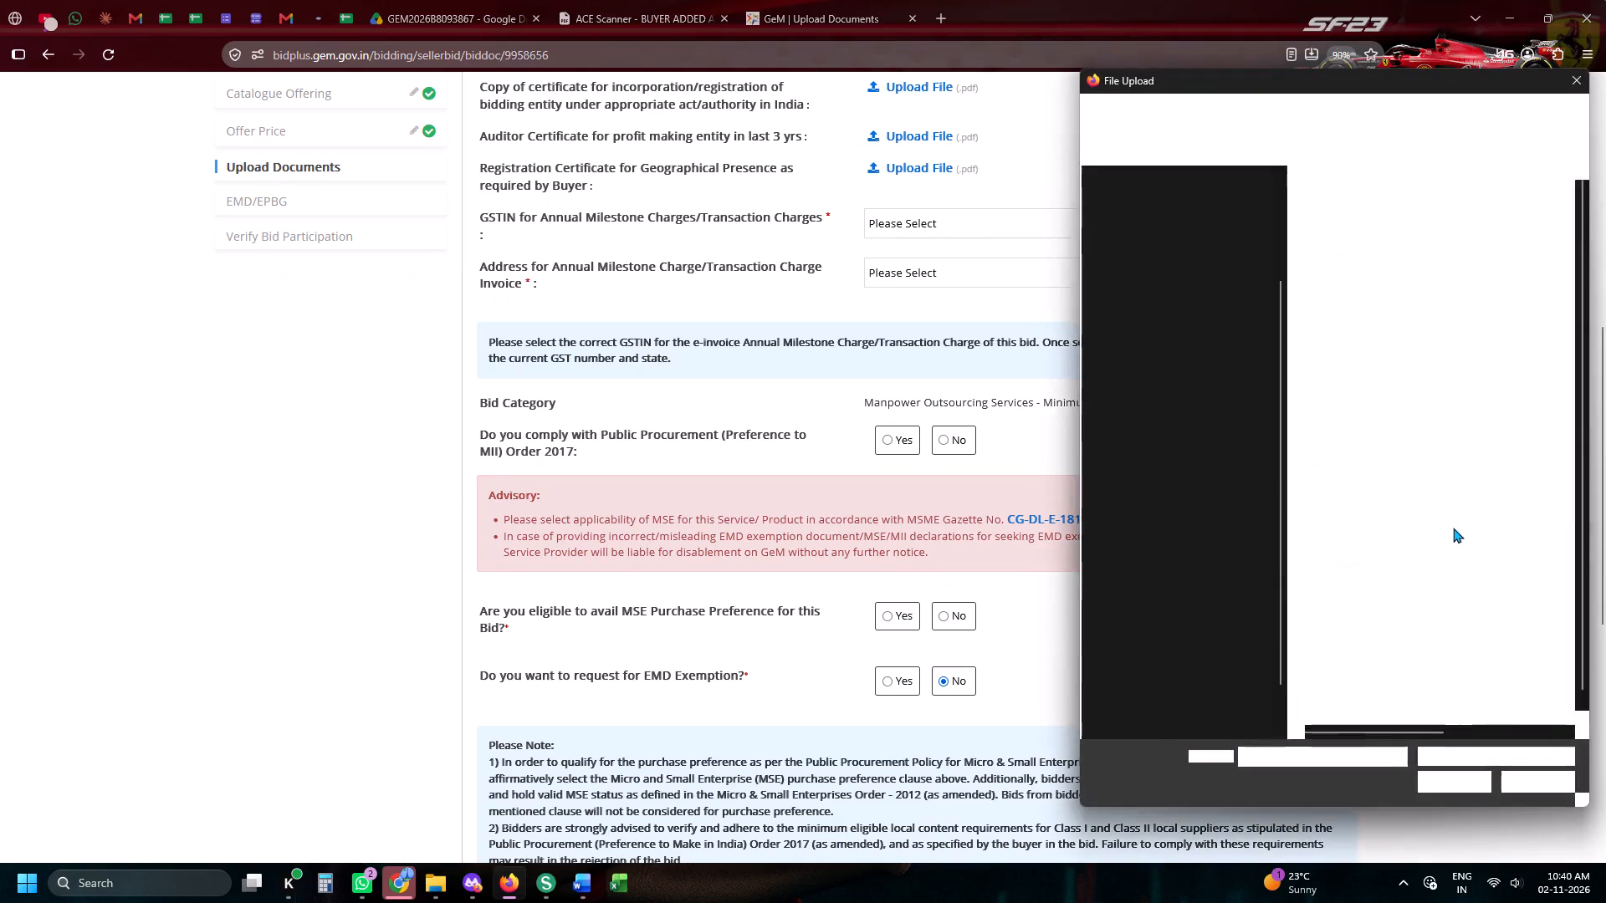
pyautogui.doubleClick(1372, 523)
# Upload bank-solvency-certificate-hhspl from the ADDITIONAL folder as Additional Doc 1 (Requested in ATC).
pyautogui.scroll(2, 1210, 508)
pyautogui.click(962, 556)
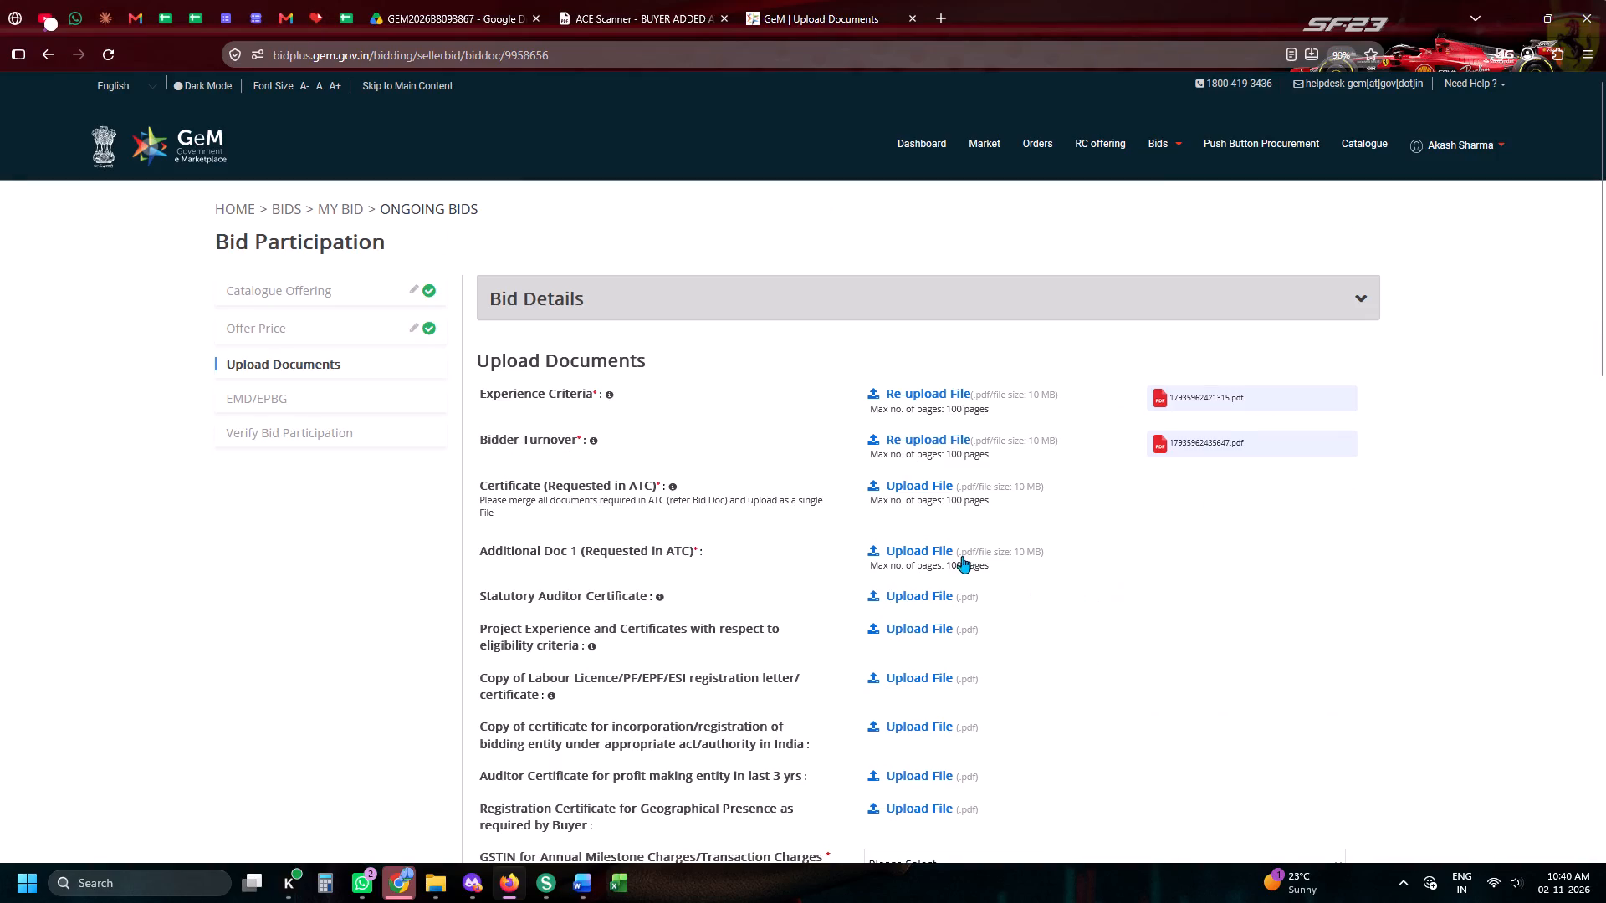
pyautogui.scroll(4, 1190, 470)
pyautogui.click(1171, 428)
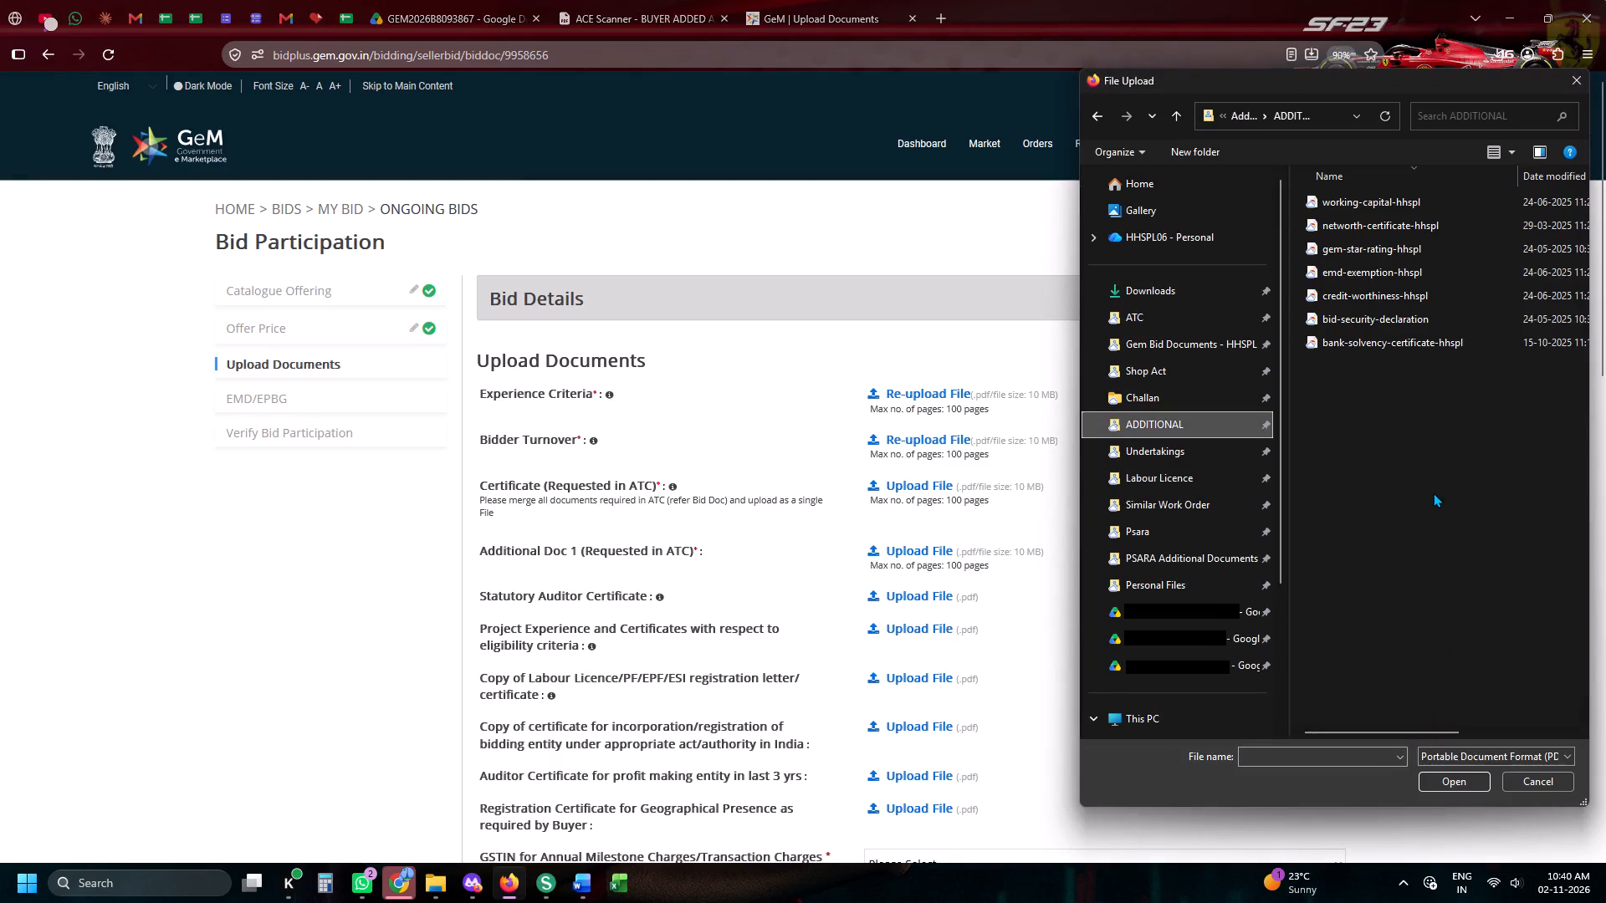
pyautogui.doubleClick(1358, 349)
# Upload statutory-auditor-certificate-hhspl from the Gem Bid Documents - HHSPL folder as the Statutory Auditor Certificate.
pyautogui.scroll(-4, 1351, 355)
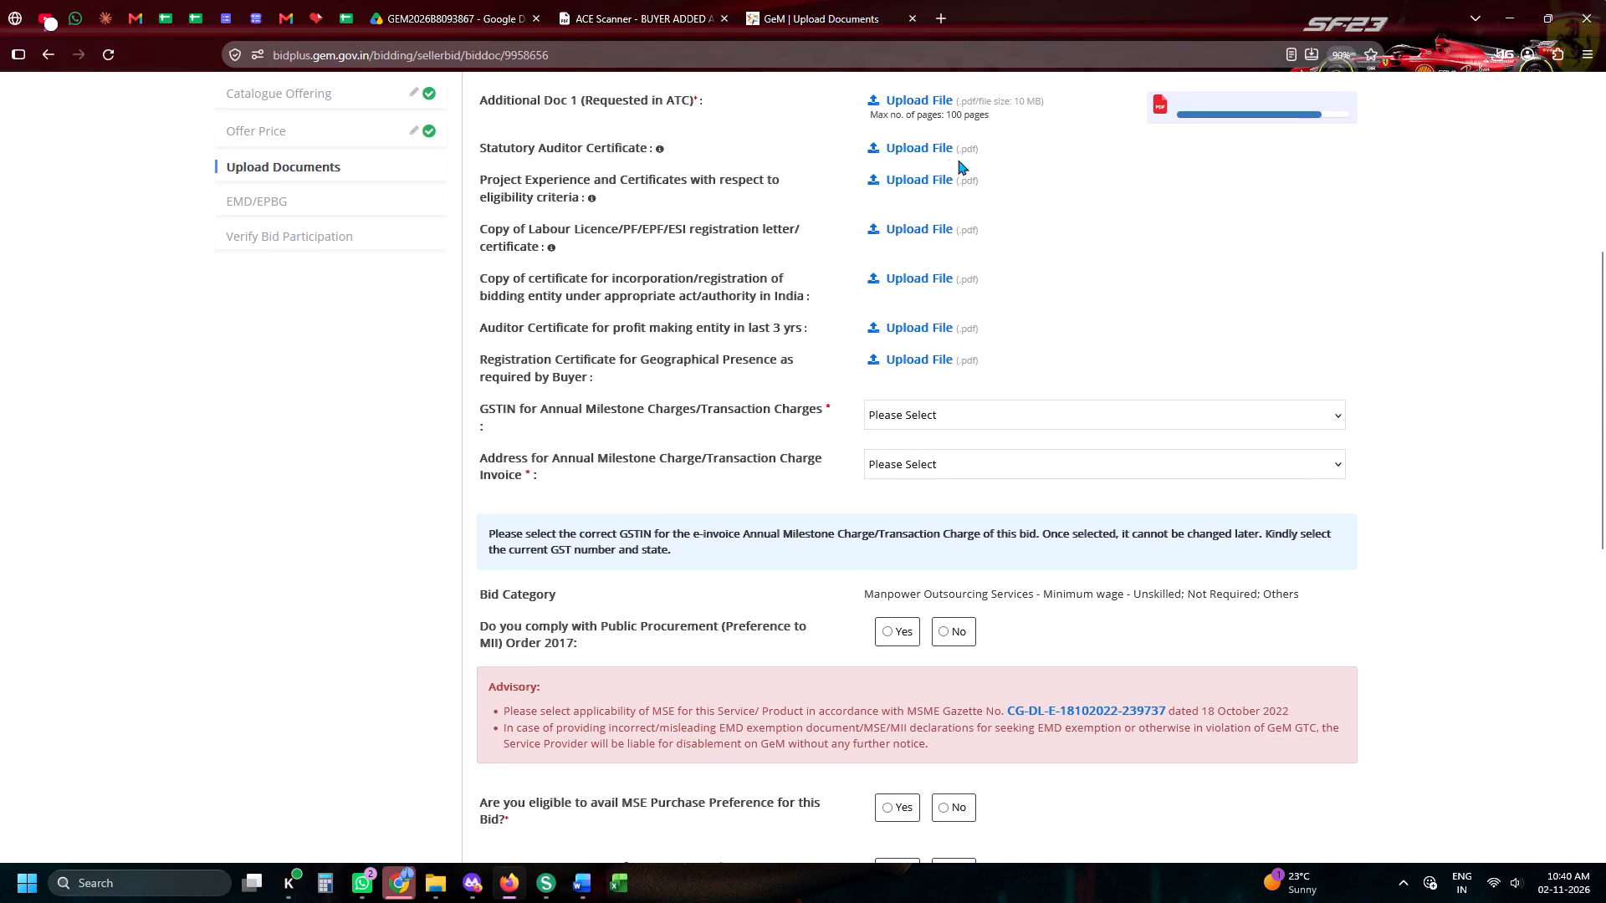
pyautogui.click(949, 147)
pyautogui.scroll(6, 1222, 359)
pyautogui.click(1191, 342)
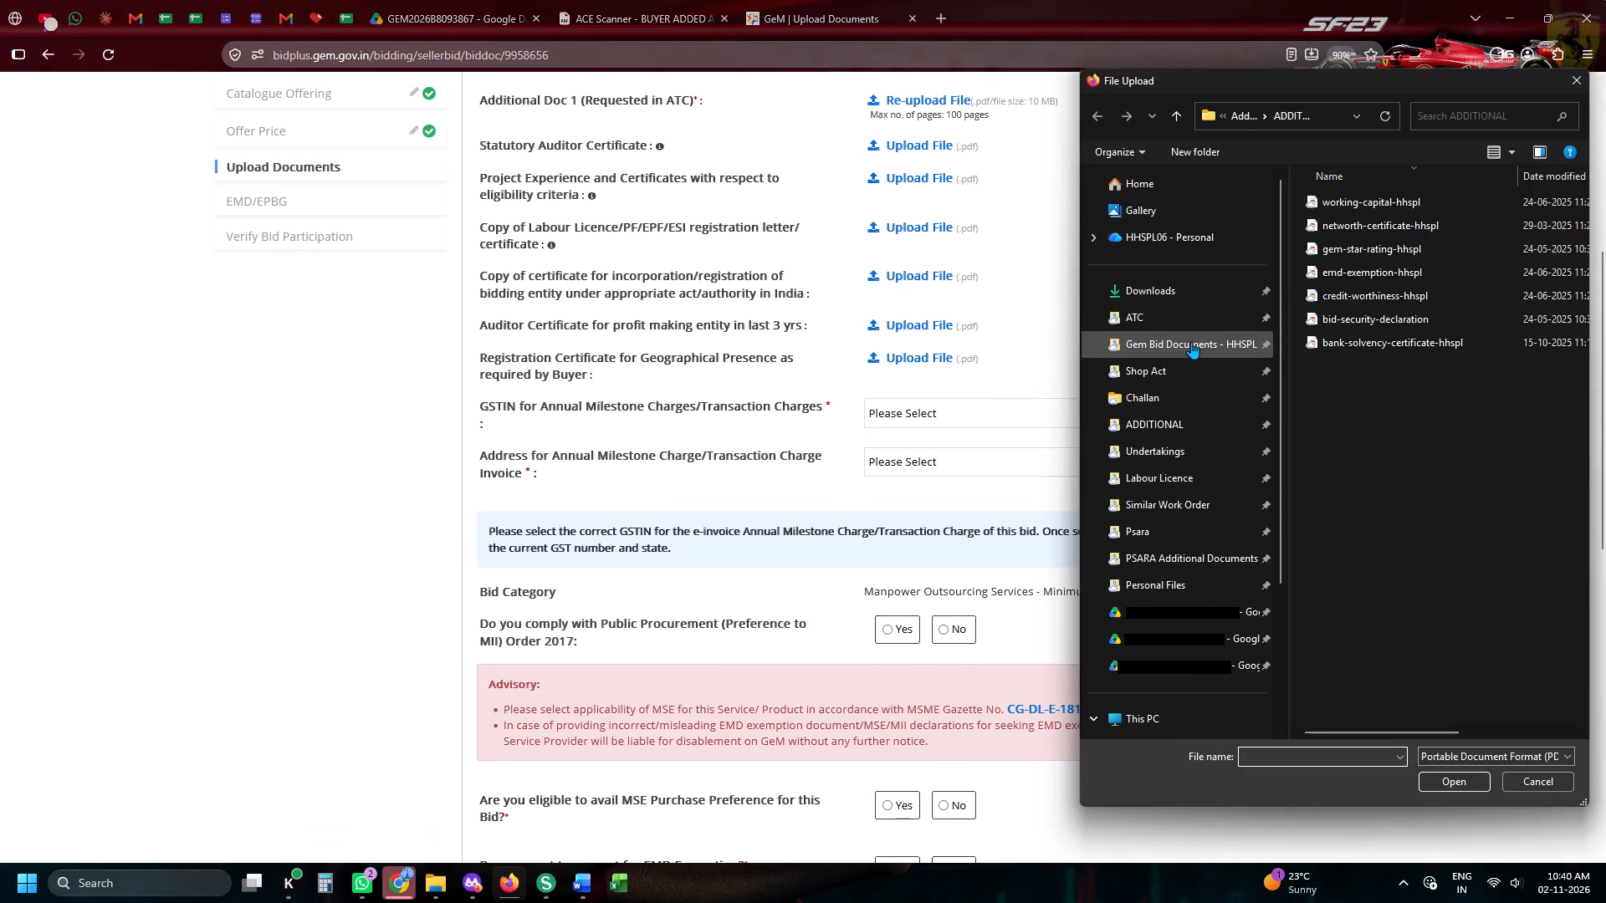
pyautogui.scroll(-5, 1419, 510)
pyautogui.click(1389, 724)
pyautogui.doubleClick(1389, 718)
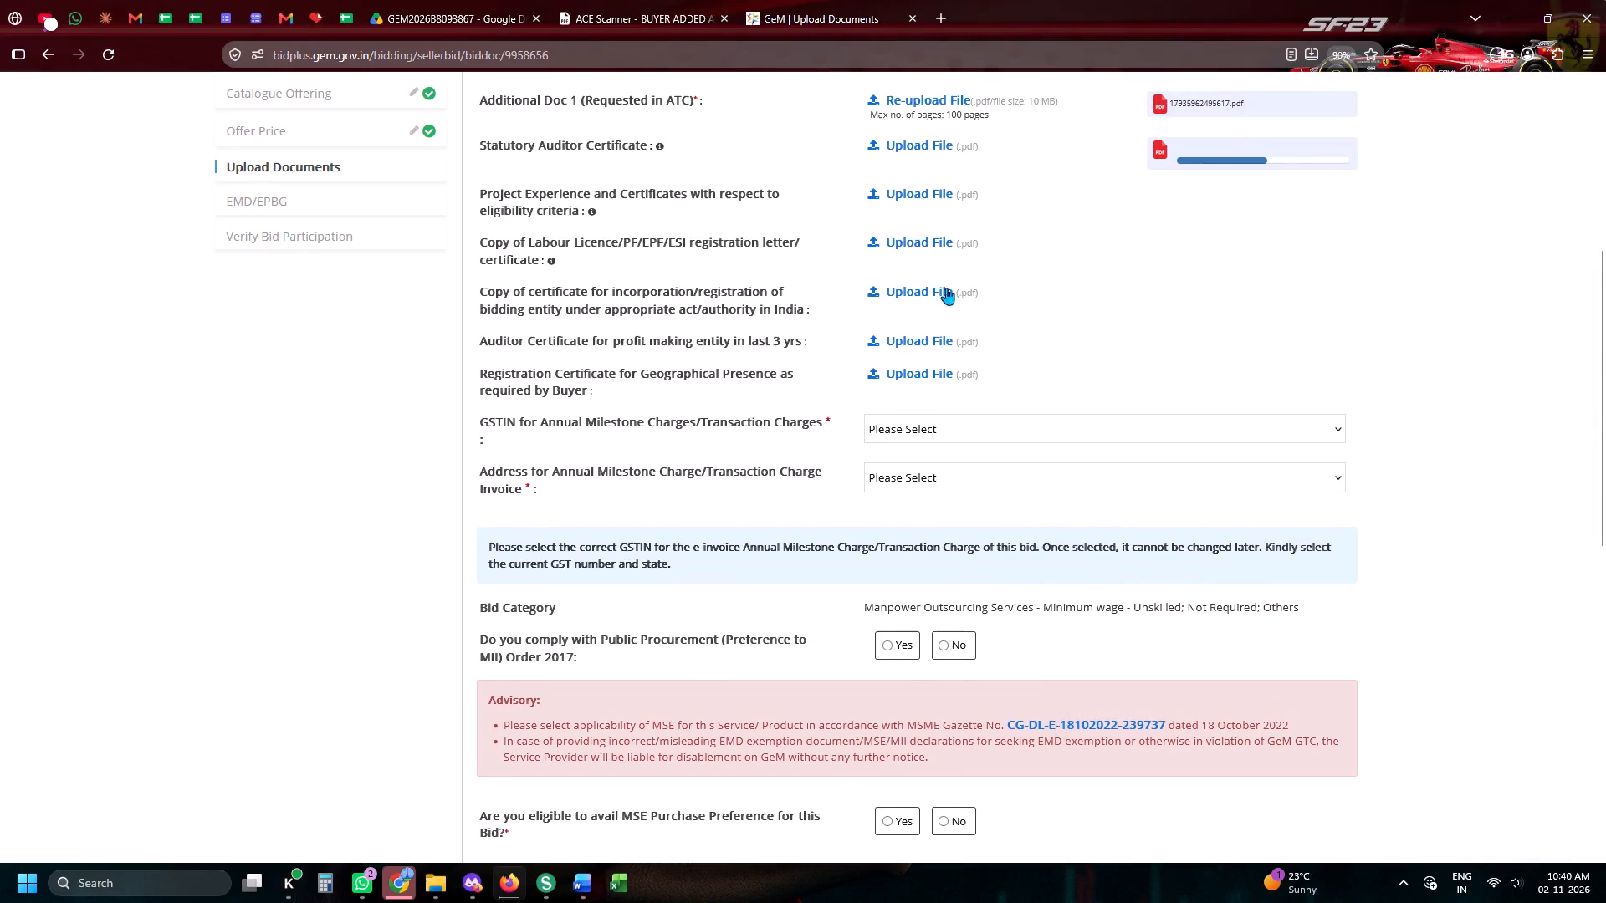
# Upload the supporting PDF from the HHSPL bid documents folder for Project Experience and Certificates with respect to eligibility criteria.
pyautogui.click(925, 196)
pyautogui.click(923, 190)
pyautogui.scroll(-3, 1465, 360)
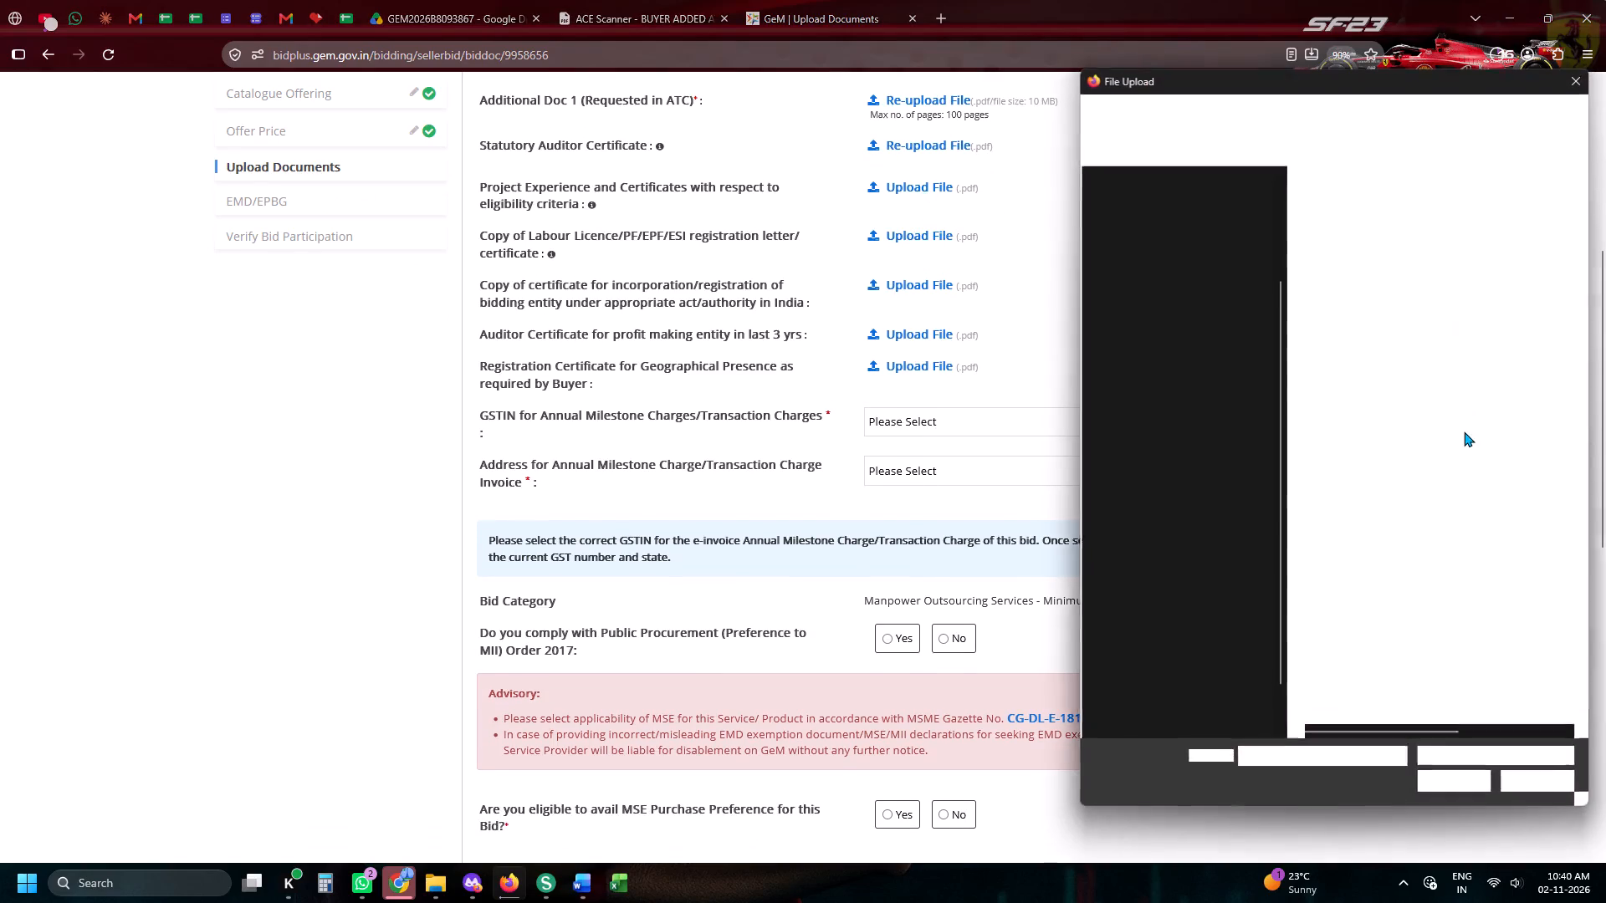
pyautogui.scroll(-7, 1464, 431)
pyautogui.doubleClick(1346, 556)
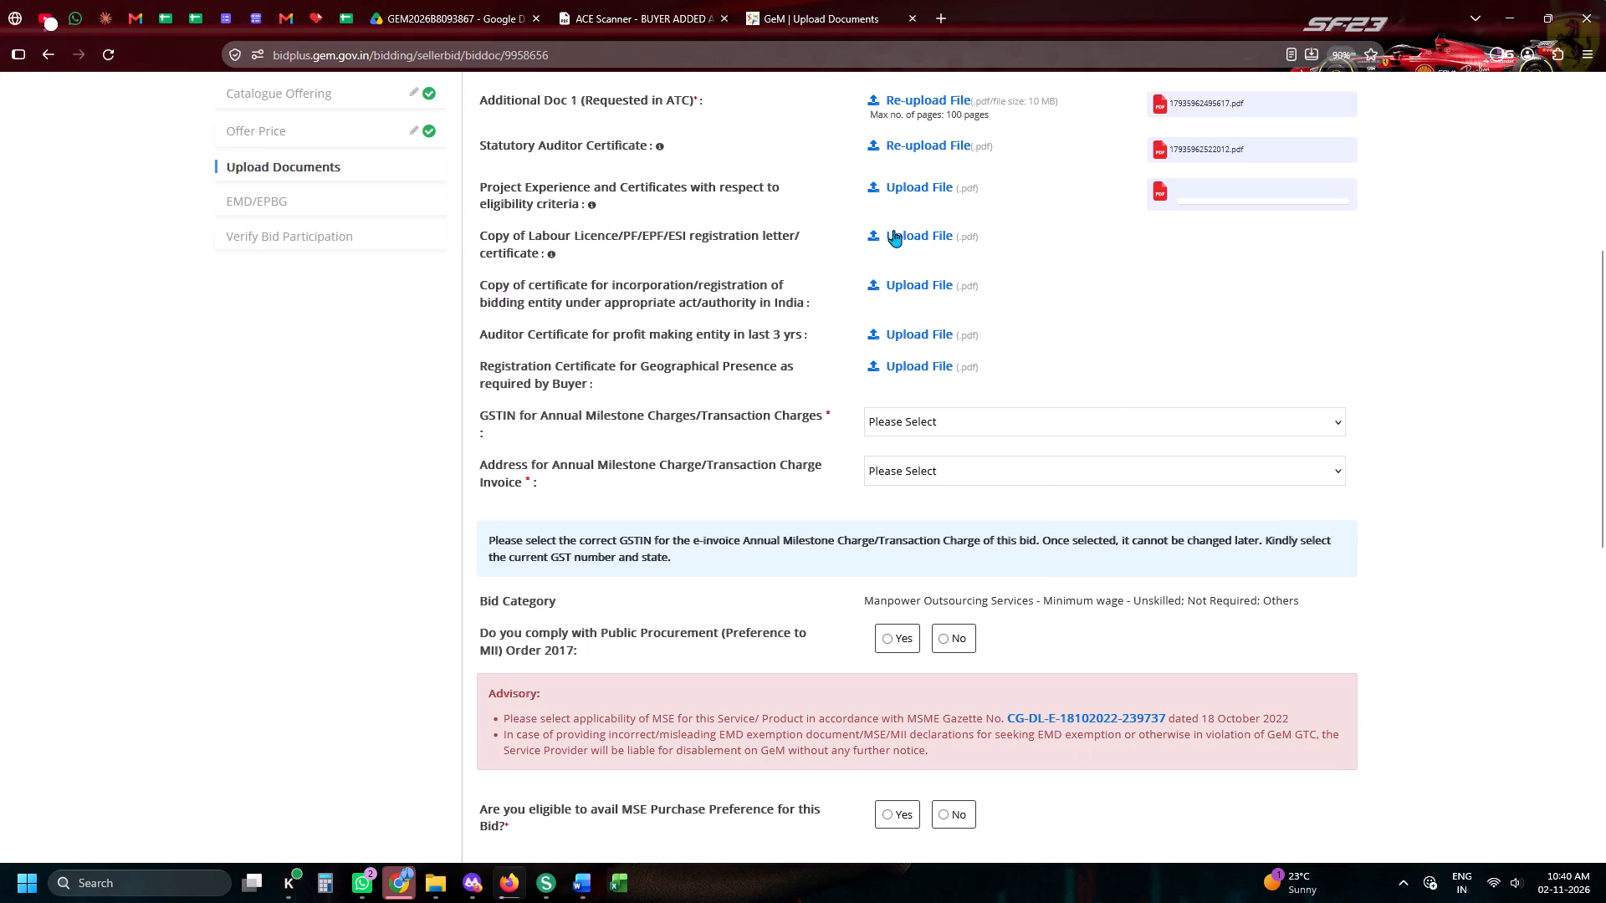
# Upload pf-esic-gst-certificate-hhspl from Gem Bid Documents - HHSPL as the Labour Licence/PF/EPF/ESI registration document.
pyautogui.click(948, 236)
pyautogui.scroll(4, 1358, 377)
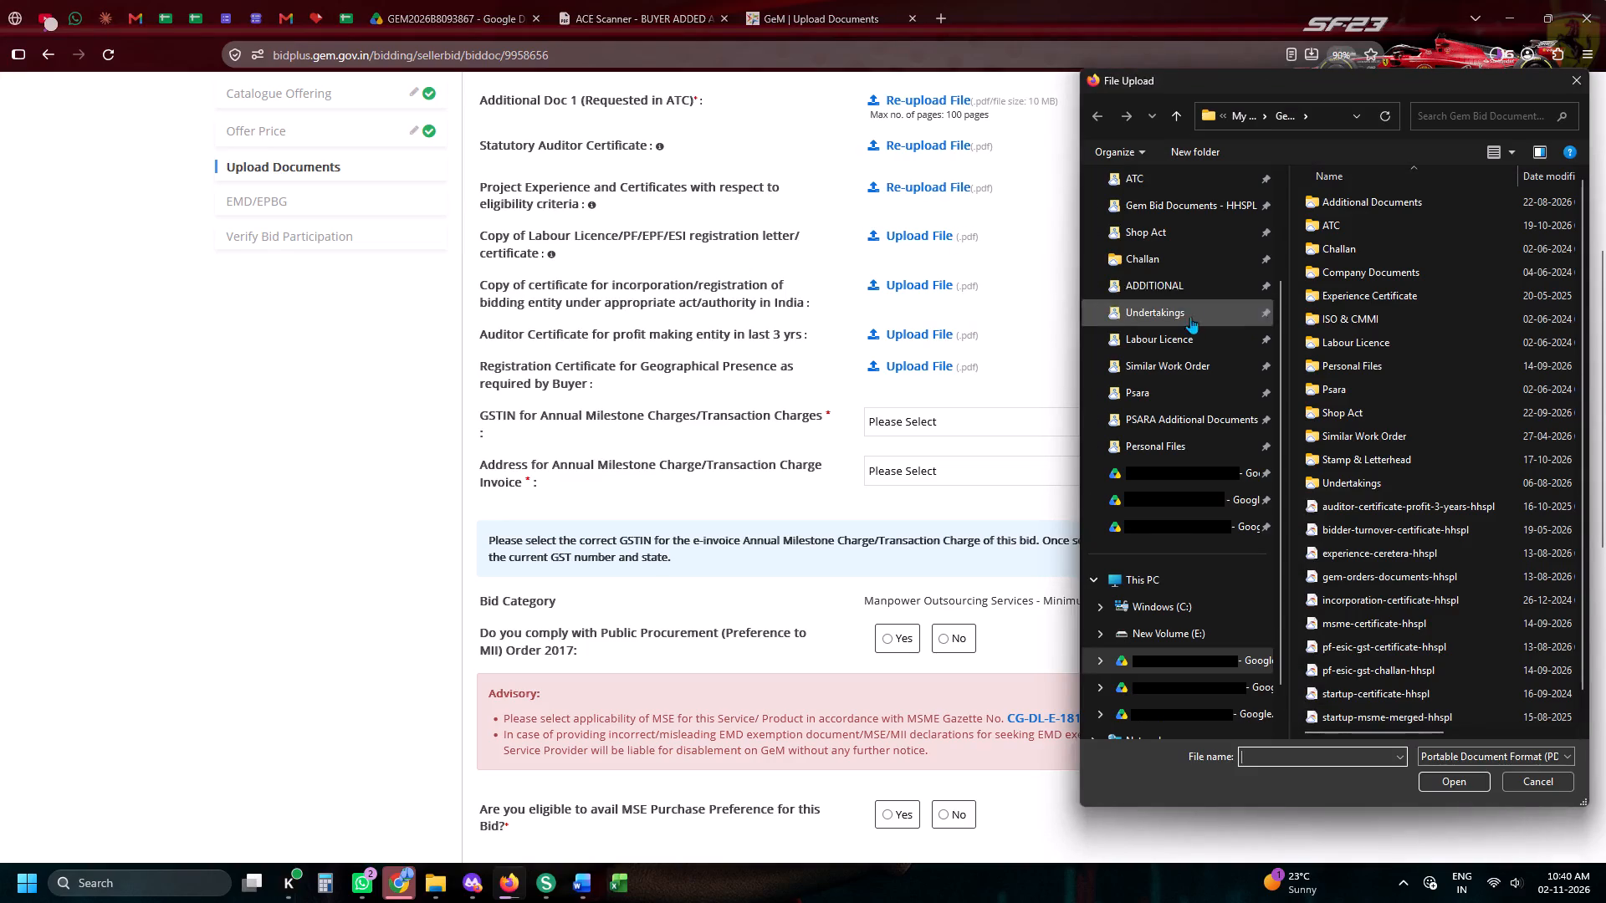
pyautogui.click(1177, 202)
pyautogui.scroll(-5, 1508, 446)
pyautogui.click(1371, 639)
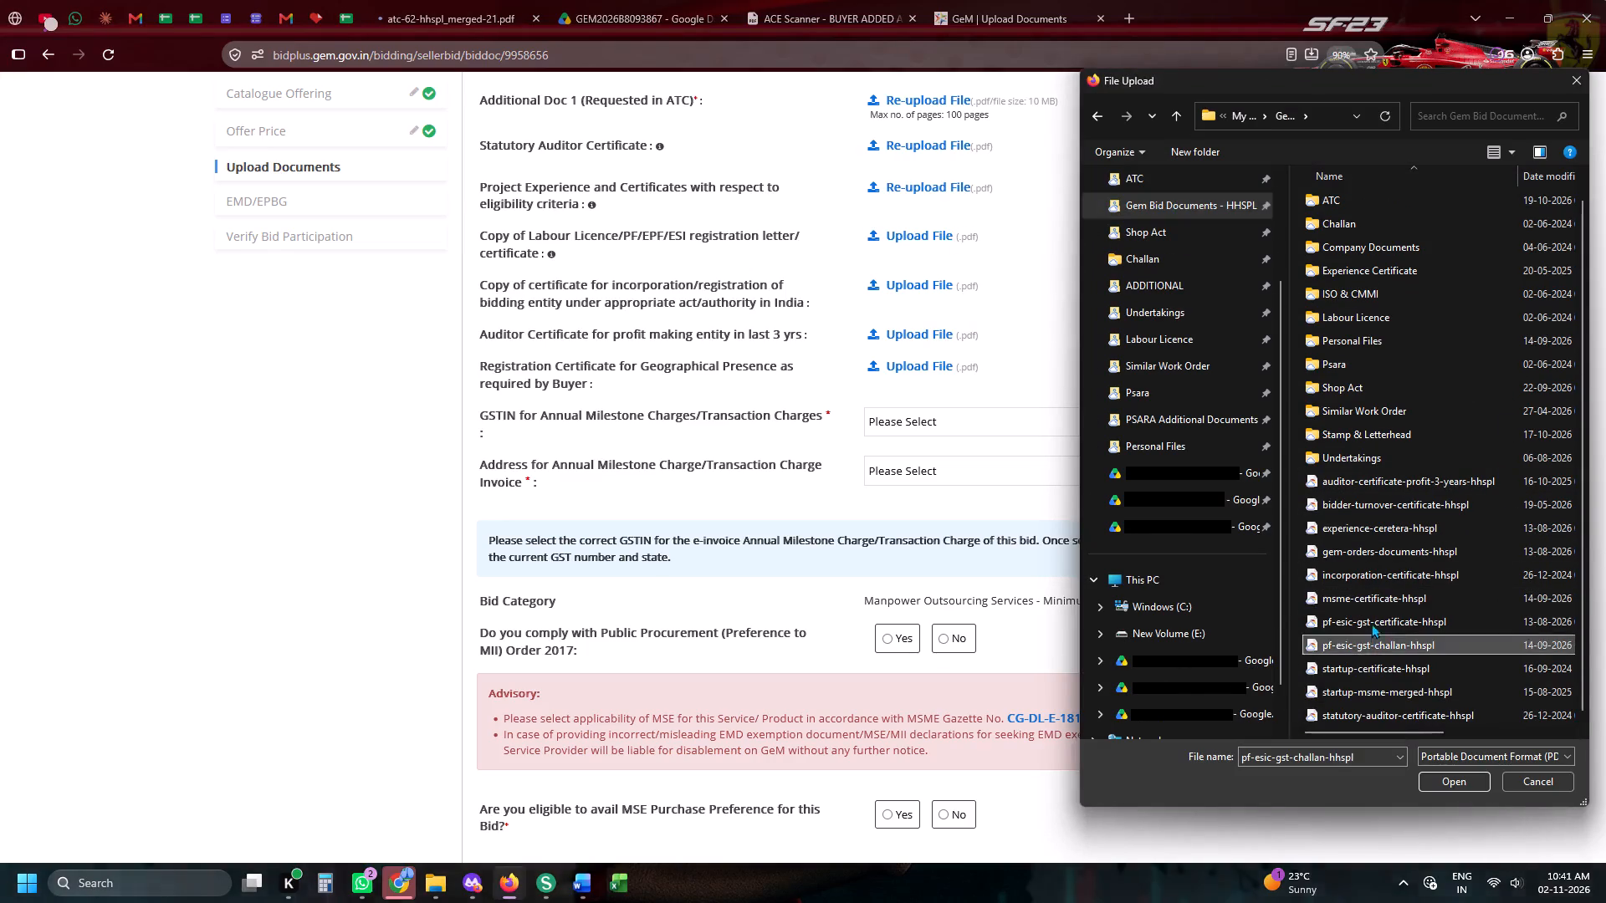
pyautogui.doubleClick(1371, 620)
pyautogui.click(926, 233)
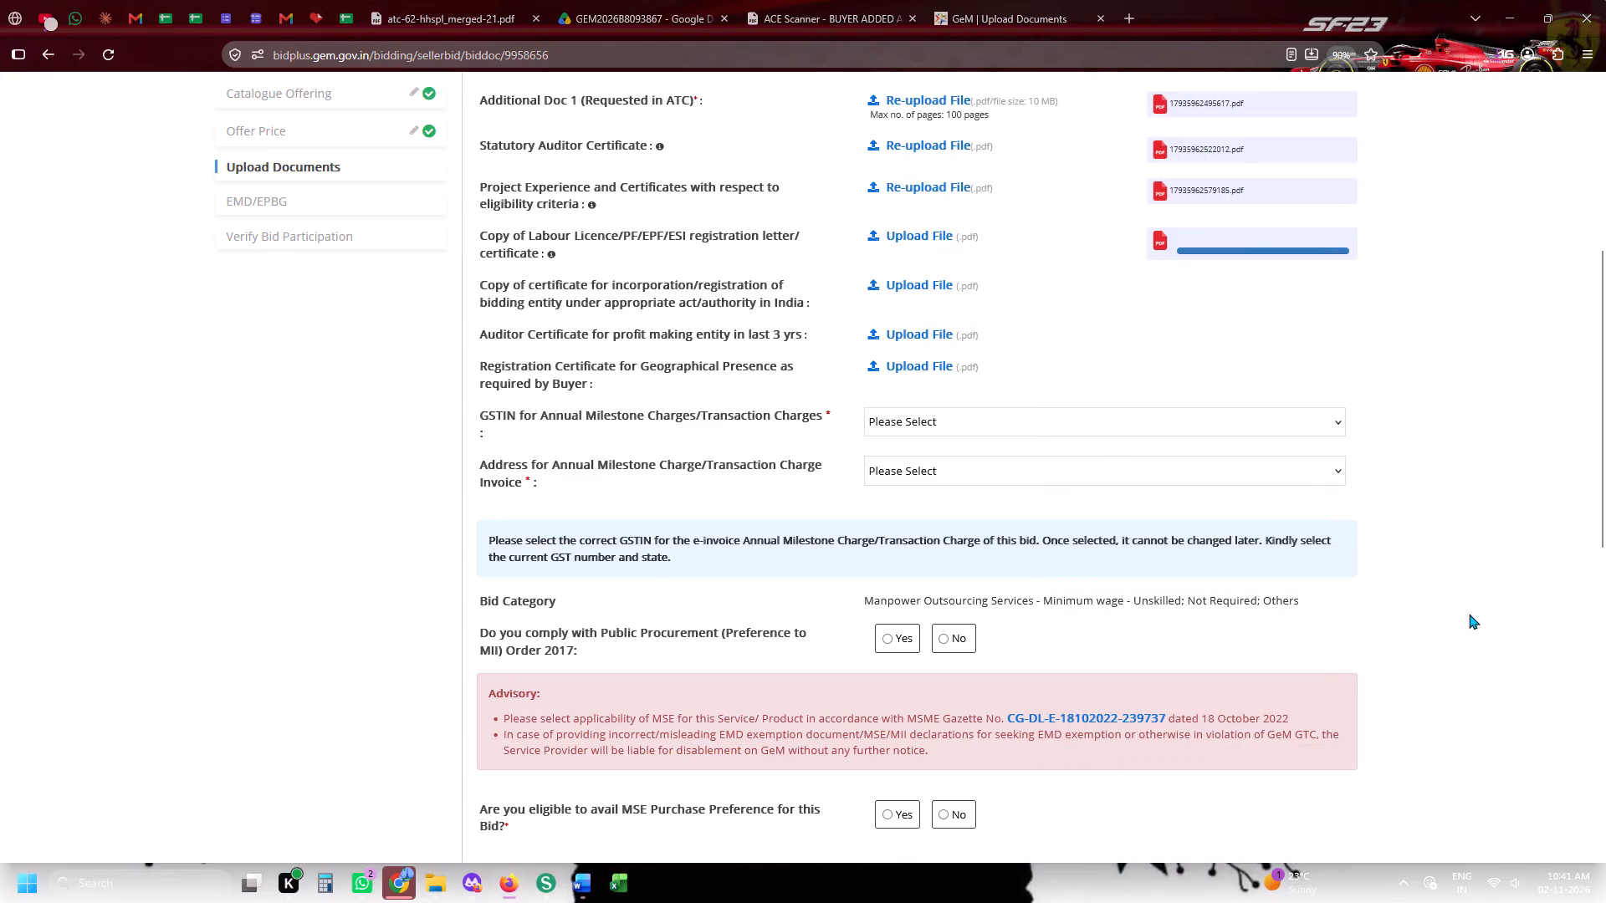
pyautogui.click(1522, 780)
# Upload incorporation-certificate-hhspl from the Gem Bid Documents - HHSPL folder as the bidding entity's incorporation/registration certificate.
pyautogui.click(941, 287)
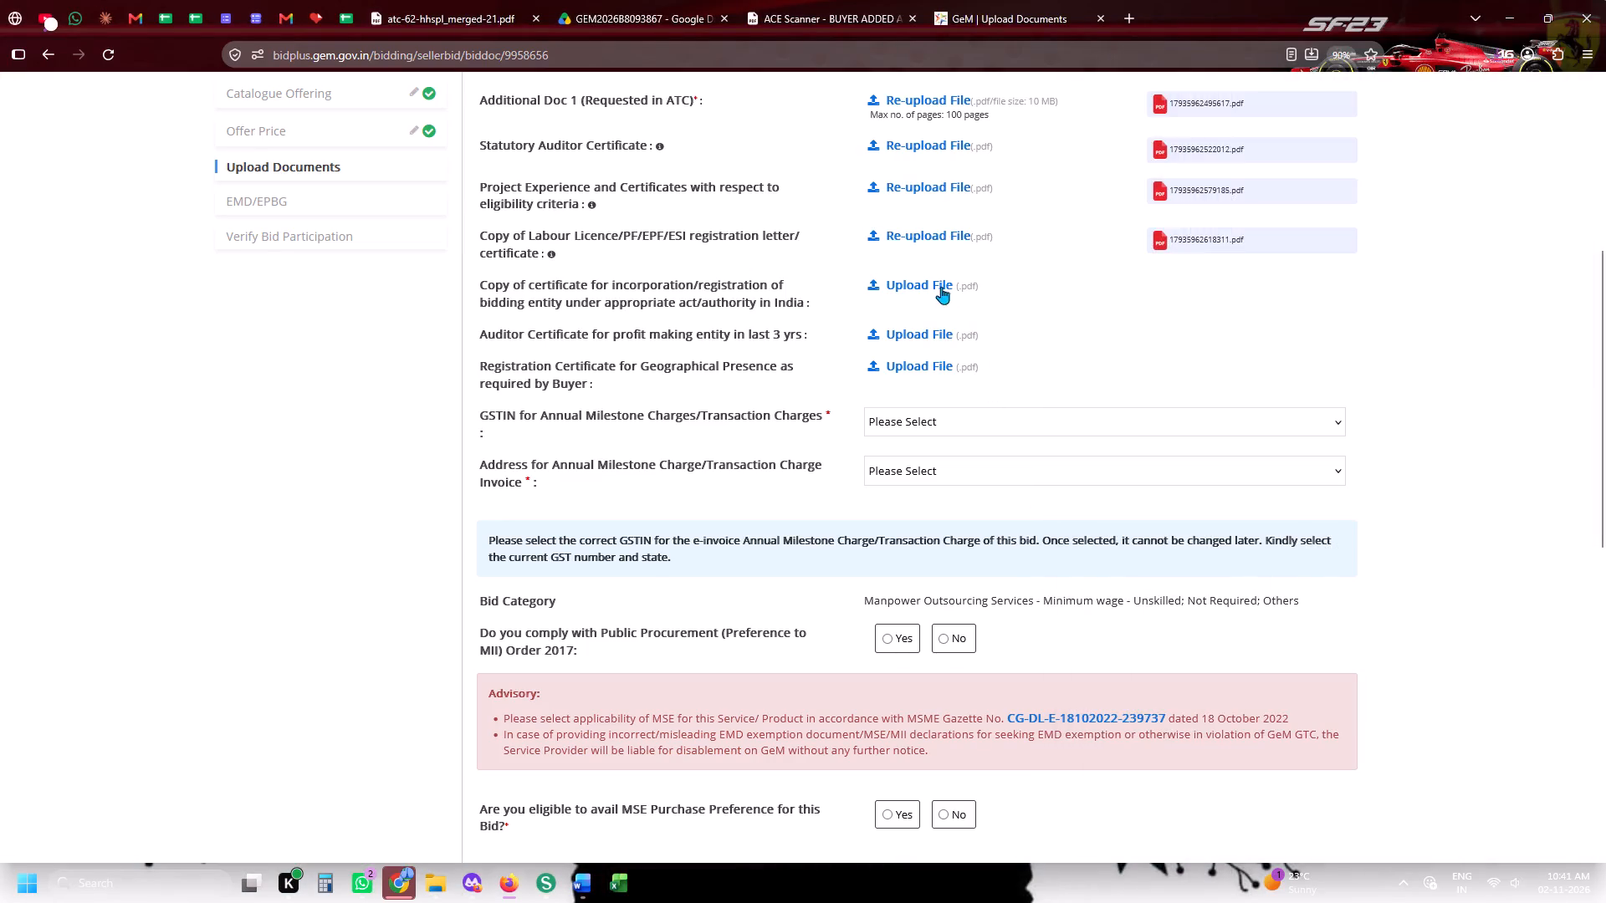
pyautogui.scroll(-10, 1420, 434)
pyautogui.doubleClick(1354, 574)
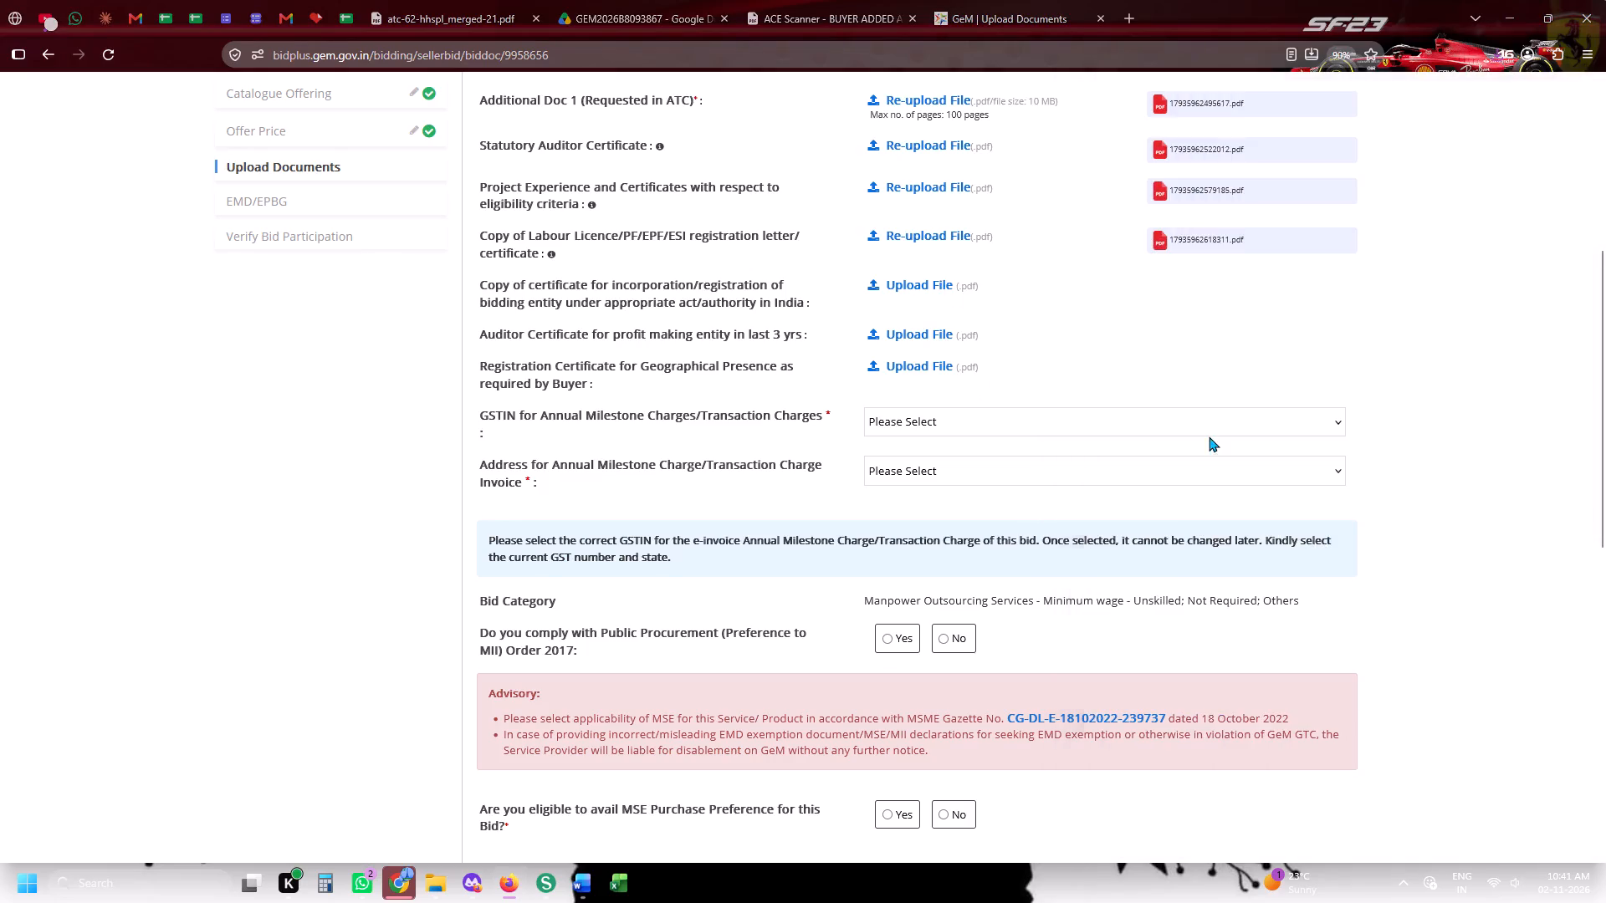
# Upload atc-62-hhspl_merged-21 from the Downloads folder as the Certificate (Requested in ATC).
pyautogui.click(427, 0)
pyautogui.click(973, 0)
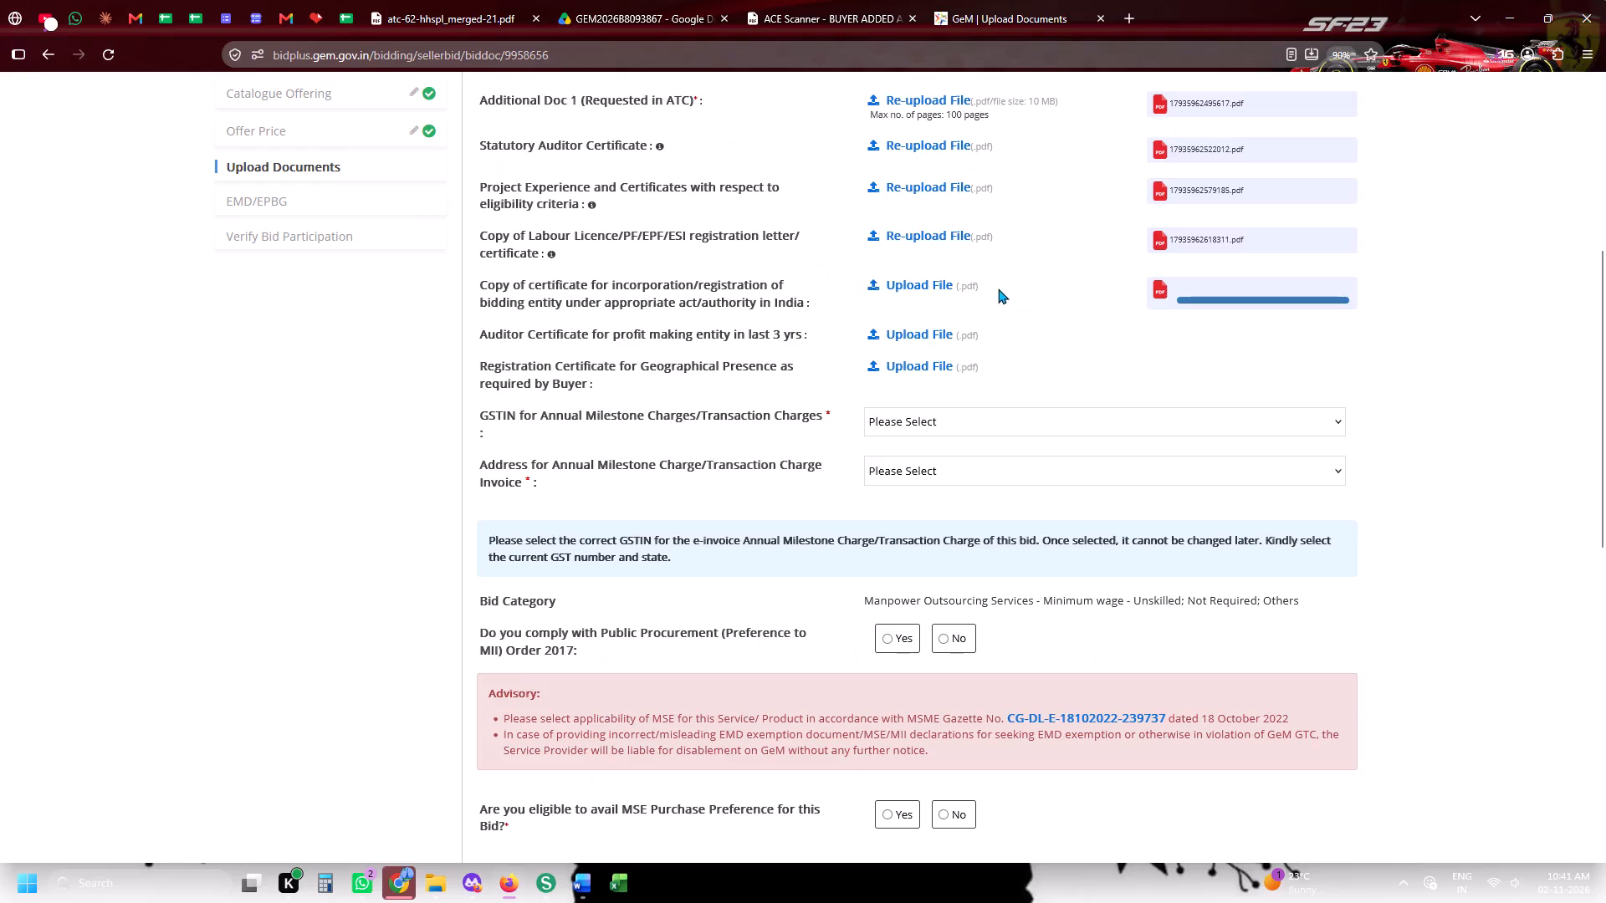
pyautogui.scroll(2, 995, 317)
pyautogui.click(923, 242)
pyautogui.scroll(5, 1110, 321)
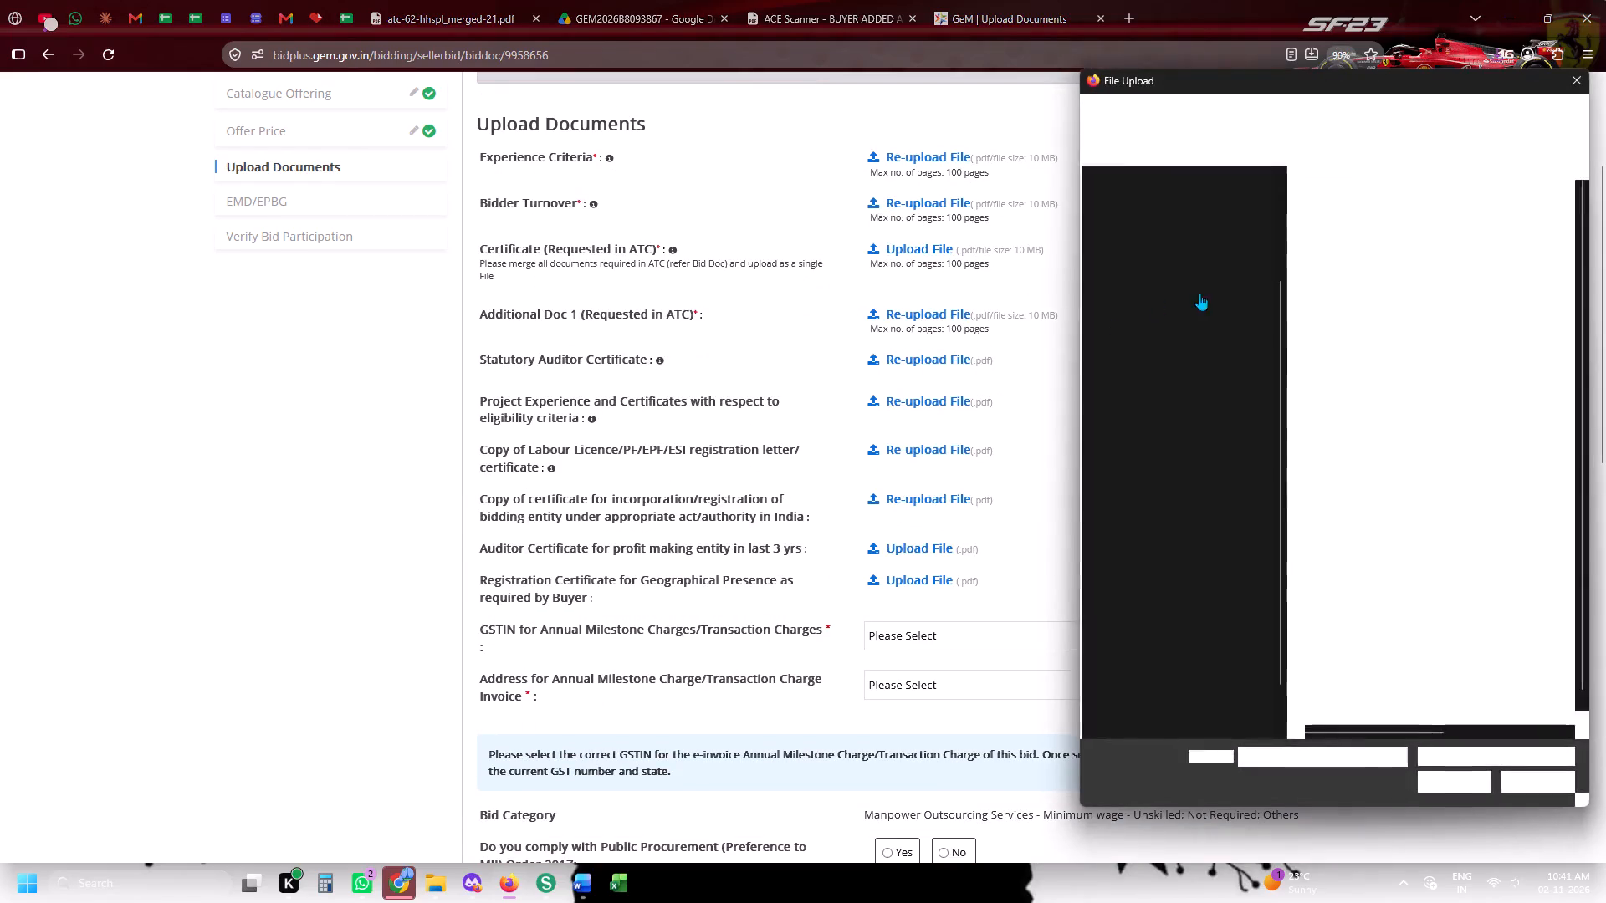
pyautogui.scroll(3, 1199, 293)
pyautogui.click(1190, 273)
pyautogui.click(1190, 282)
pyautogui.doubleClick(1334, 225)
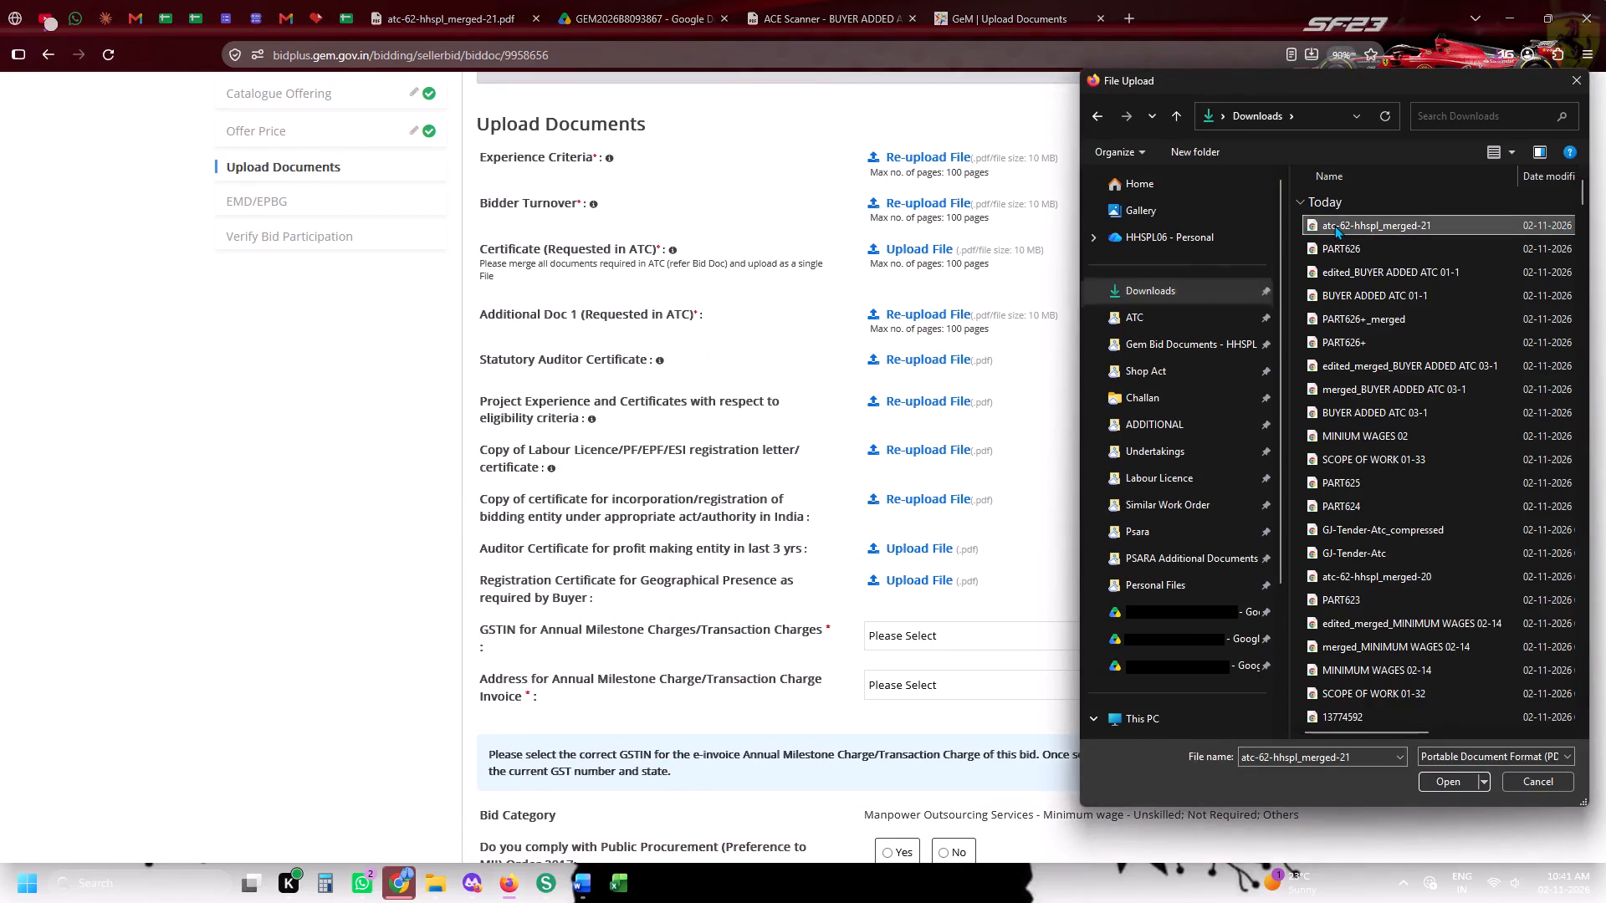
# Upload auditor-certificate-profit-3-years-hhspl from Gem Bid Documents - HHSPL as the Auditor Certificate for profit making entity in last 3 yrs.
pyautogui.scroll(-3, 1260, 252)
pyautogui.scroll(3, 1235, 249)
pyautogui.scroll(-3, 1235, 249)
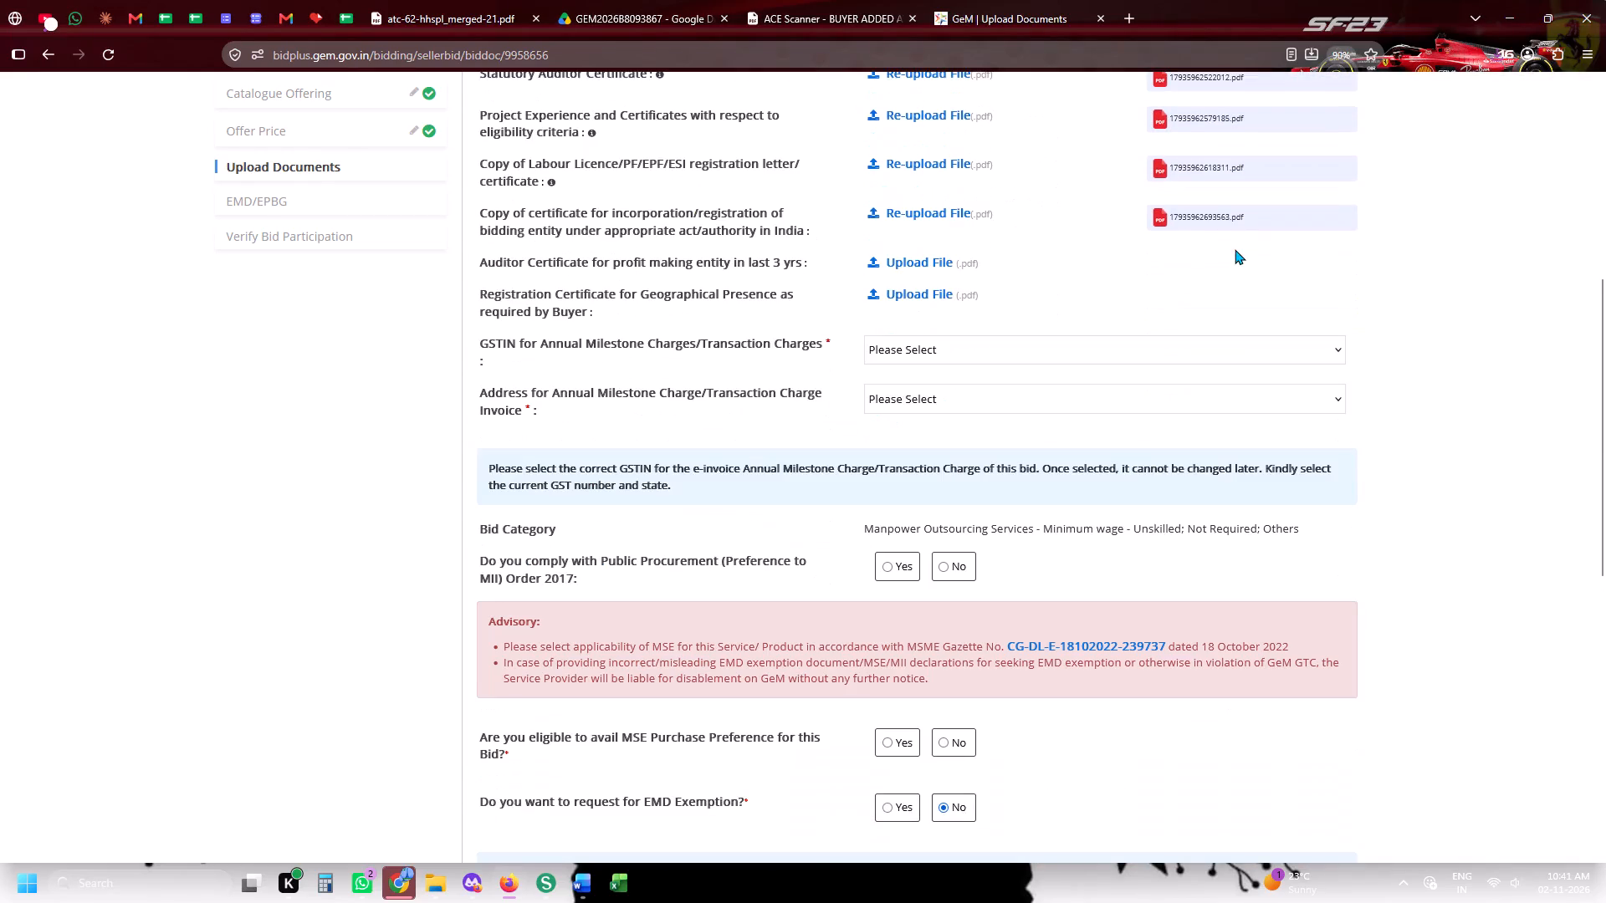
pyautogui.click(906, 228)
pyautogui.scroll(5, 1238, 418)
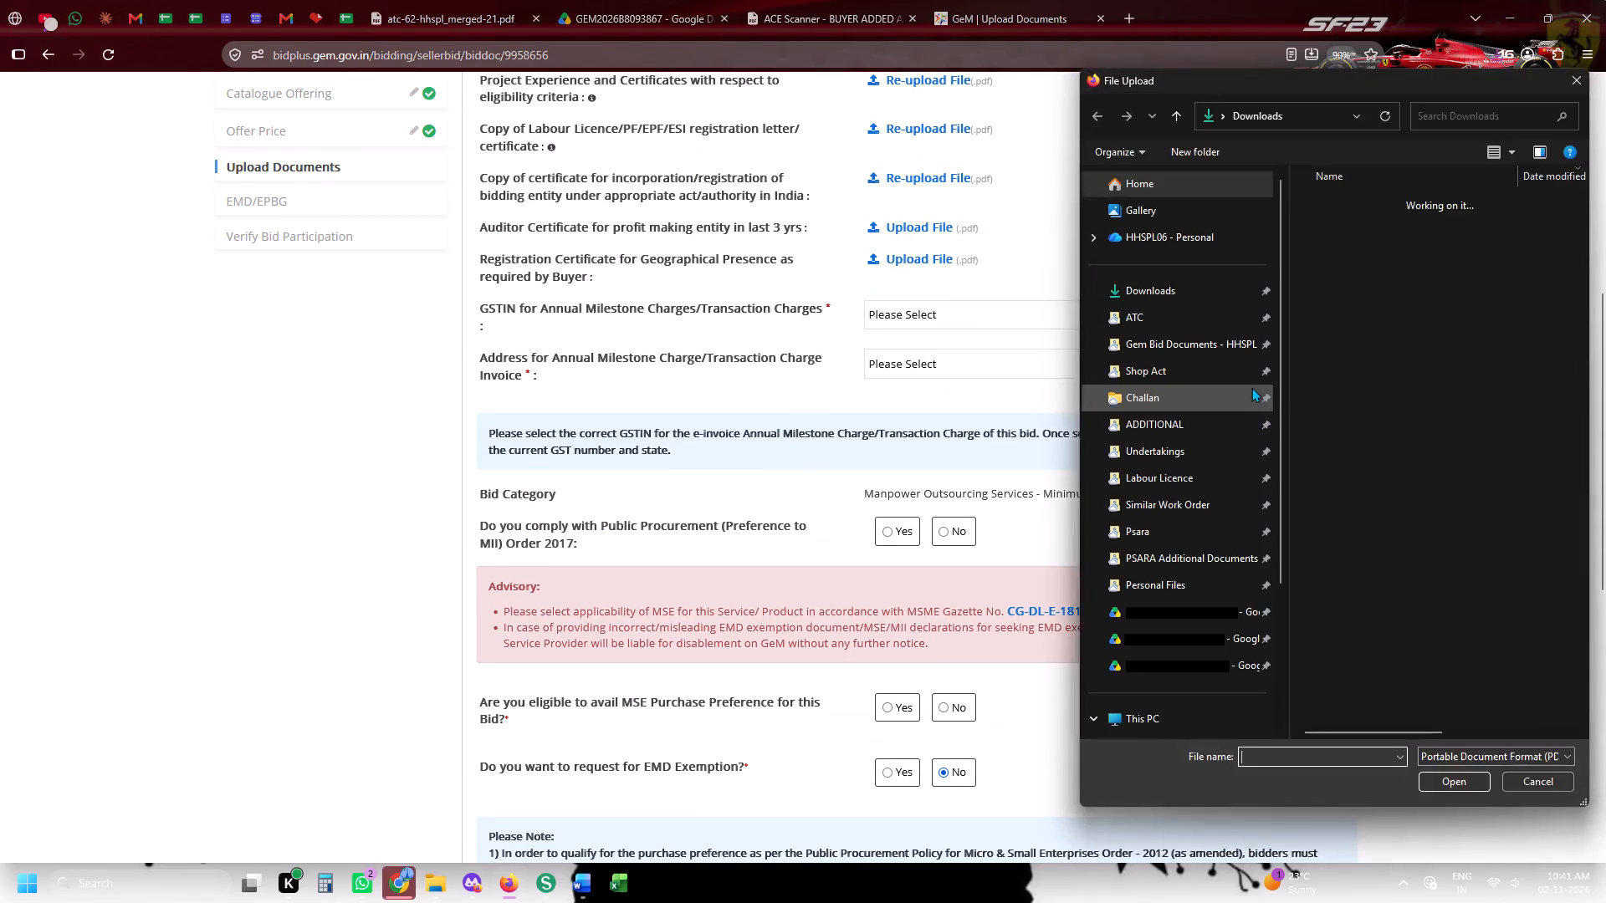
pyautogui.click(1204, 333)
pyautogui.doubleClick(1380, 508)
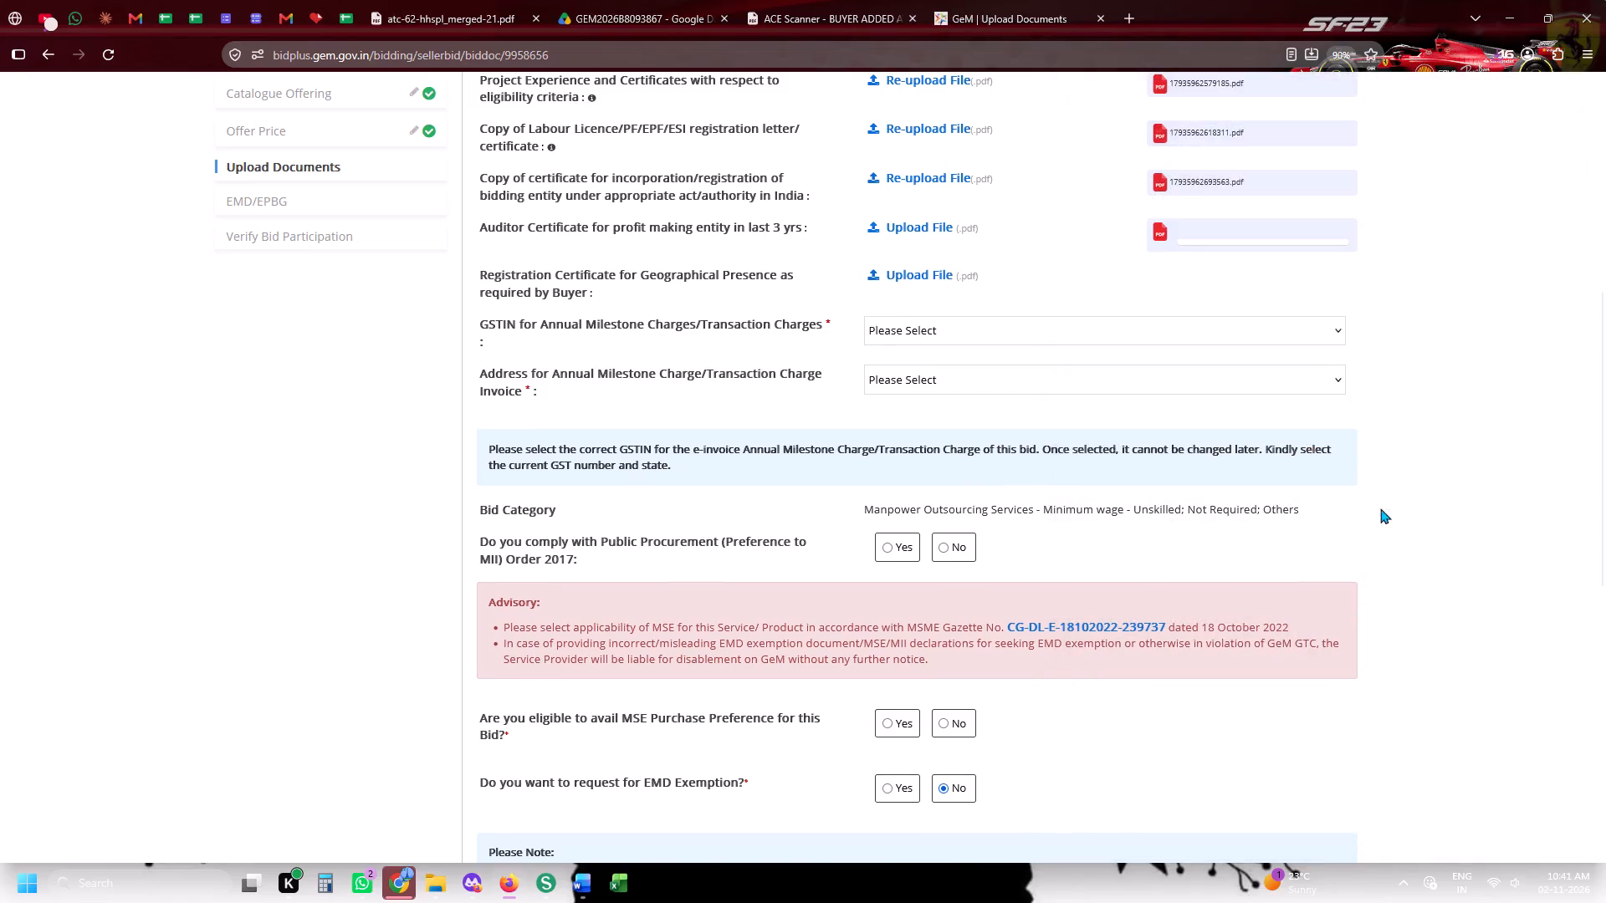
# Check the bid's city in the tender sheet and upload mp-bhopal-shopact-hhspl from Shop Act as the geographical presence registration certificate.
pyautogui.scroll(-2, 1242, 509)
pyautogui.scroll(2, 979, 303)
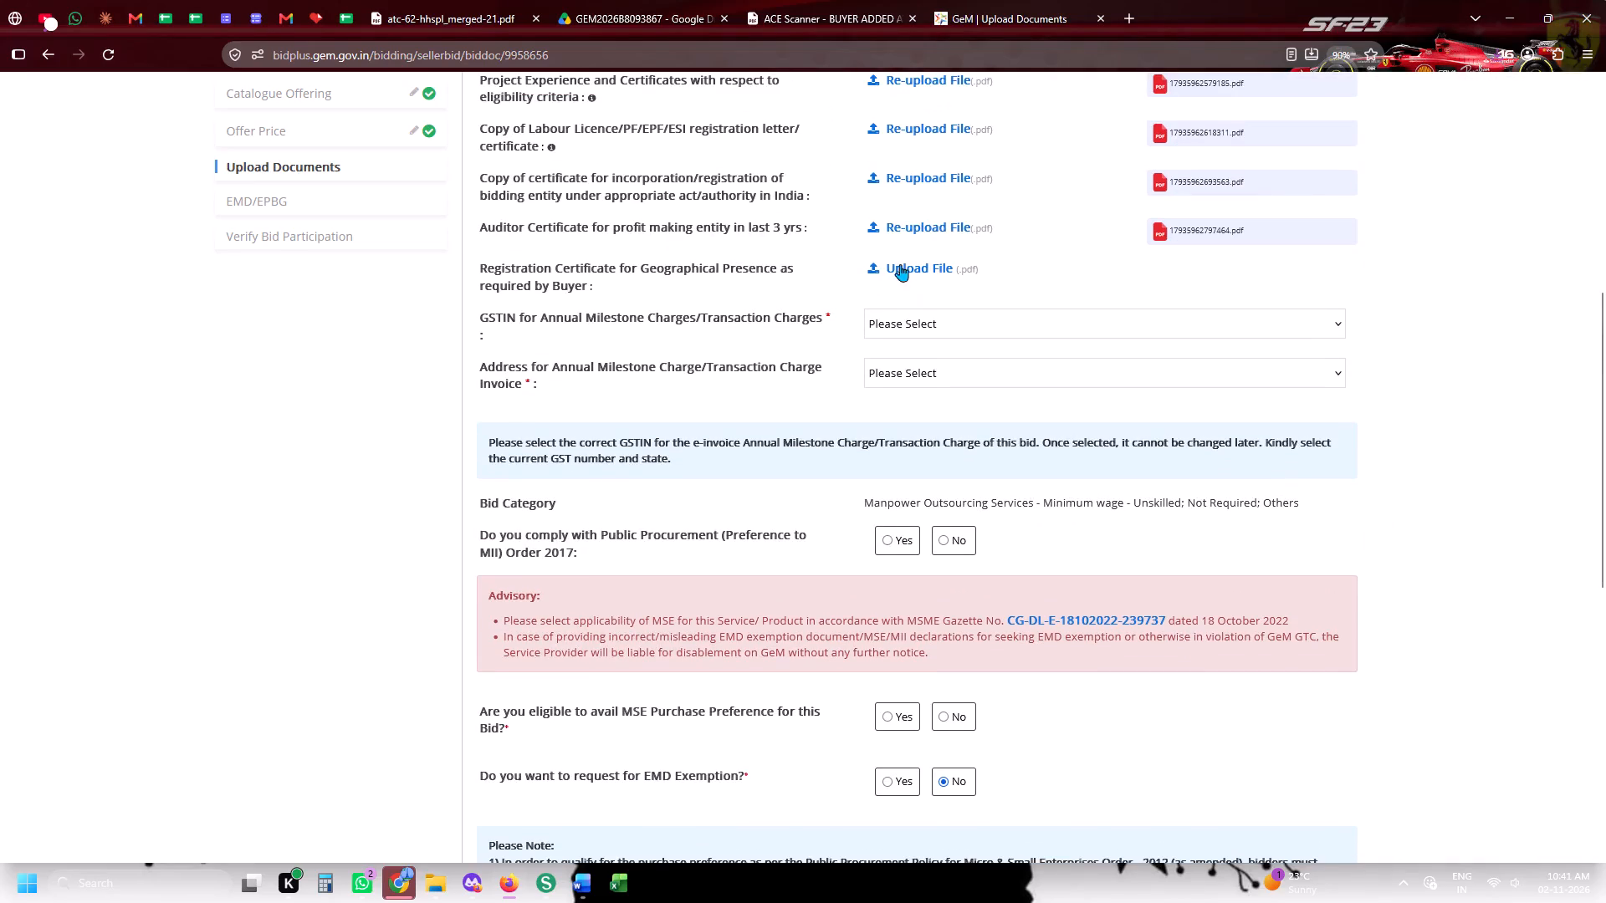
pyautogui.click(355, 0)
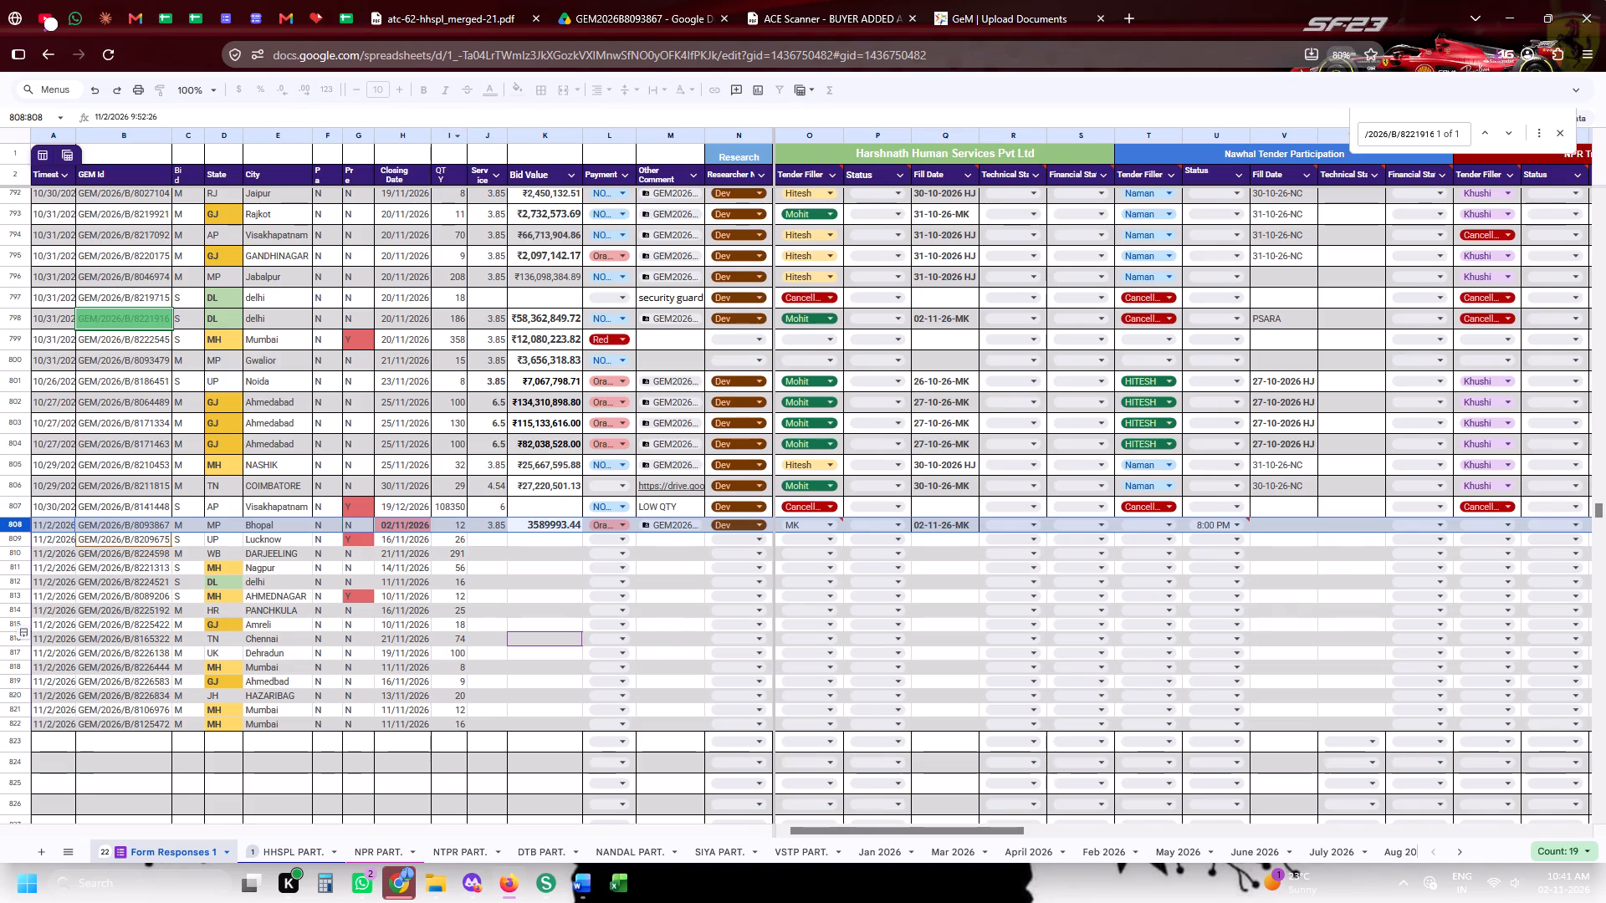
pyautogui.click(836, 0)
pyautogui.click(1089, 0)
pyautogui.click(932, 260)
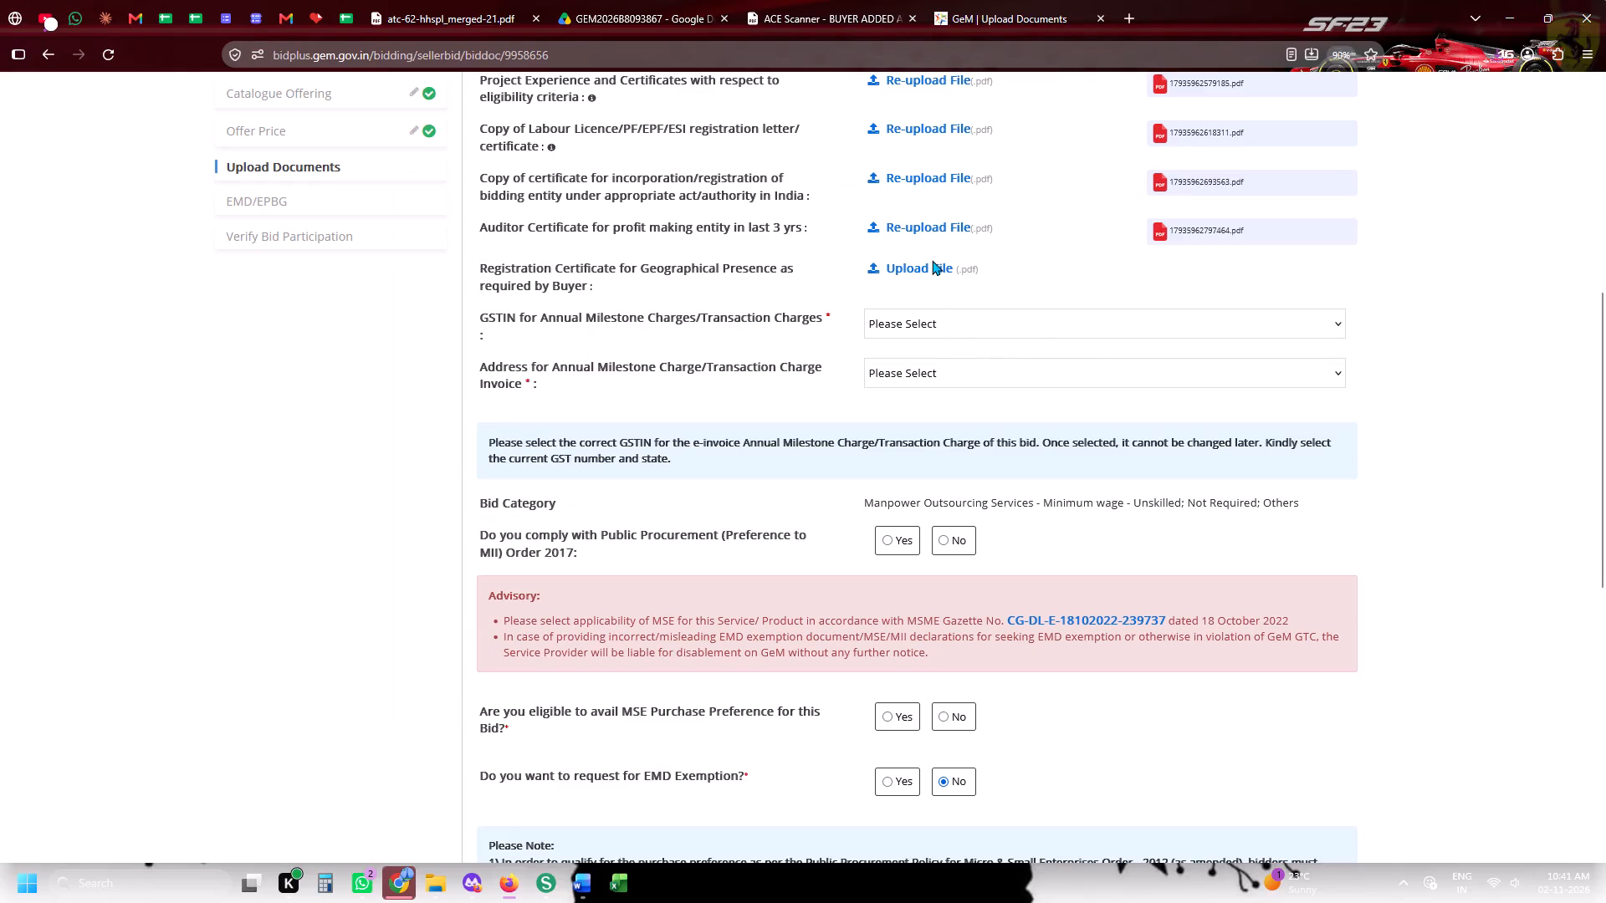
pyautogui.scroll(4, 1161, 373)
pyautogui.click(1155, 373)
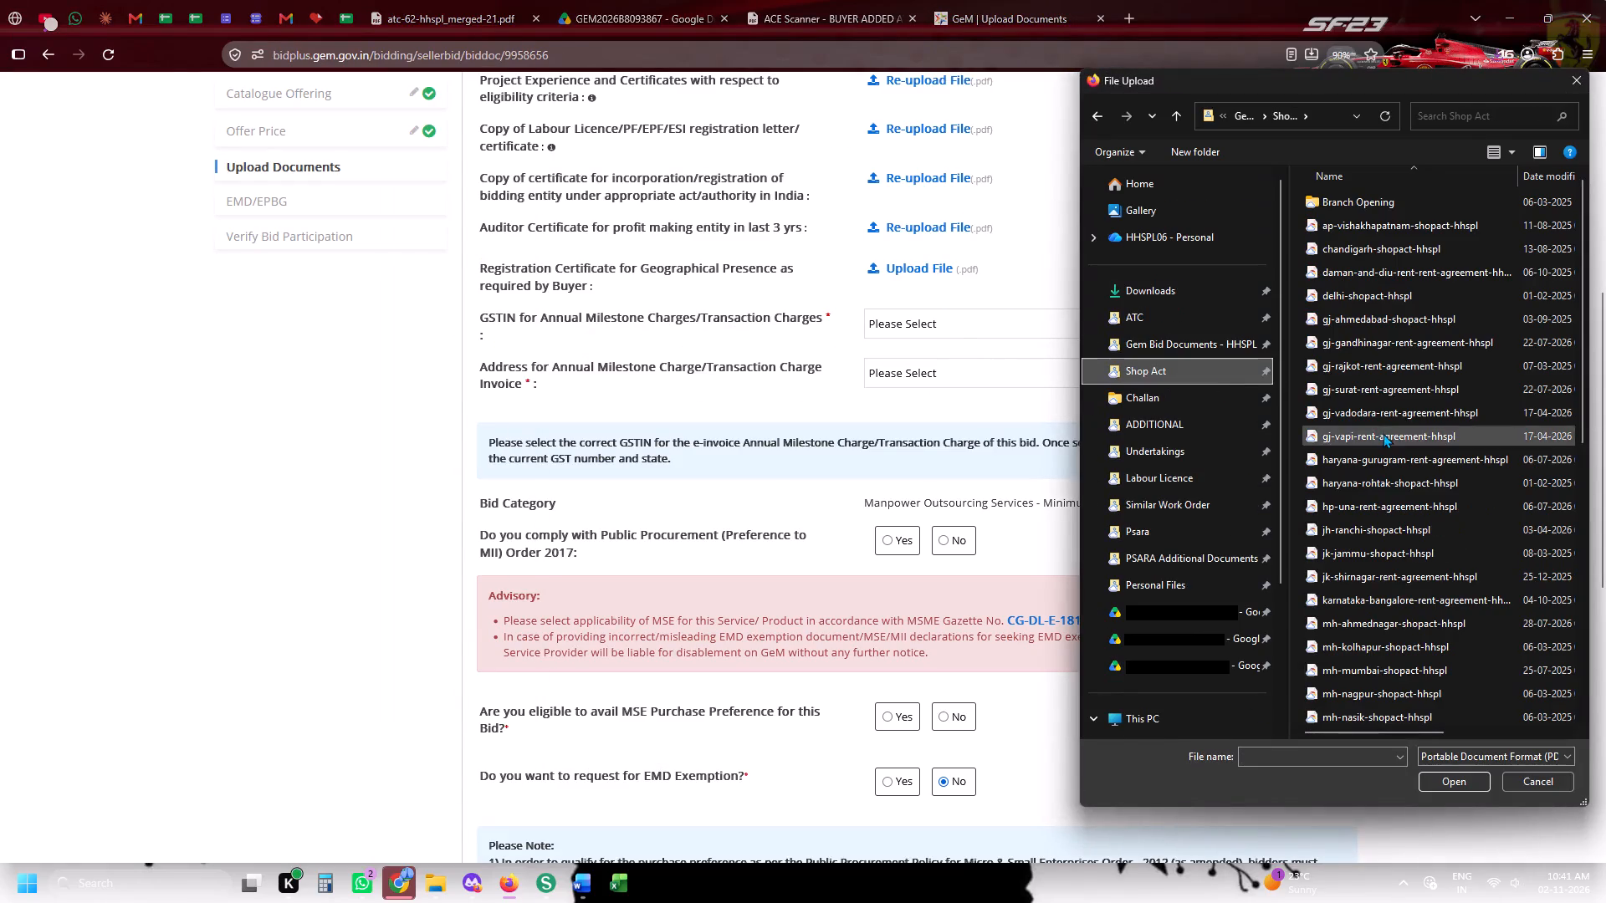
pyautogui.scroll(-3, 1378, 622)
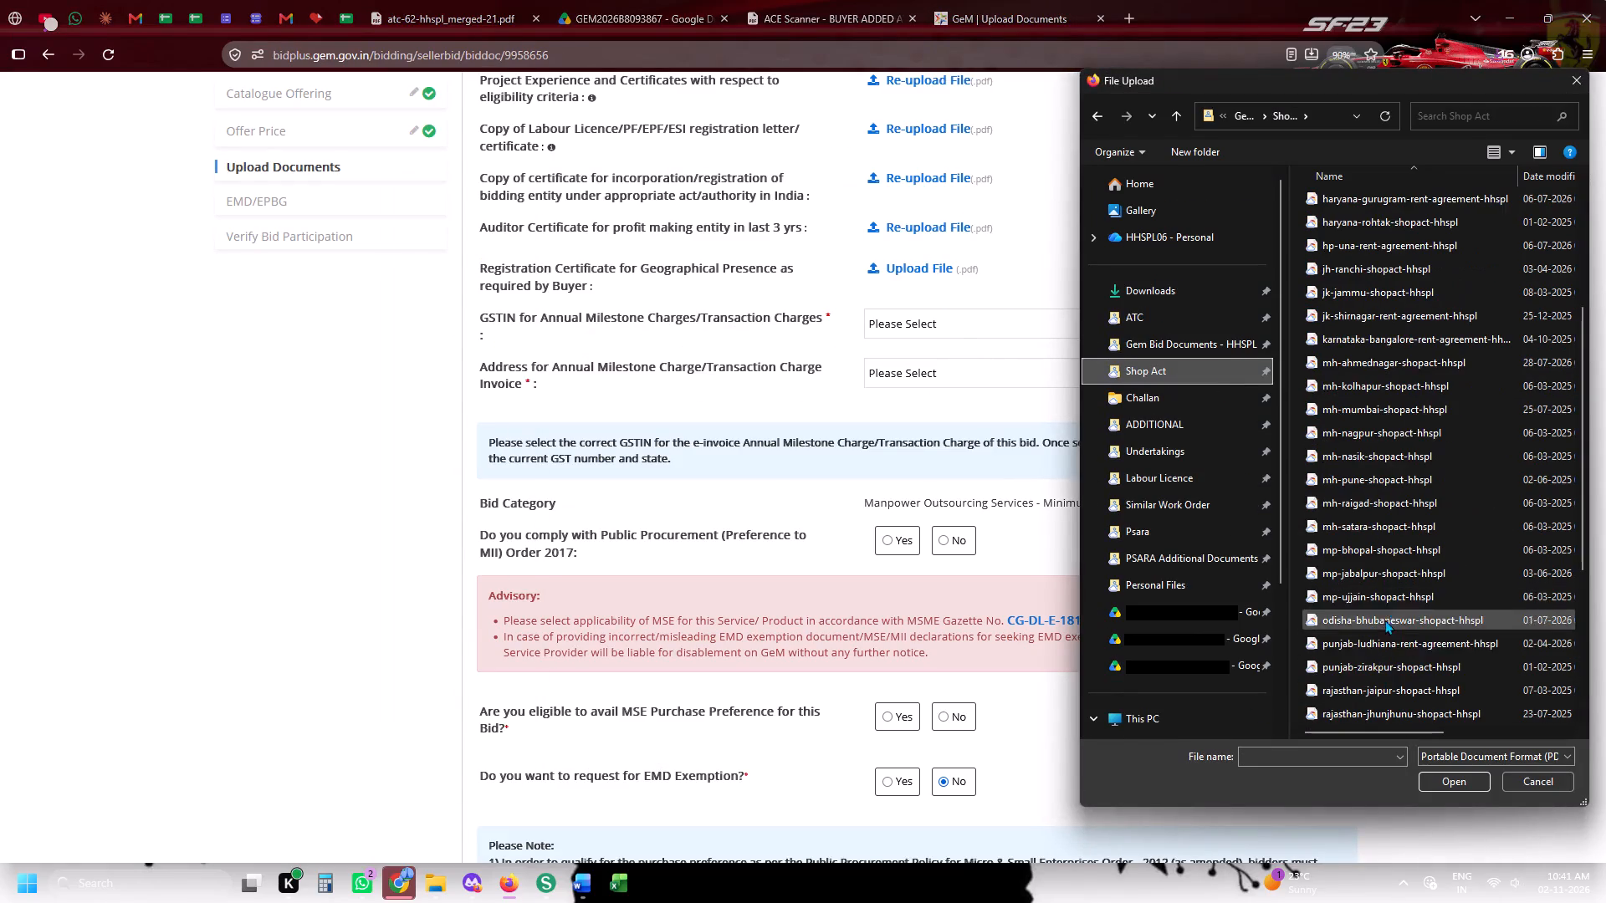
pyautogui.doubleClick(1342, 550)
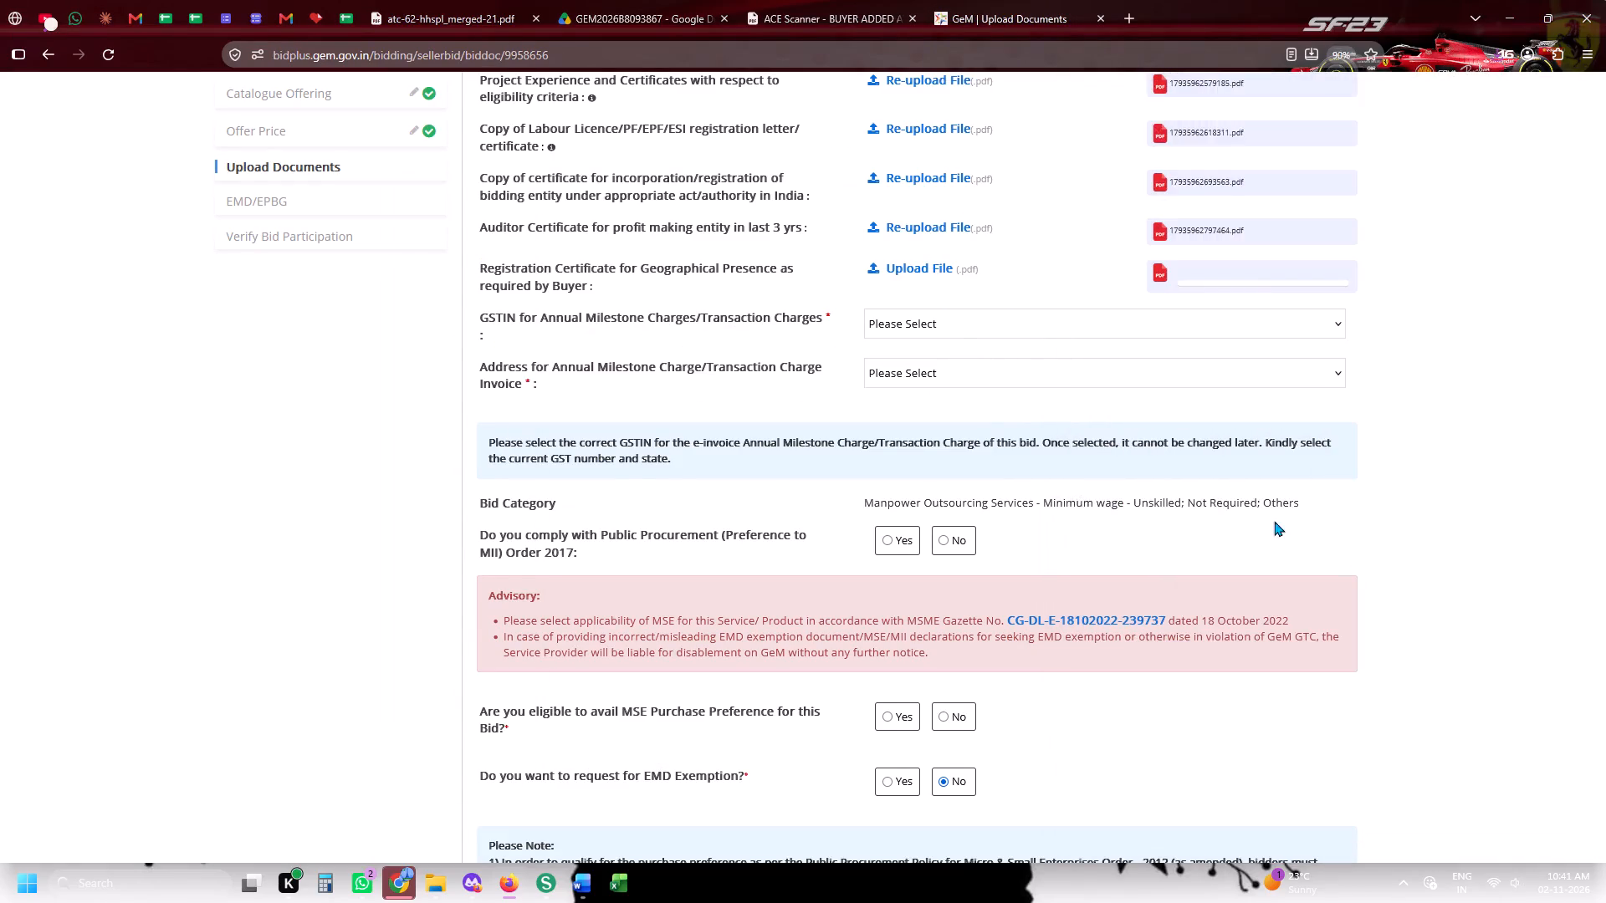
# Choose the registered GSTIN beginning with 08 and the Jaipur invoice address for the milestone/transaction charges, confirming both selections.
pyautogui.scroll(-1, 1178, 472)
pyautogui.click(943, 220)
pyautogui.click(959, 279)
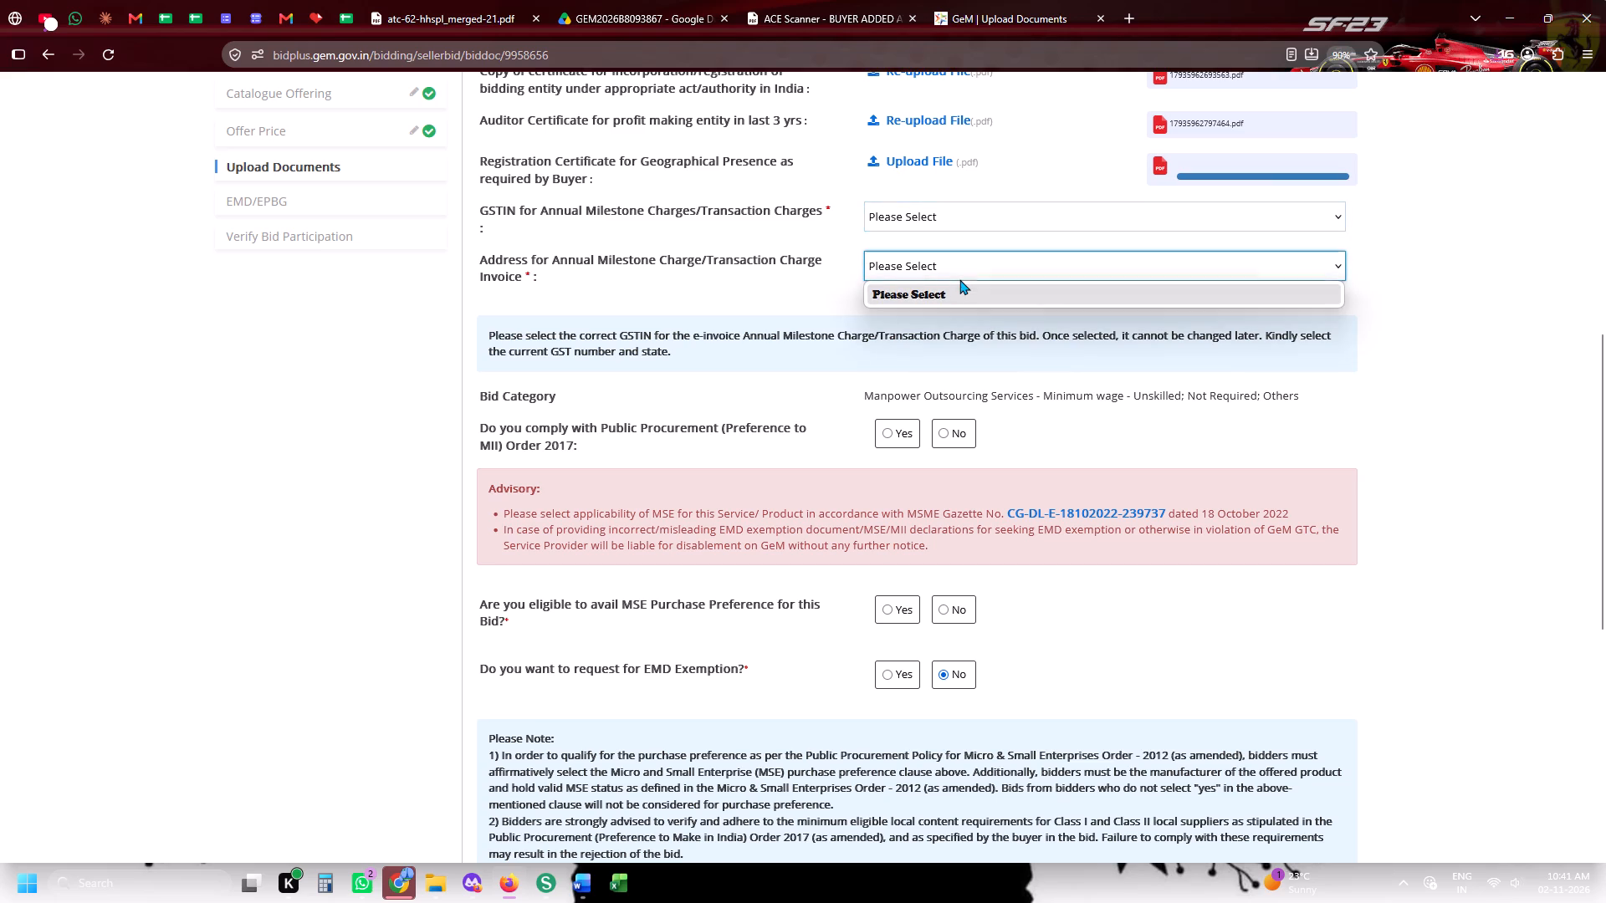
pyautogui.click(928, 221)
pyautogui.click(958, 273)
pyautogui.click(987, 161)
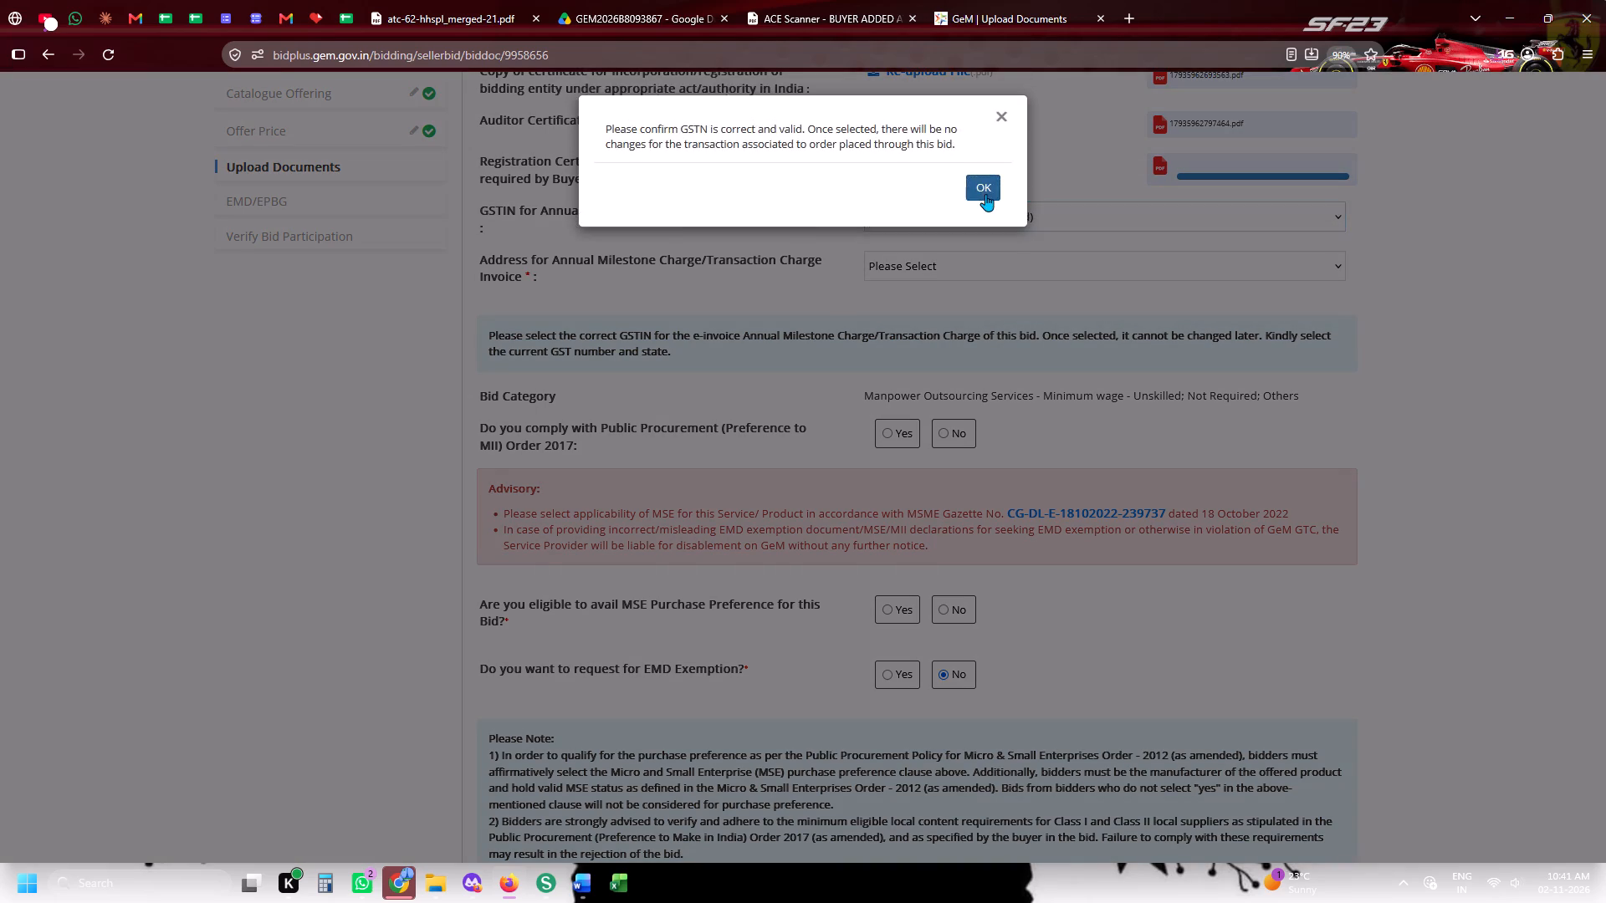
pyautogui.click(985, 194)
pyautogui.click(945, 272)
pyautogui.click(945, 304)
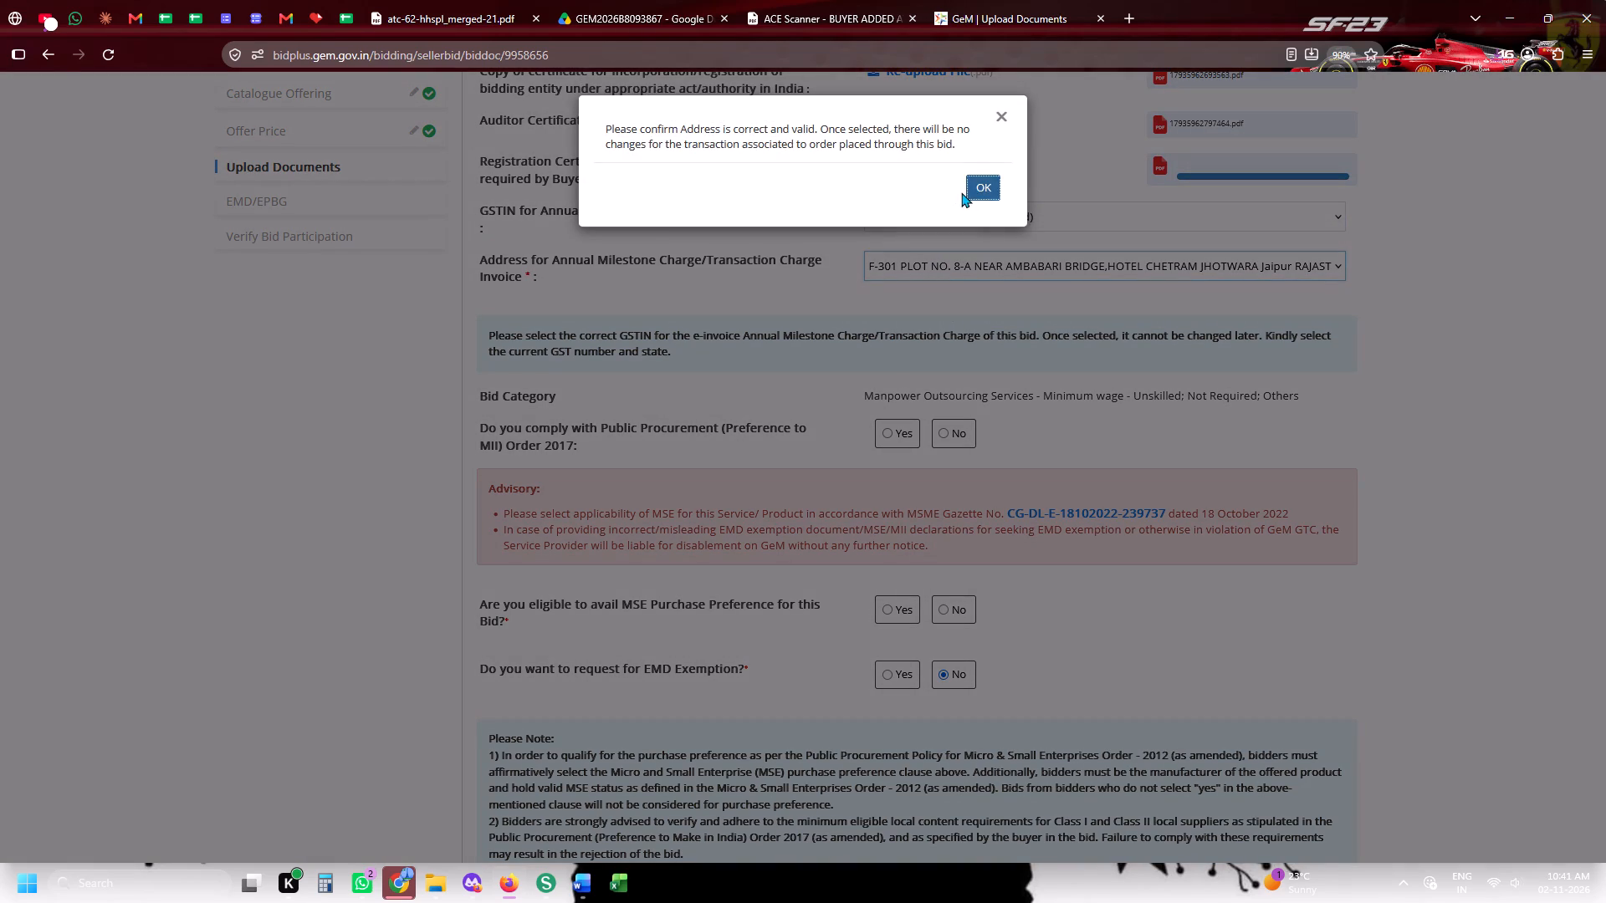
pyautogui.click(961, 192)
pyautogui.click(974, 191)
# Answer Yes to the MII Order 2017 compliance, MSE Purchase Preference and EMD Exemption questions.
pyautogui.scroll(9, 955, 492)
pyautogui.scroll(-6, 955, 492)
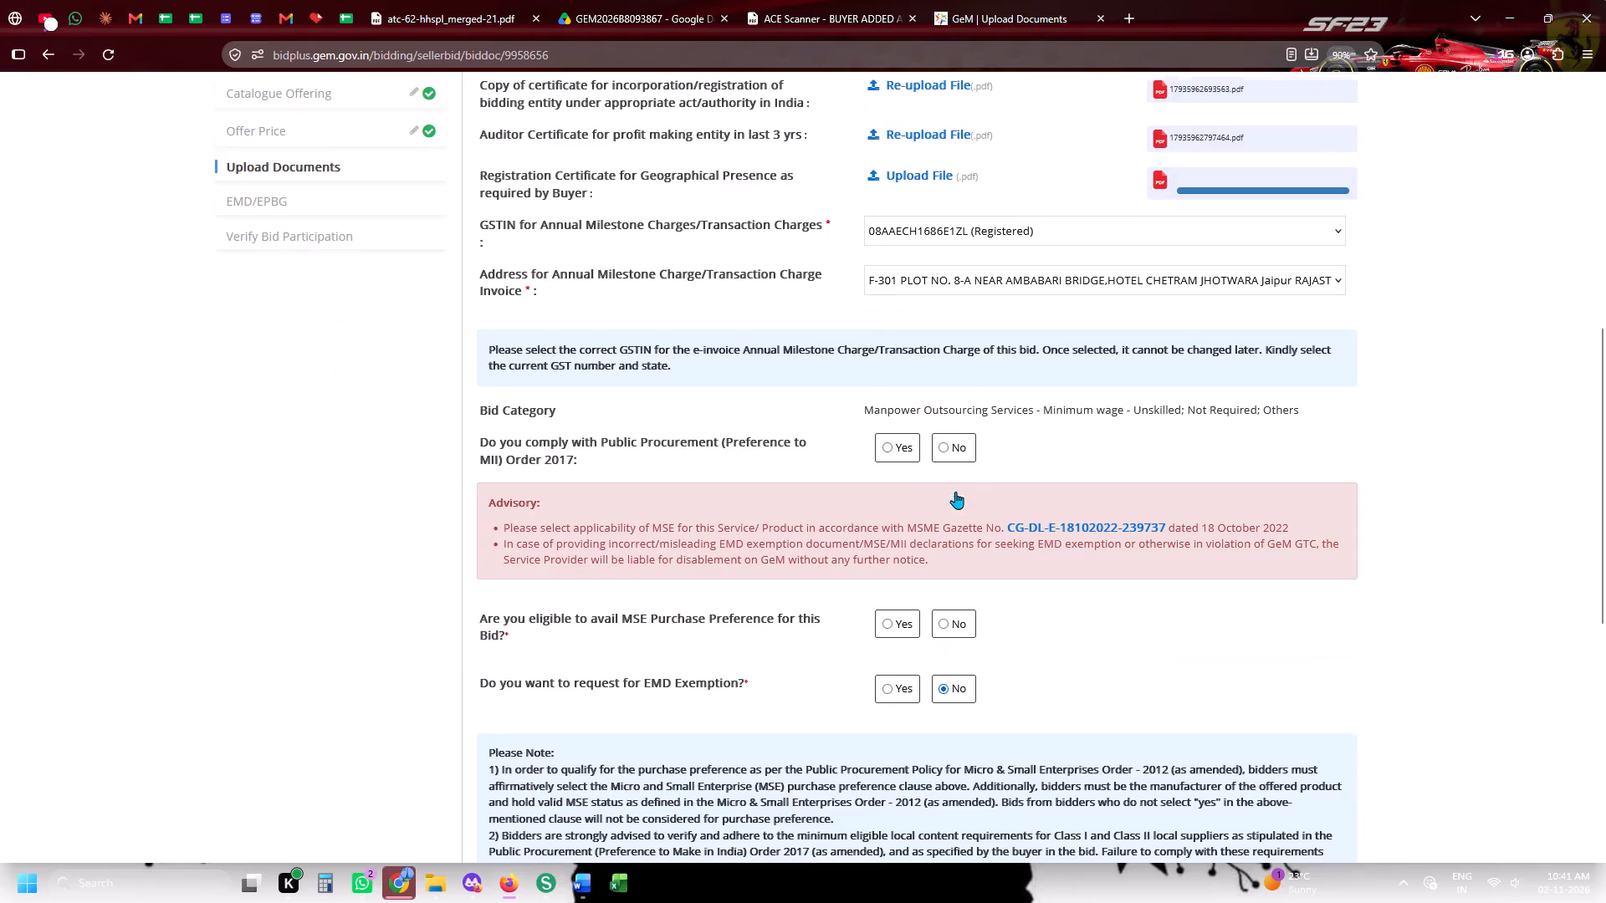
pyautogui.click(885, 430)
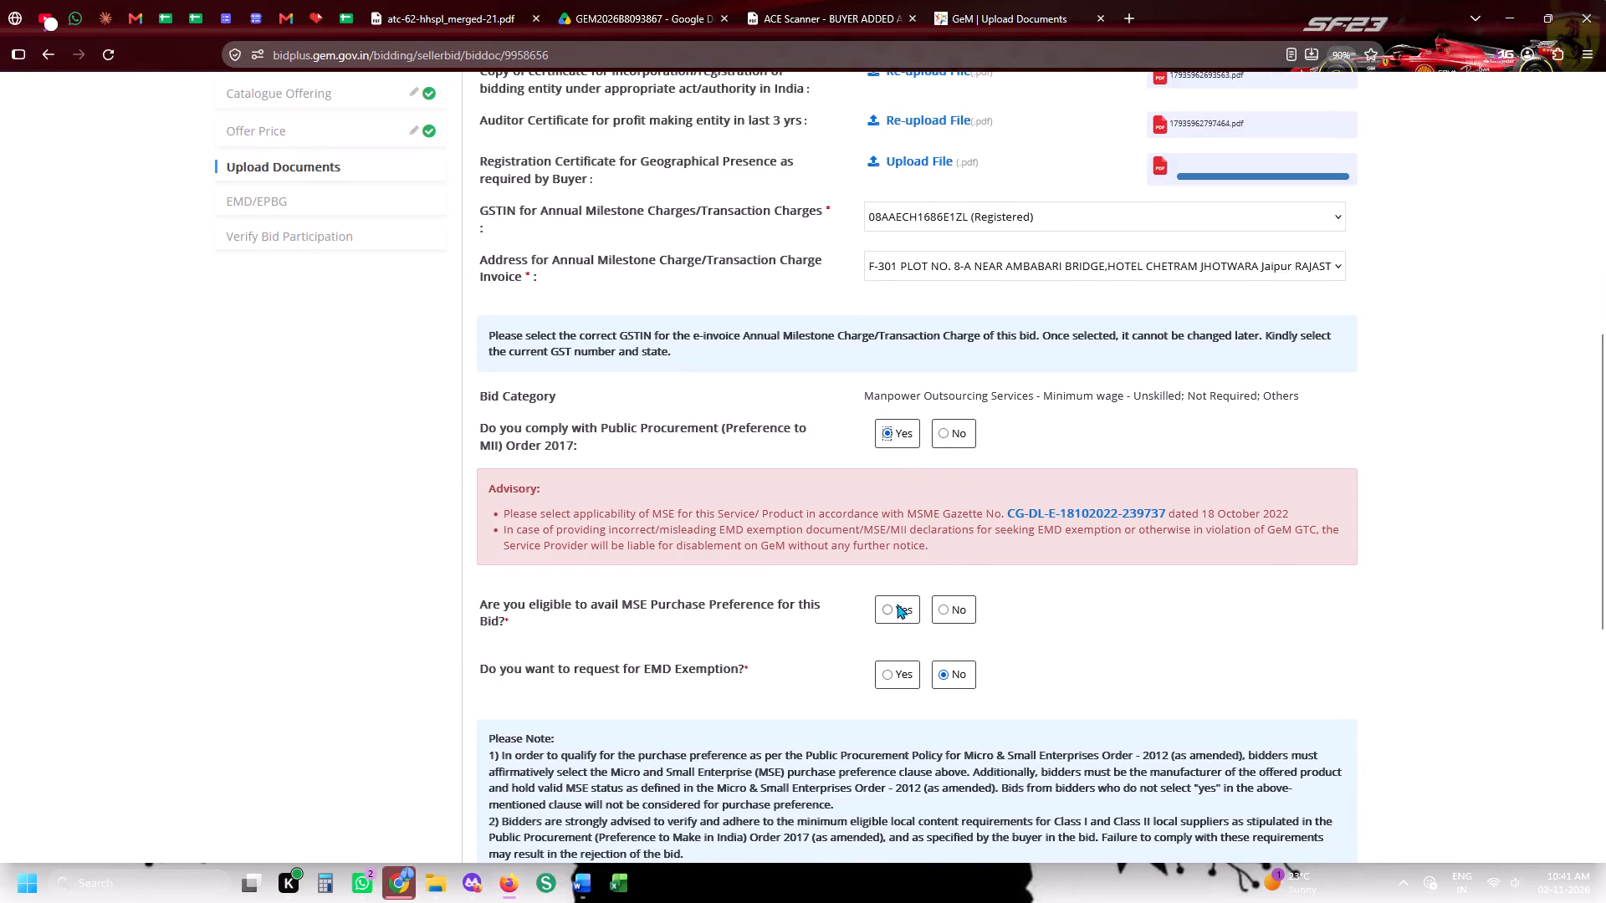
pyautogui.click(895, 603)
pyautogui.click(893, 703)
# Upload msme-certificate-hhspl from the Gem Bid Documents - HHSPL folder as the MSE category certificate.
pyautogui.click(898, 659)
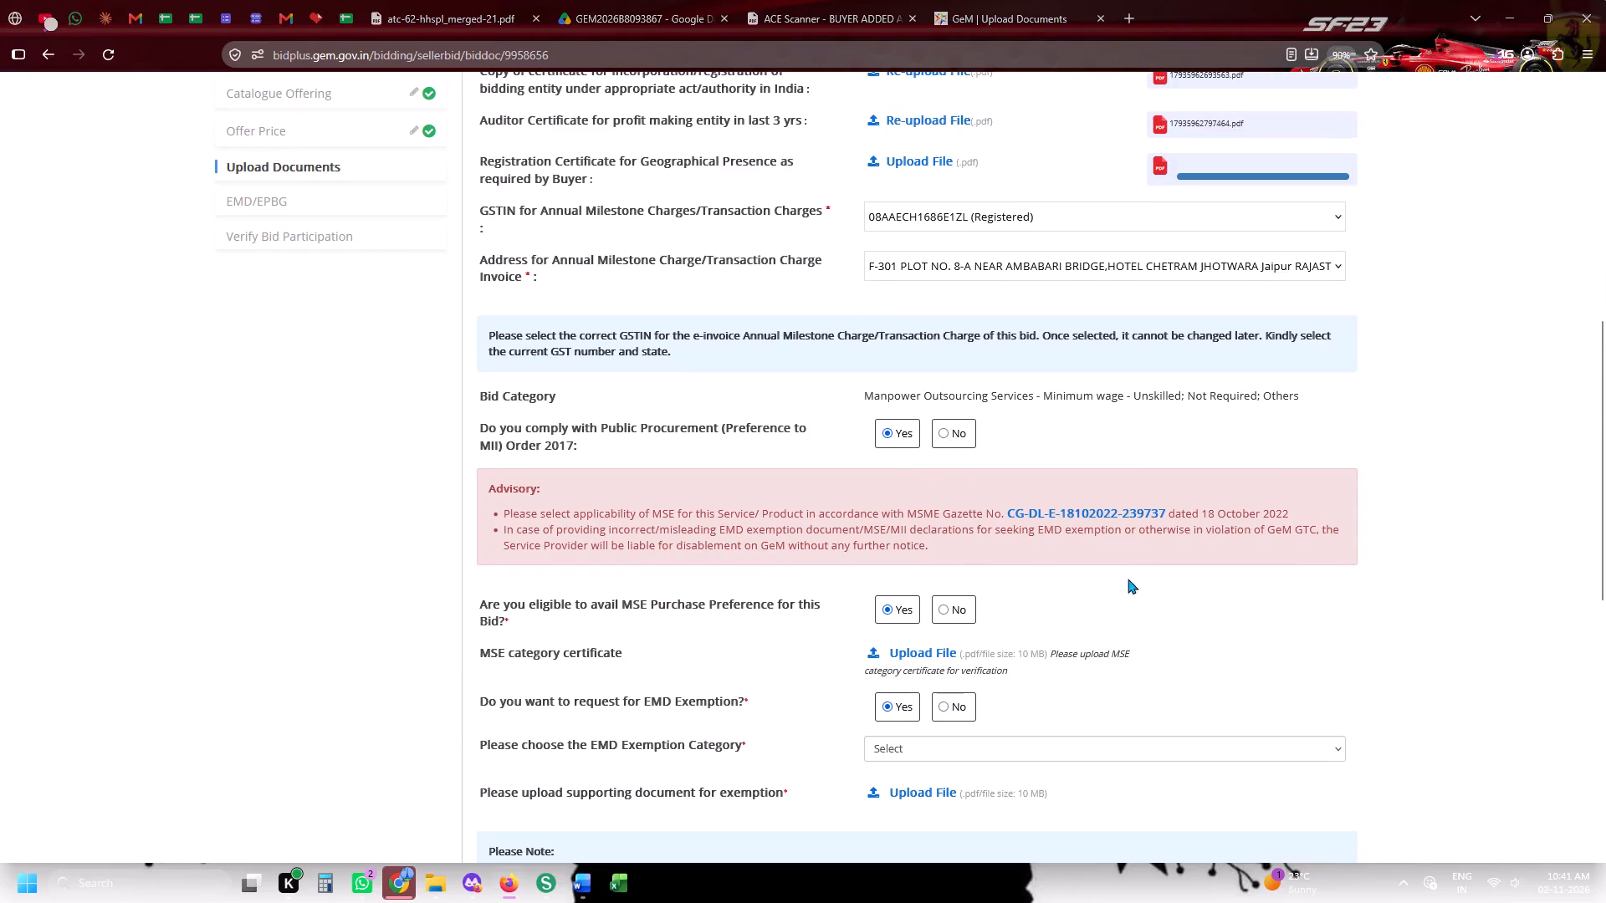
pyautogui.scroll(5, 1148, 531)
pyautogui.click(1200, 340)
pyautogui.scroll(-4, 1356, 465)
pyautogui.doubleClick(1384, 591)
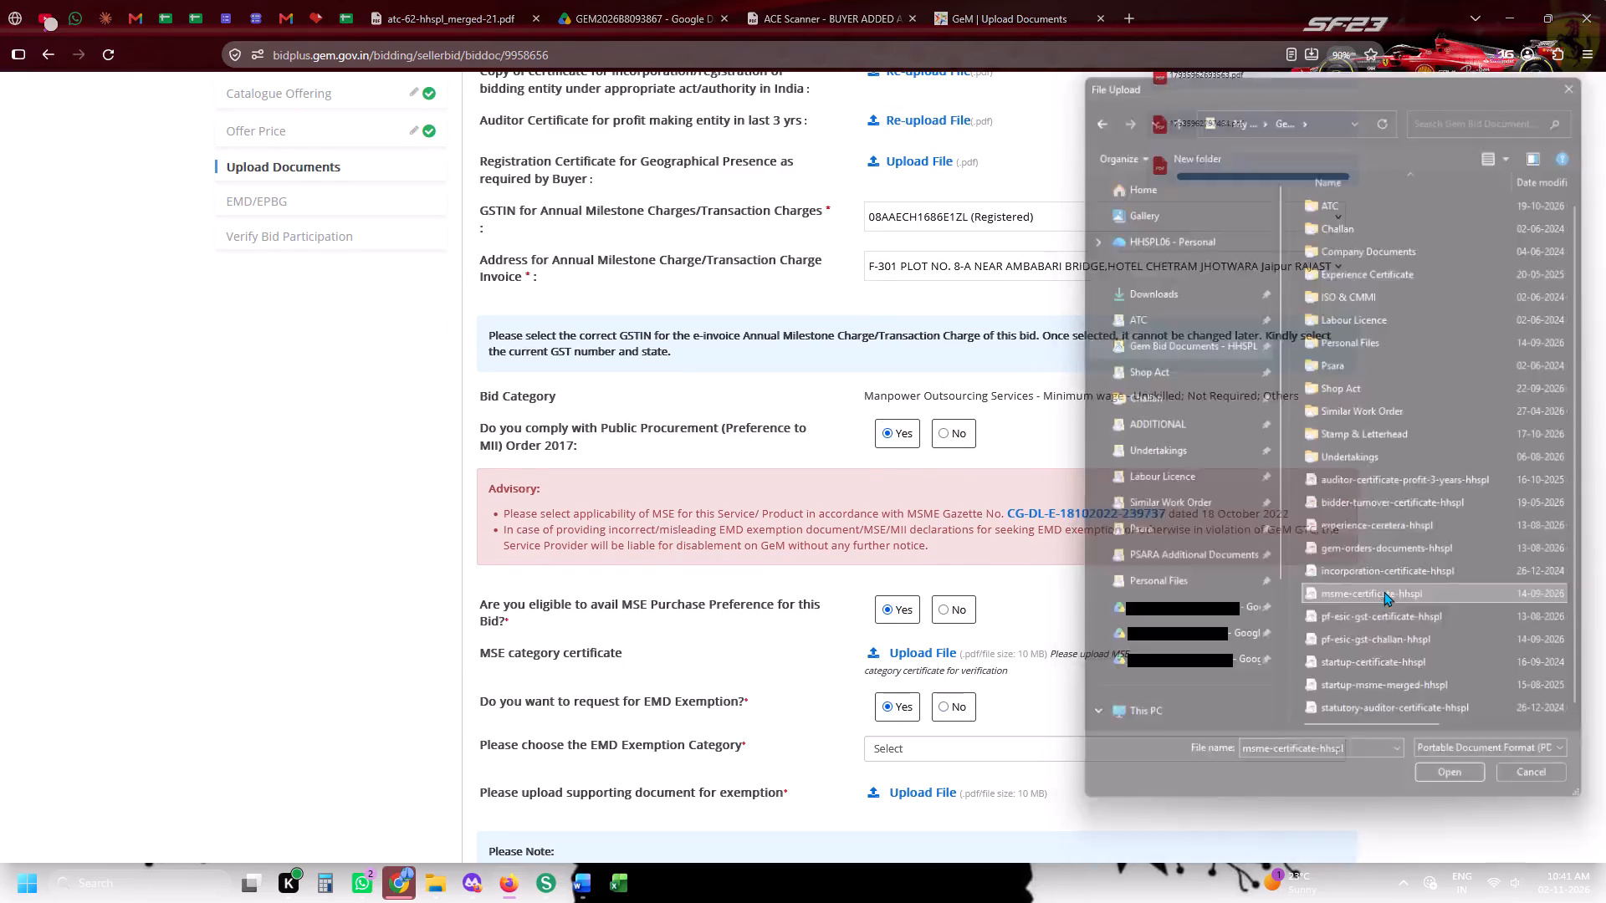
# Set the EMD Exemption Category to Start-up and upload startup-msme-merged-hhspl as its supporting document.
pyautogui.scroll(-3, 815, 282)
pyautogui.click(905, 426)
pyautogui.click(903, 477)
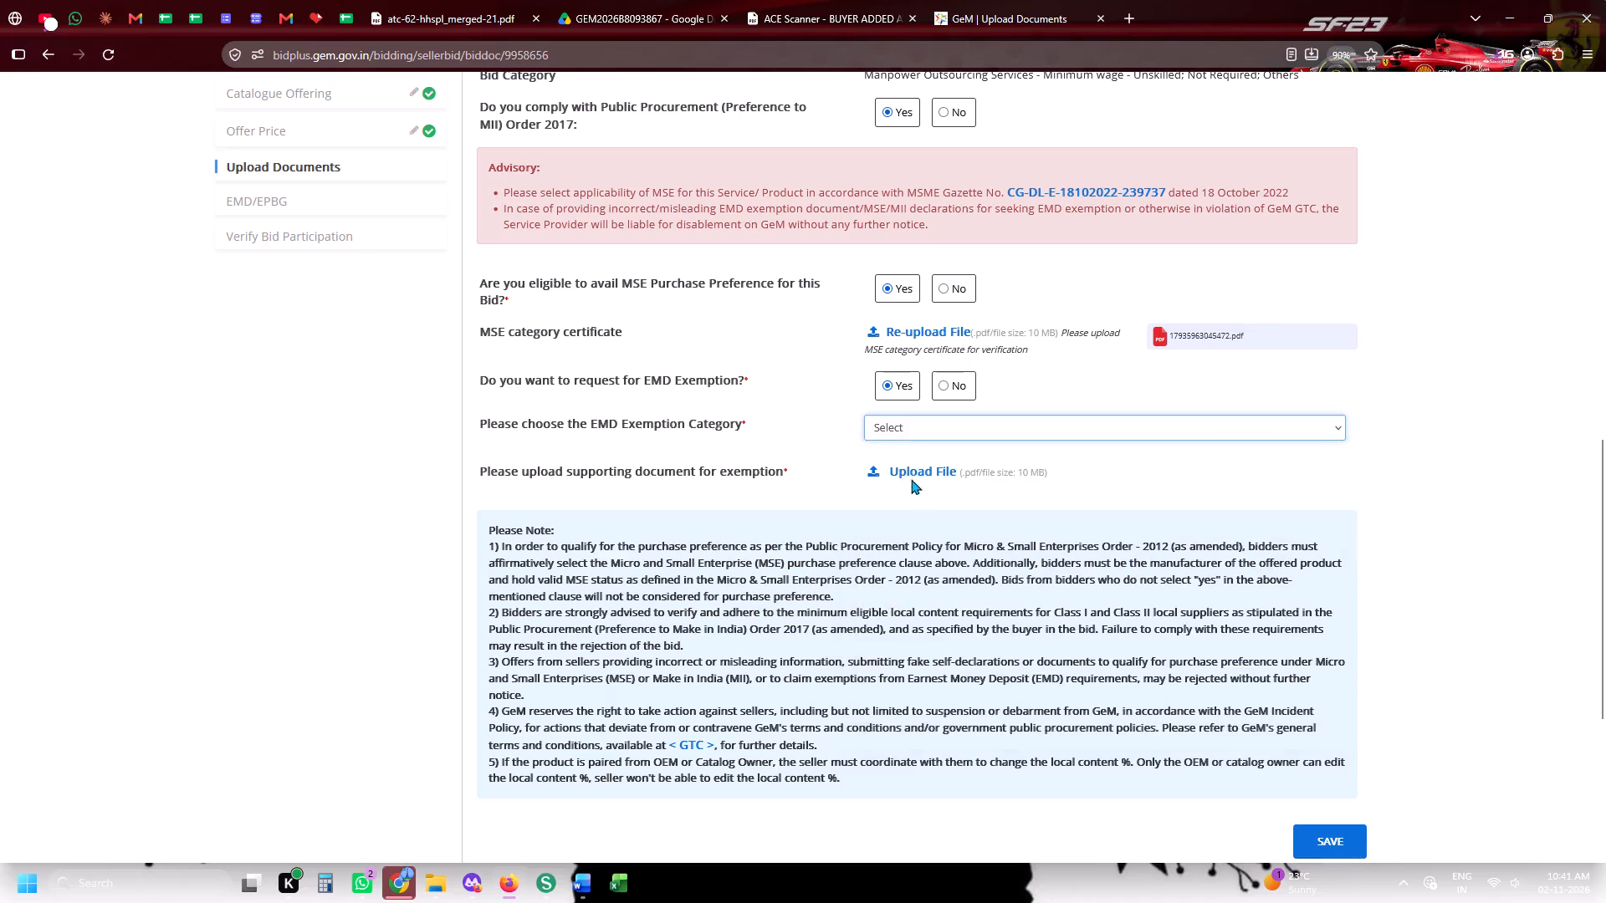
pyautogui.click(920, 486)
pyautogui.scroll(-5, 1371, 483)
pyautogui.scroll(-6, 1409, 584)
pyautogui.doubleClick(1376, 691)
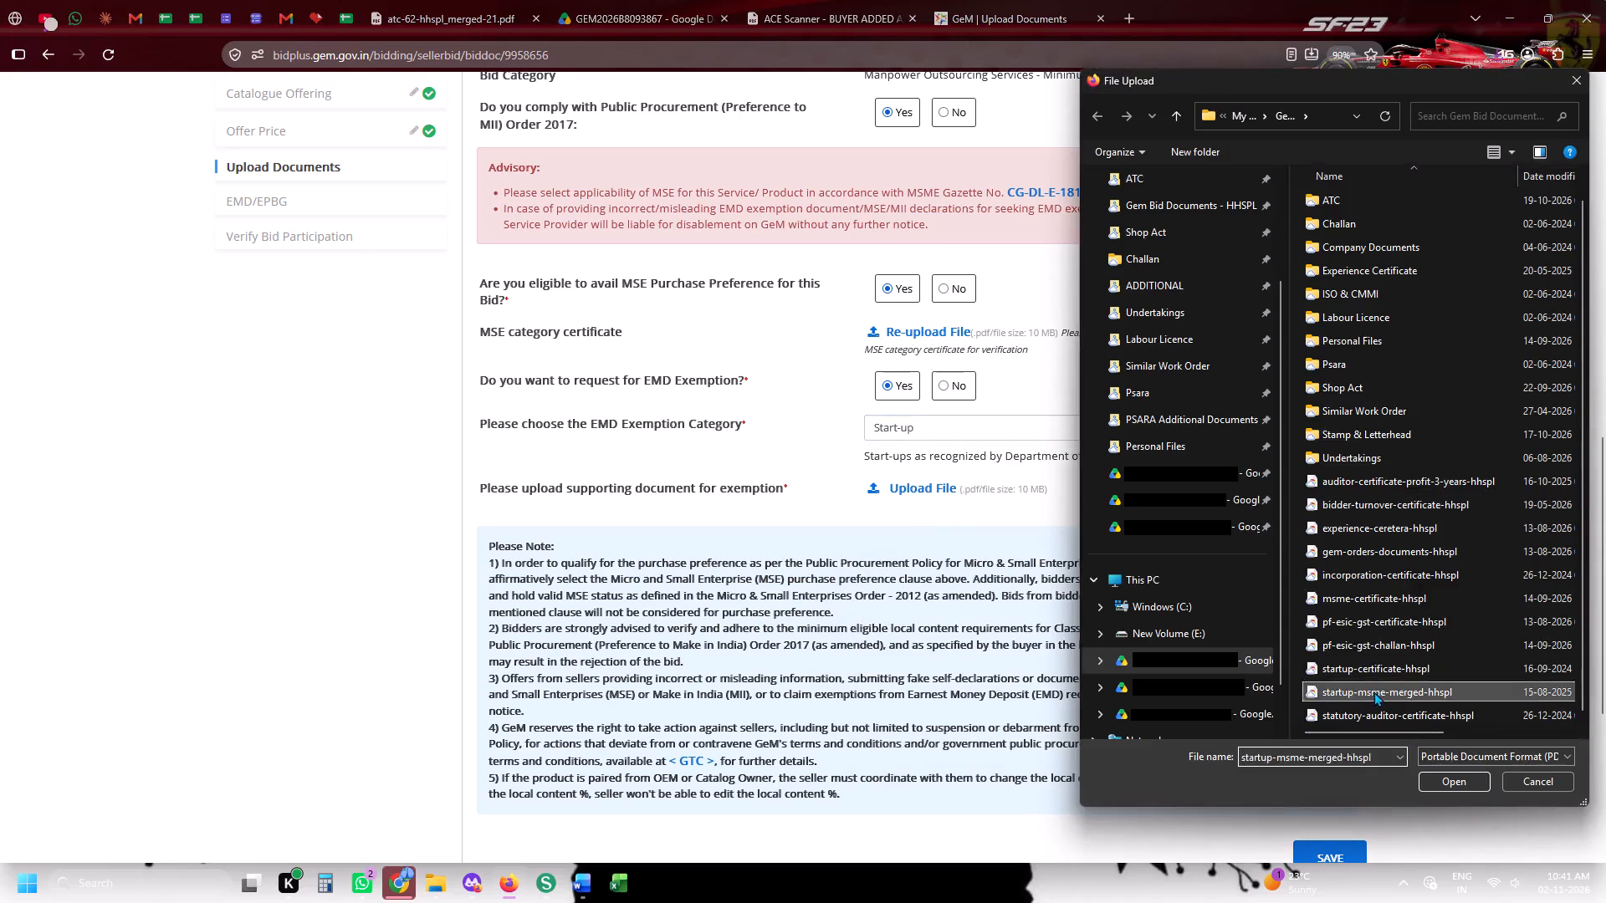
pyautogui.scroll(13, 1310, 605)
pyautogui.scroll(-8, 1310, 604)
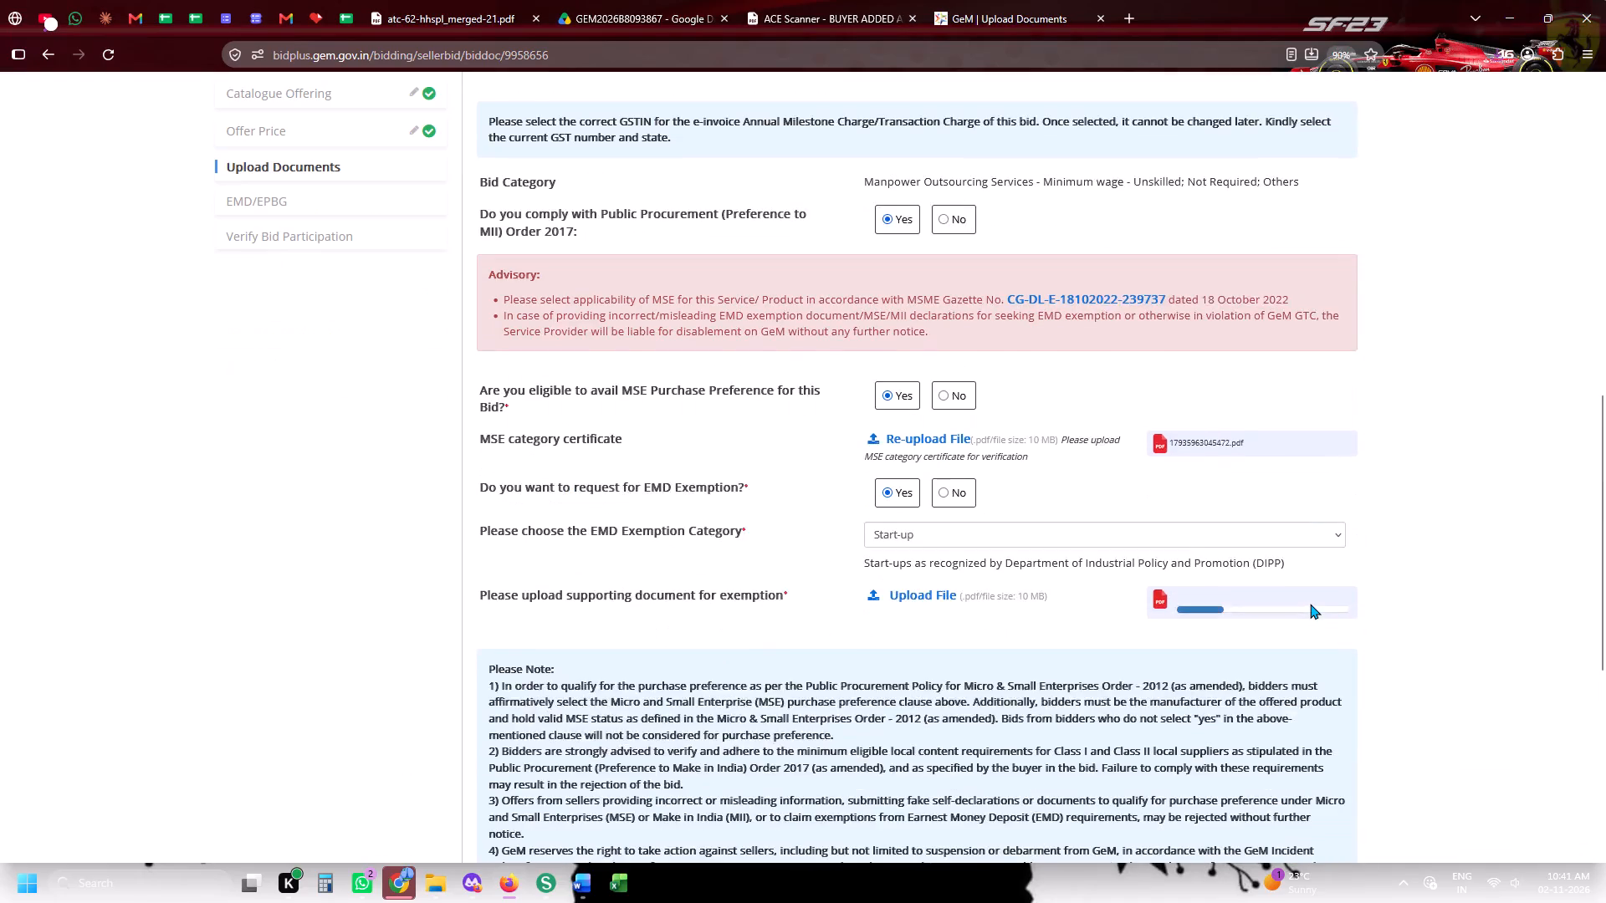
pyautogui.scroll(-2, 1310, 604)
# In the tender tracking sheet, set the Harshnath Tender Filler for bid GEM/2026/B/8093867 to Mohit.
pyautogui.click(359, 2)
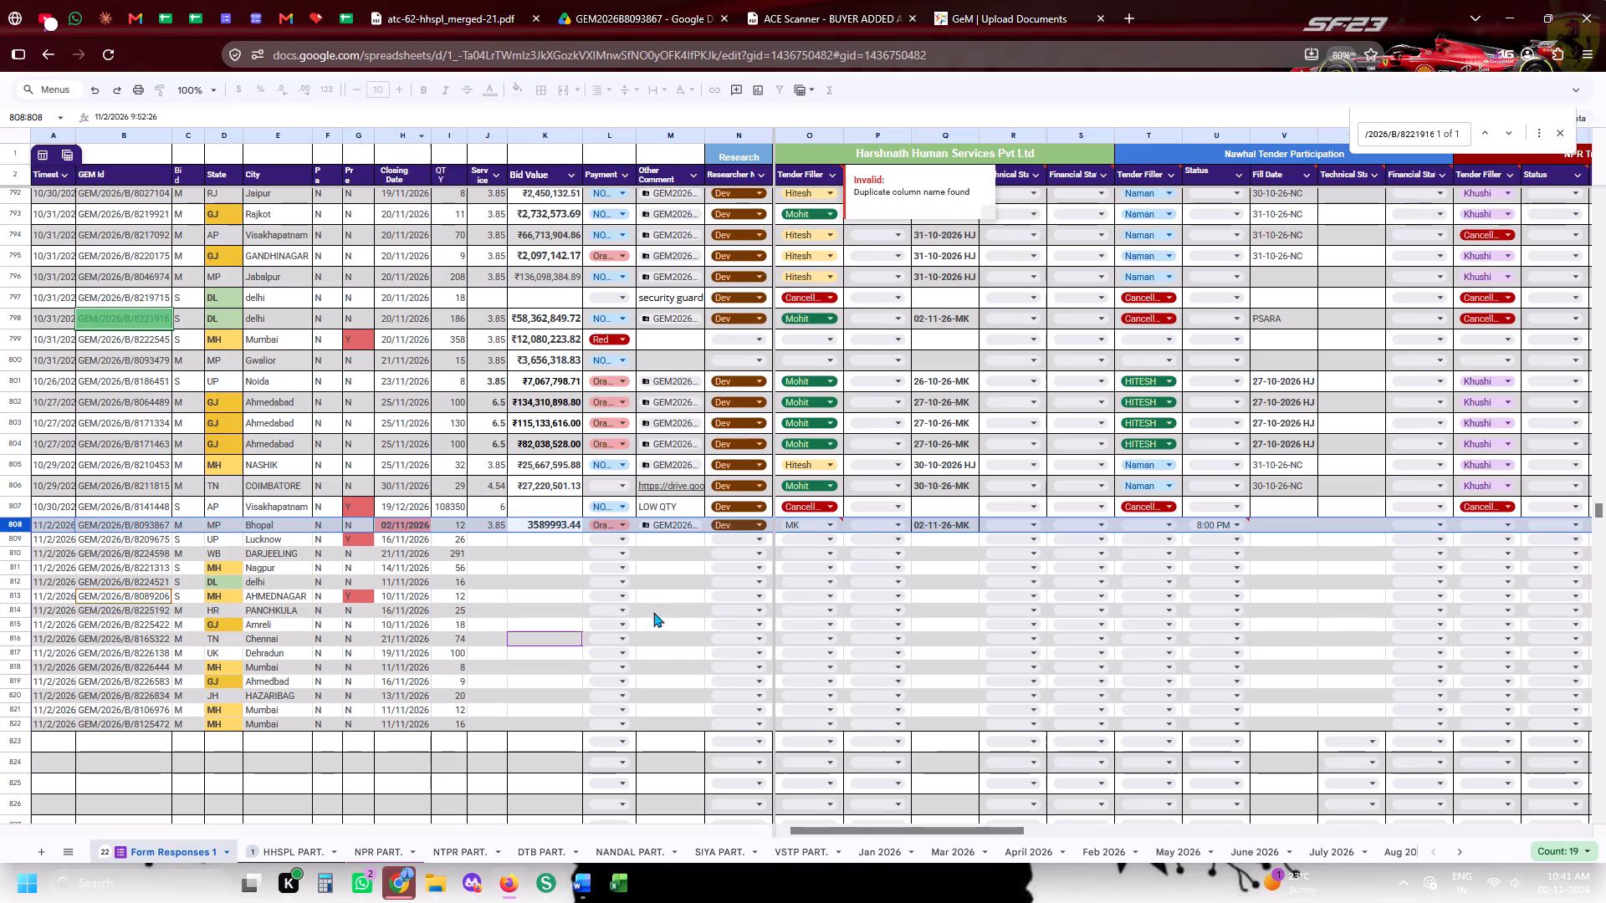
pyautogui.click(798, 536)
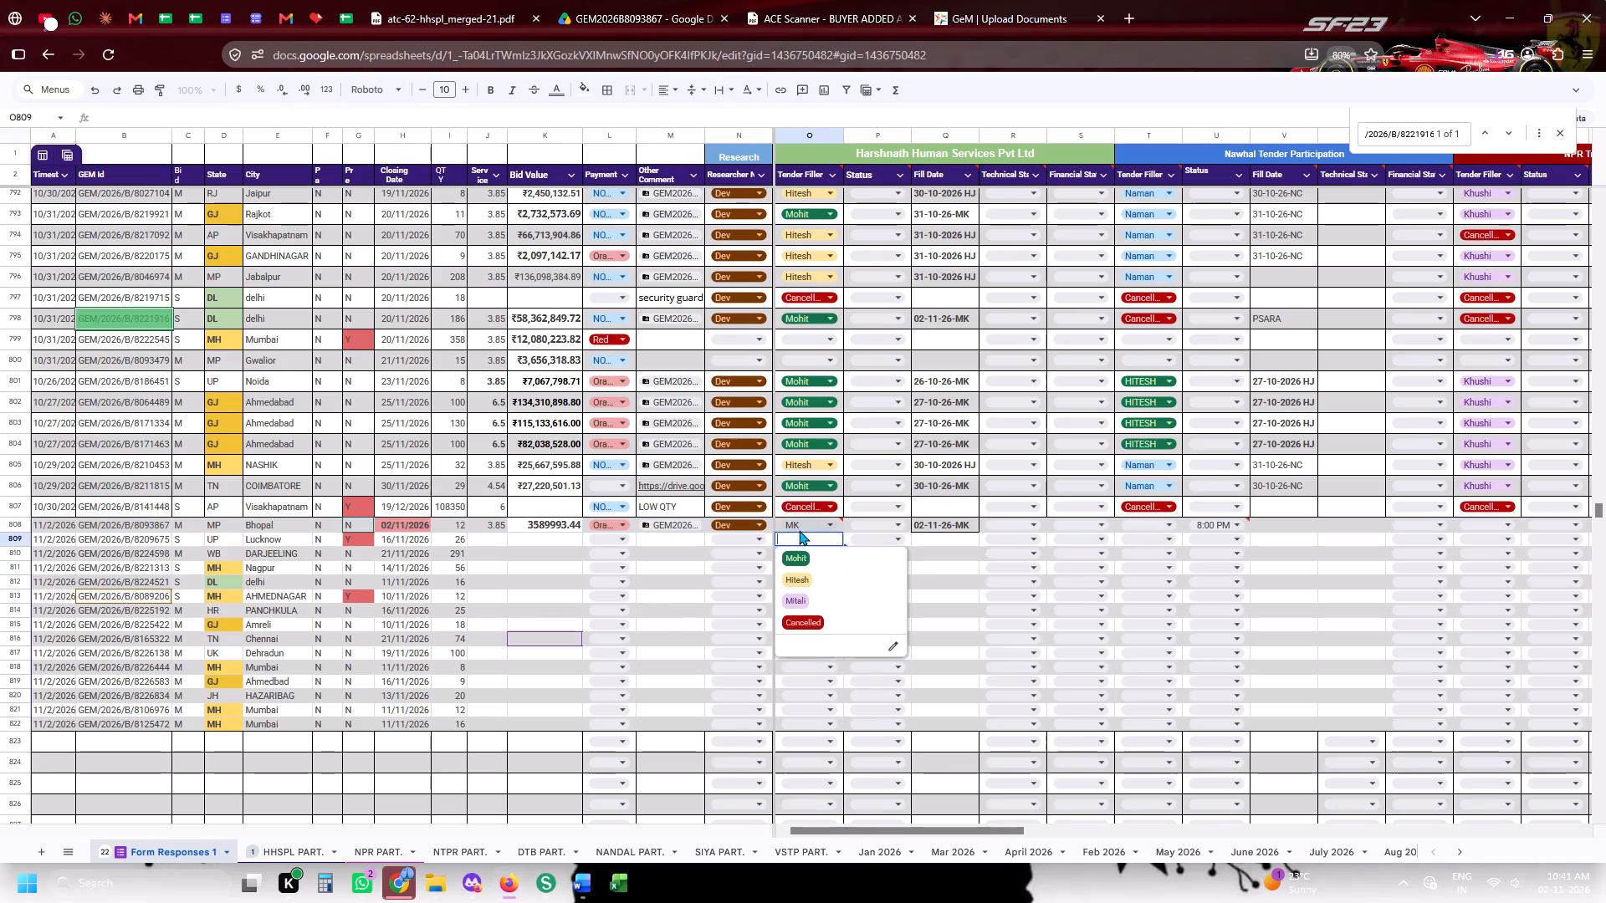
pyautogui.click(799, 530)
pyautogui.click(799, 543)
pyautogui.click(961, 661)
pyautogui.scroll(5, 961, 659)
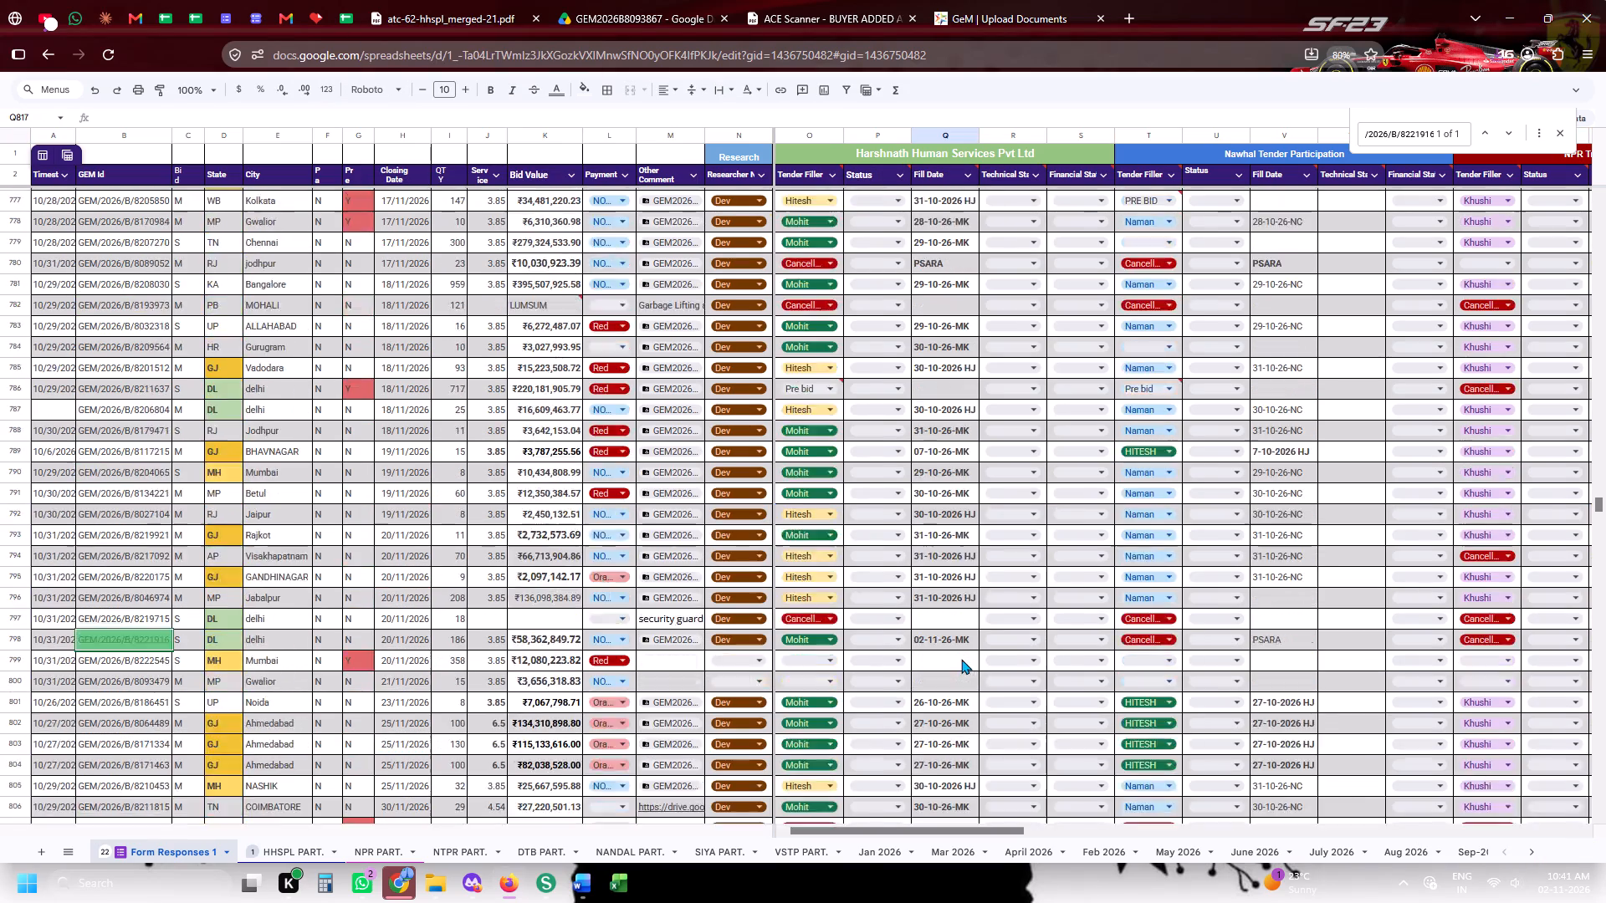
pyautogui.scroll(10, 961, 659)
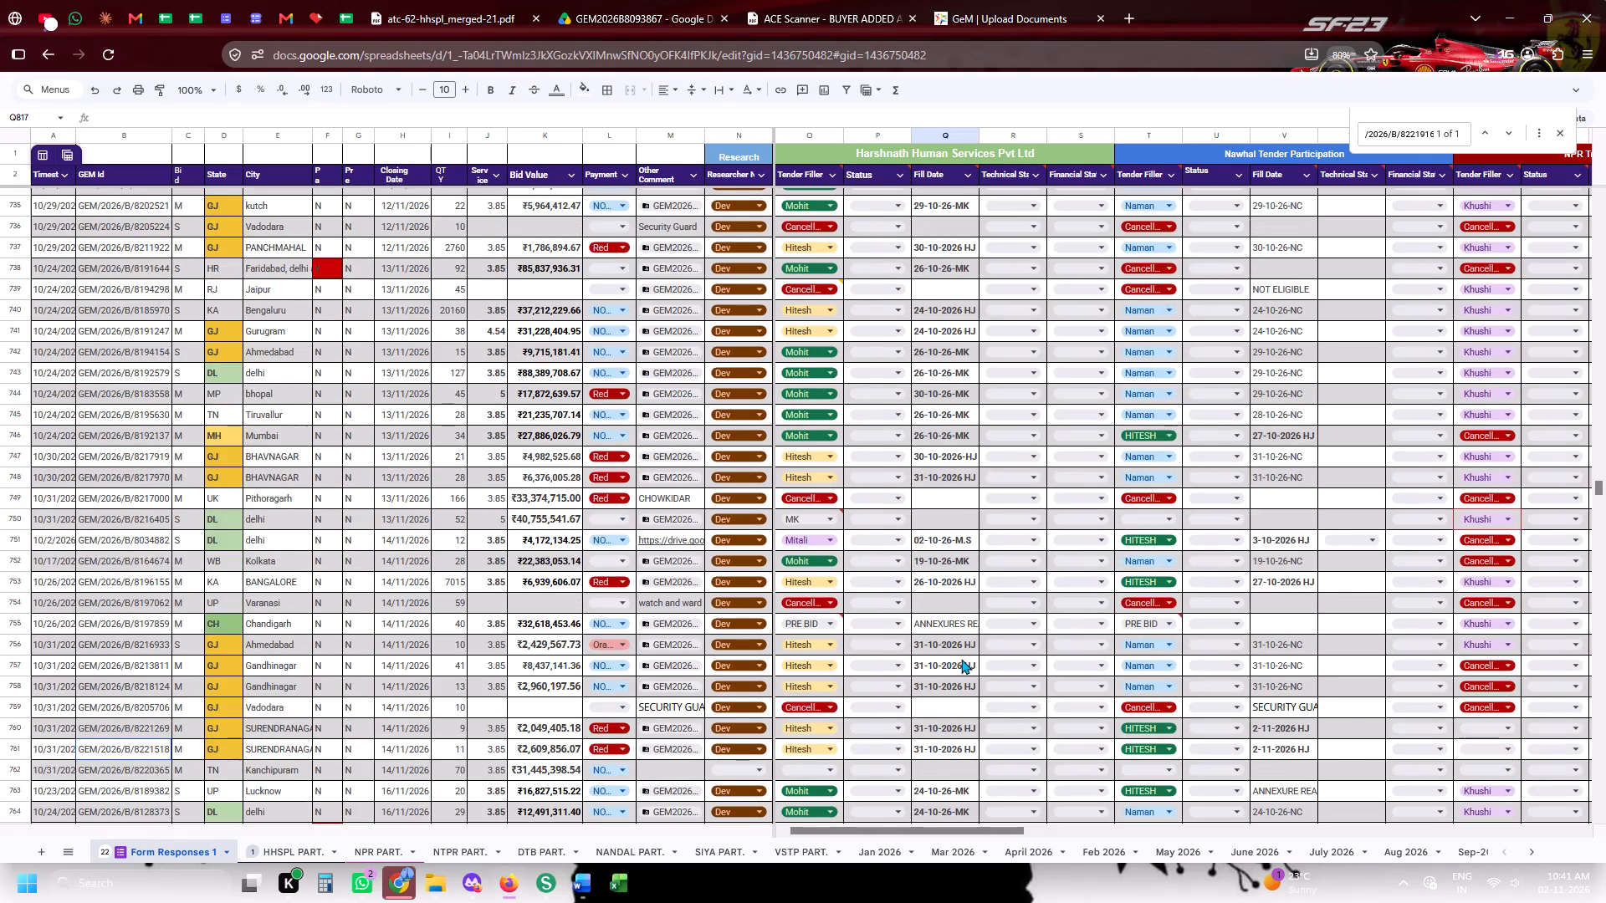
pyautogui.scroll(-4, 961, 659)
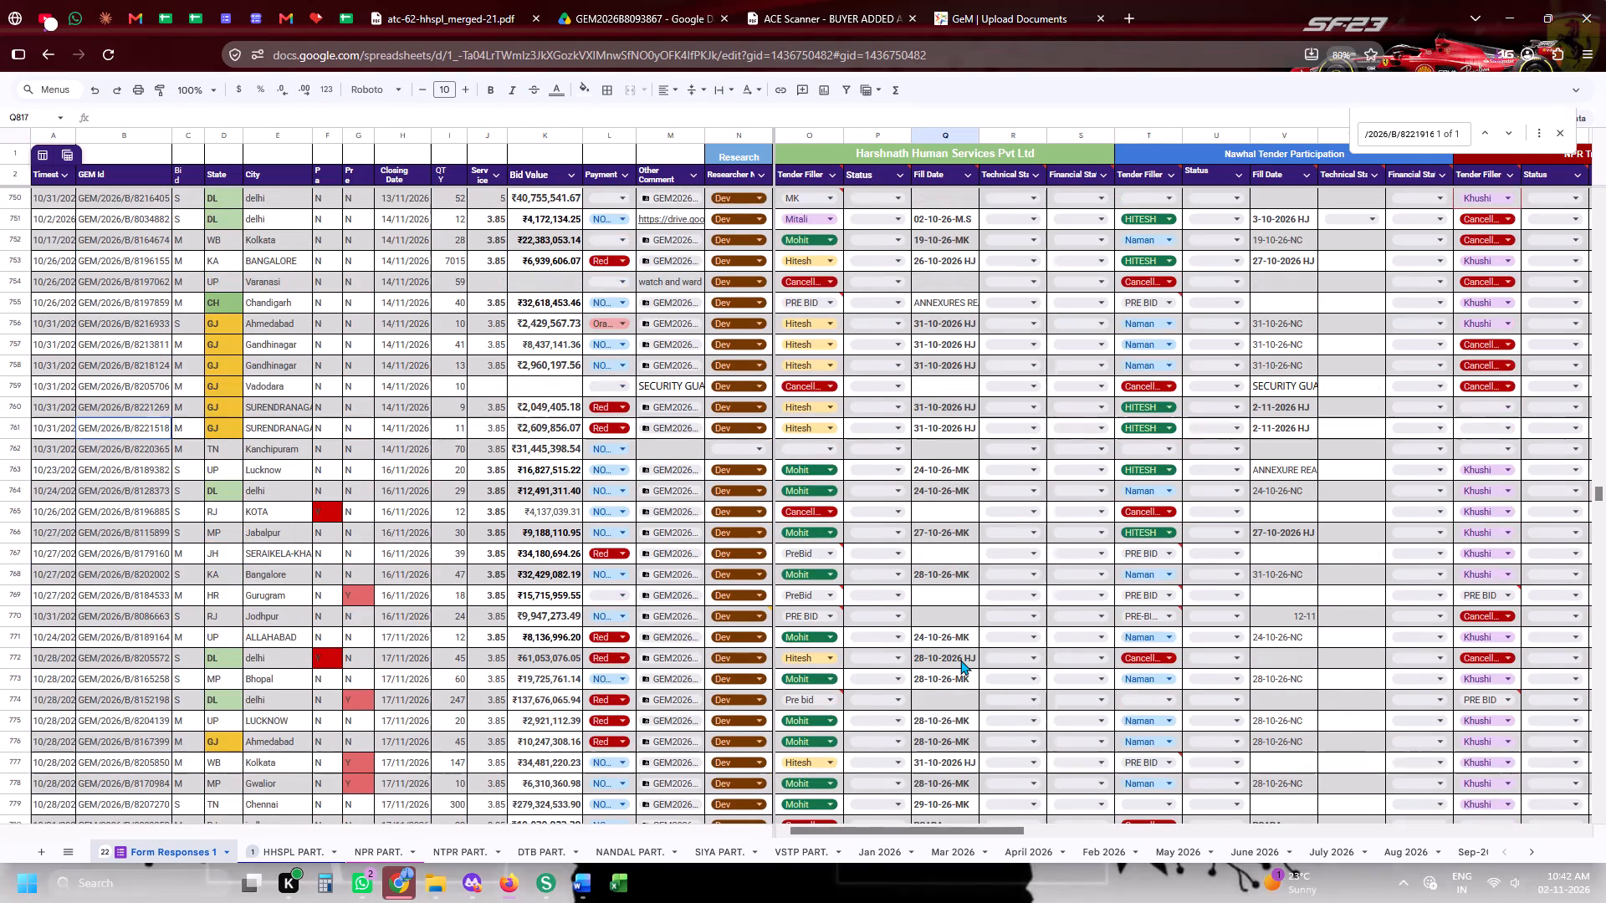
# Return to the GeM bid participation and save the Upload Documents section.
pyautogui.click(1029, 0)
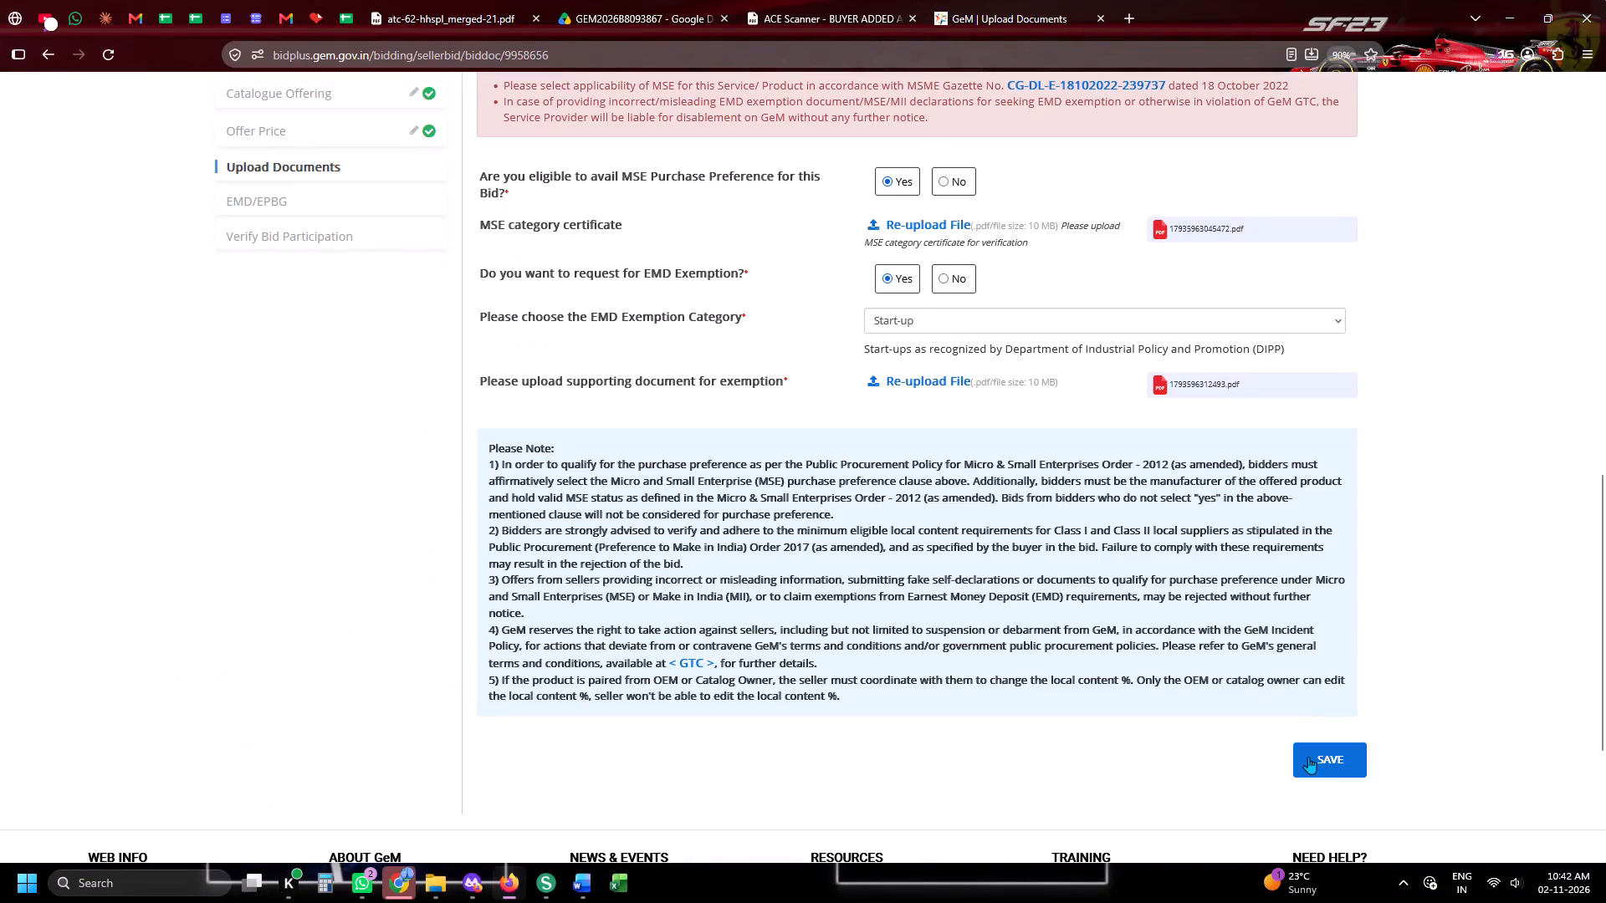
pyautogui.click(1308, 757)
pyautogui.scroll(-5, 929, 399)
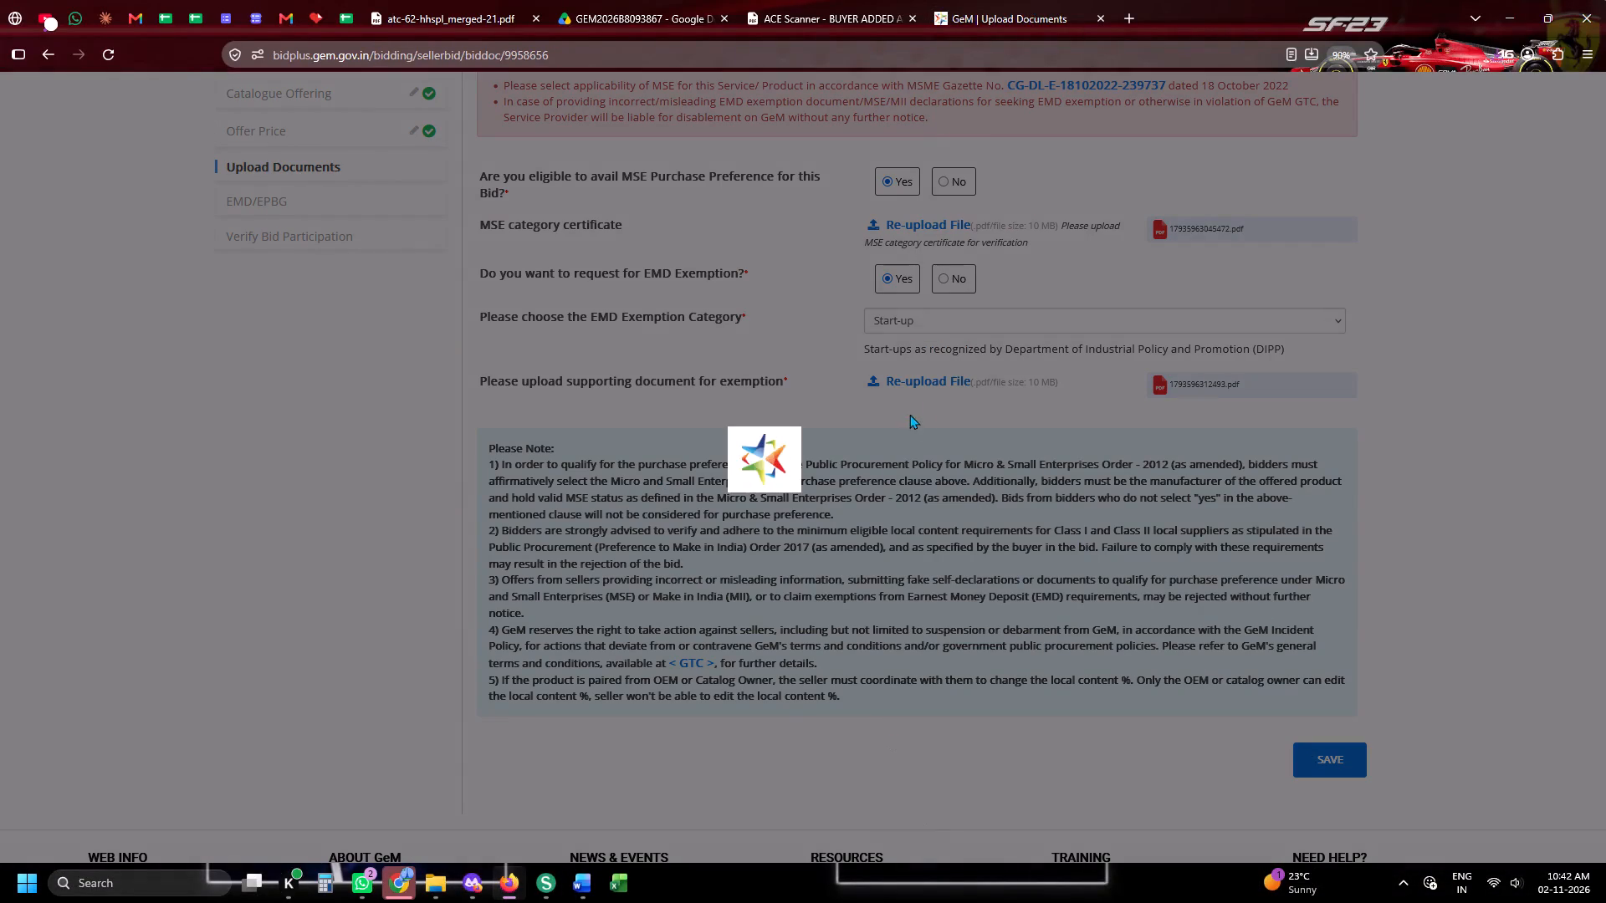
# Close the merged ATC PDF, the bid's Drive folder and the ACE Scanner buyer-added ATC tabs.
pyautogui.doubleClick(534, 18)
pyautogui.click(534, 18)
# Save the EMD/EPBG section with the requested EMD exemption.
pyautogui.scroll(-2, 1569, 554)
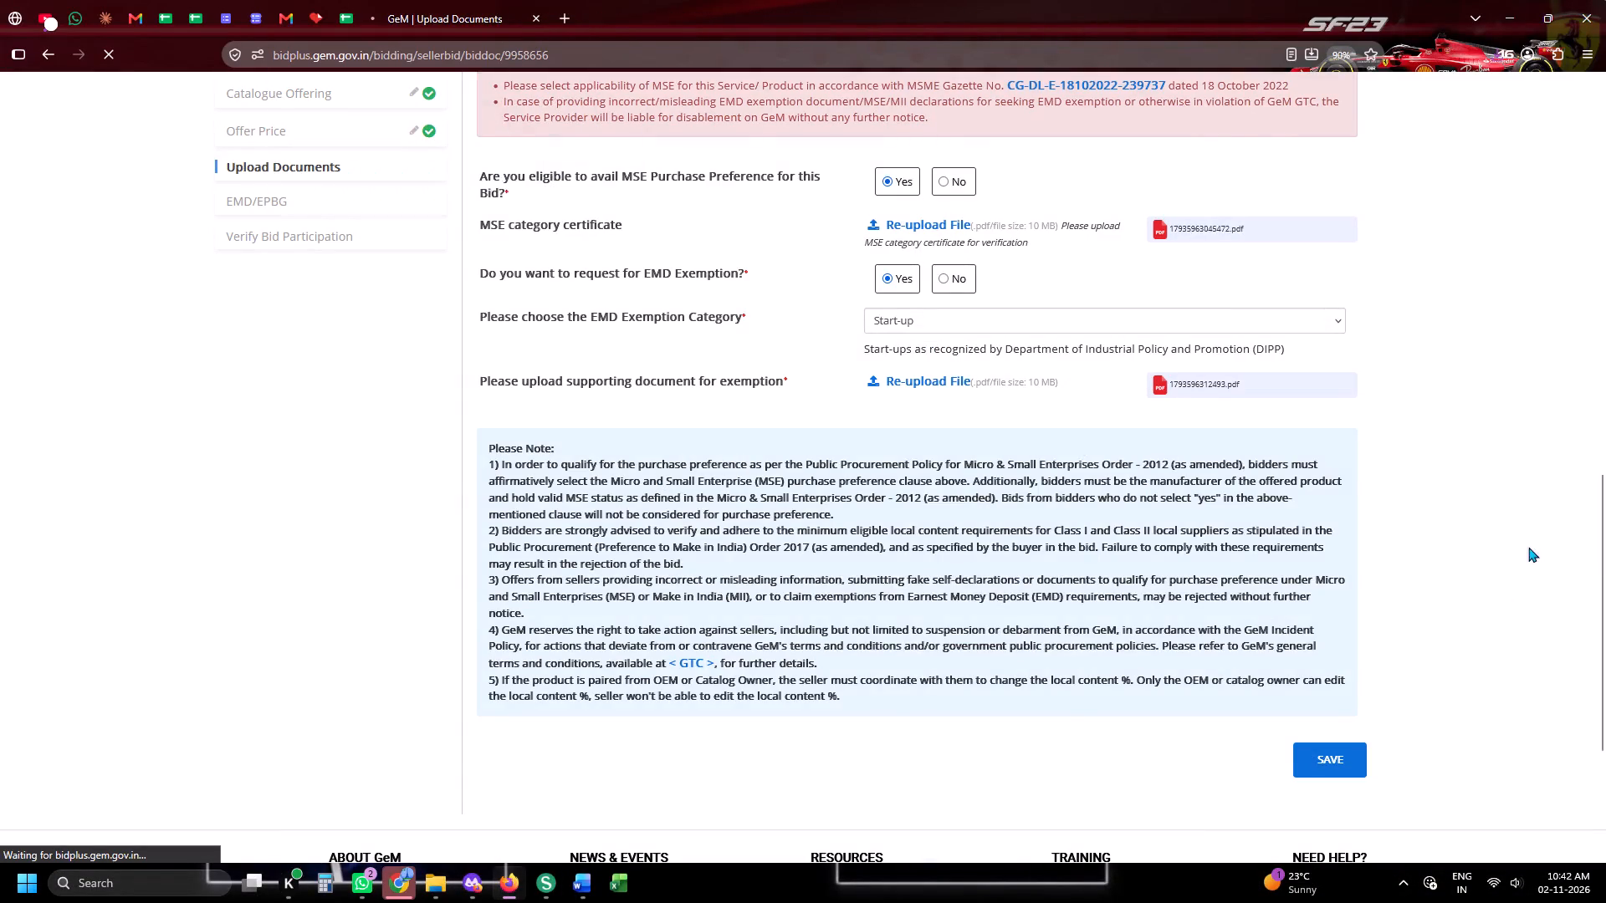
pyautogui.scroll(-2, 1528, 547)
pyautogui.scroll(-4, 923, 311)
pyautogui.scroll(-5, 1231, 474)
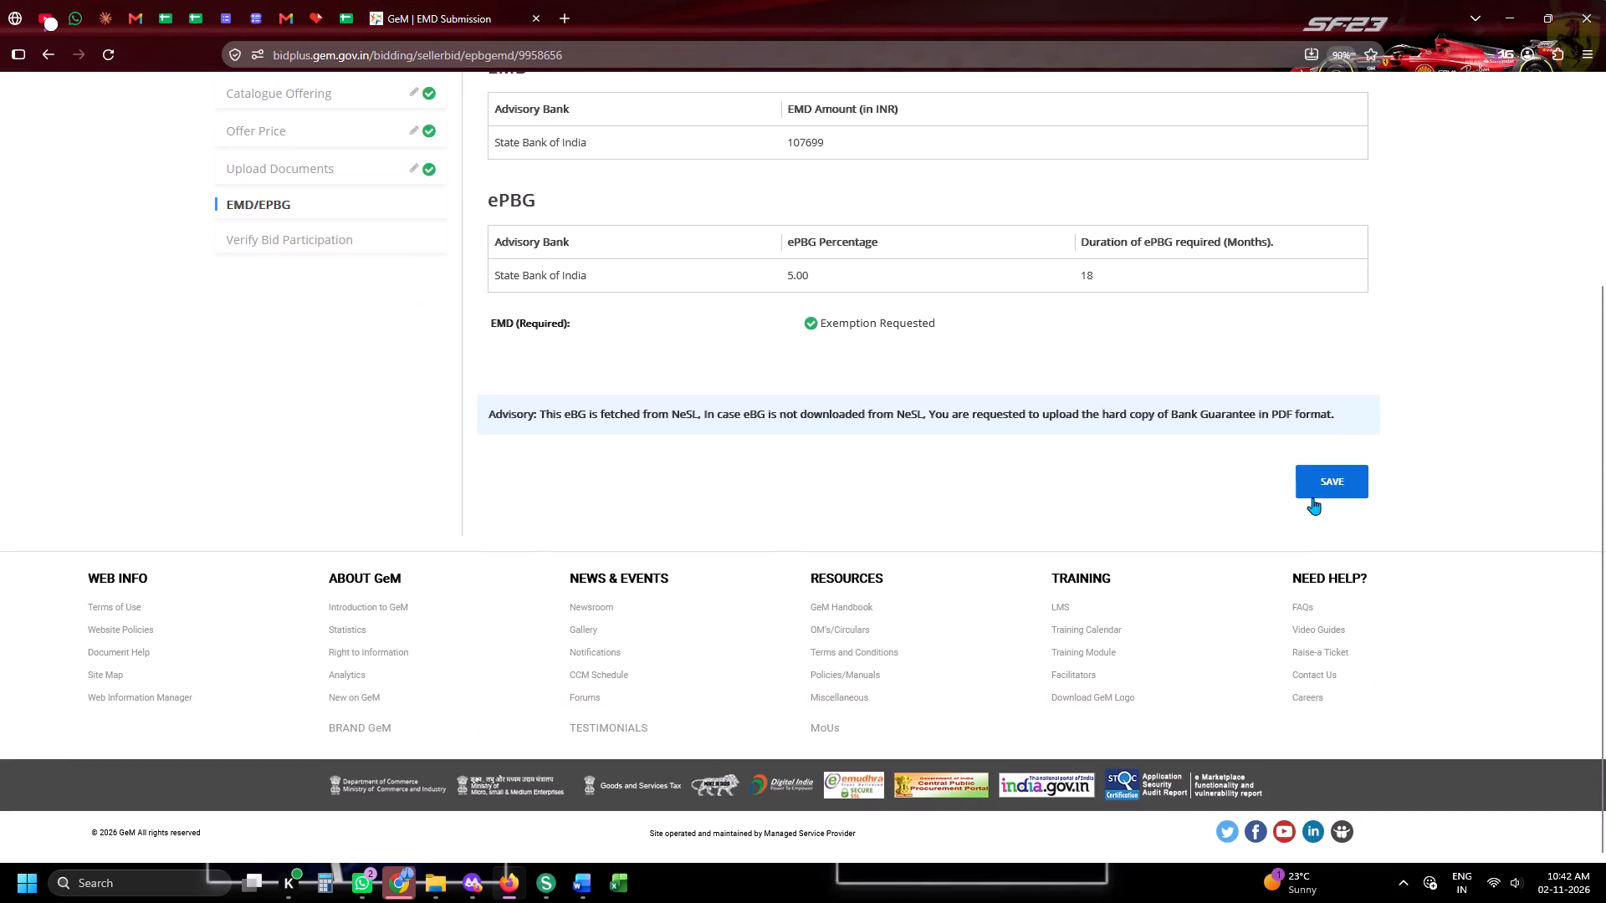
pyautogui.doubleClick(1326, 495)
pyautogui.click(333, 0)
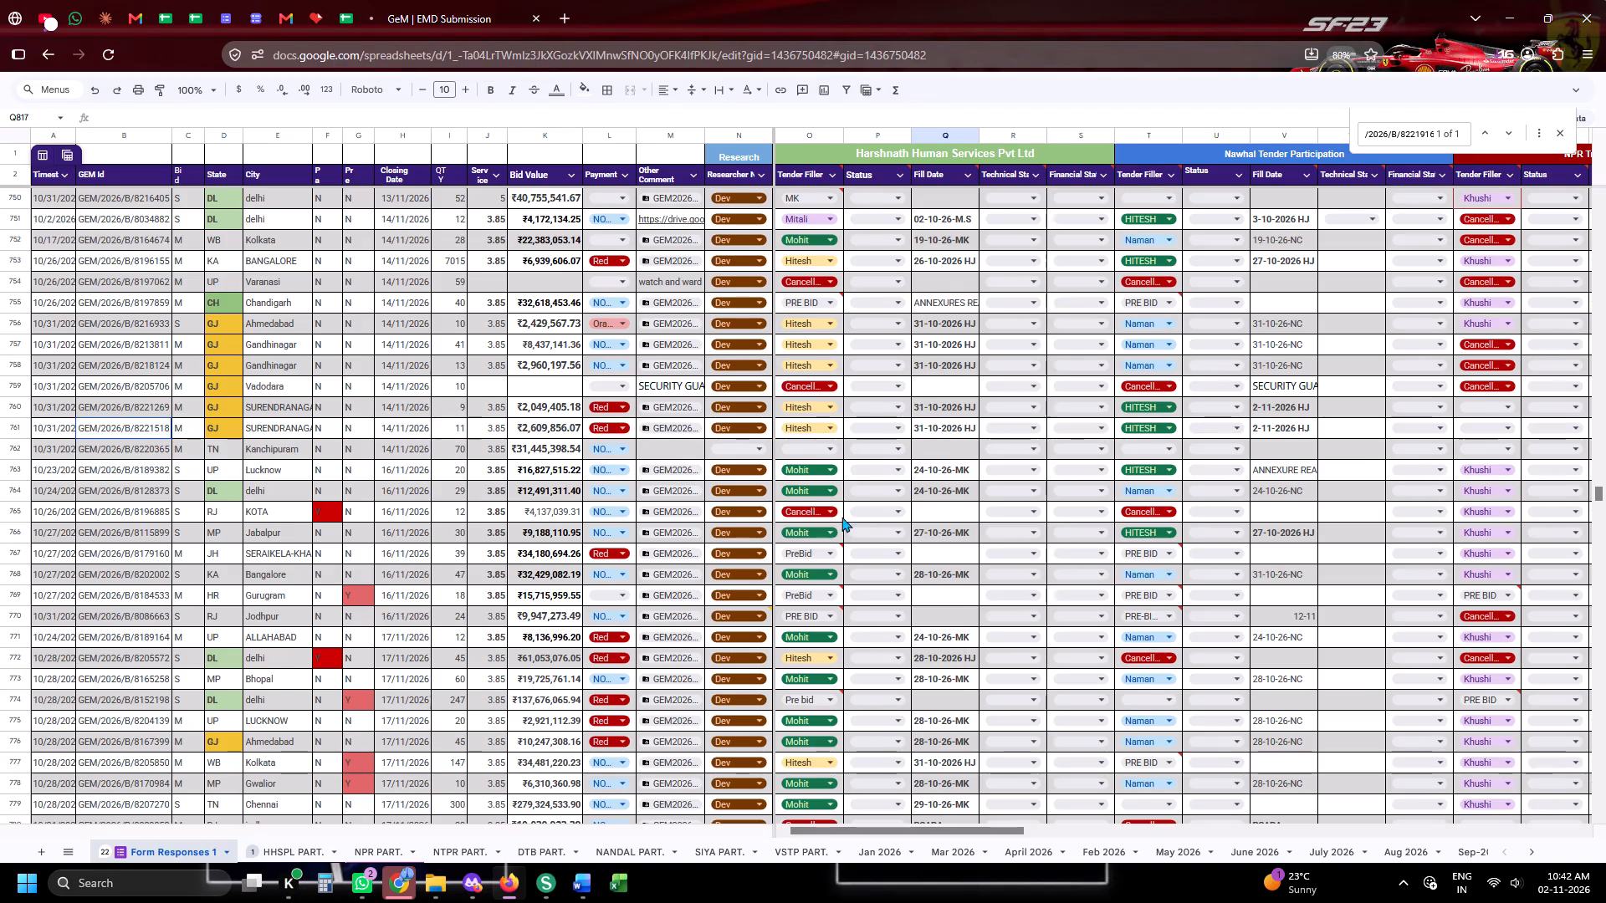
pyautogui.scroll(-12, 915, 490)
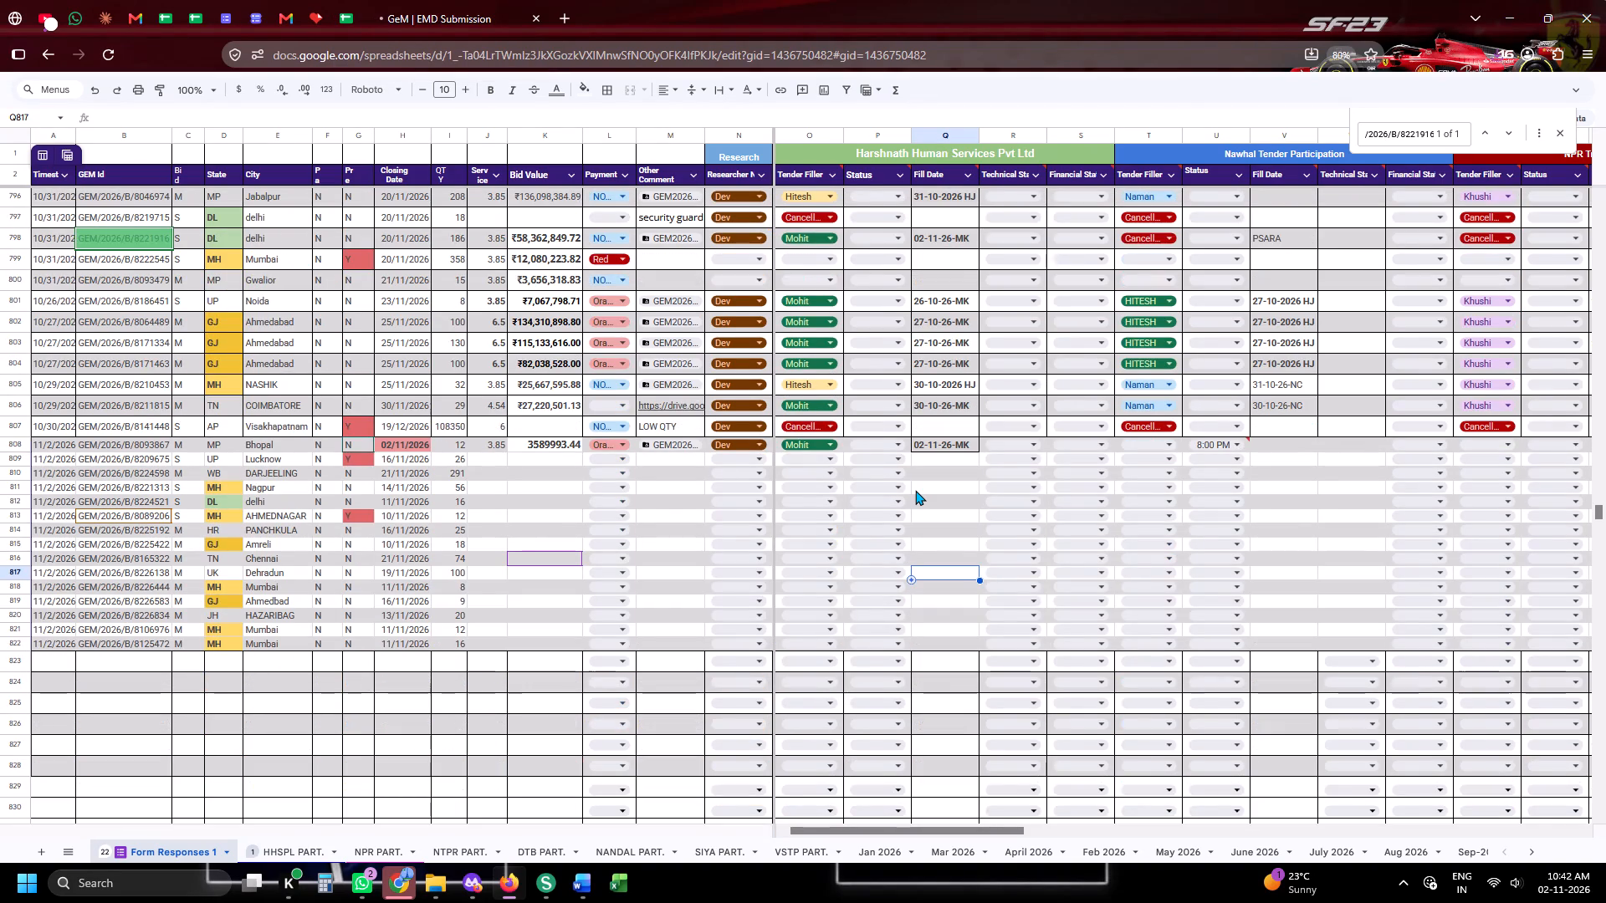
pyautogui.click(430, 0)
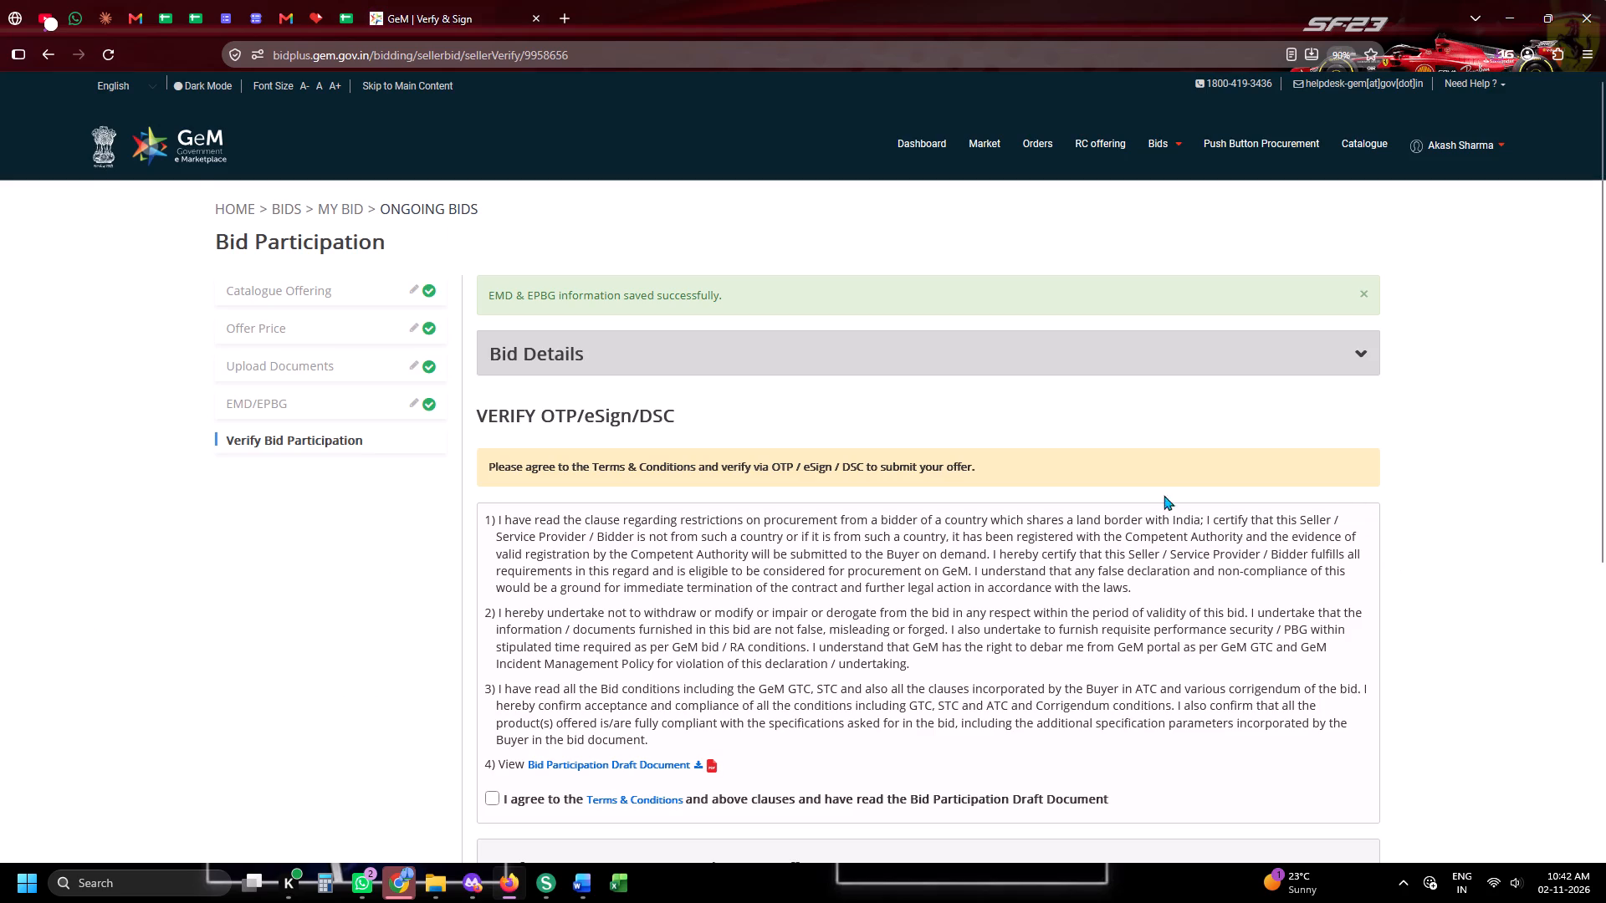
# Agree to the bid's Terms & Conditions and start offer verification with OTP.
pyautogui.scroll(-4, 1004, 498)
pyautogui.click(494, 342)
pyautogui.click(561, 446)
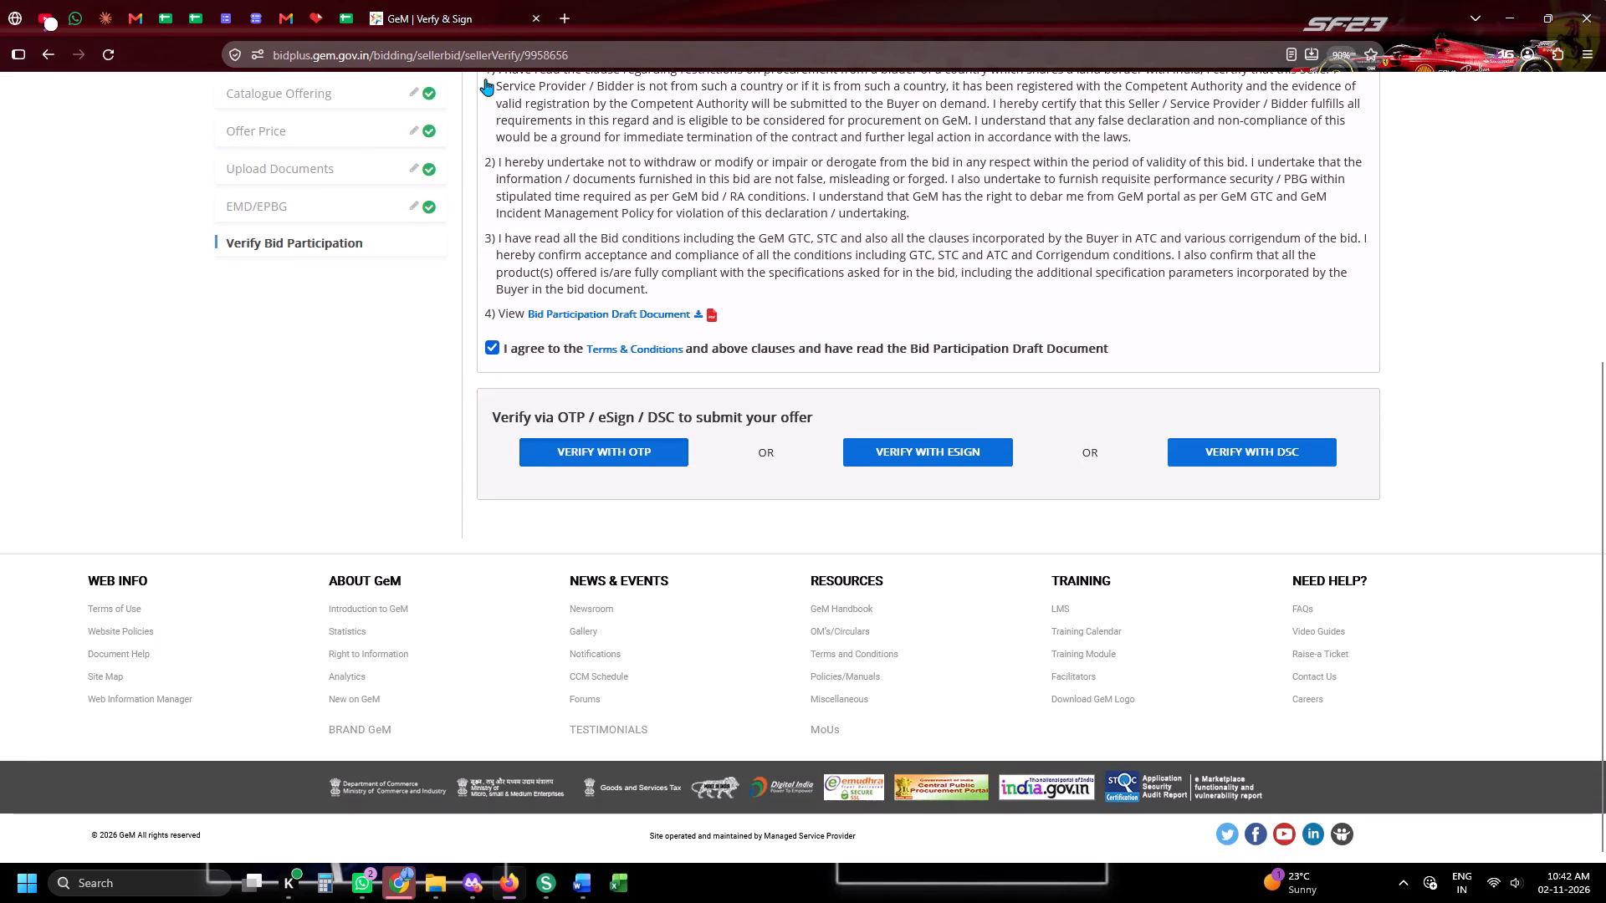
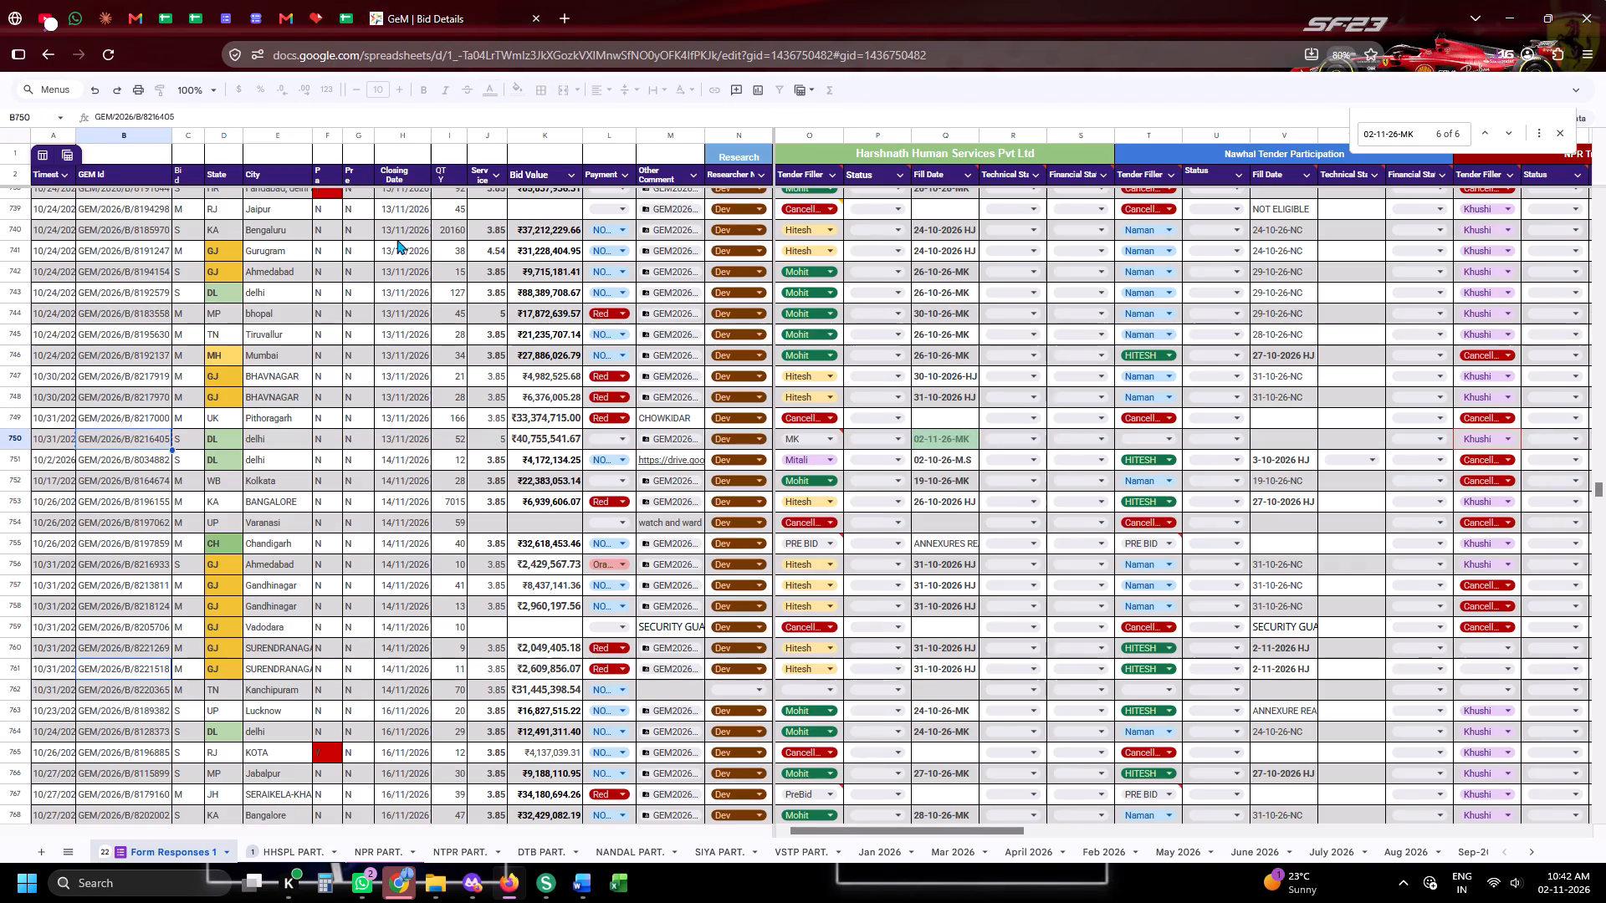
# Find bid GEM/2026/B/8216405 in the GeM bid list with an exact bid search and open its participation.
pyautogui.click(464, 0)
pyautogui.click(1161, 141)
pyautogui.click(1169, 174)
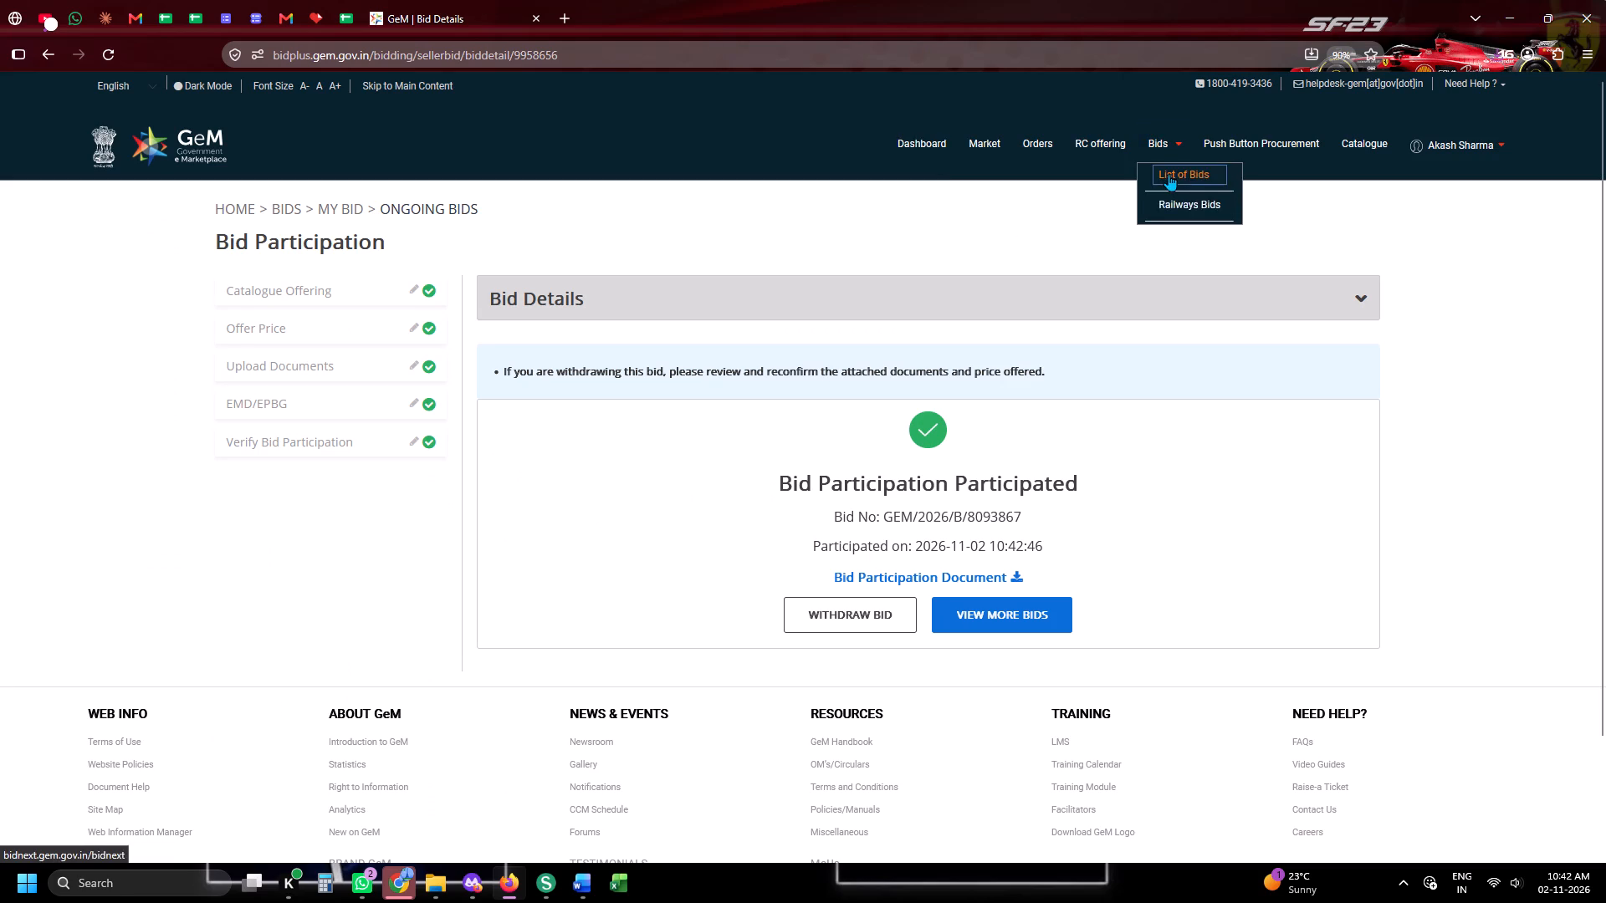
pyautogui.click(1097, 212)
pyautogui.hotkey('ctrl', 'v')
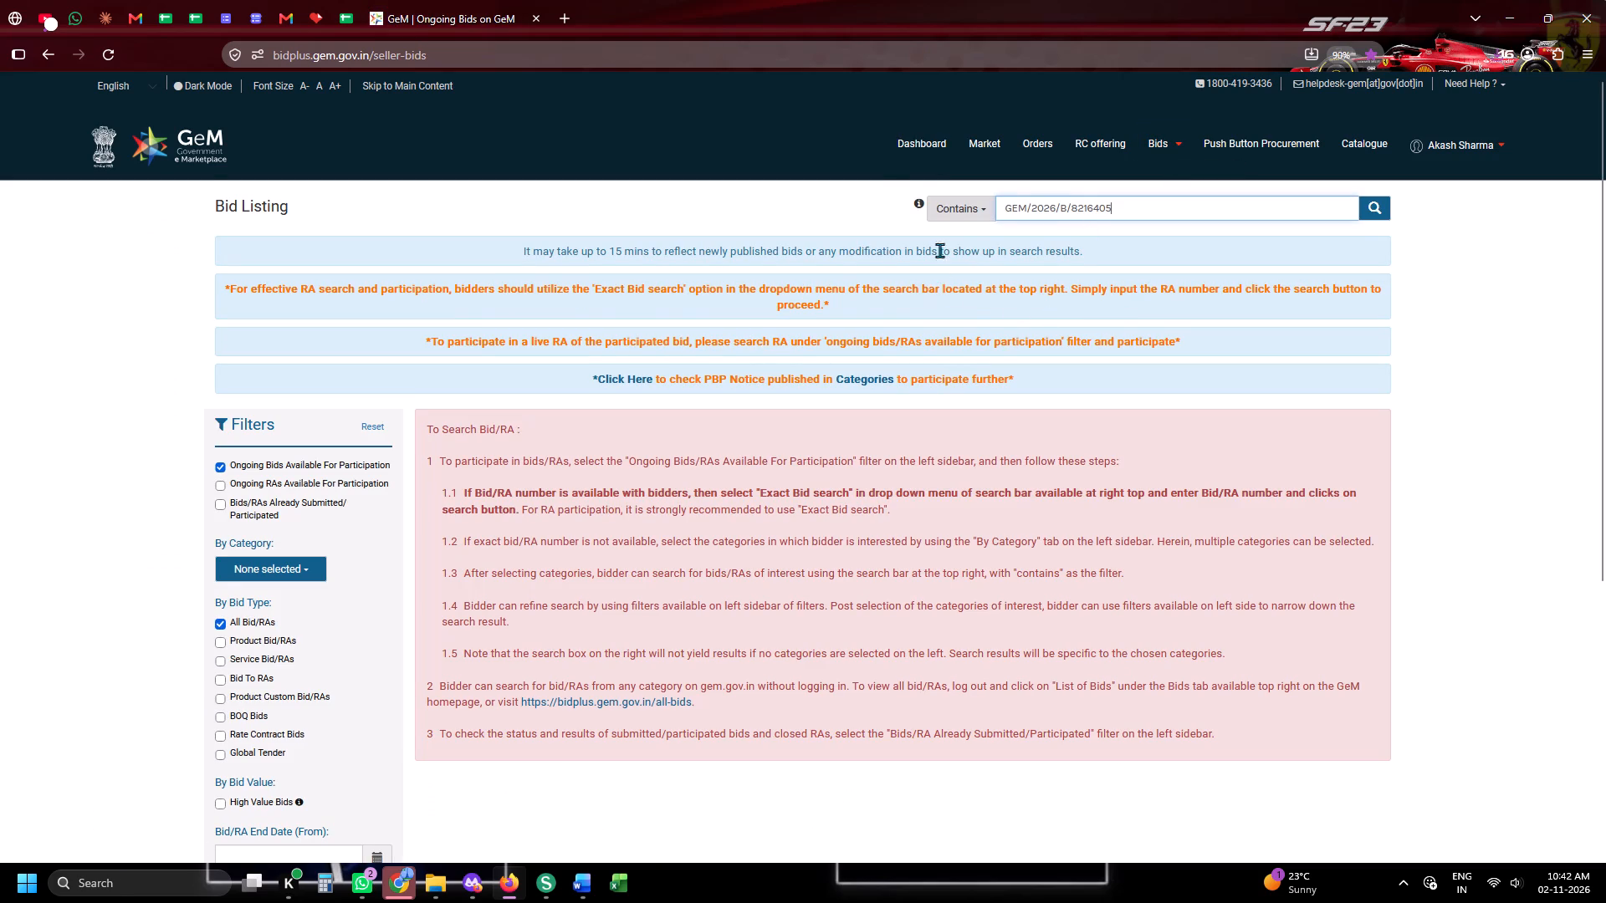
pyautogui.click(946, 217)
pyautogui.click(998, 295)
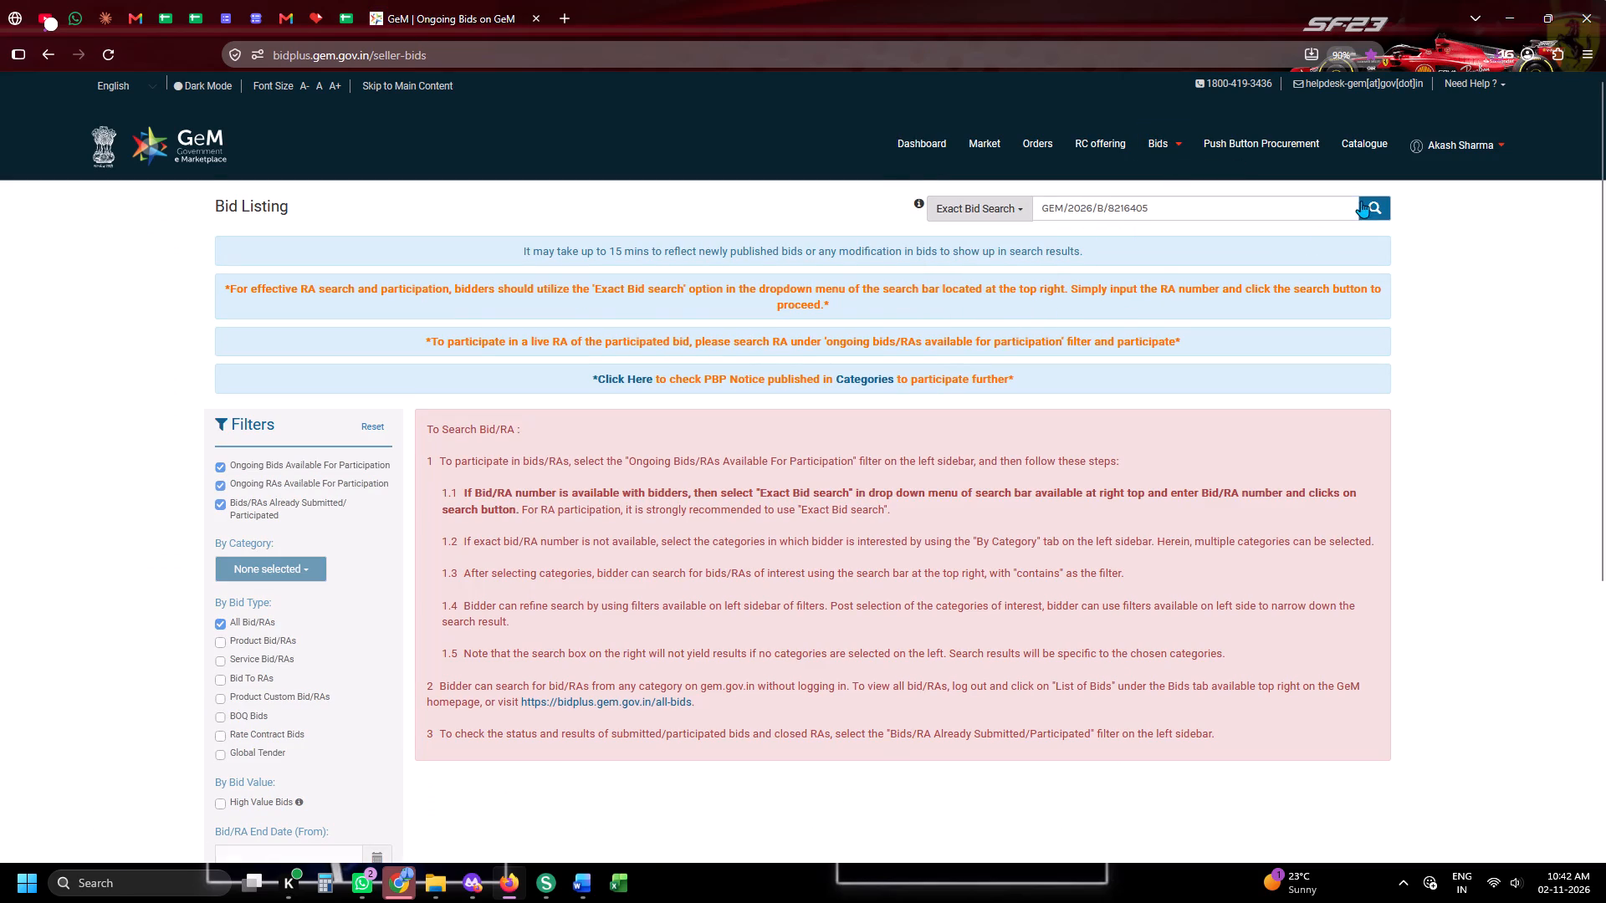
pyautogui.click(1361, 201)
pyautogui.click(1330, 581)
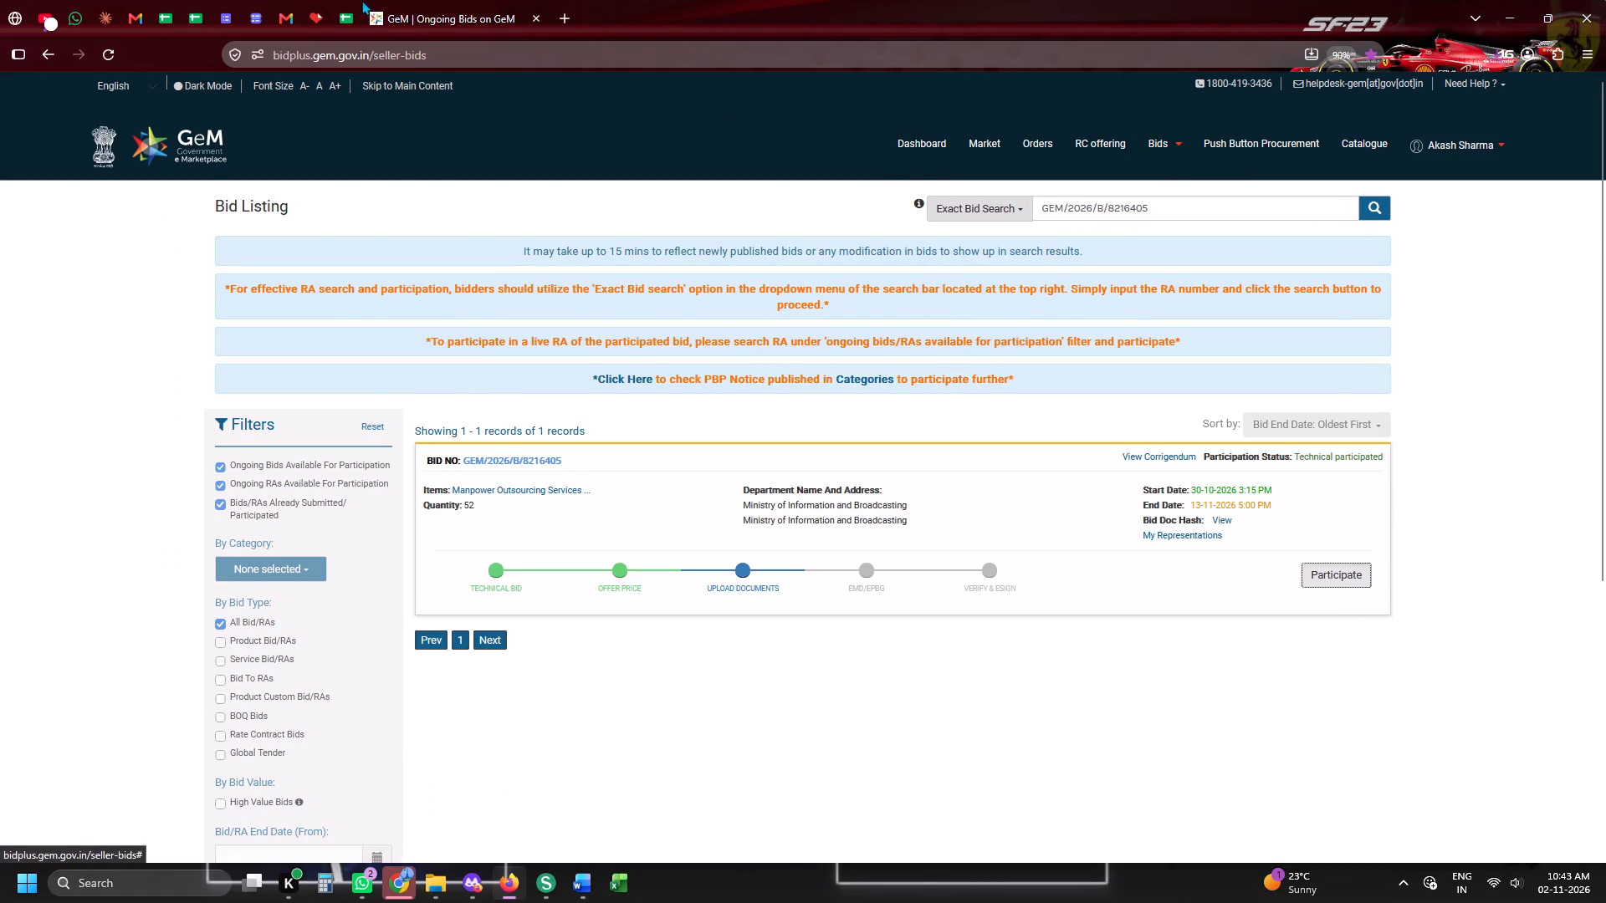
# Open the Drive folder linked to bid GEM/2026/B/8216405 from the tender tracking sheet.
pyautogui.click(341, 0)
pyautogui.click(665, 423)
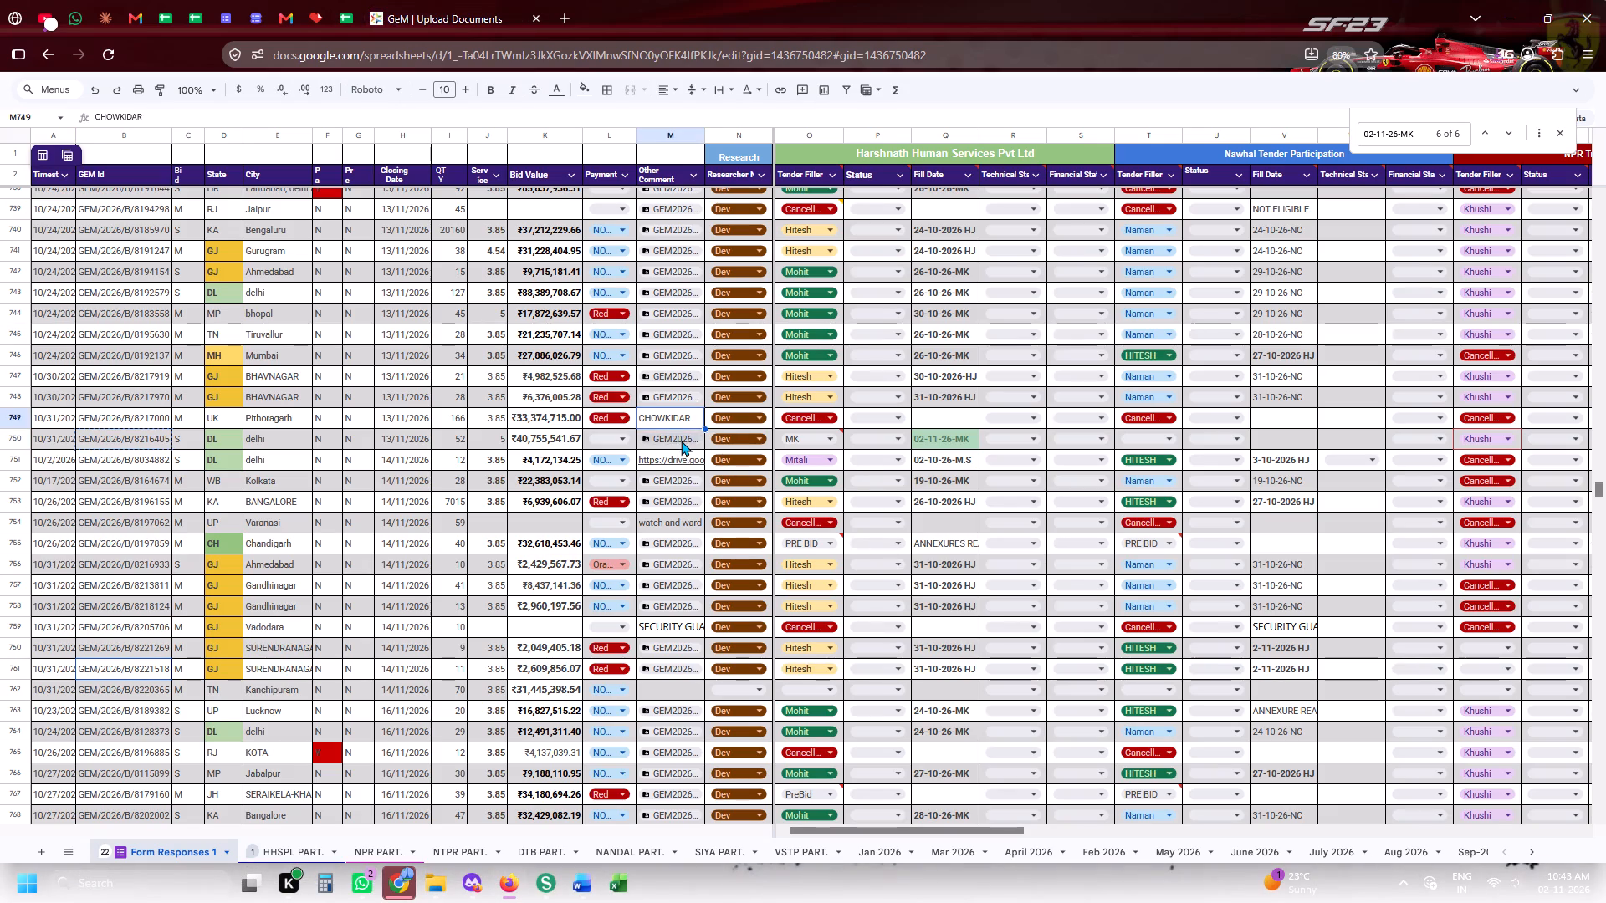
pyautogui.click(681, 441)
pyautogui.click(702, 471)
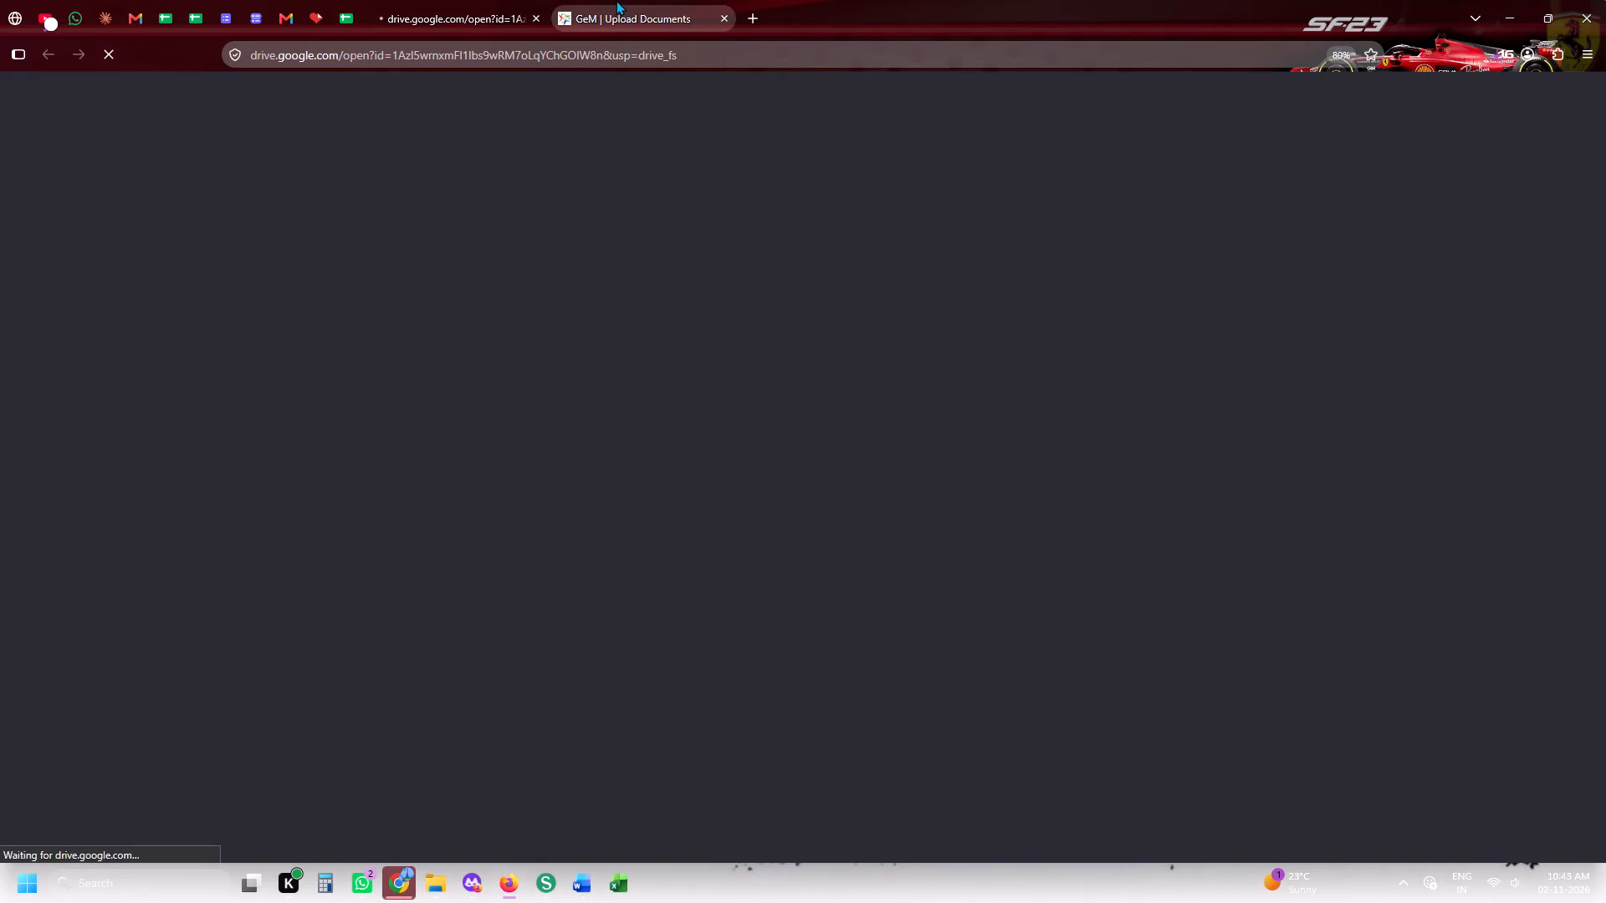
# Upload statutory-auditor-certificate-hhspl from the Gem Bid Documents - HHSPL folder as the bid's Statutory Auditor Certificate.
pyautogui.click(616, 0)
pyautogui.click(908, 549)
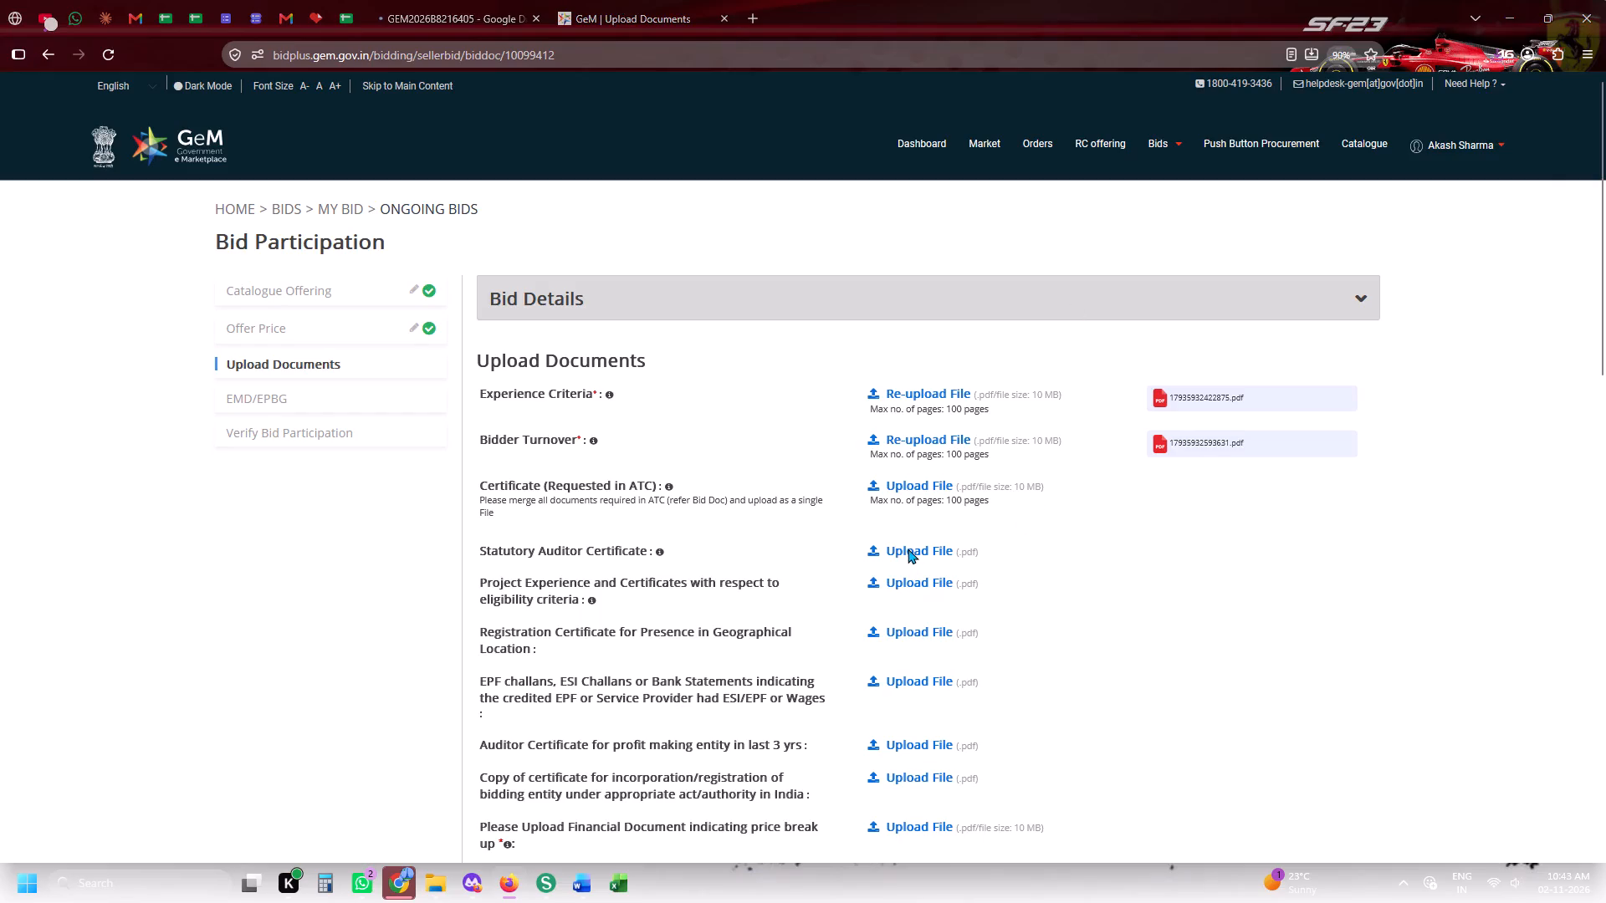
pyautogui.scroll(6, 1192, 482)
pyautogui.click(1184, 336)
pyautogui.scroll(-4, 1489, 429)
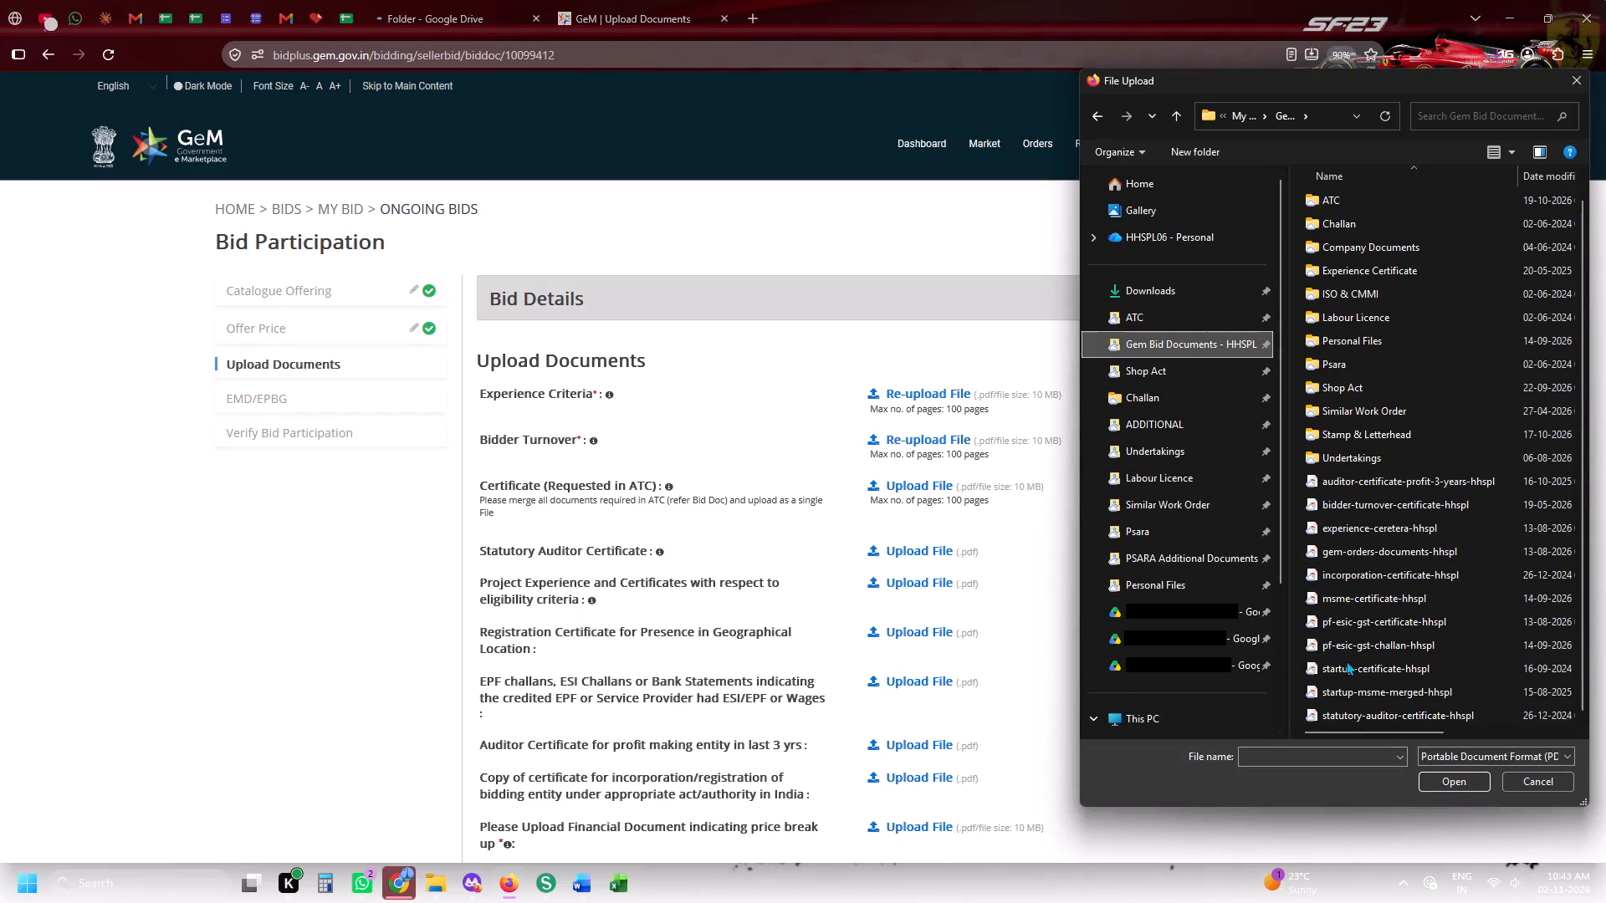
pyautogui.doubleClick(1363, 711)
# Open ALL ANNEXURES.docx from the bid's Drive folder and examine the Integrity Pact's opening articles.
pyautogui.click(439, 0)
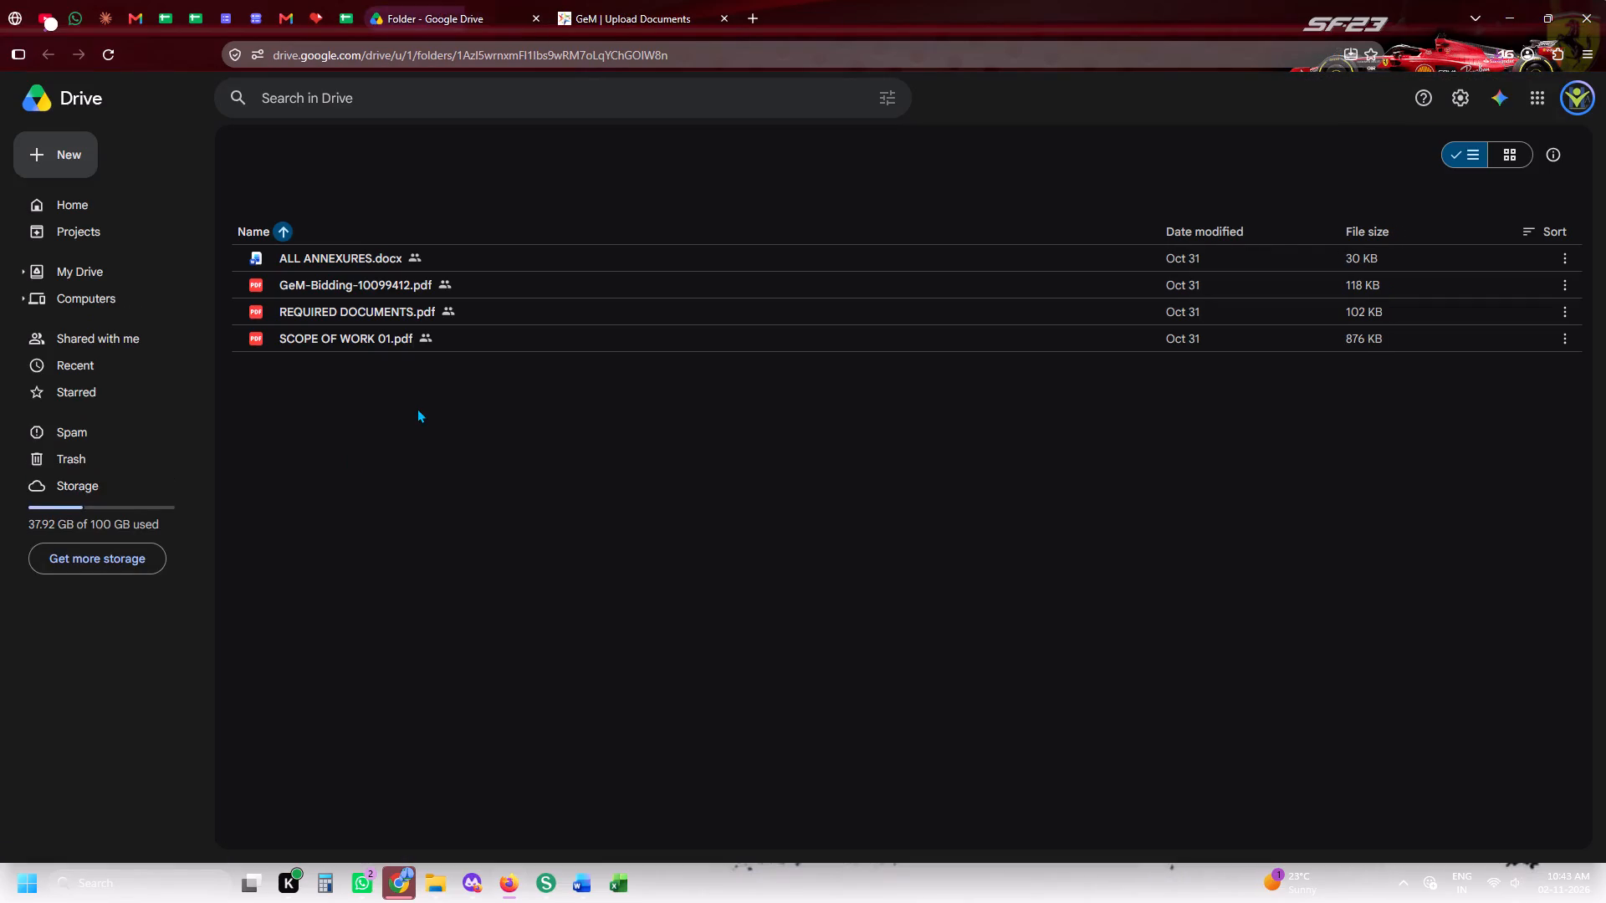
pyautogui.tripleClick(386, 262)
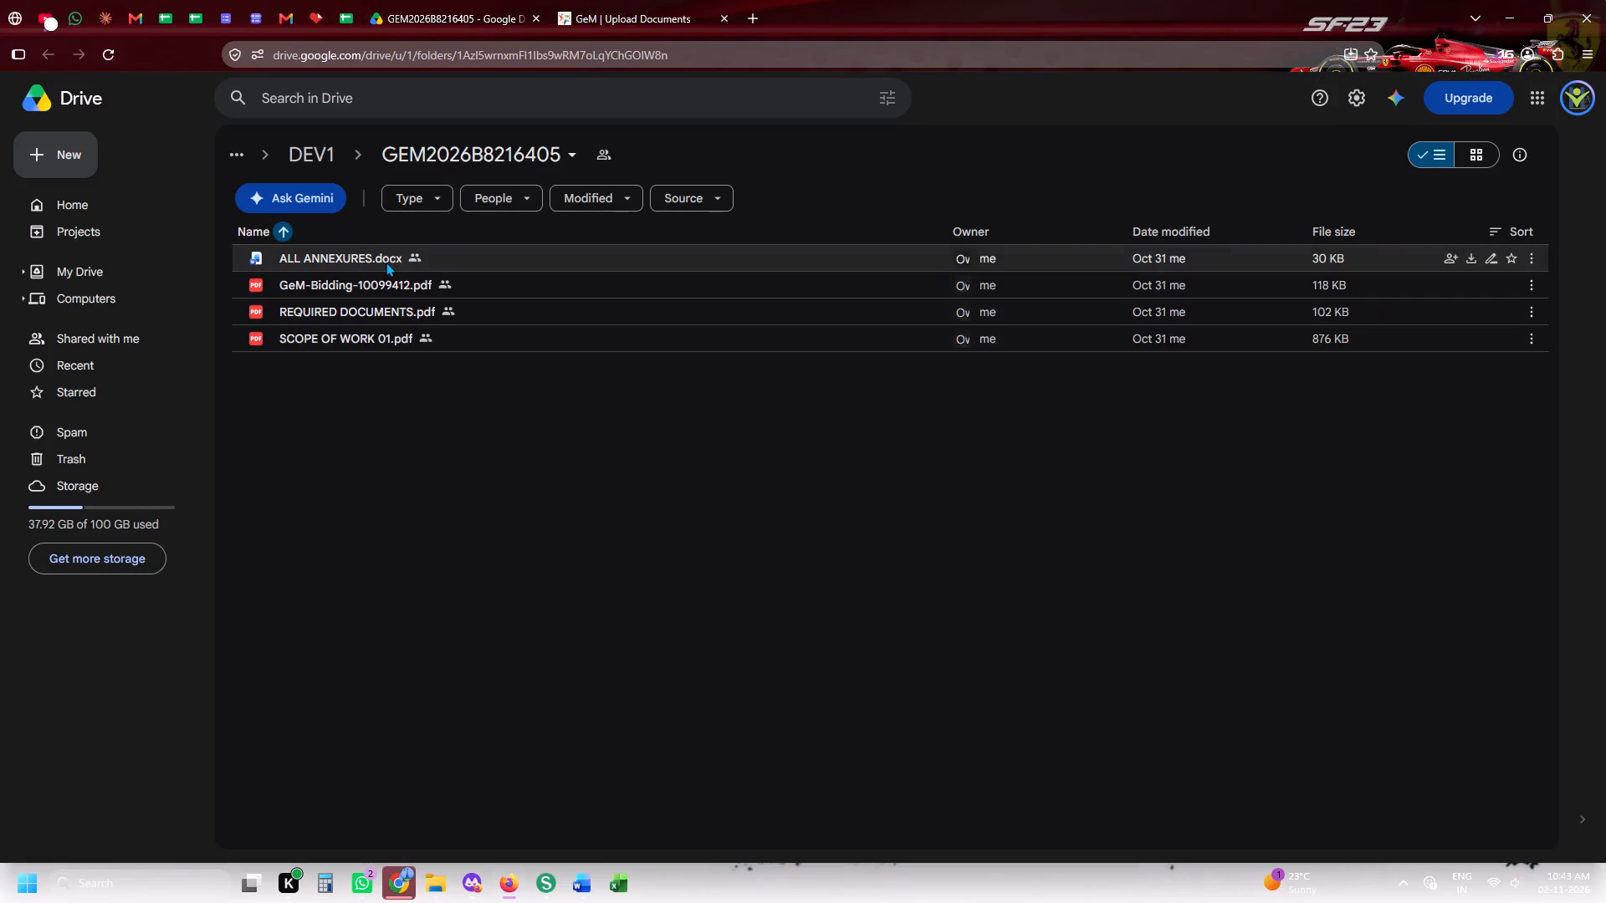
pyautogui.click(386, 262)
pyautogui.doubleClick(386, 262)
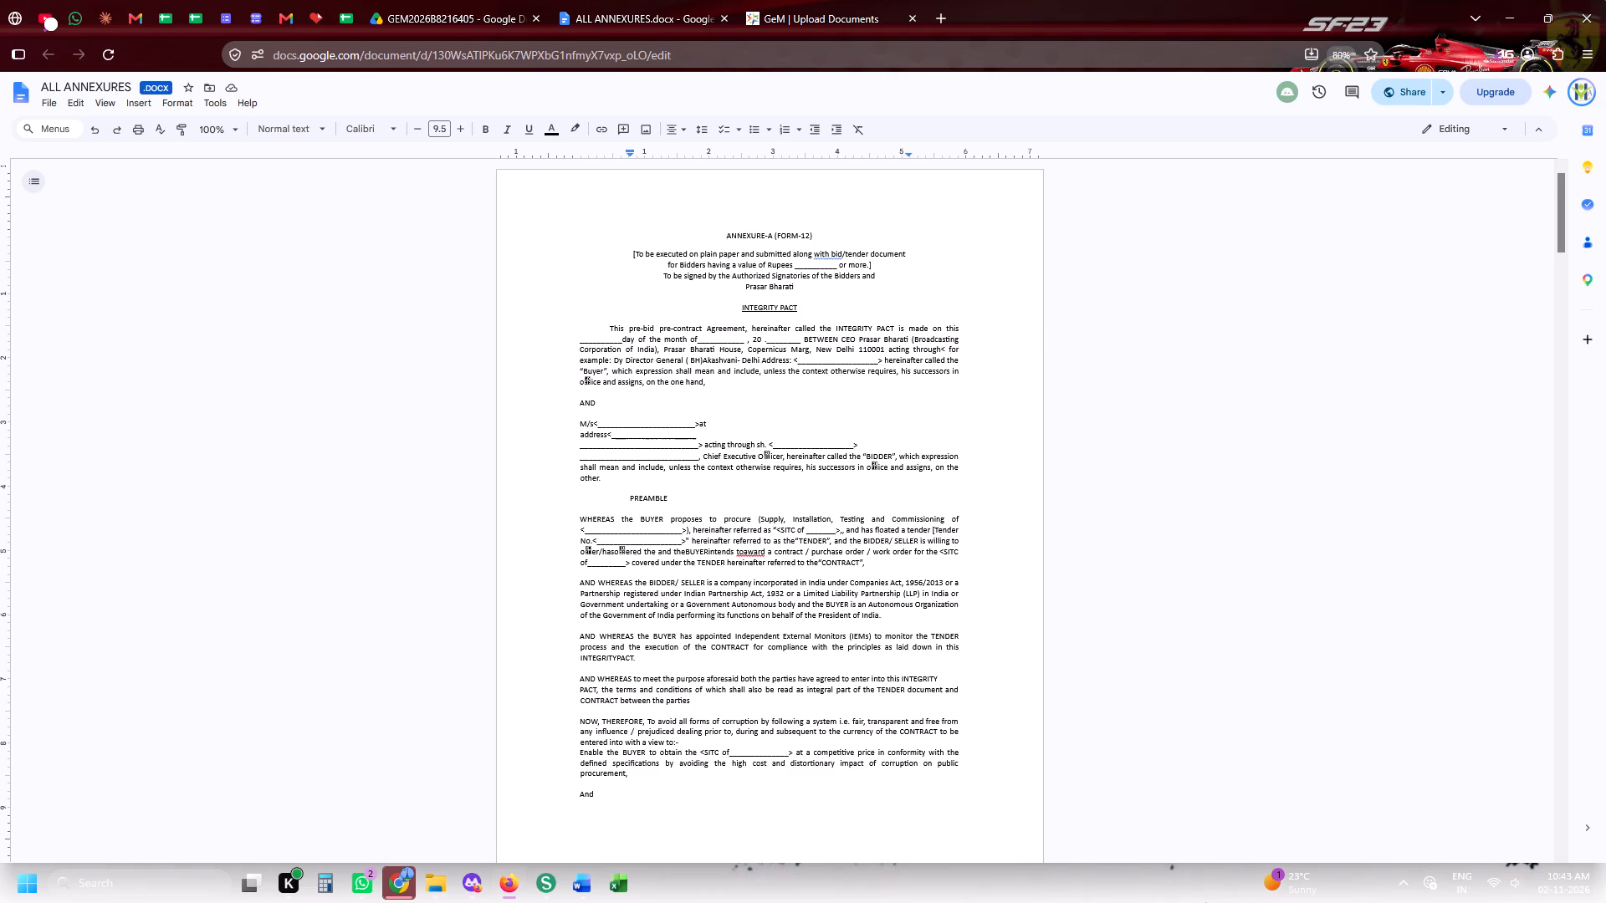
pyautogui.click(707, 476)
pyautogui.scroll(-10, 776, 399)
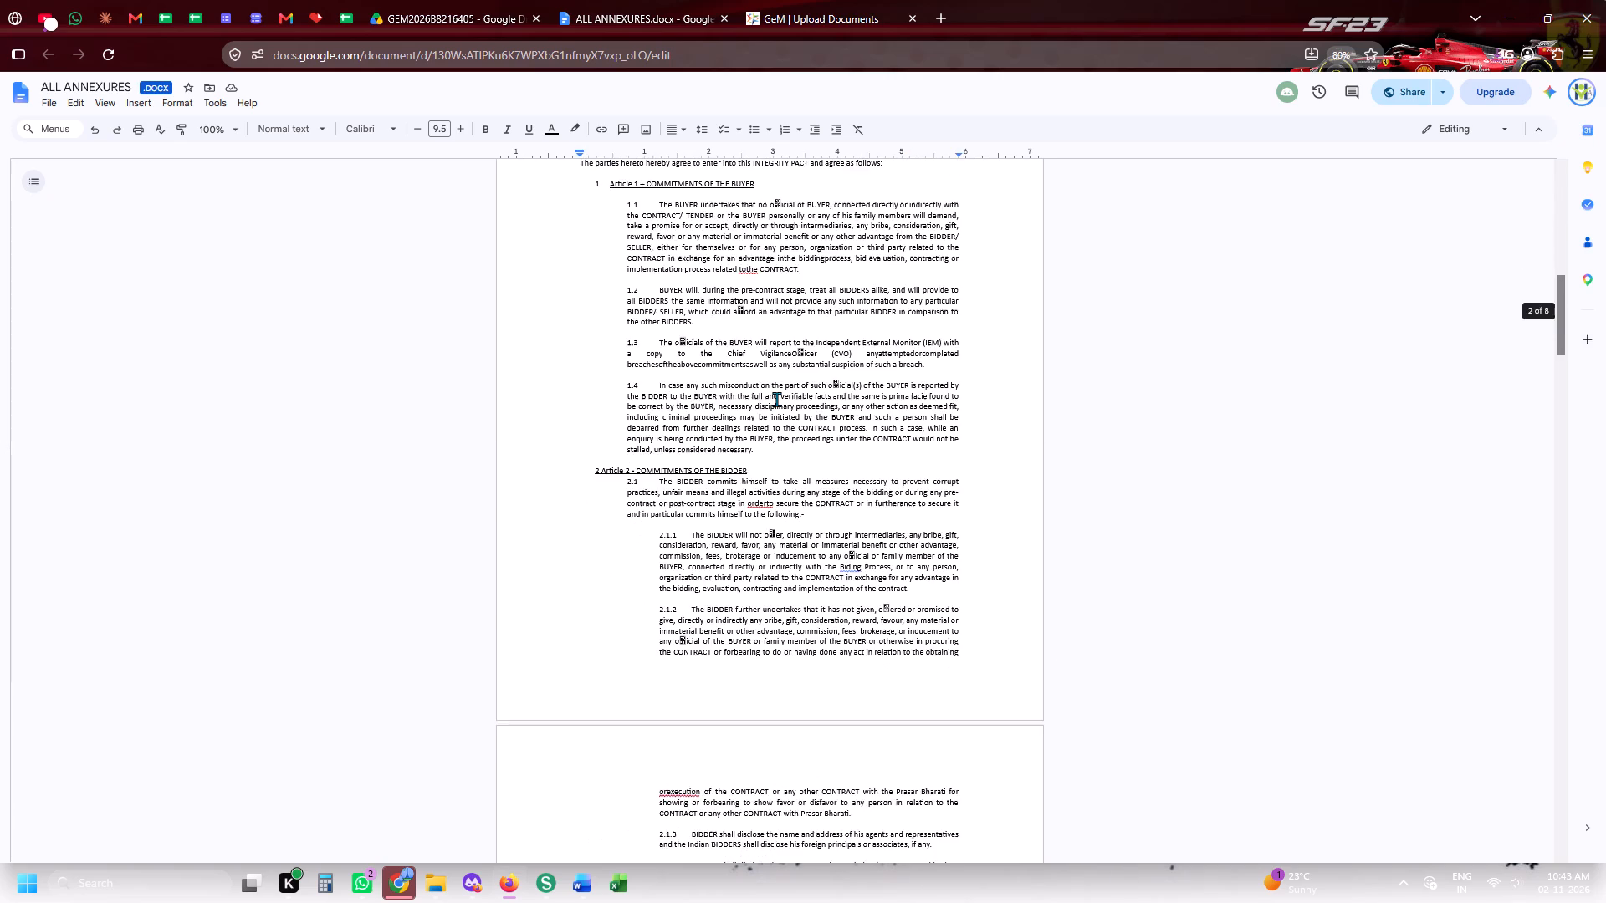
pyautogui.scroll(-11, 776, 399)
pyautogui.scroll(5, 722, 867)
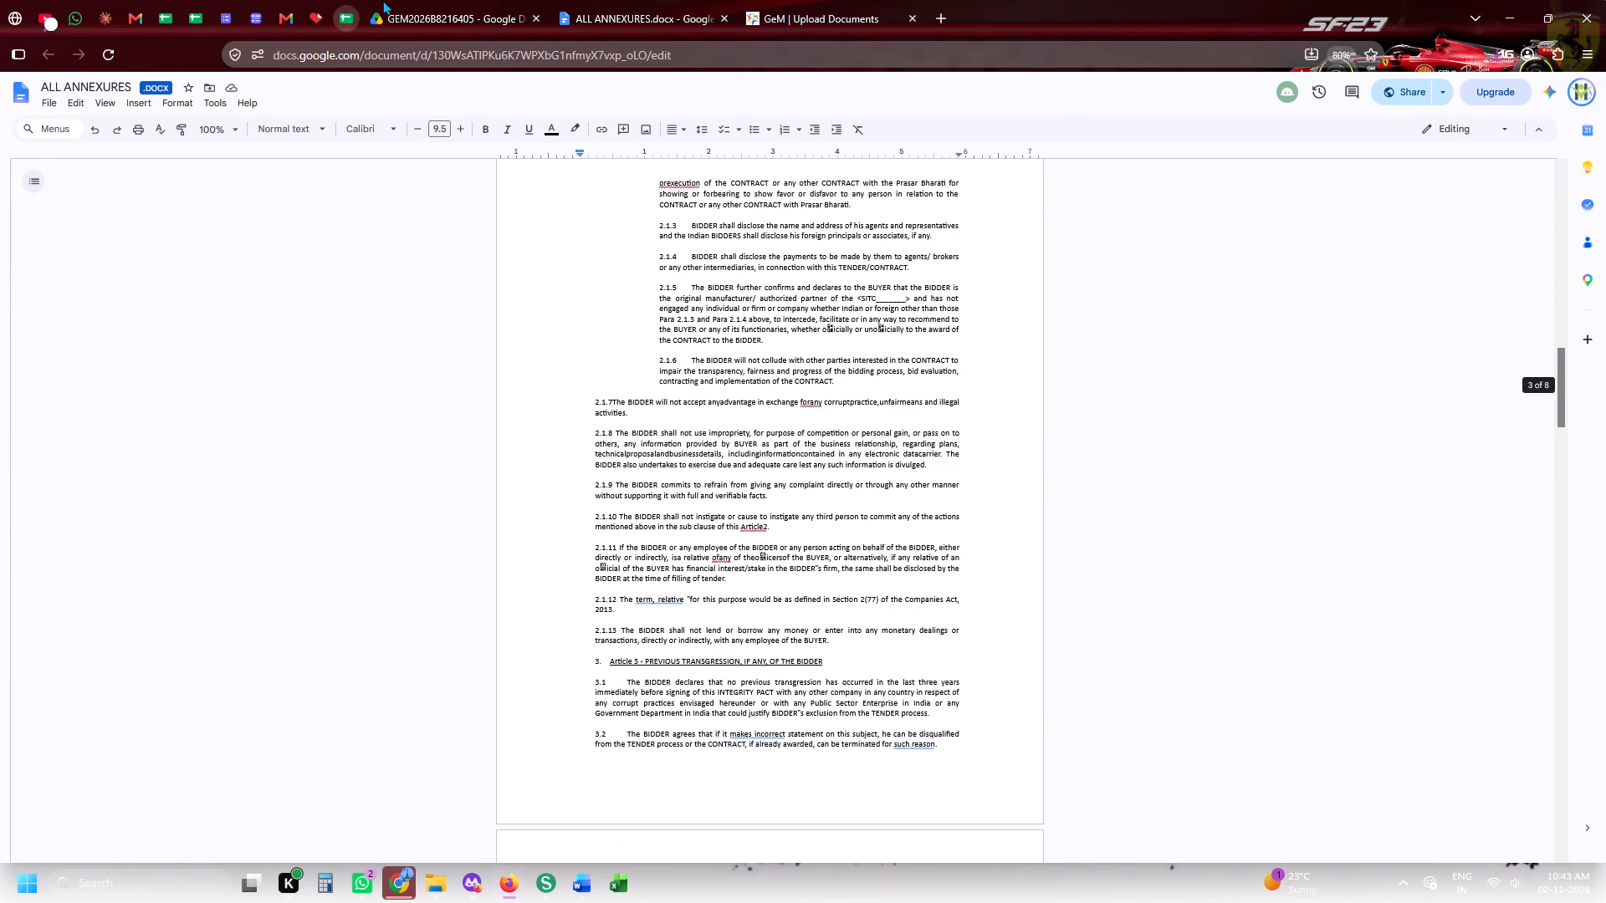
# Download ALL ANNEXURES.docx from the Drive folder and skim the online copy through to the Integrity Pact's signature block.
pyautogui.click(492, 0)
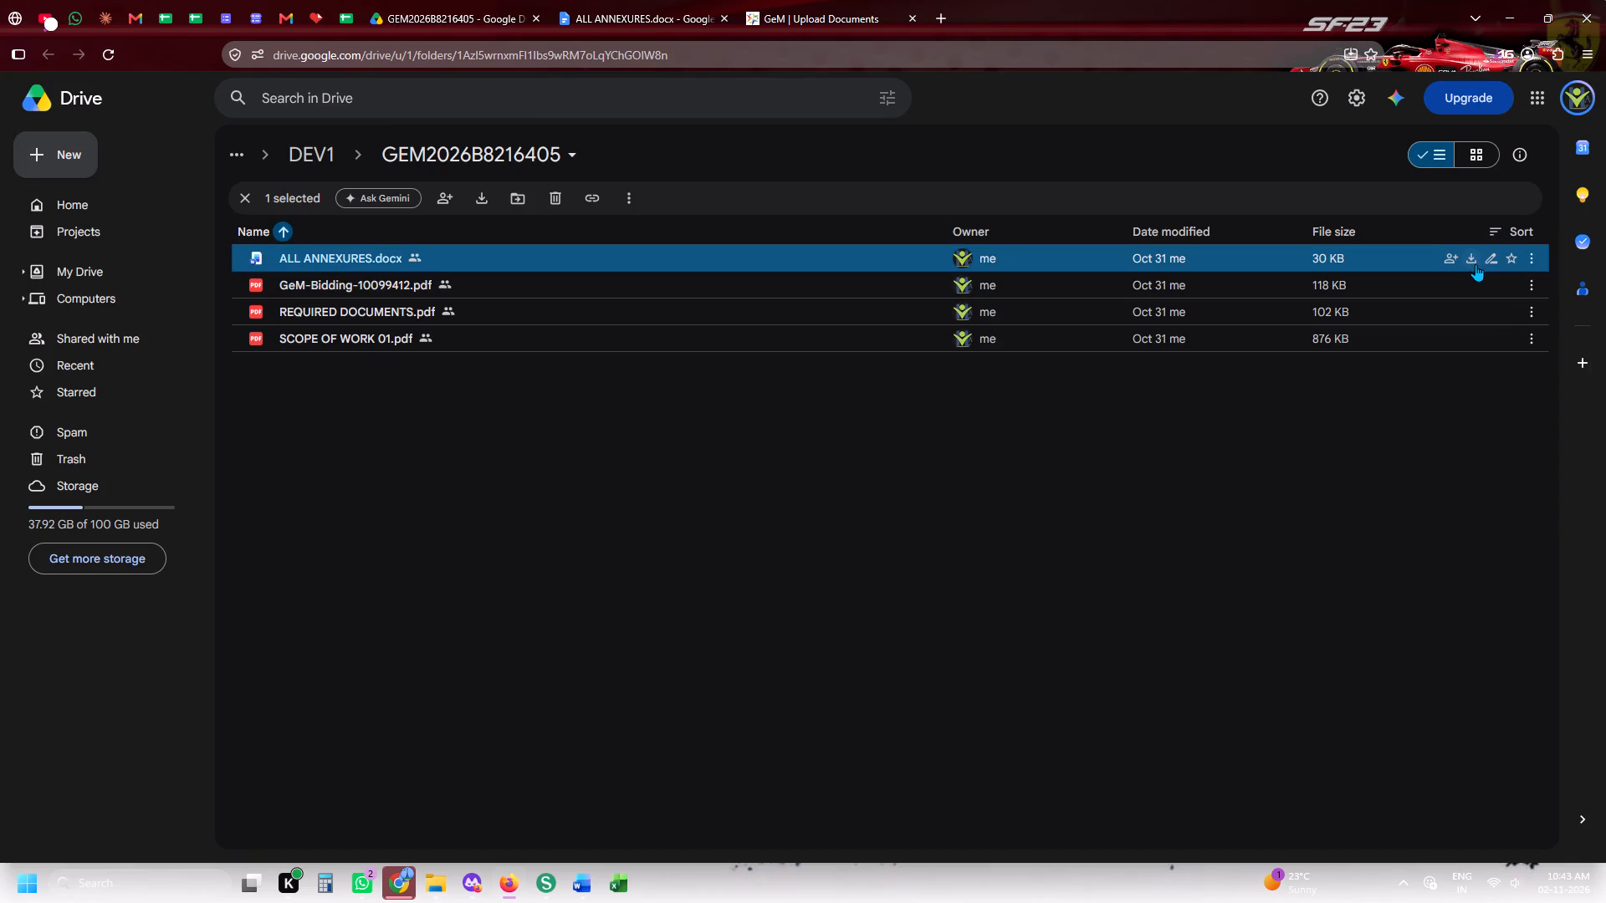
pyautogui.click(1469, 258)
pyautogui.click(681, 0)
pyautogui.scroll(-15, 671, 607)
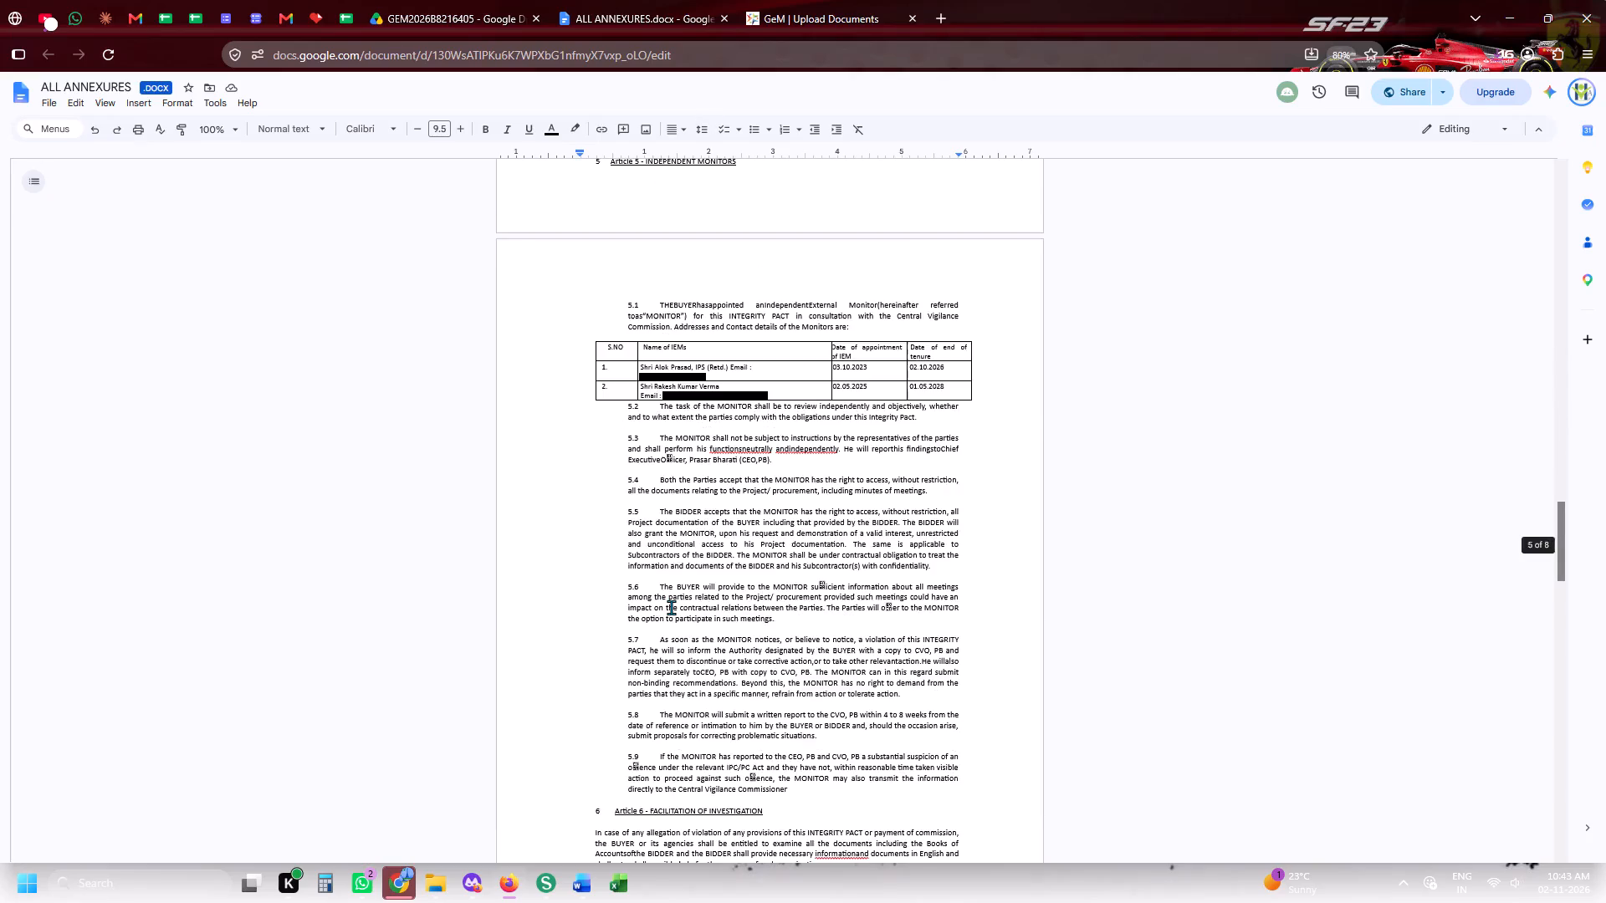
pyautogui.scroll(-14, 671, 607)
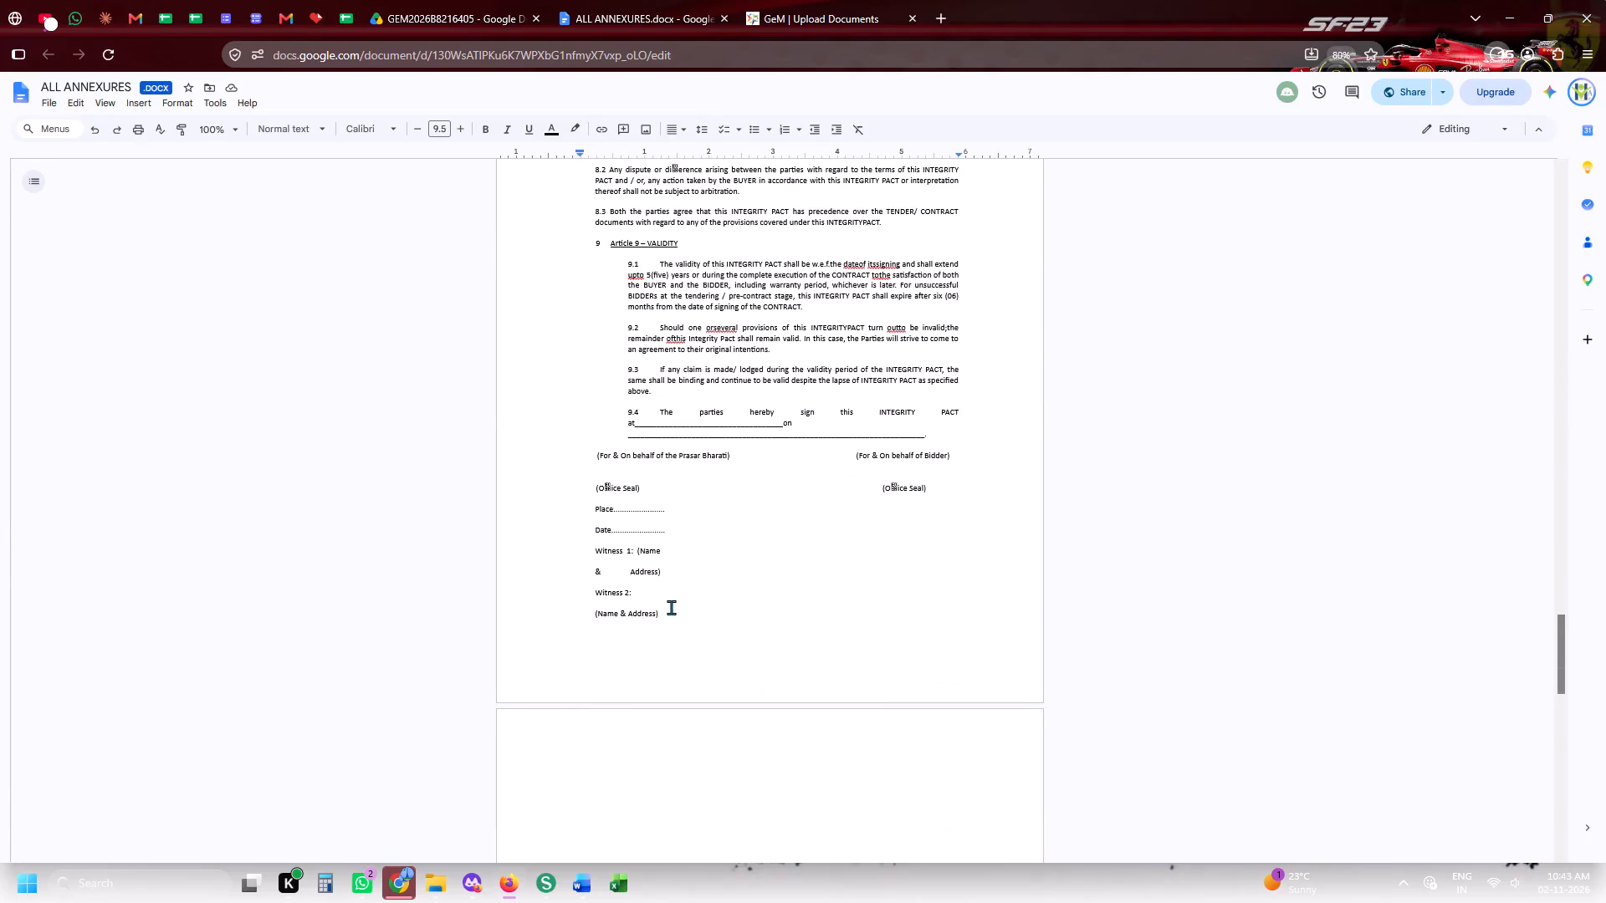
pyautogui.scroll(6, 671, 607)
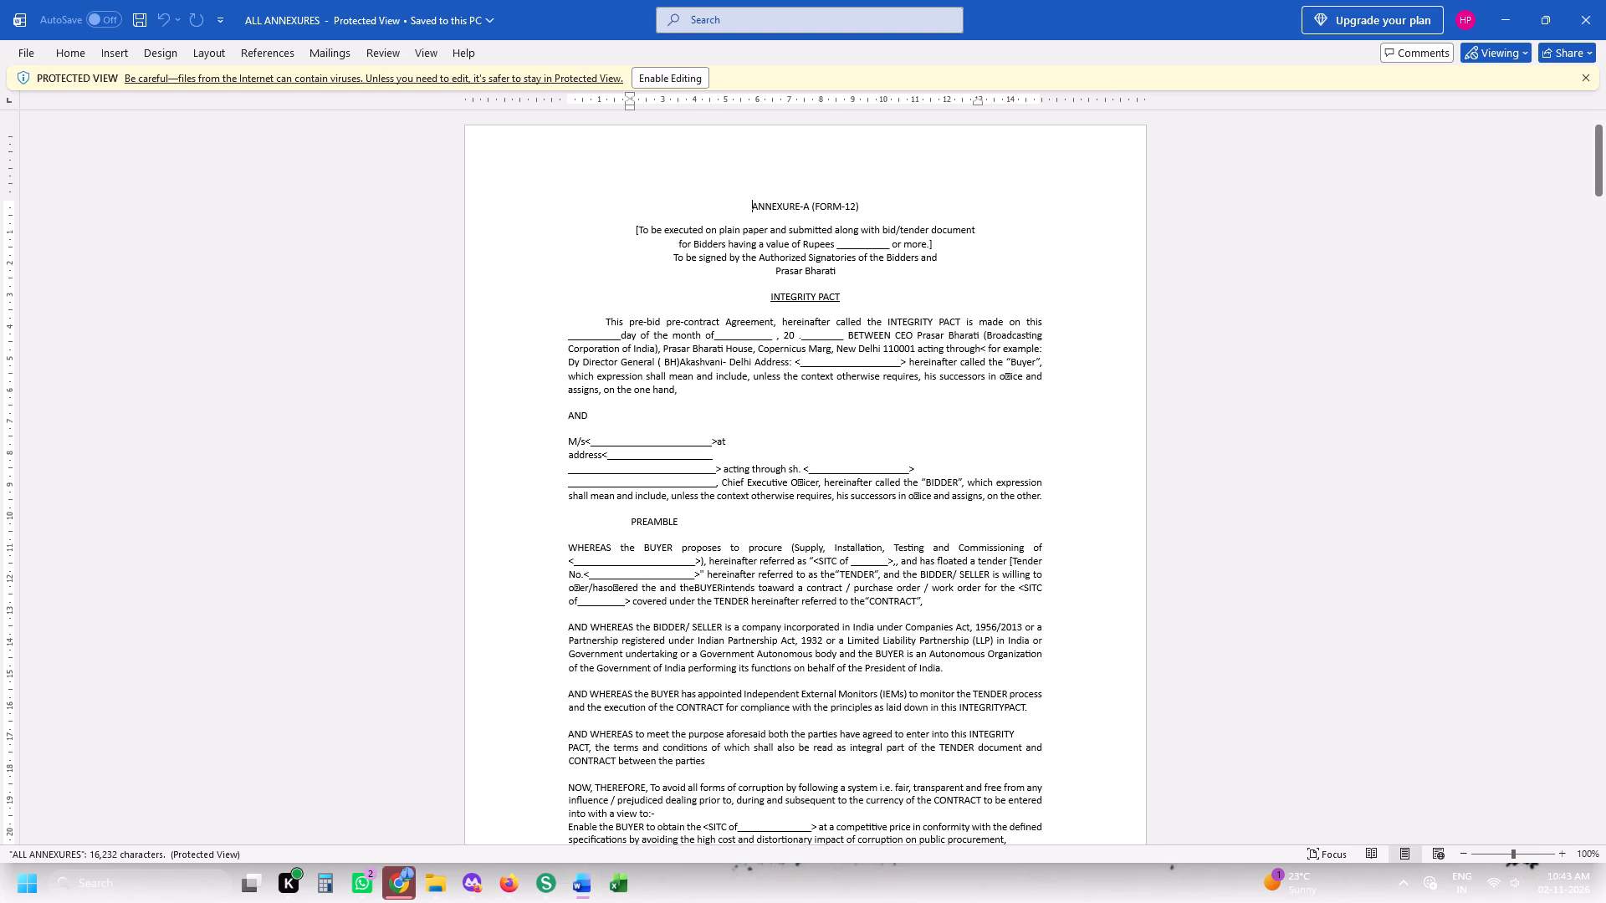
# Enable editing of the downloaded ALL ANNEXURES document in Word and set all its text to font size 11.
pyautogui.click(668, 84)
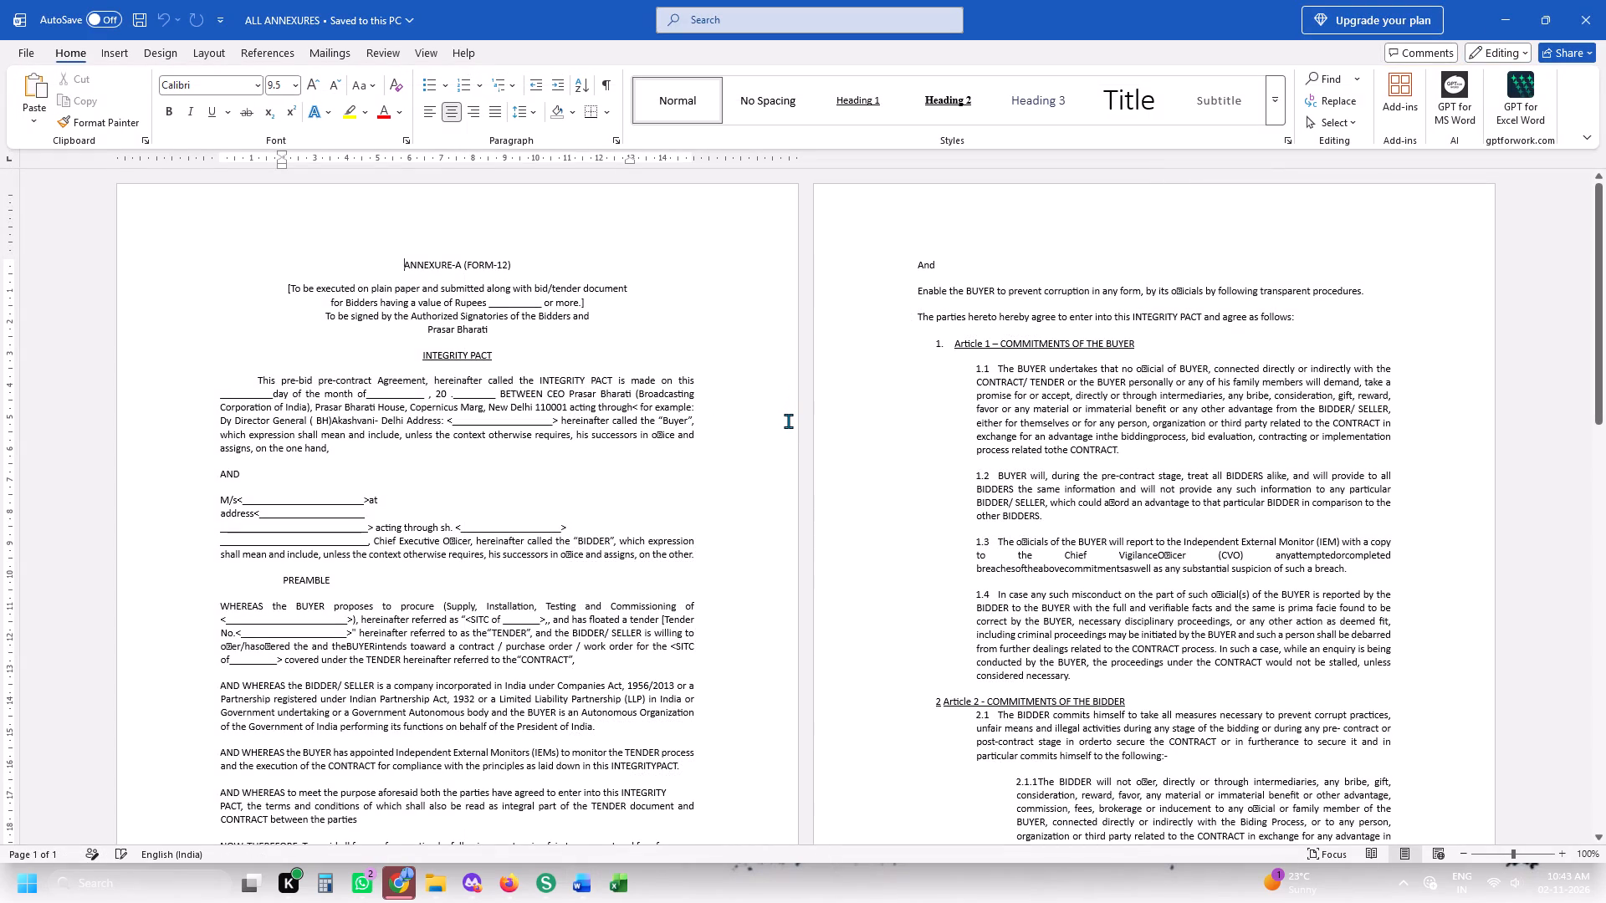
pyautogui.hotkey('ctrl', 'a')
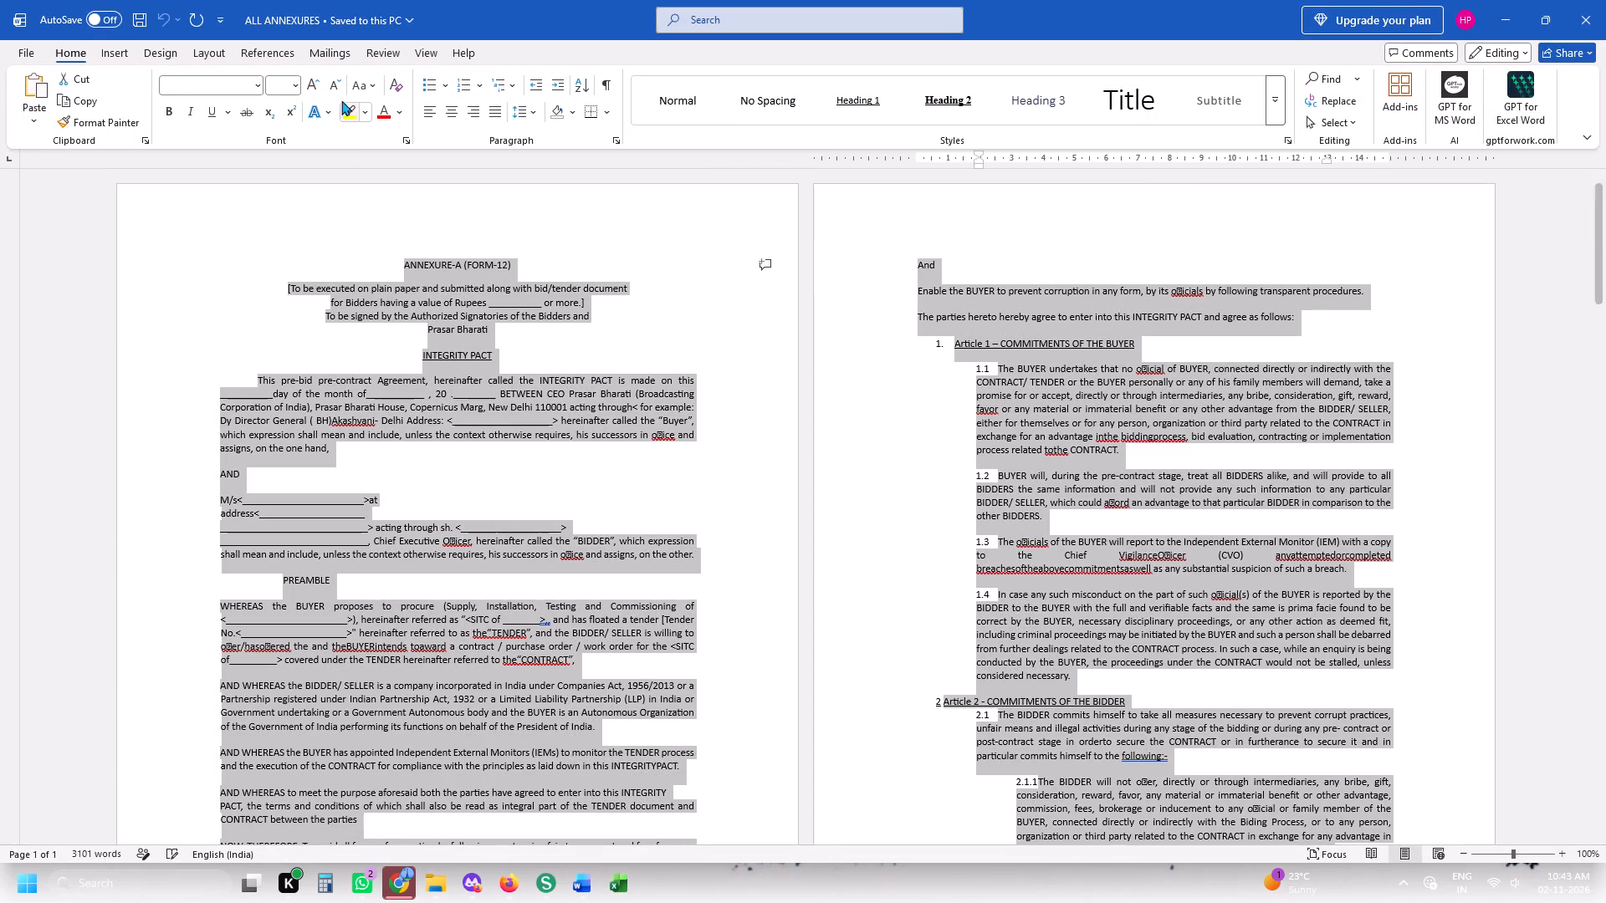
pyautogui.click(294, 83)
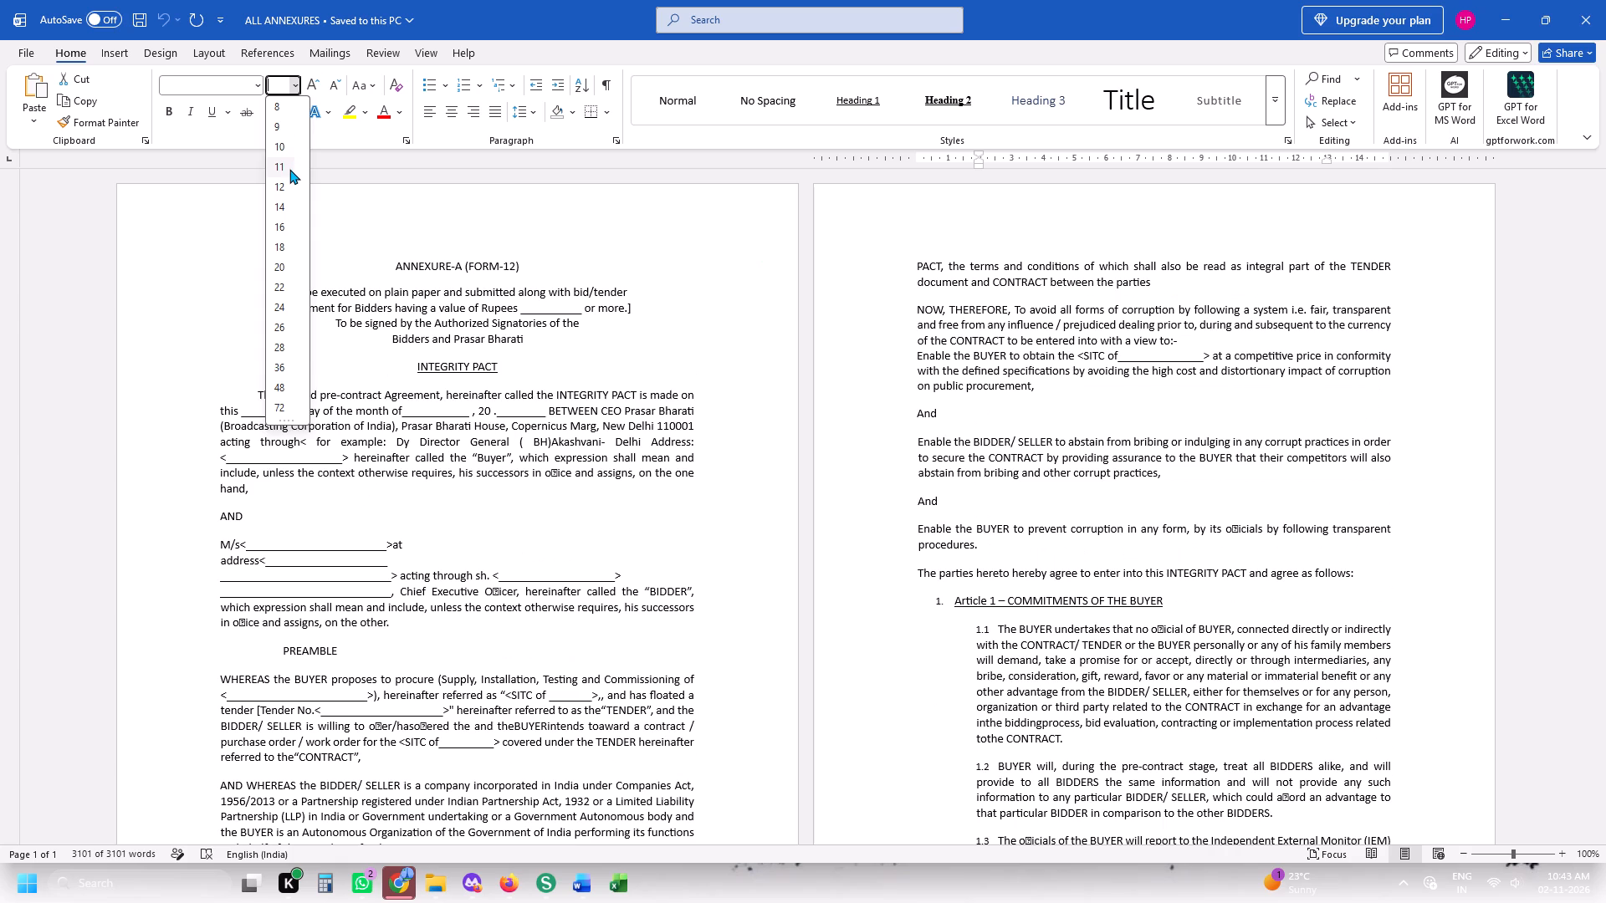
pyautogui.click(289, 169)
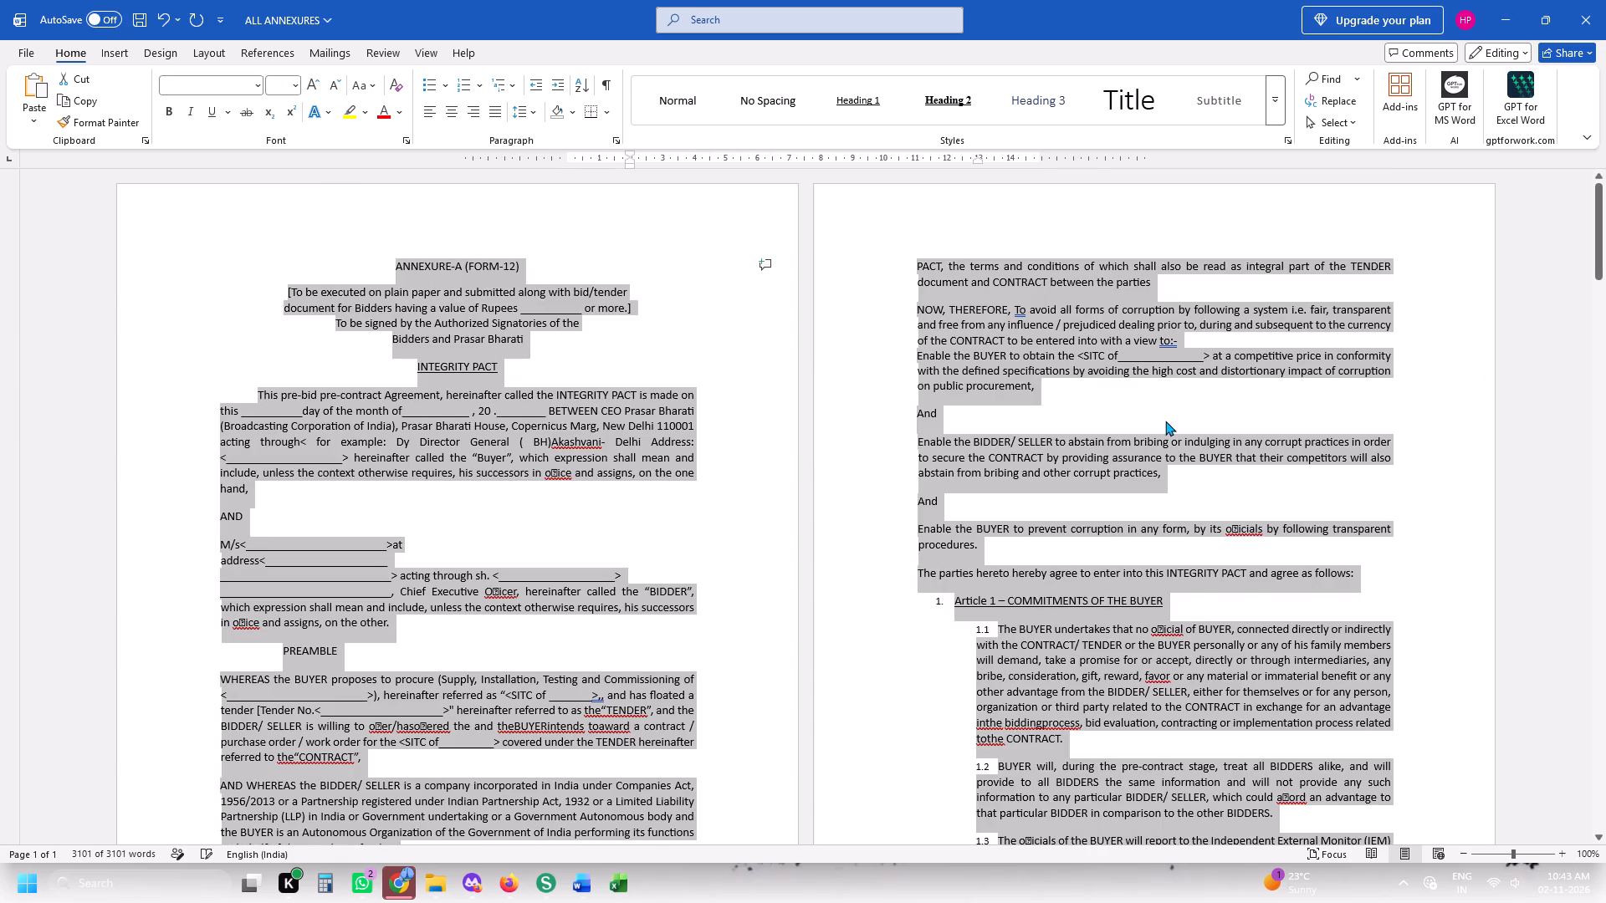
# Select the text from the Integrity Pact's first paragraph to the document's end and extend its left indent about 1.7 cm into the margin.
pyautogui.keyDown('ctrl'); pyautogui.scroll(3, 1165, 421); pyautogui.keyUp('ctrl')
pyautogui.scroll(-1, 1031, 439)
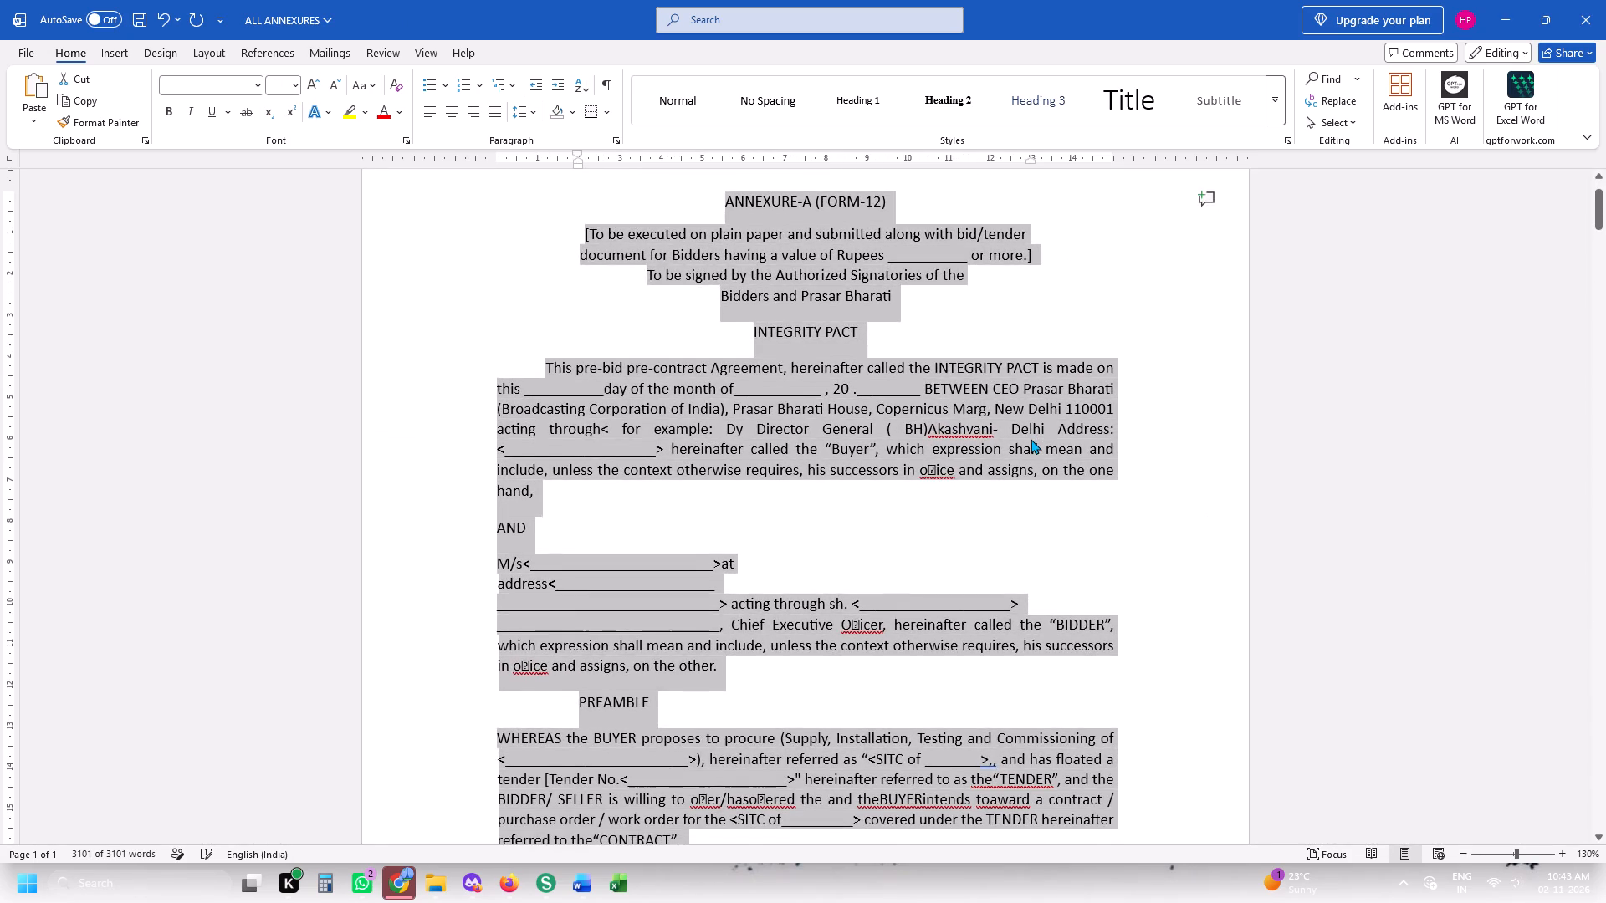
pyautogui.keyDown('ctrl'); pyautogui.scroll(-1, 1031, 439); pyautogui.keyUp('ctrl')
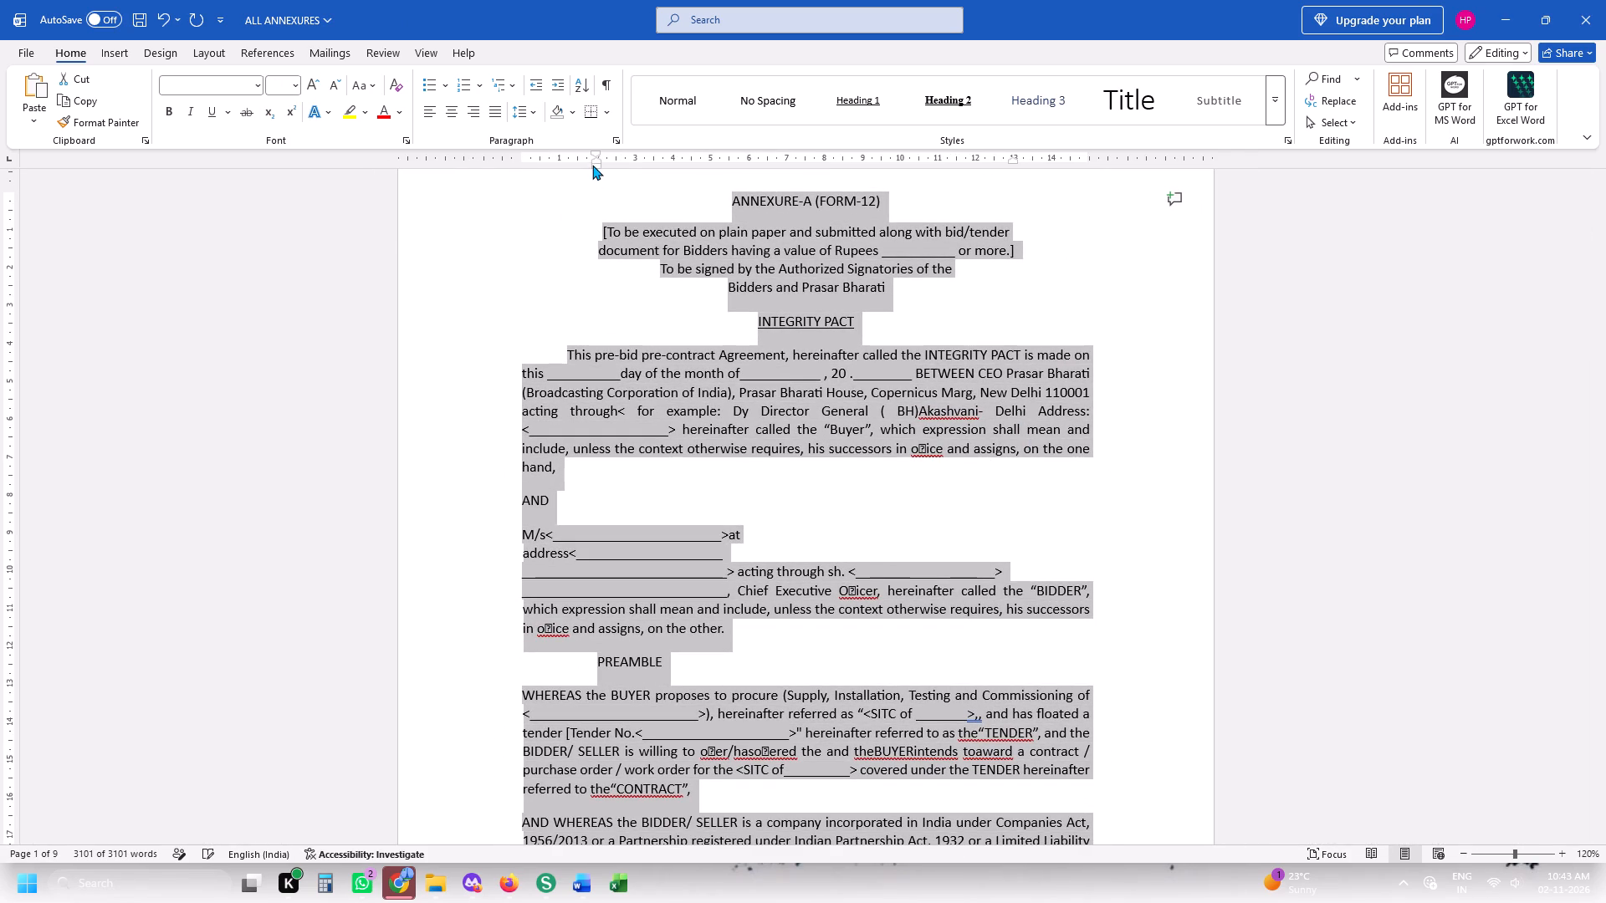
pyautogui.click(594, 290)
pyautogui.moveTo(567, 349); pyautogui.dragTo(687, 426)
pyautogui.scroll(-7, 628, 432)
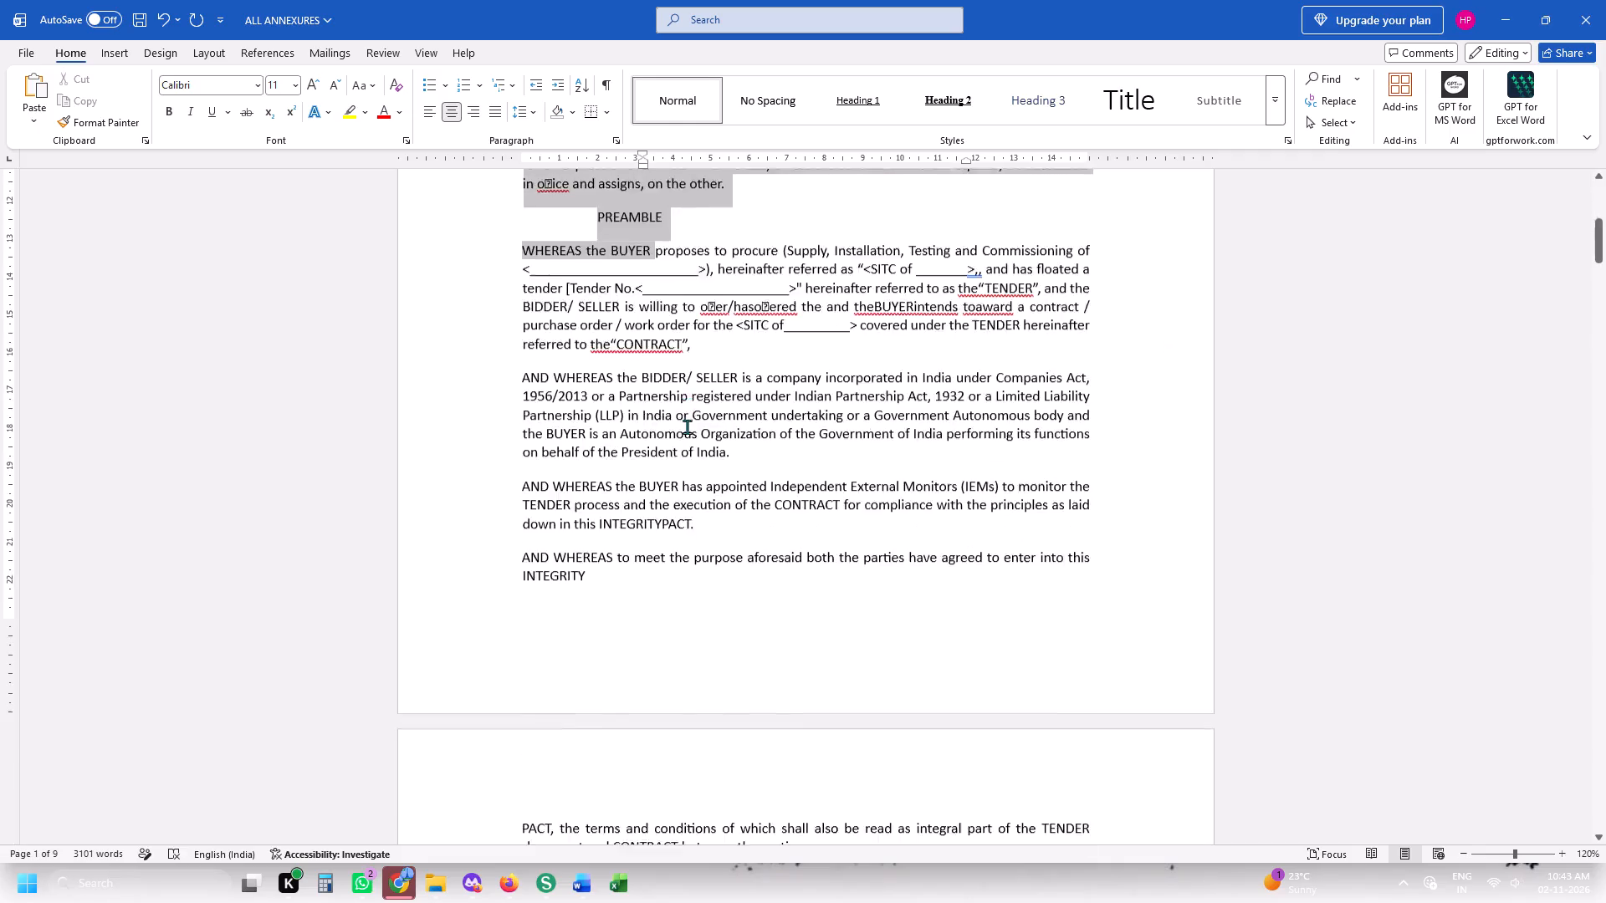
pyautogui.moveTo(687, 426); pyautogui.dragTo(692, 475)
pyautogui.scroll(-17, 687, 426)
pyautogui.scroll(2, 687, 470)
pyautogui.scroll(-20, 687, 470)
pyautogui.scroll(-20, 687, 470)
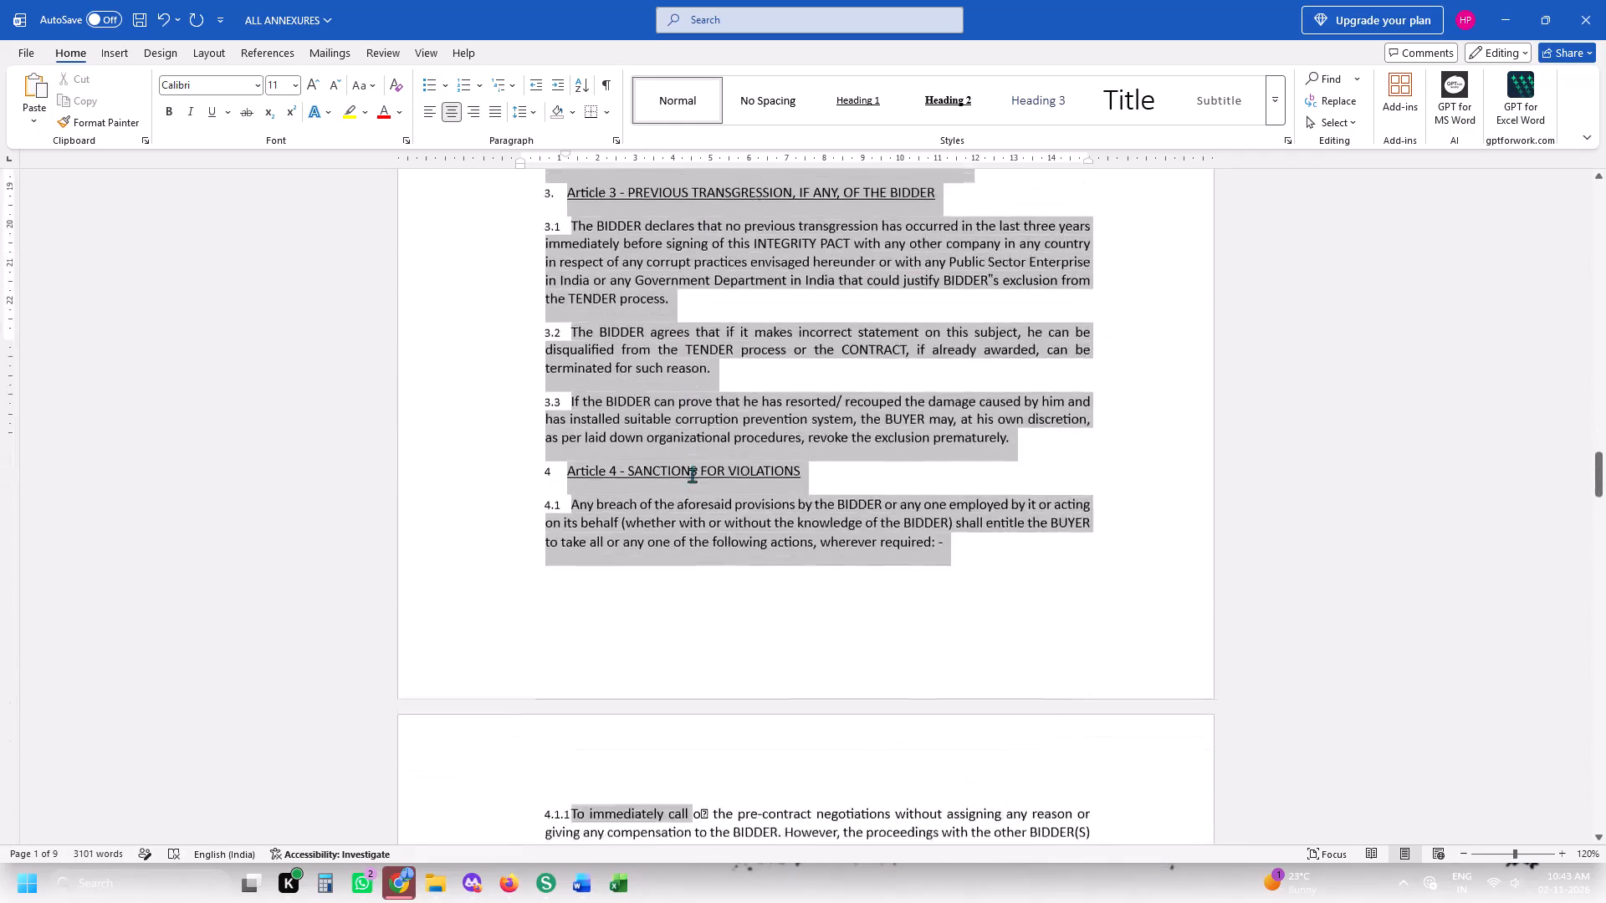
pyautogui.moveTo(692, 475); pyautogui.dragTo(702, 508)
pyautogui.scroll(-20, 692, 475)
pyautogui.scroll(-20, 692, 475)
pyautogui.scroll(-20, 692, 475)
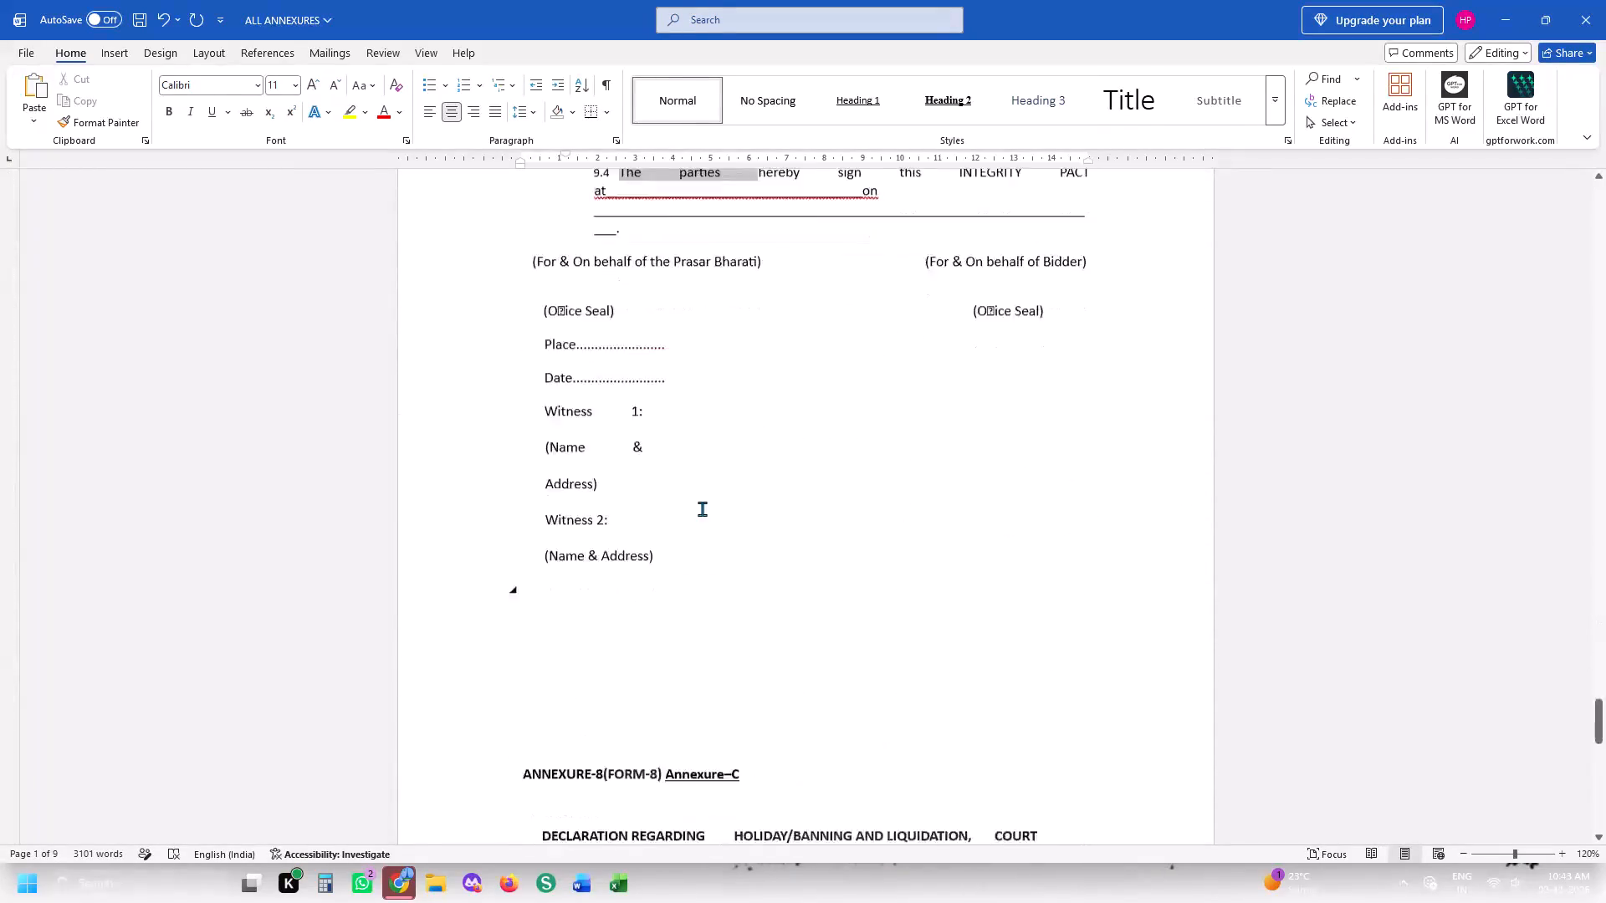
pyautogui.scroll(-6, 702, 508)
pyautogui.moveTo(702, 508); pyautogui.dragTo(696, 533)
pyautogui.scroll(-17, 696, 527)
pyautogui.scroll(20, 696, 533)
pyautogui.scroll(17, 696, 533)
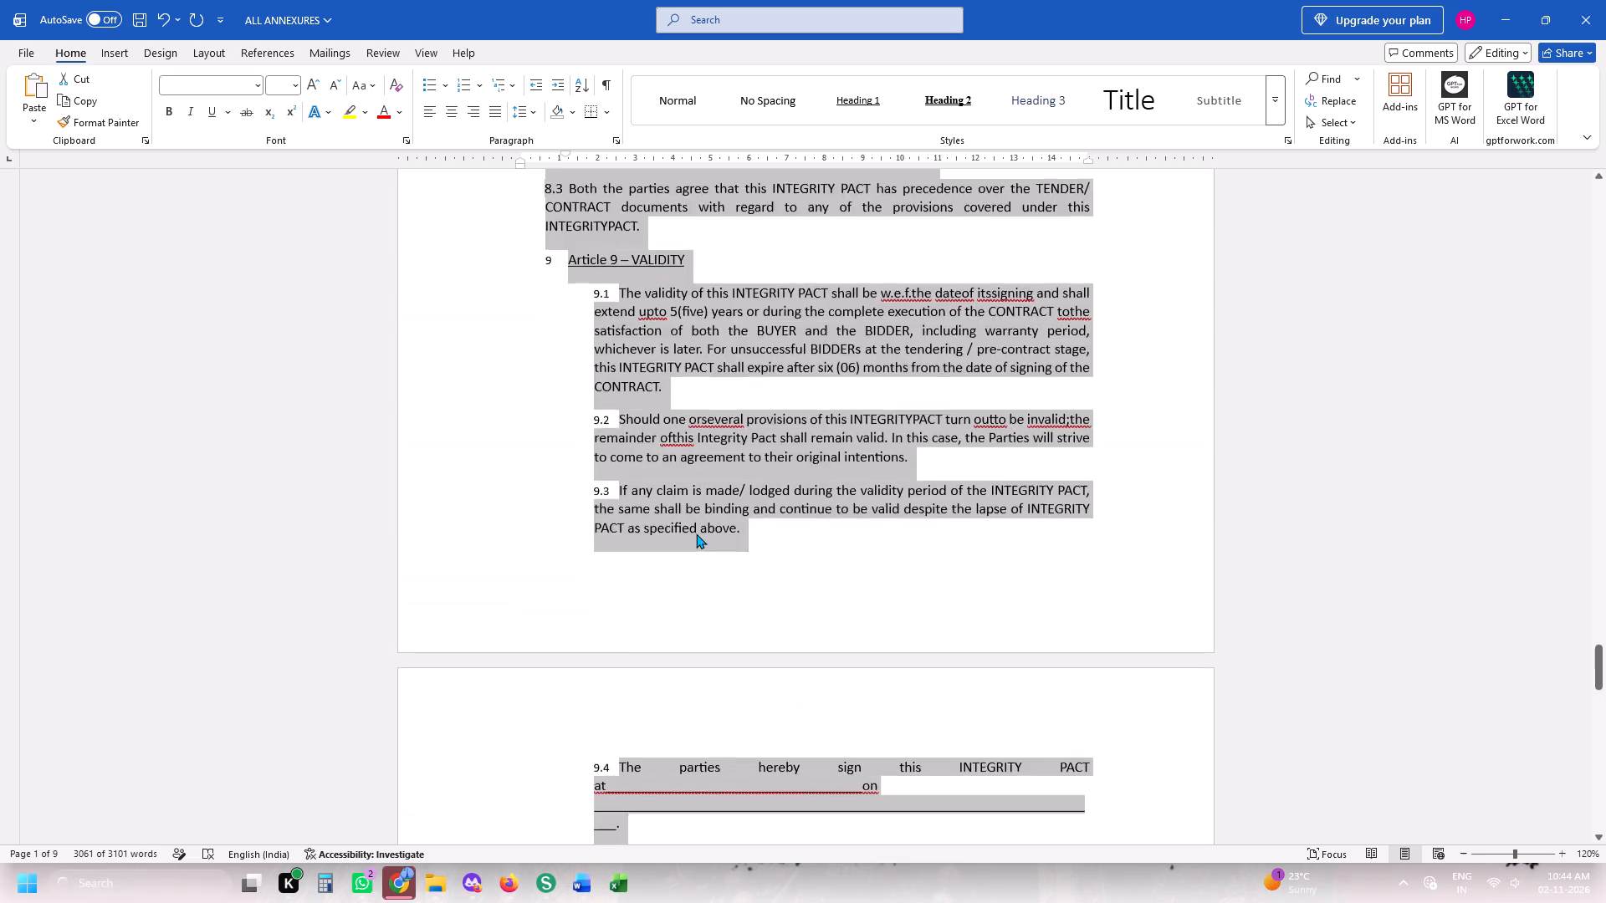
pyautogui.scroll(15, 696, 533)
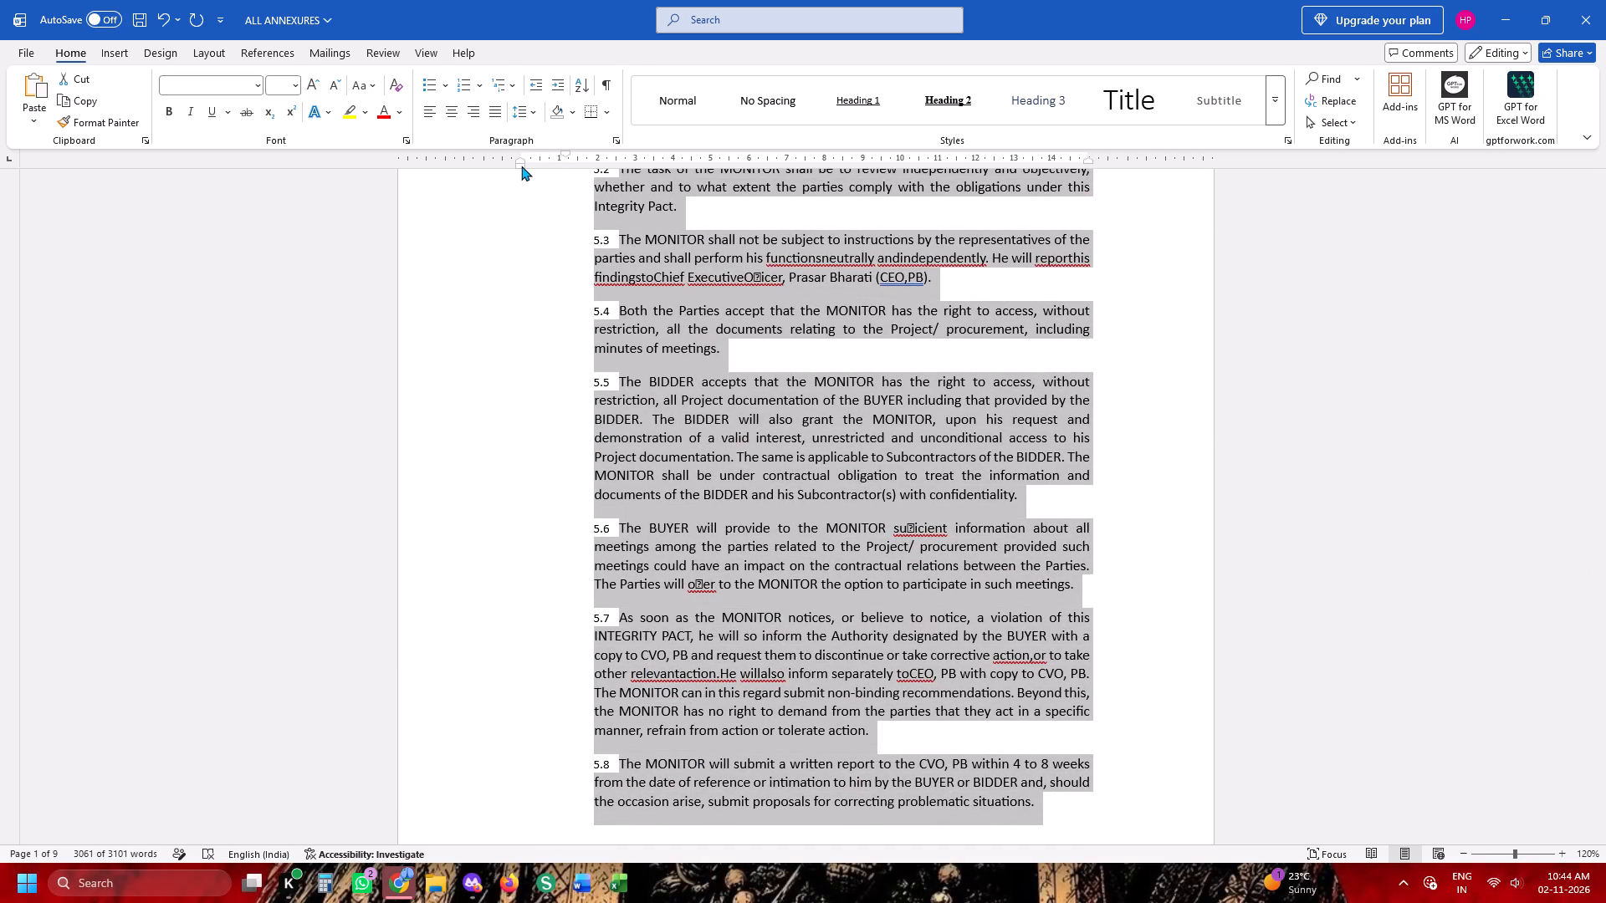
pyautogui.moveTo(521, 166); pyautogui.dragTo(487, 166)
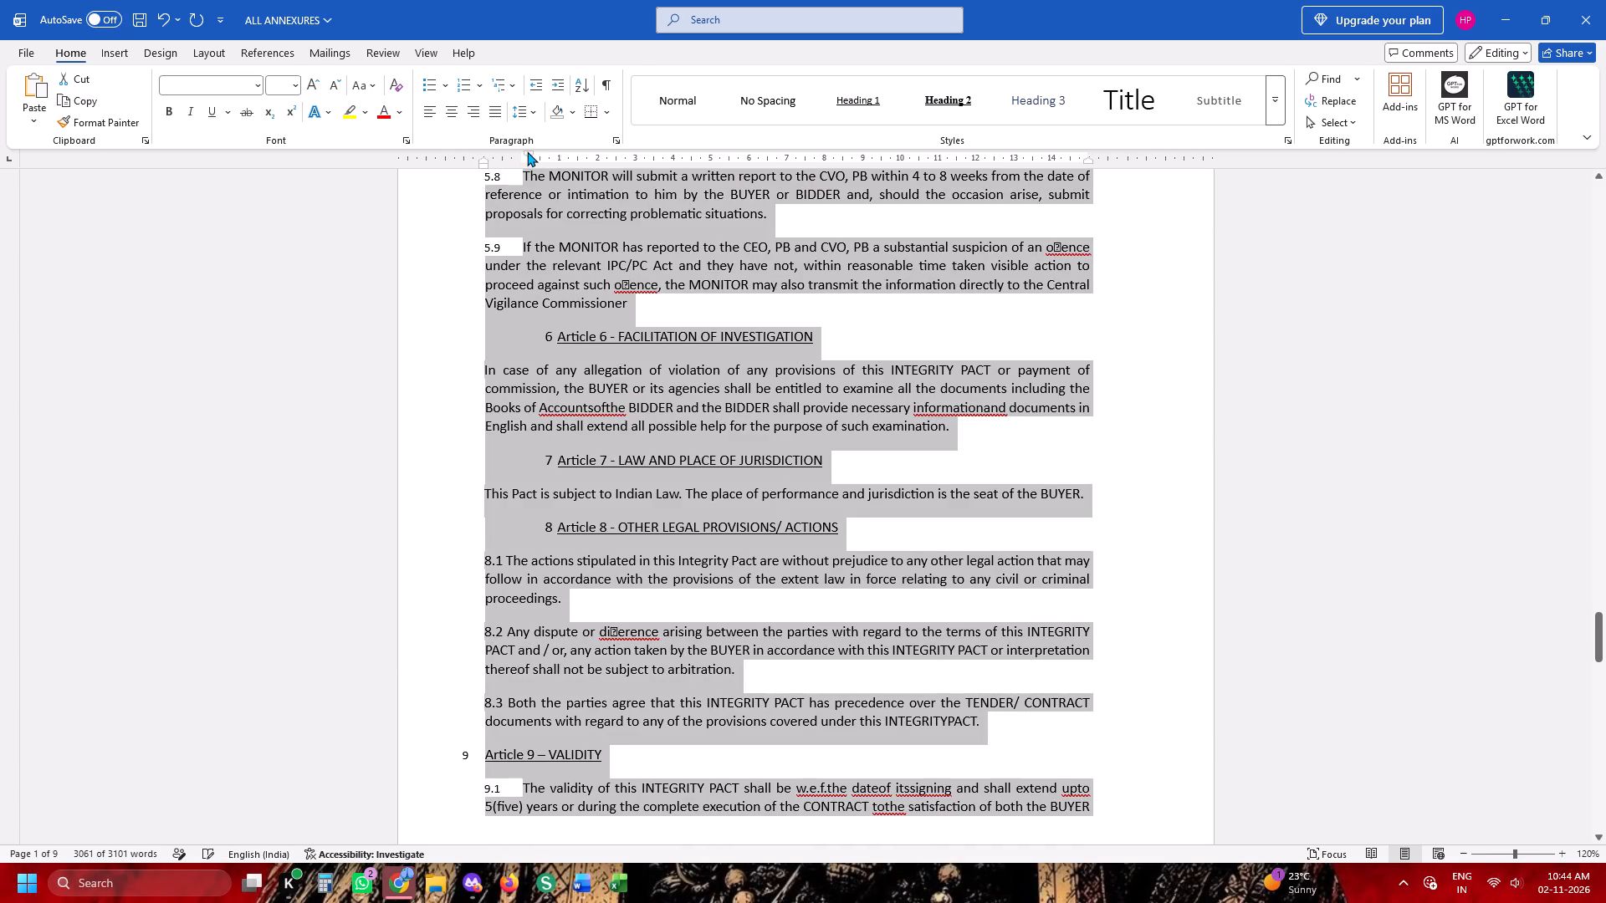
pyautogui.moveTo(525, 149); pyautogui.dragTo(516, 149)
pyautogui.scroll(3, 522, 235)
pyautogui.moveTo(484, 165); pyautogui.dragTo(474, 167)
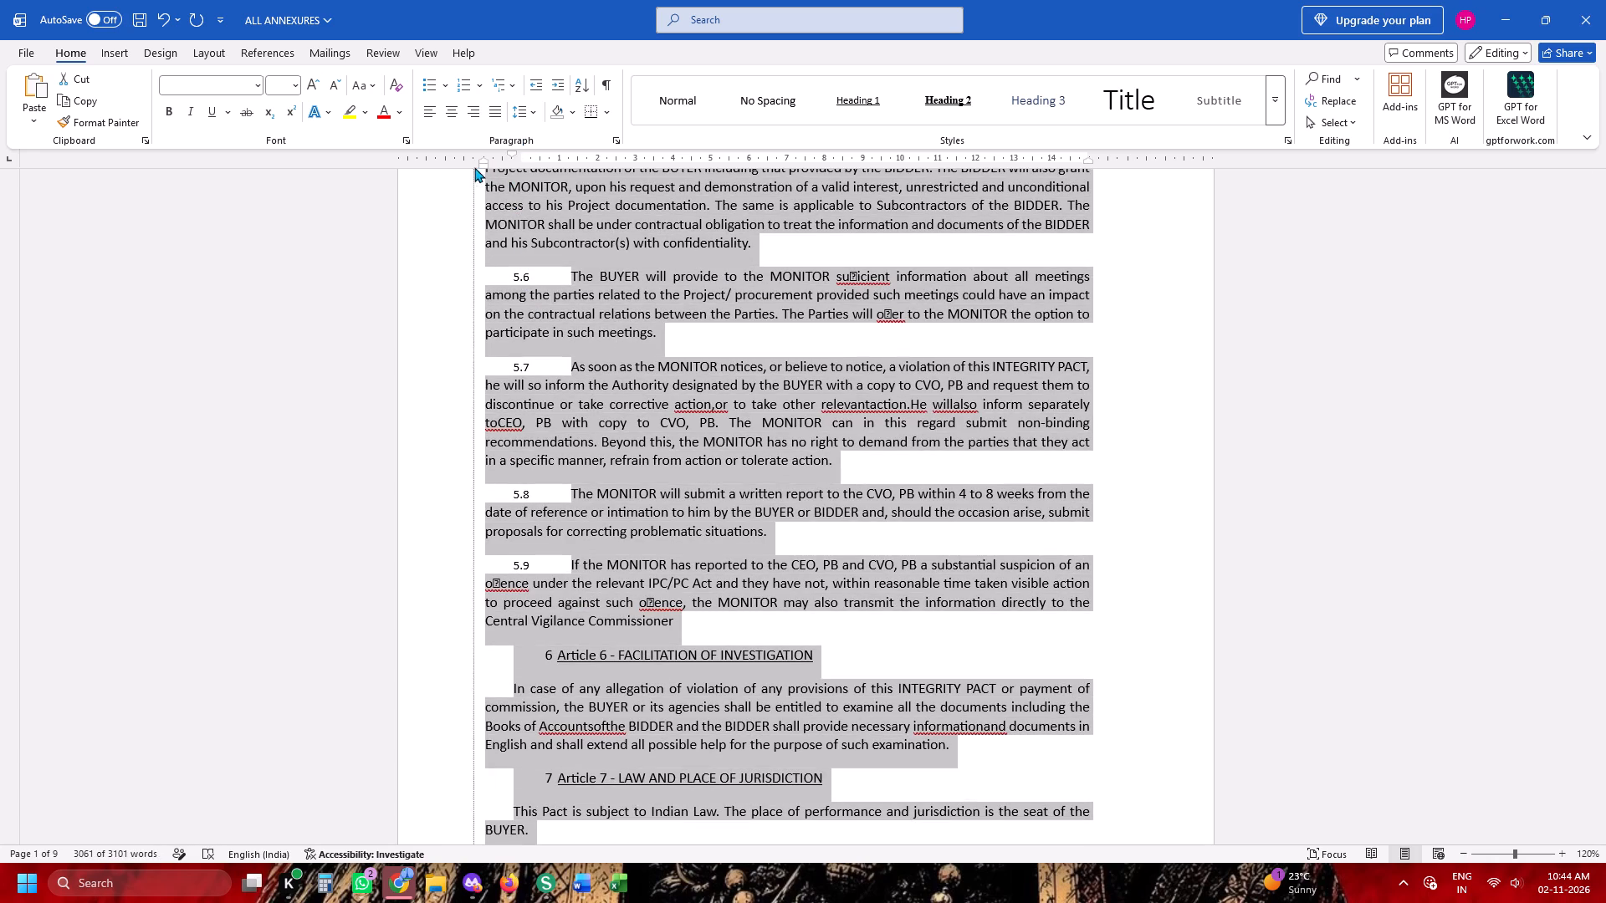
pyautogui.moveTo(474, 167); pyautogui.dragTo(452, 169)
pyautogui.click(484, 153)
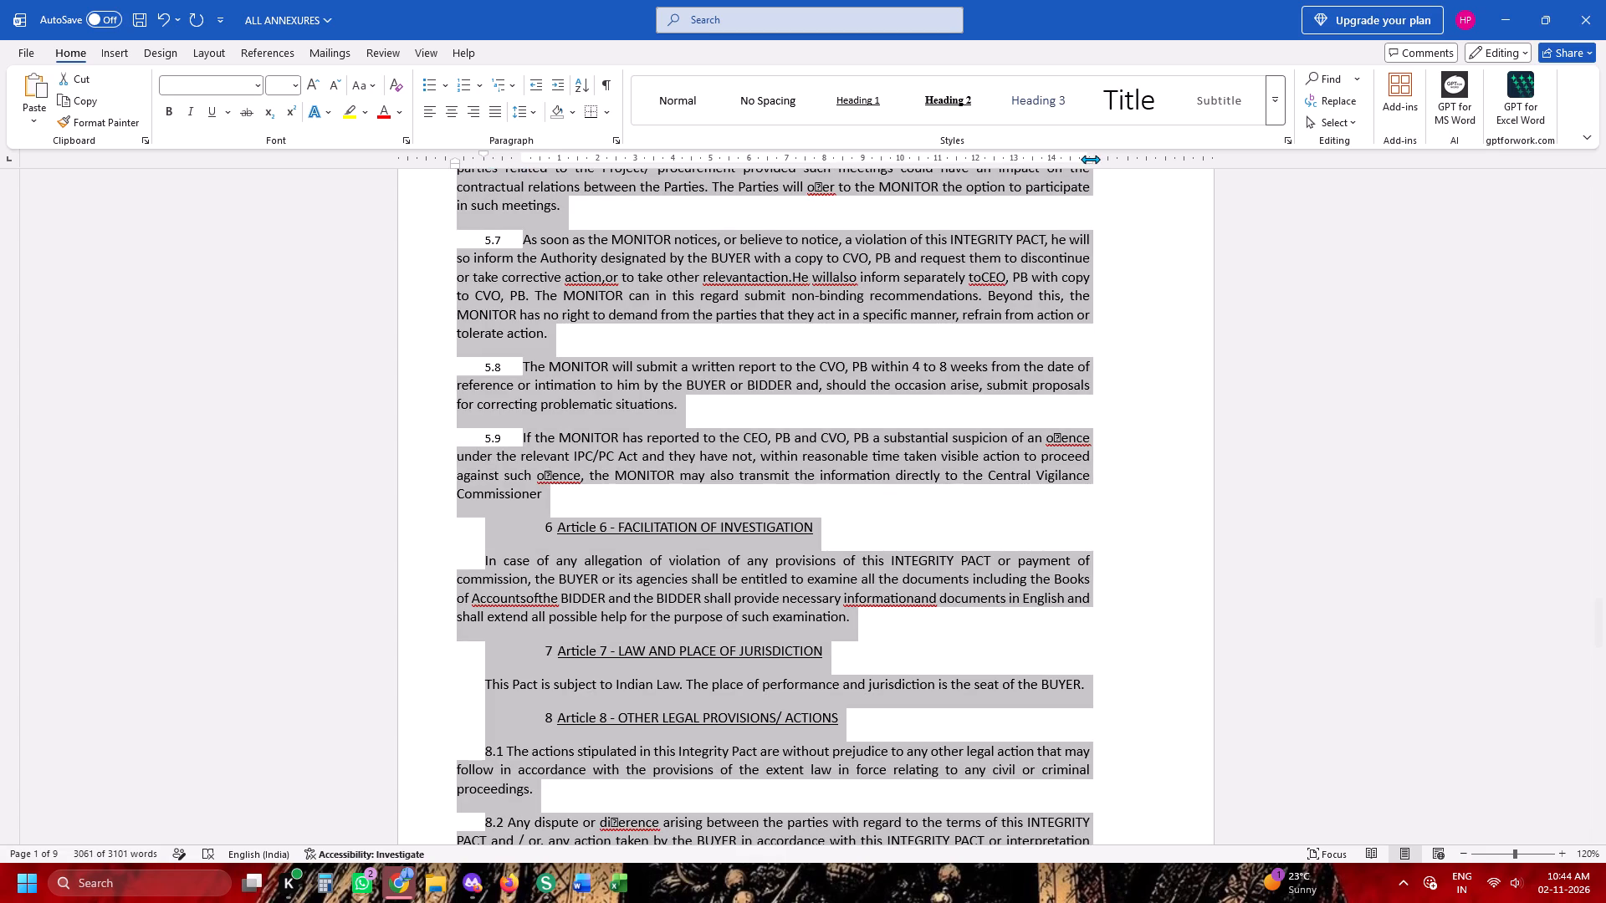
# Extend the selected text's right indent outward to about 16.5 cm on the ruler.
pyautogui.moveTo(1091, 161); pyautogui.dragTo(1135, 147)
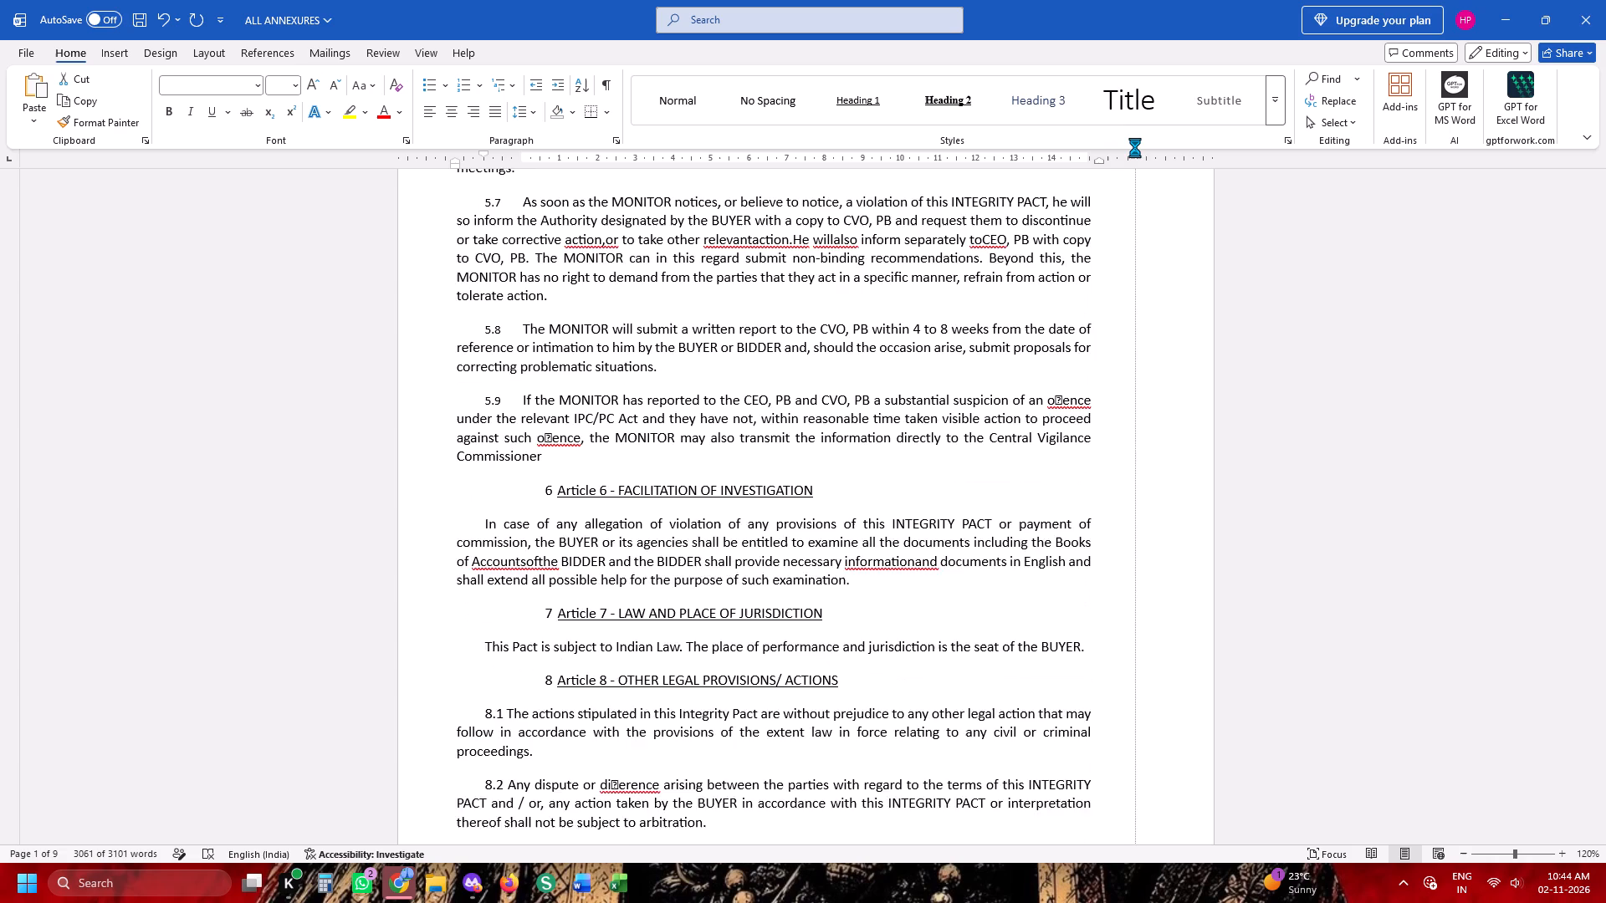
pyautogui.moveTo(1135, 147); pyautogui.dragTo(1148, 156)
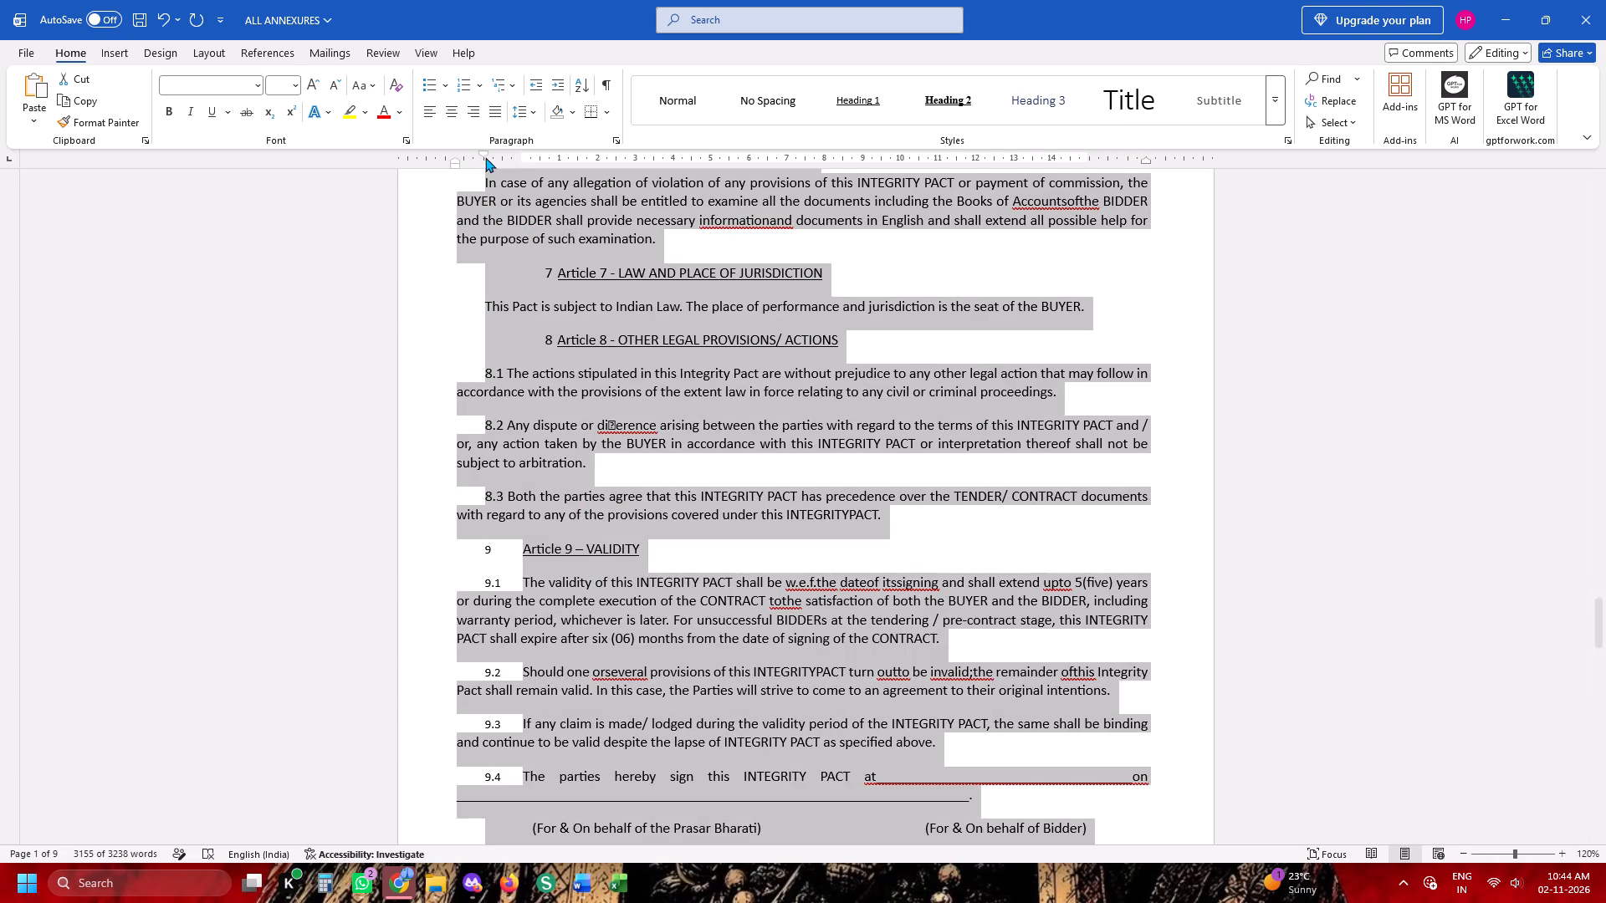
# Reduce the selected text's first-line indent so it starts about 1.2 cm outside the left margin.
pyautogui.moveTo(484, 150); pyautogui.dragTo(469, 150)
pyautogui.click(482, 152)
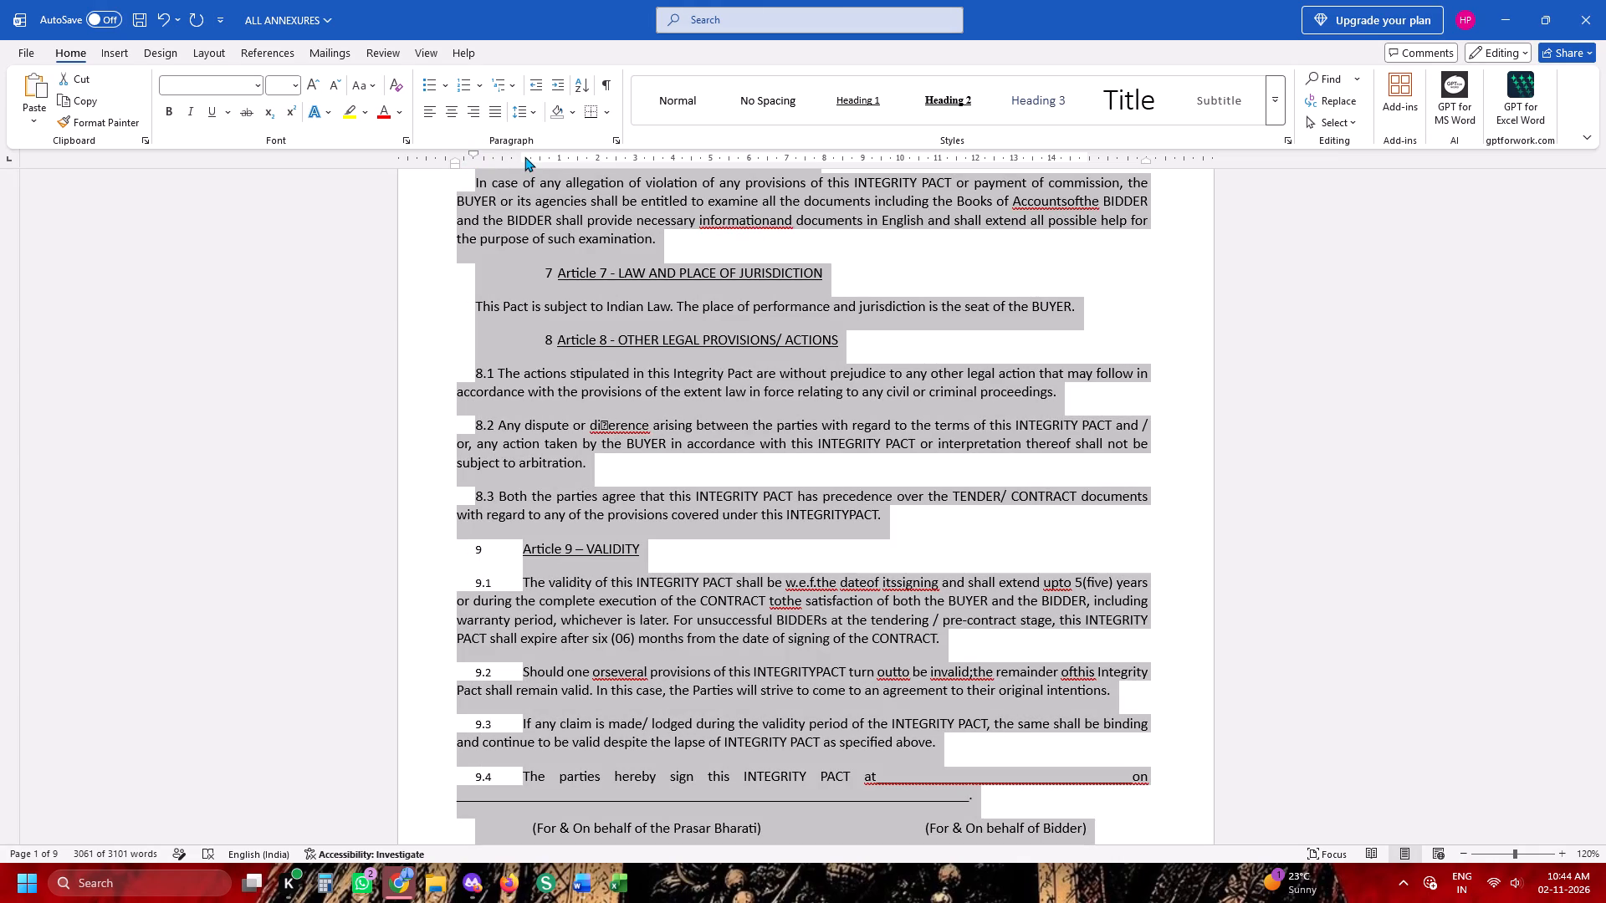
pyautogui.click(521, 156)
pyautogui.click(601, 324)
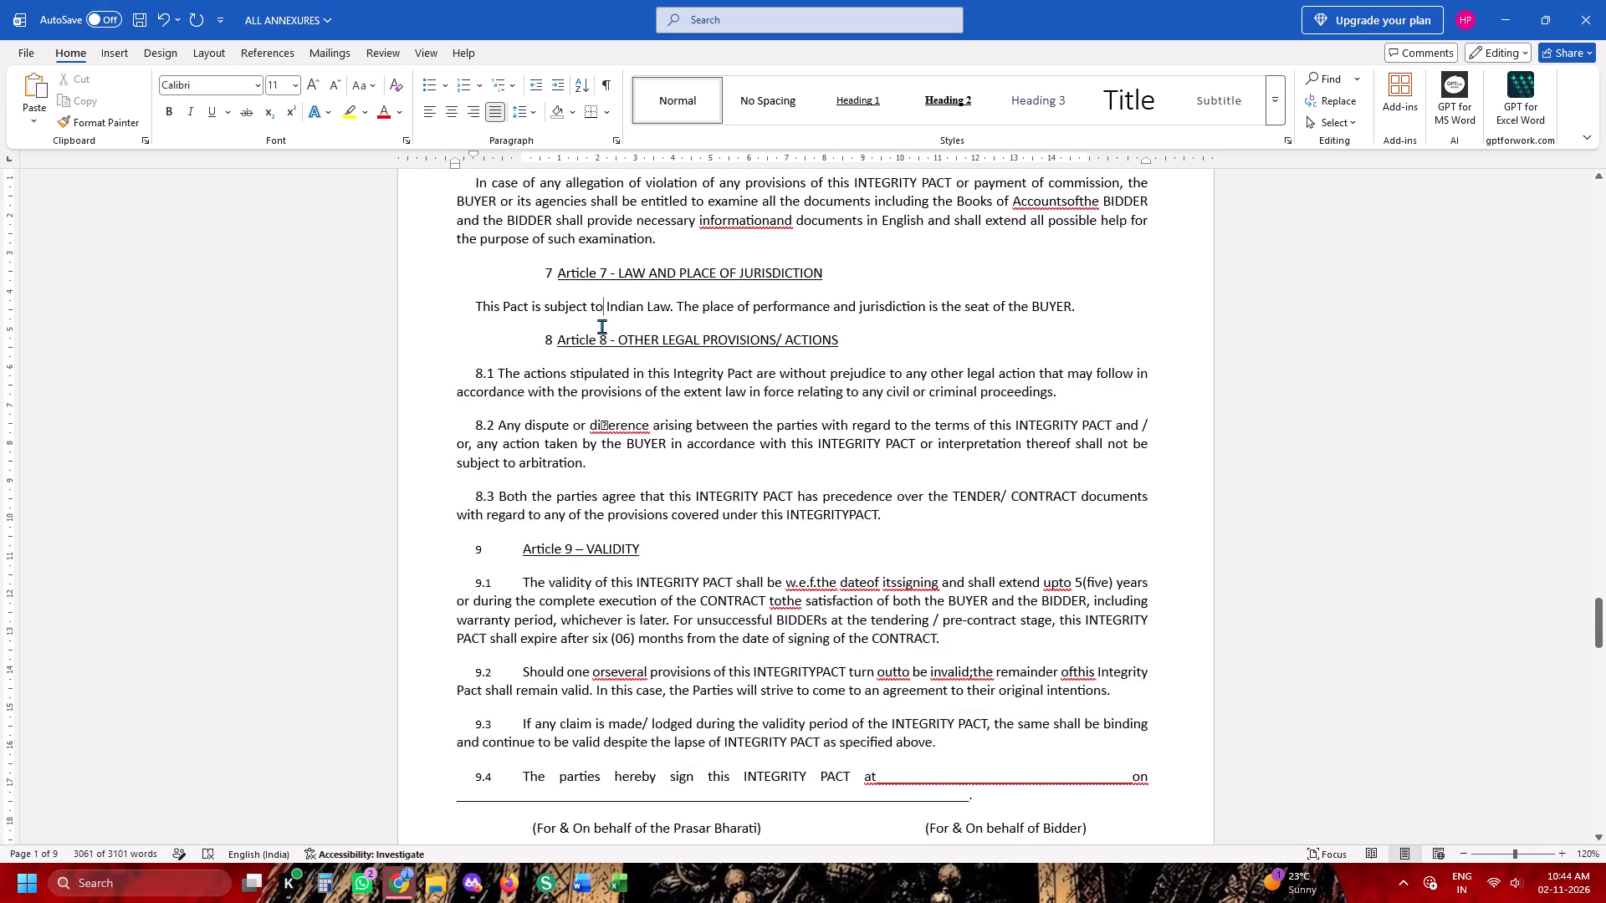
# Review the re-indented Integrity Pact back to the ANNEXURE-A (FORM-12) heading.
pyautogui.scroll(20, 601, 326)
pyautogui.scroll(13, 601, 326)
pyautogui.scroll(8, 601, 326)
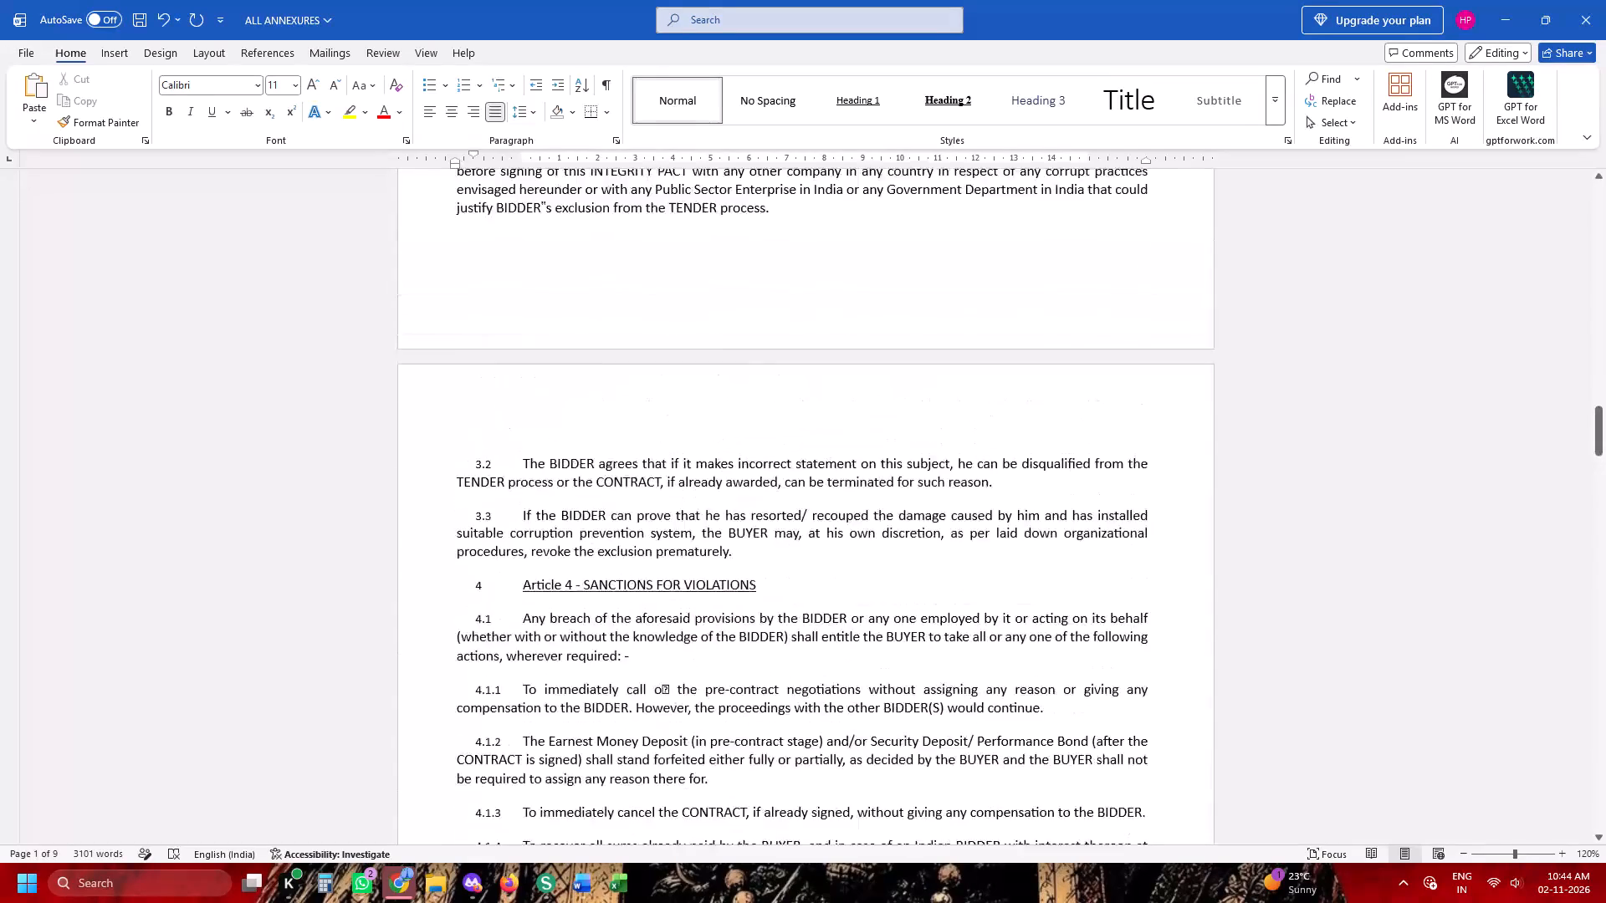
pyautogui.scroll(19, 601, 326)
pyautogui.scroll(3, 553, 579)
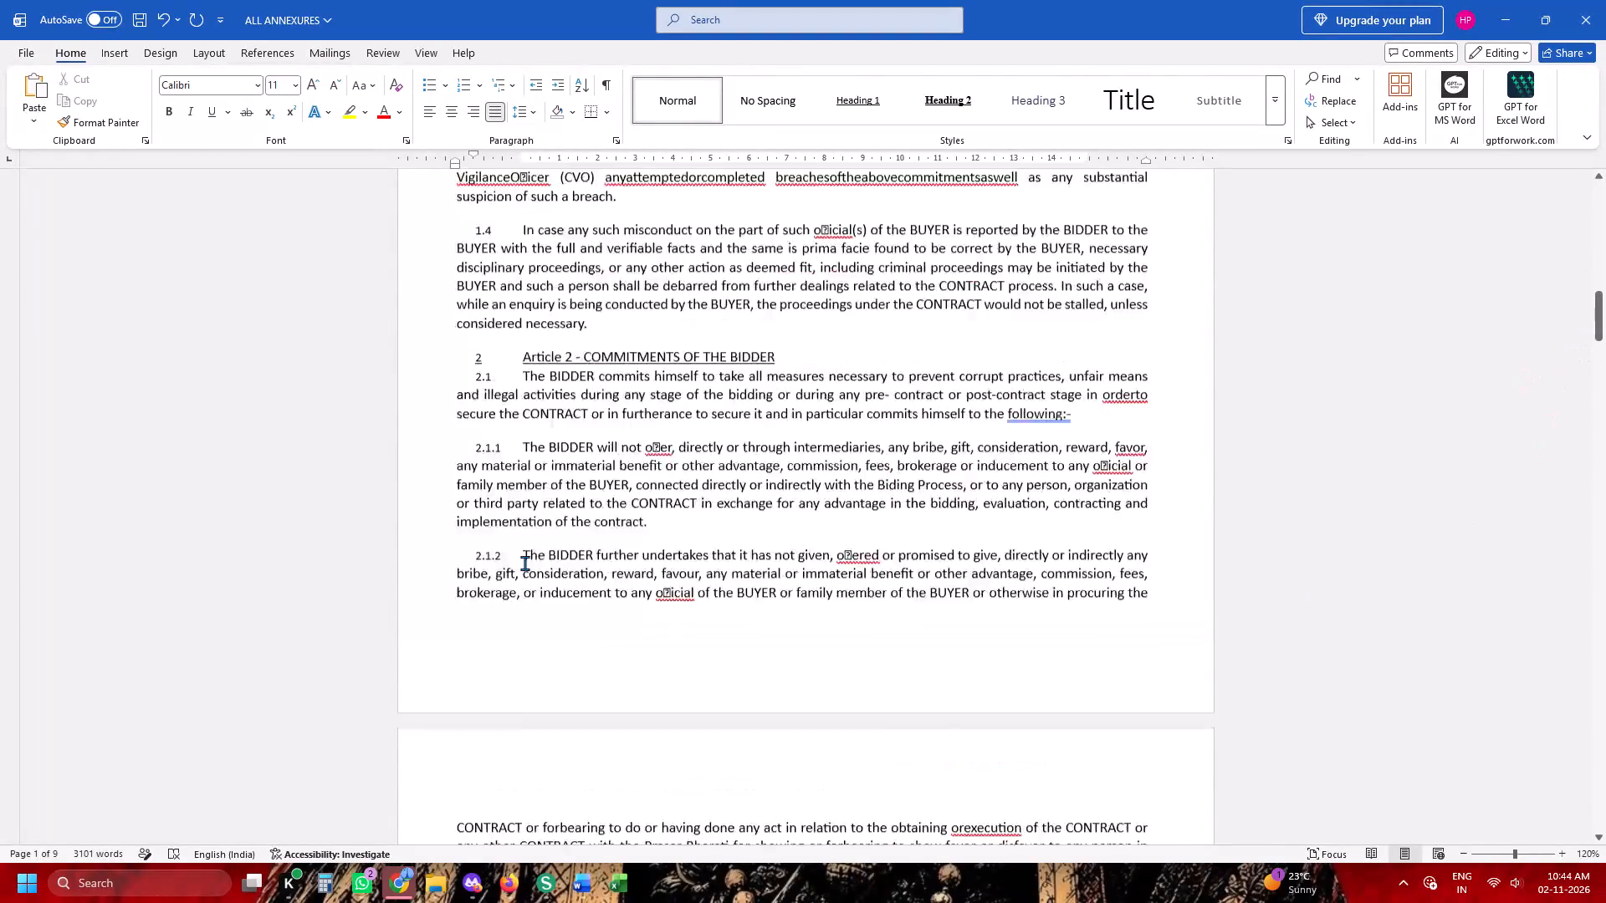
pyautogui.scroll(20, 524, 563)
pyautogui.scroll(15, 524, 563)
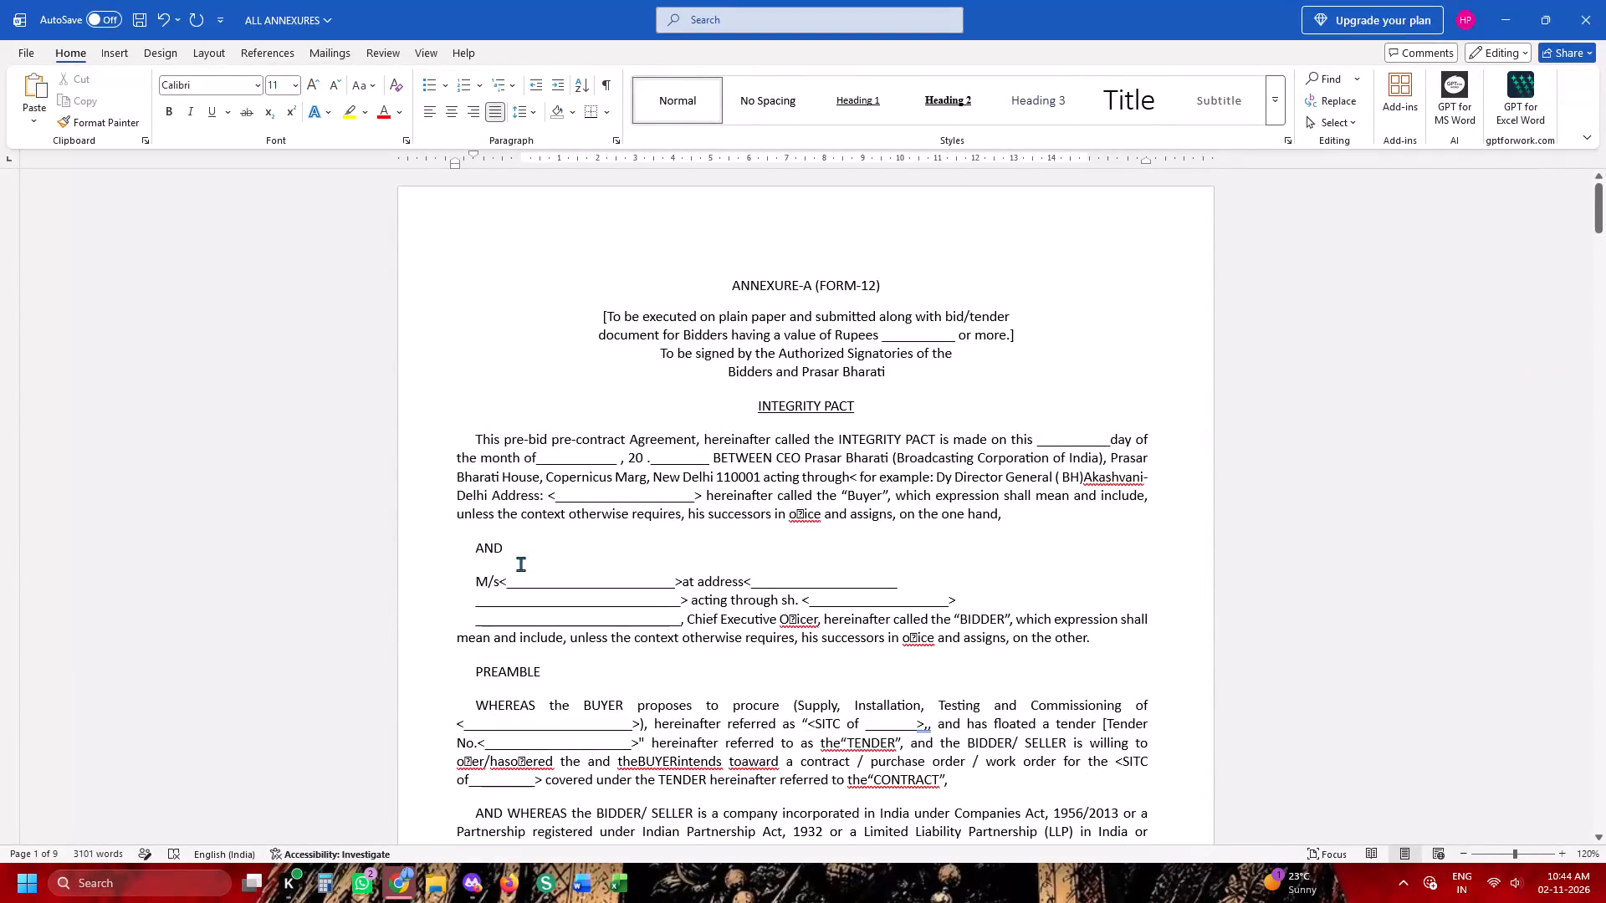
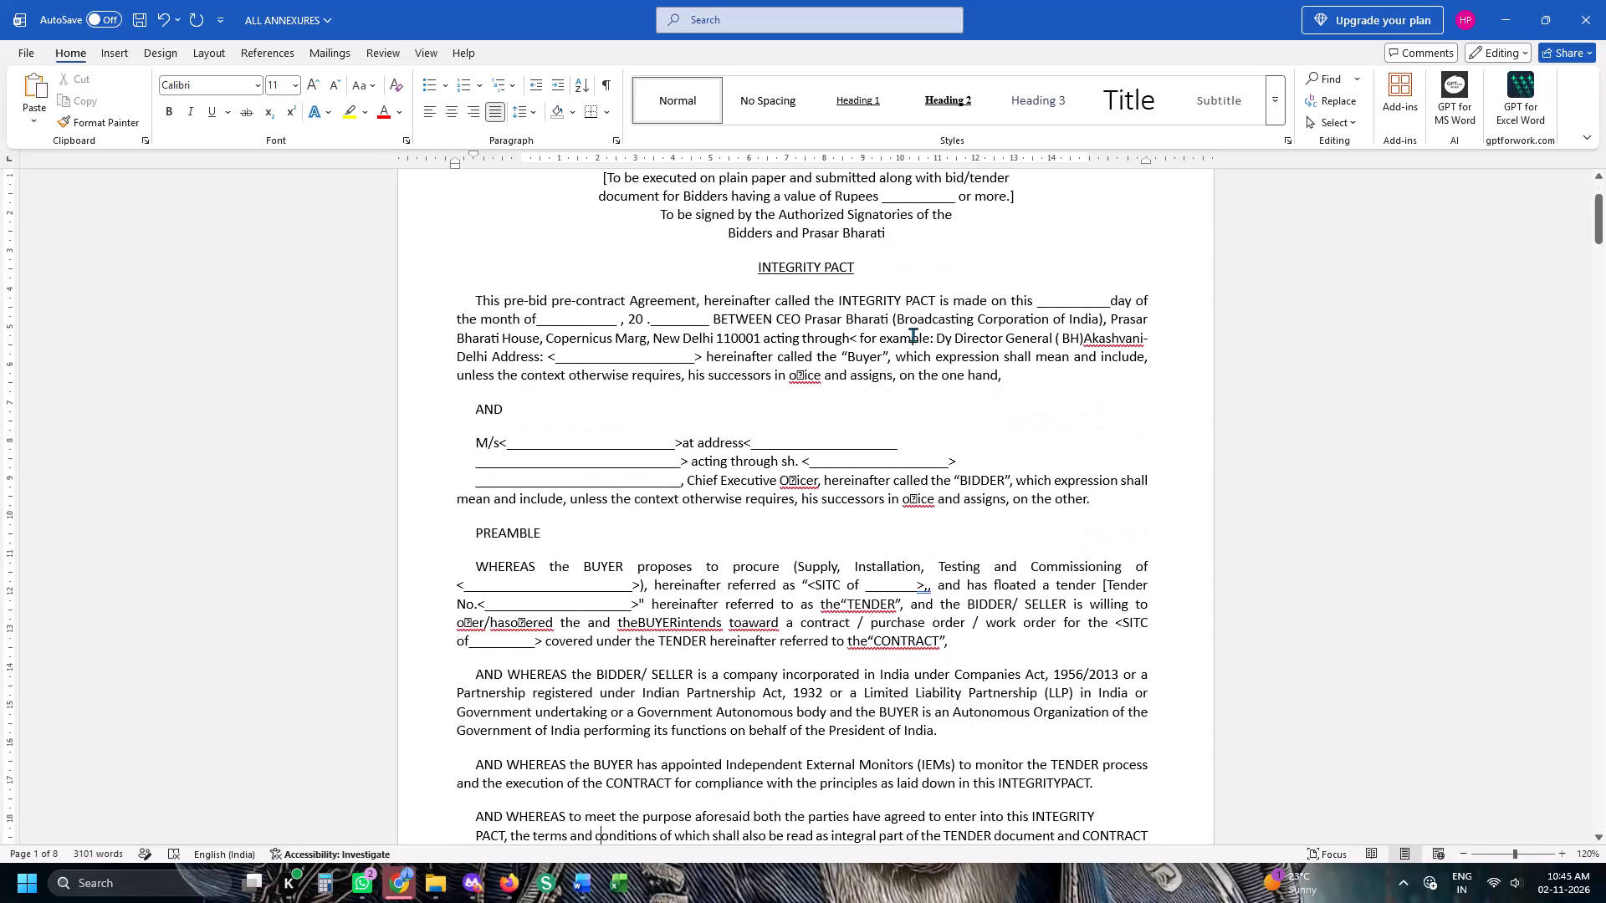
# Make the ANNEXURE-A (FORM-12) heading at the start of the document bold.
pyautogui.scroll(1, 913, 334)
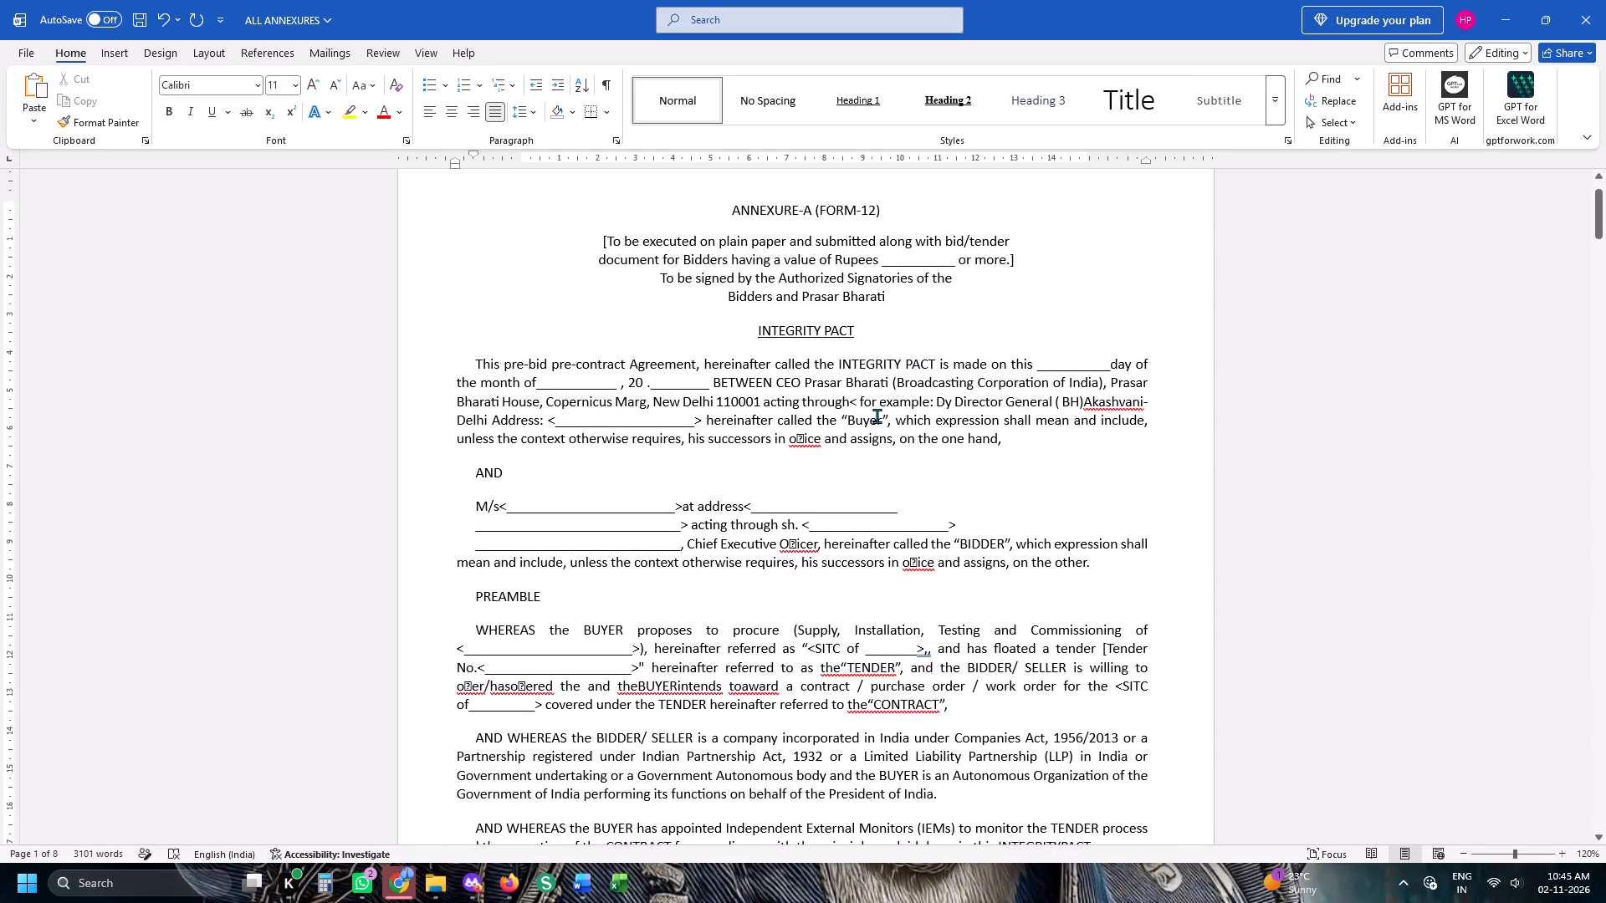
pyautogui.scroll(4, 871, 378)
pyautogui.scroll(-3, 709, 393)
pyautogui.scroll(4, 703, 375)
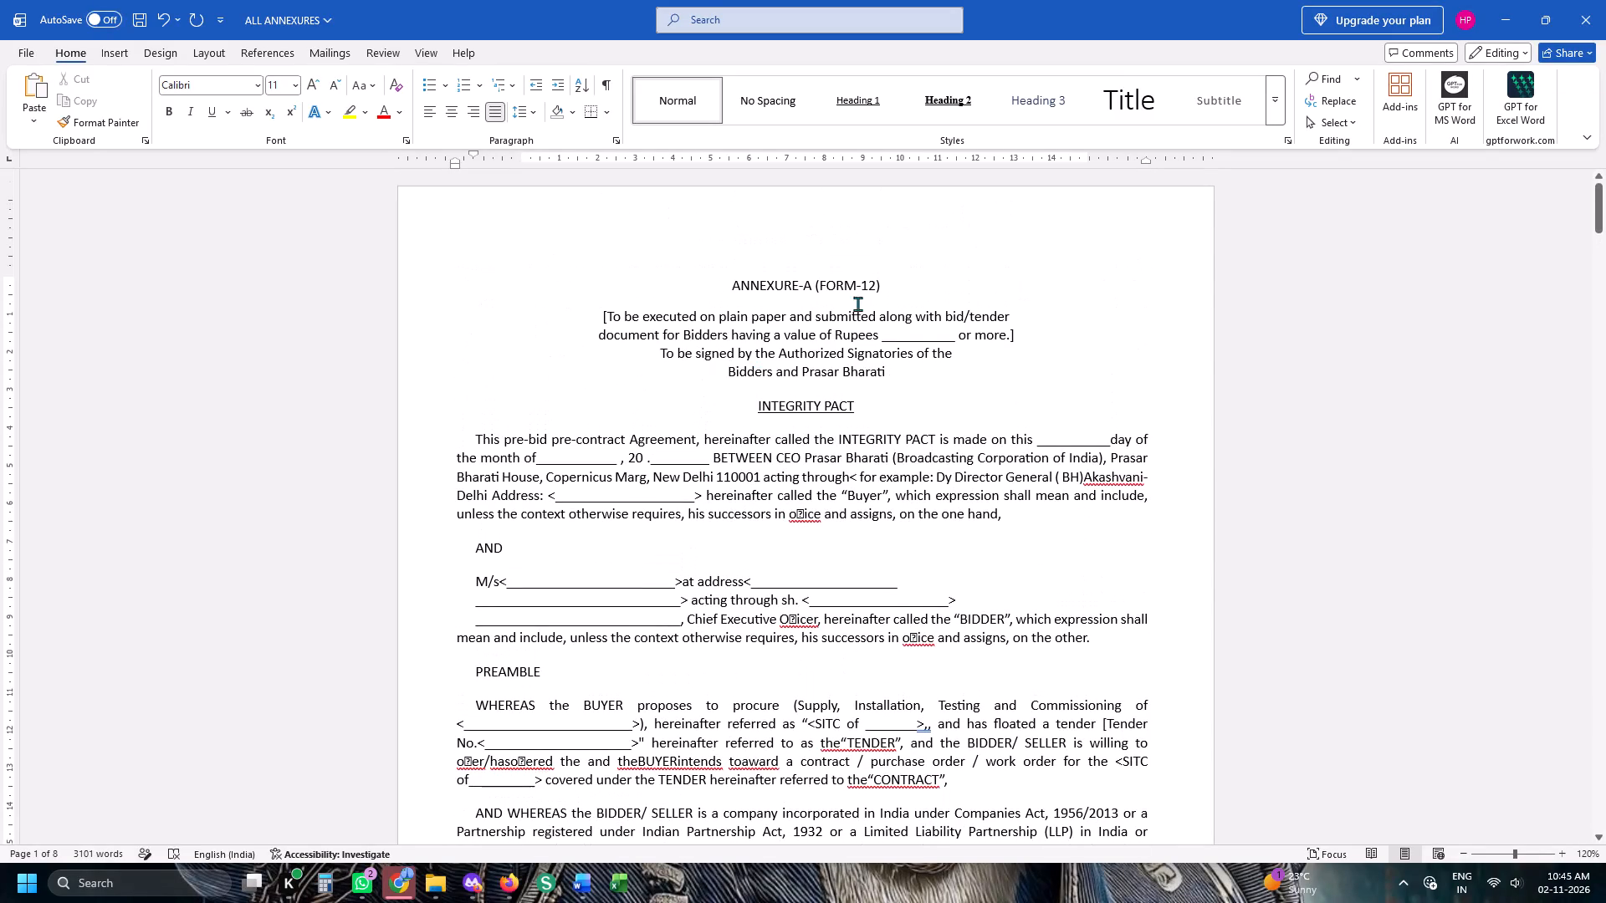
pyautogui.moveTo(886, 289); pyautogui.dragTo(737, 298)
pyautogui.hotkey('ctrl', 'b')
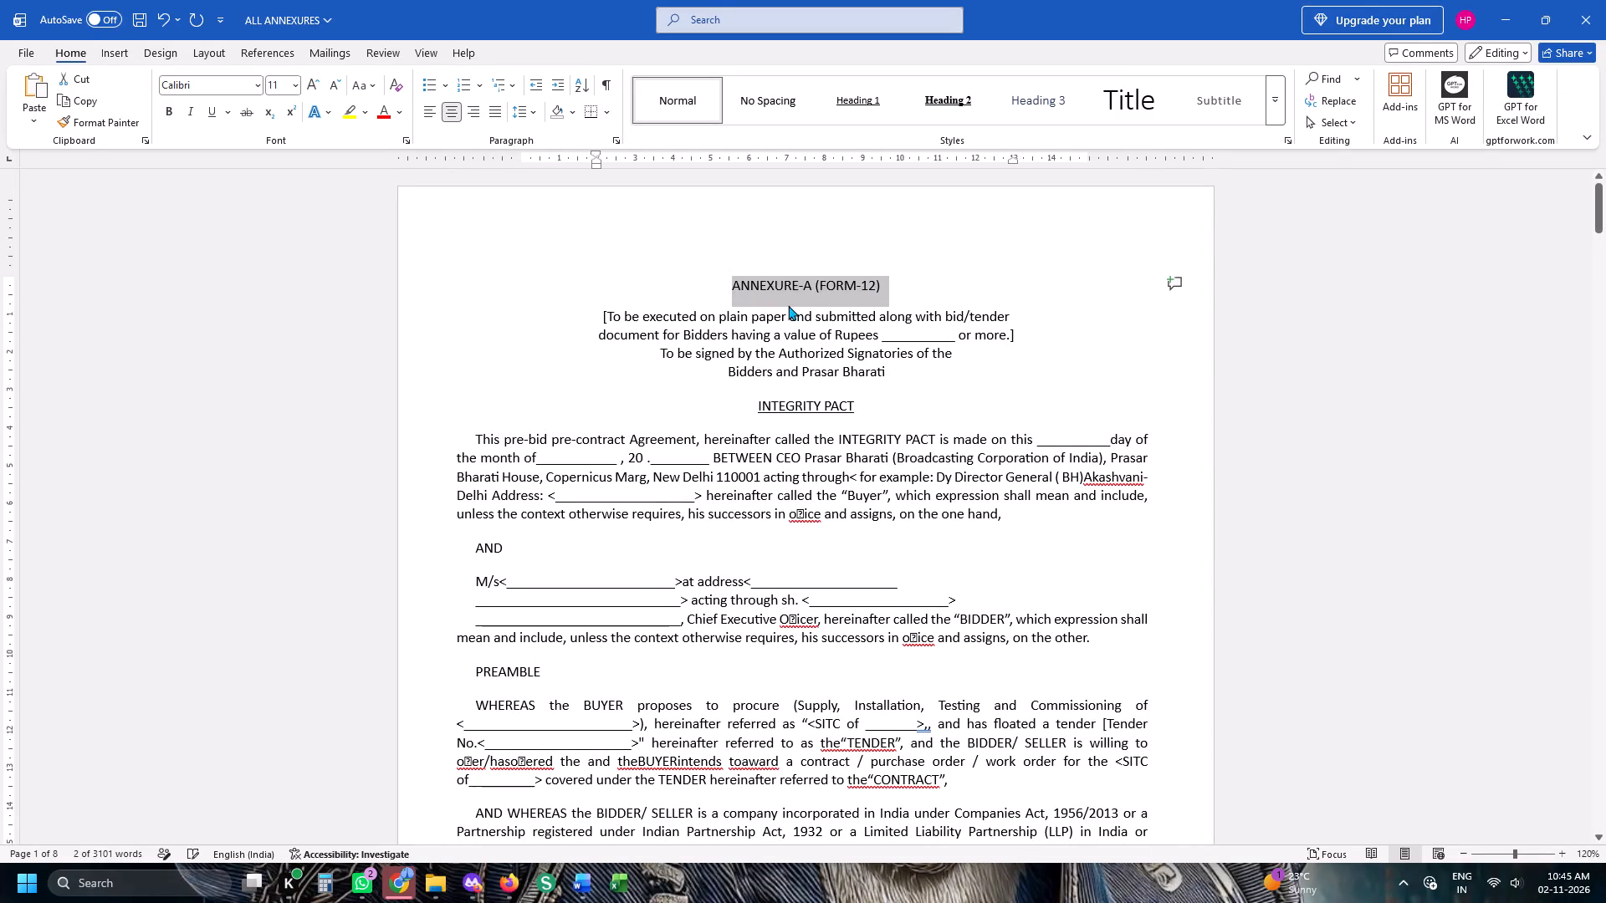
# Make the underlined INTEGRITY PACT title bold and increase its font size to 12.
pyautogui.moveTo(872, 420); pyautogui.dragTo(731, 405)
pyautogui.hotkey('ctrl', 'b')
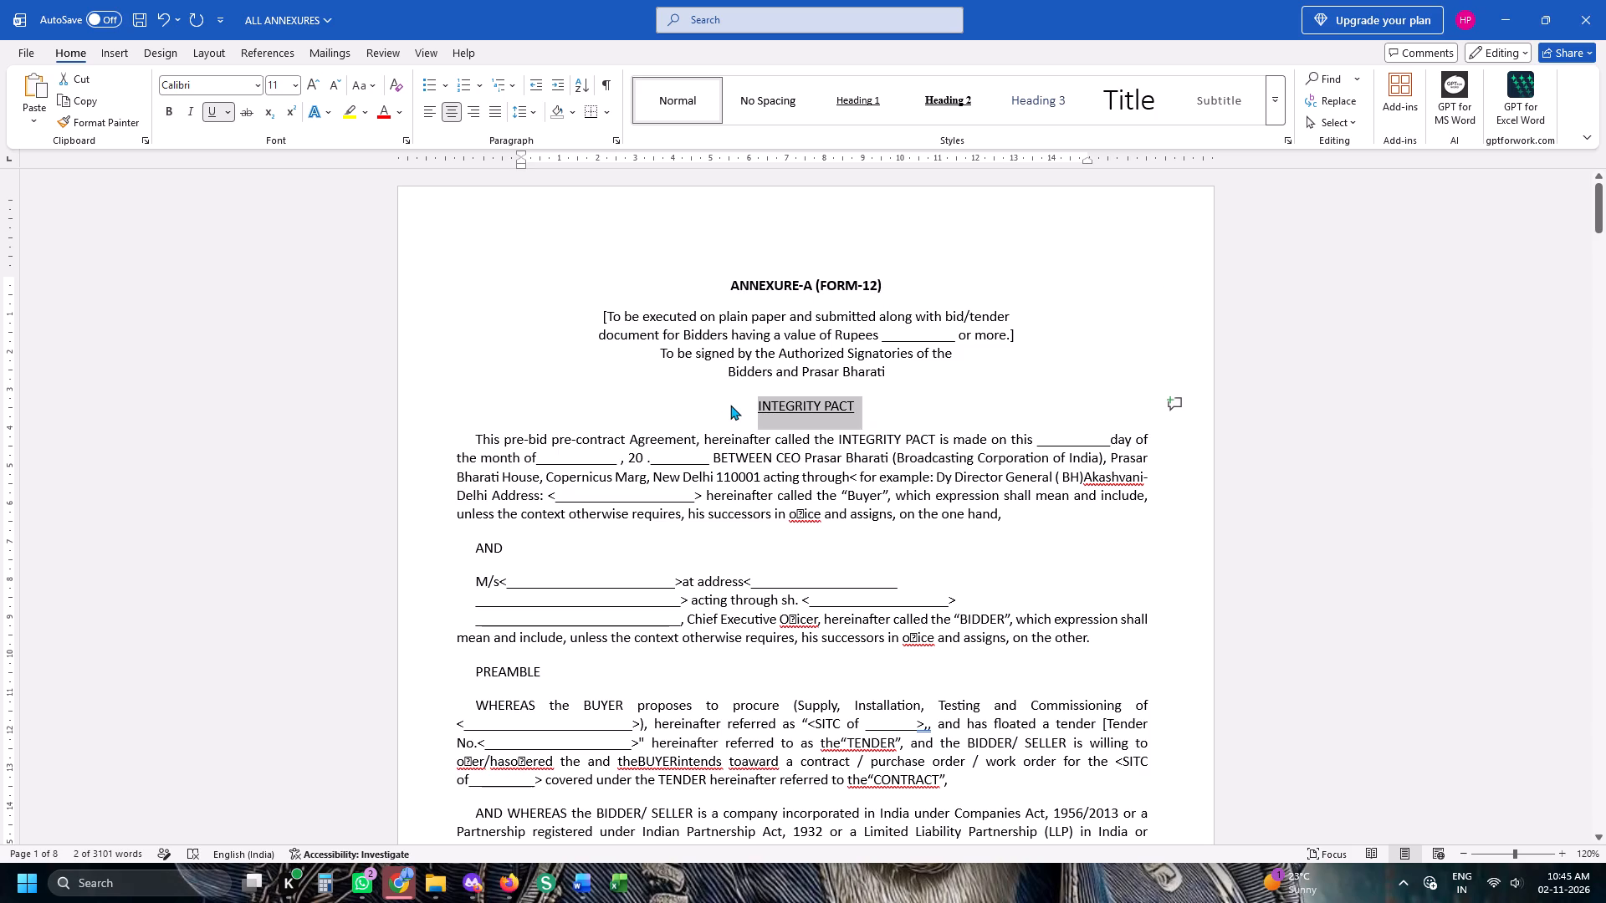
pyautogui.click(304, 81)
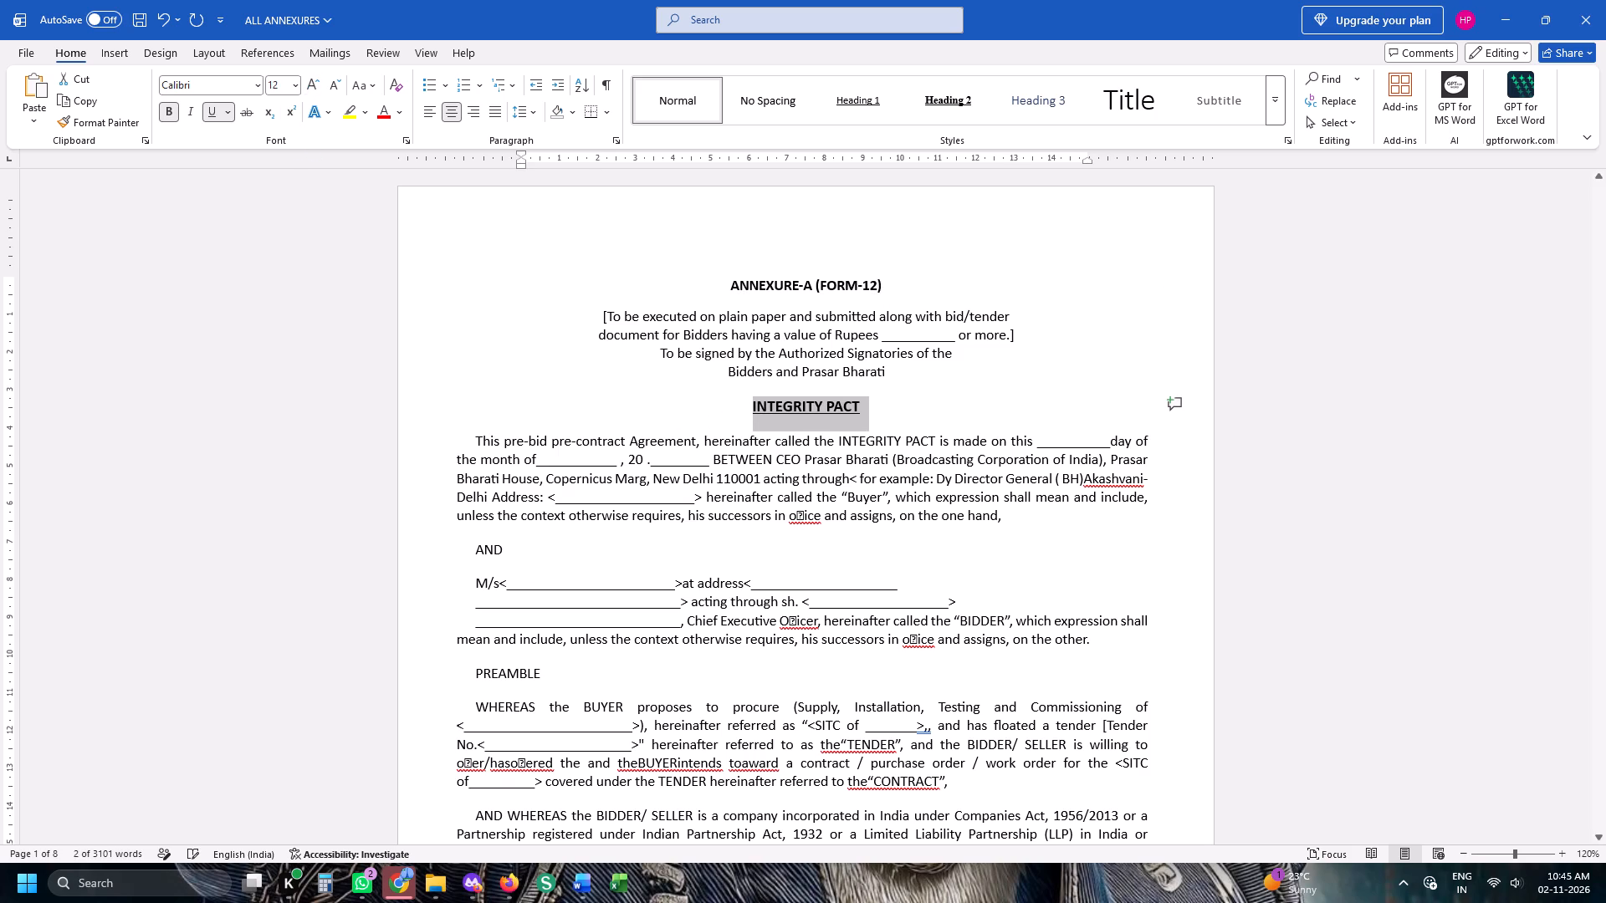
# Replace the day blank in the Integrity Pact's first paragraph with 02 in bold, followed by a space.
pyautogui.doubleClick(1058, 451)
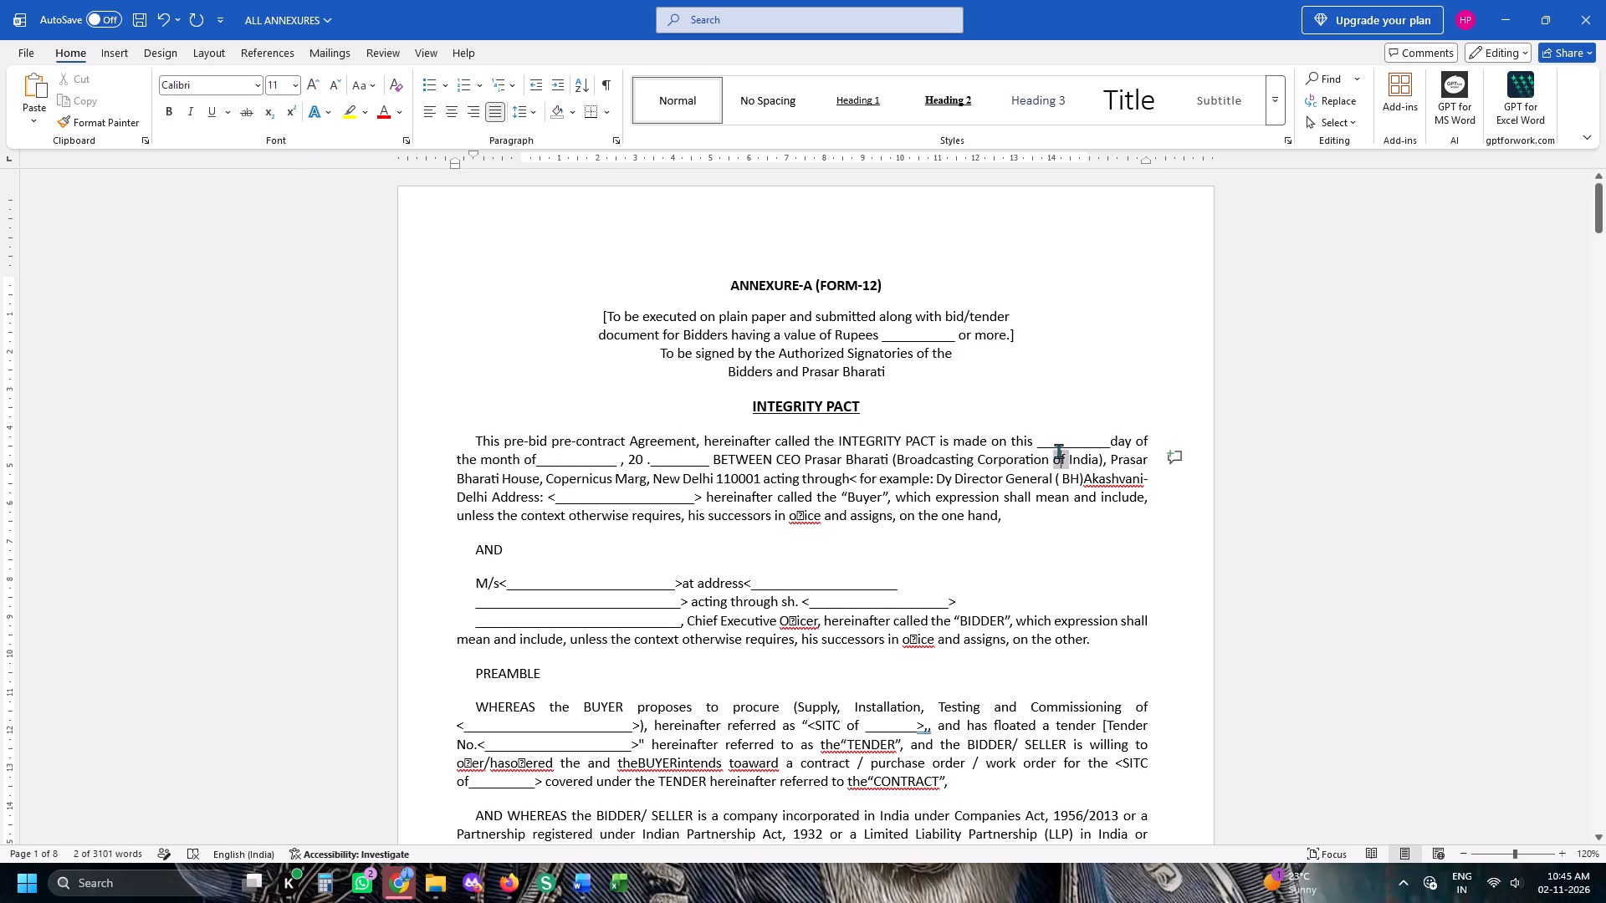
pyautogui.click(1053, 433)
pyautogui.click(1053, 433)
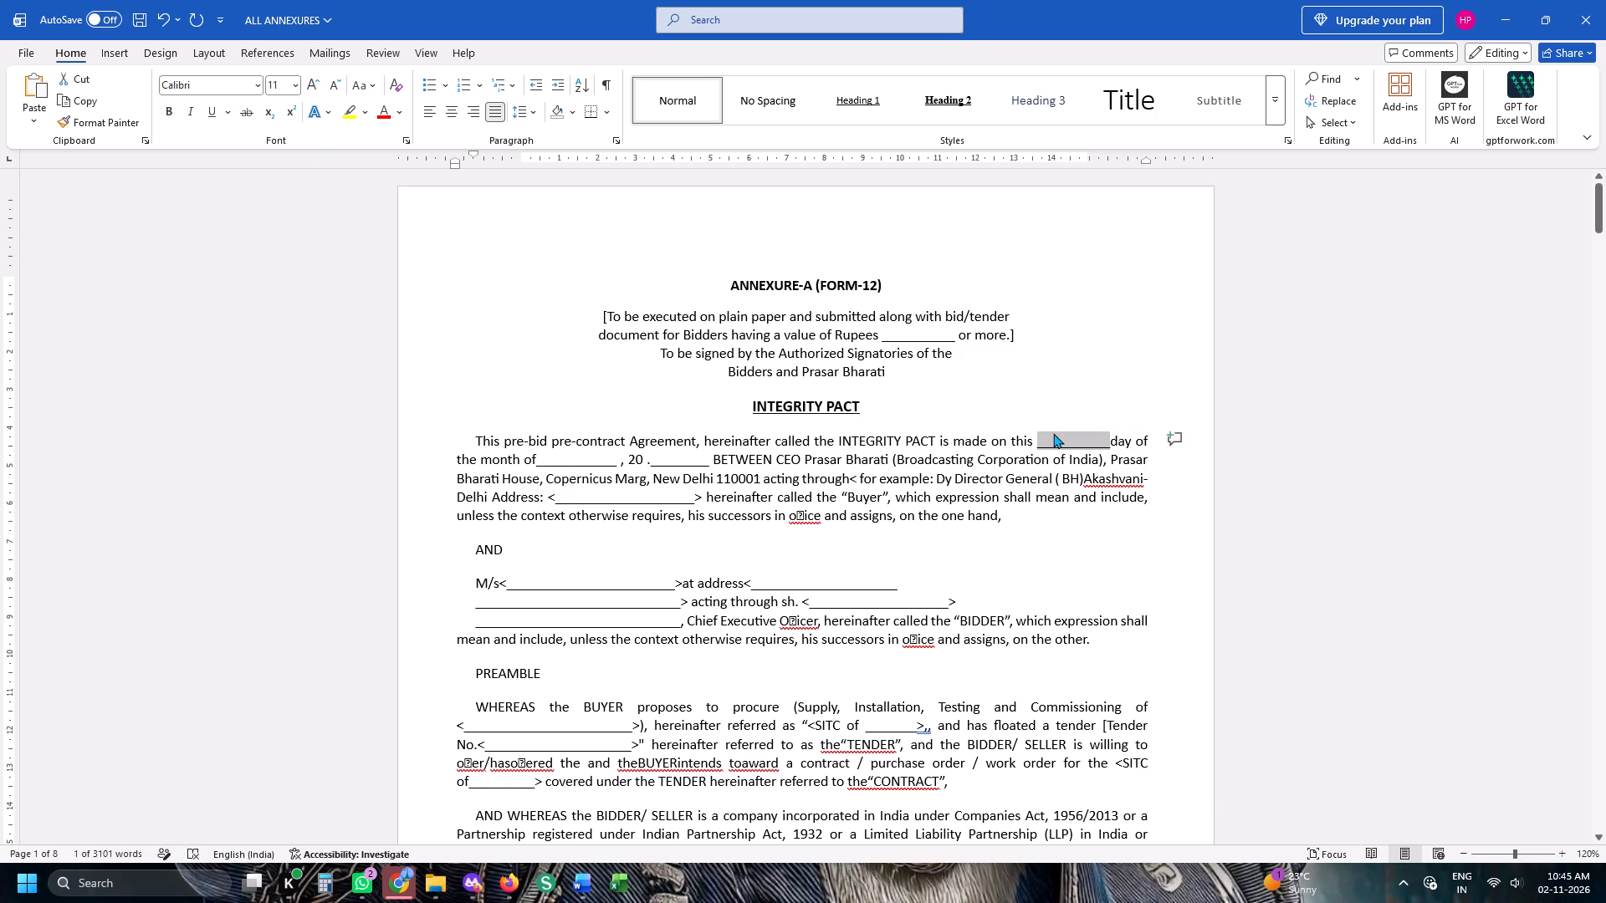
pyautogui.hotkey('ctrl', 'b')
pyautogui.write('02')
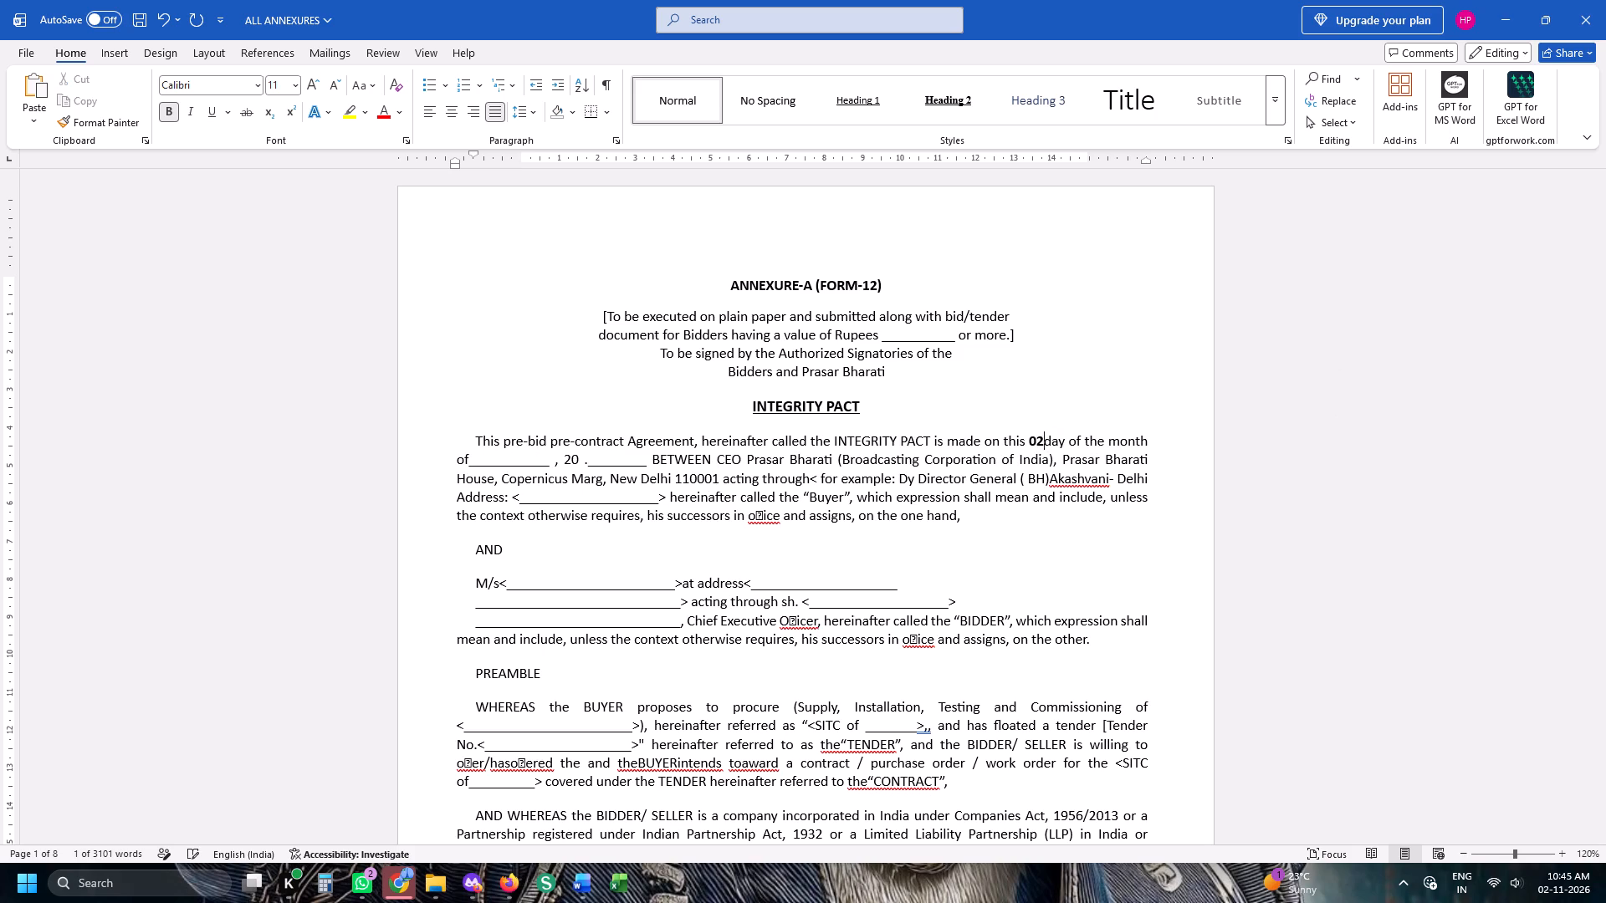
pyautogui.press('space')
# Replace the month blank after "day of the month of" with "Sept." in bold, separated from "of" by a space.
pyautogui.doubleClick(488, 459)
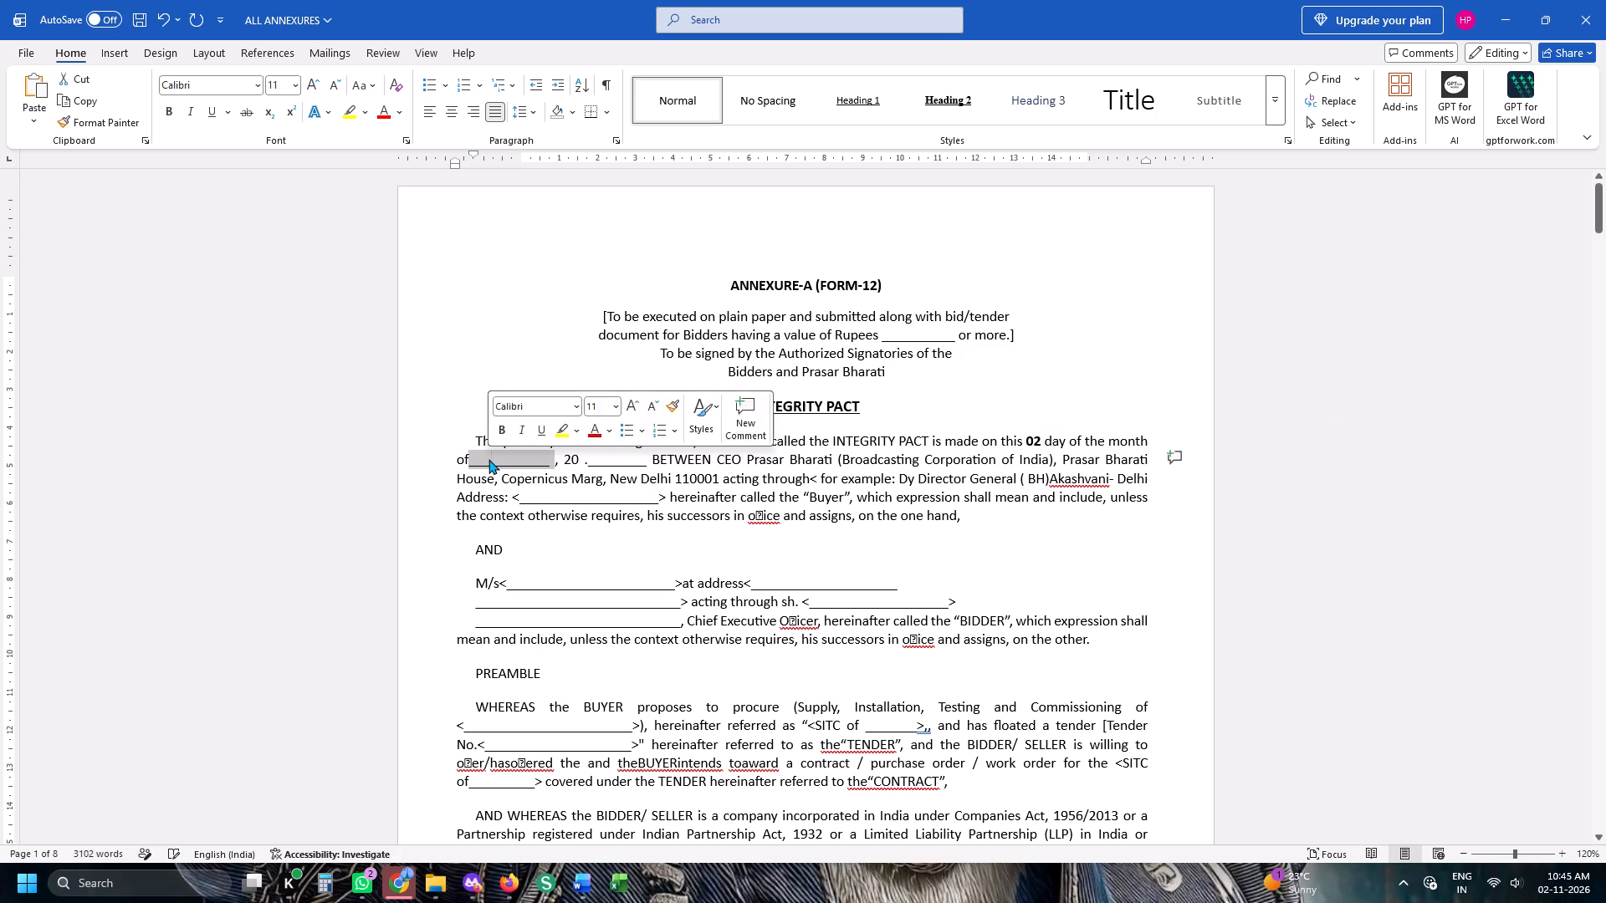
pyautogui.hotkey('ctrl', 'b')
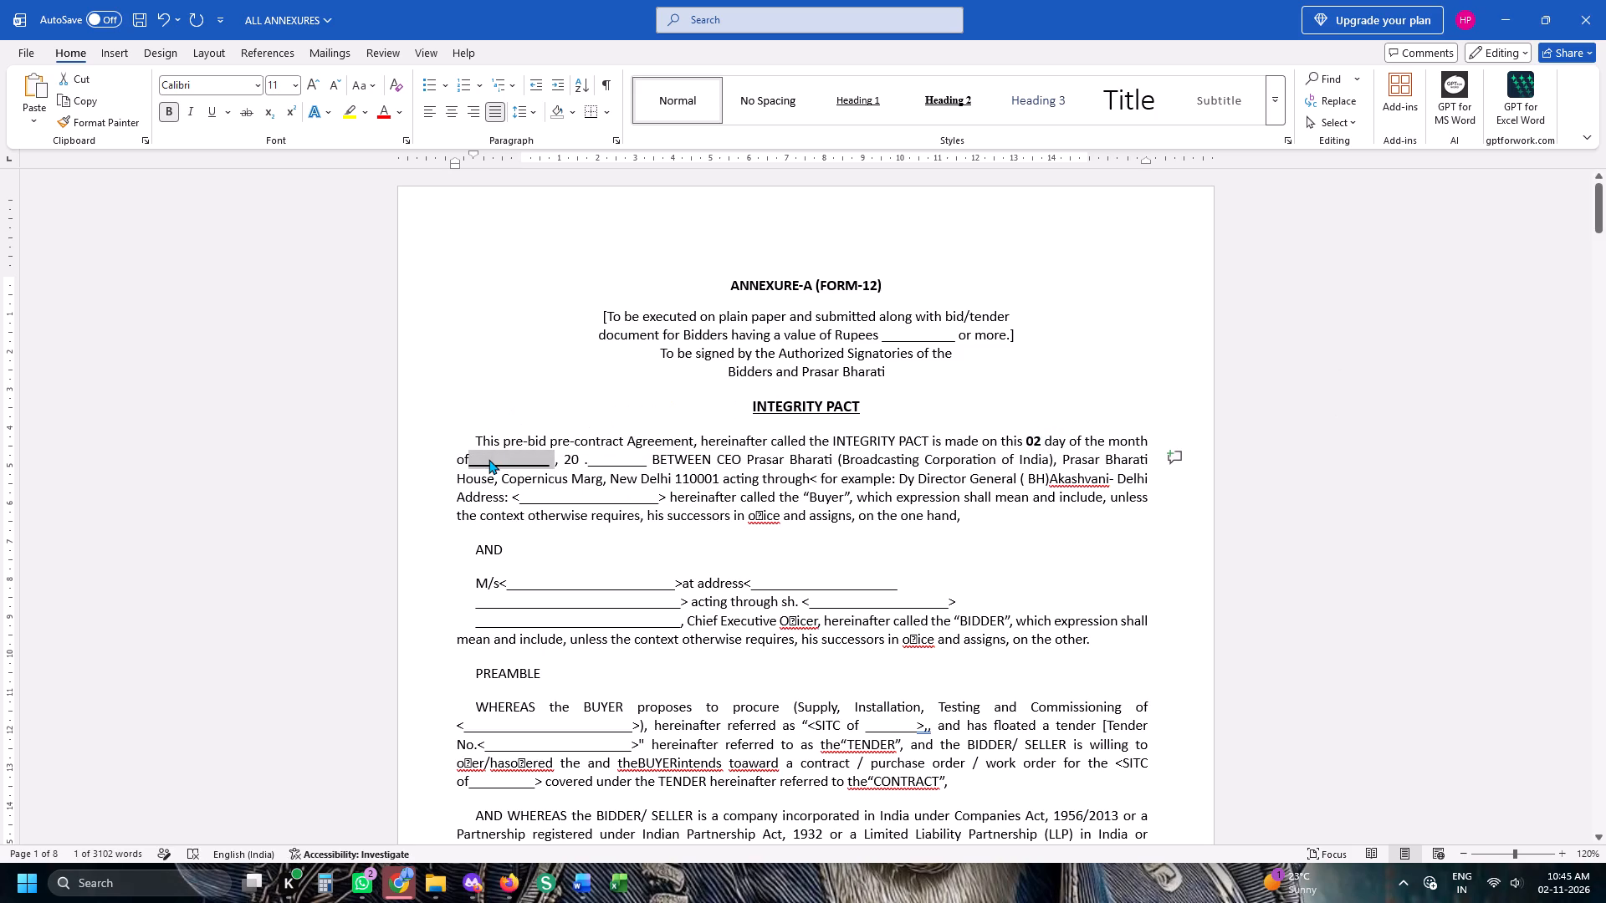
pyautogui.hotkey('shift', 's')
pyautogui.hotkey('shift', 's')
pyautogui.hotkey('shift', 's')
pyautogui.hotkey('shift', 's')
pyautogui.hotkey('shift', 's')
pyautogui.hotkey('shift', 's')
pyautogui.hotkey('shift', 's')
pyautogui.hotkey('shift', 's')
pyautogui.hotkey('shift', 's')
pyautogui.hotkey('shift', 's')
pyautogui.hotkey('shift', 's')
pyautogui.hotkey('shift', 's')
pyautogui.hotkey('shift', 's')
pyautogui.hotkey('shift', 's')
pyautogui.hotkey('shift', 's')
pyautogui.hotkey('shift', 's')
pyautogui.press('BackSpace')
pyautogui.press('BackSpace')
pyautogui.press('BackSpace')
pyautogui.press('BackSpace')
pyautogui.press('BackSpace')
pyautogui.press('BackSpace')
pyautogui.press('BackSpace')
pyautogui.press('BackSpace')
pyautogui.press('BackSpace')
pyautogui.press('BackSpace')
pyautogui.press('BackSpace')
pyautogui.press('BackSpace')
pyautogui.press('BackSpace')
pyautogui.press('BackSpace')
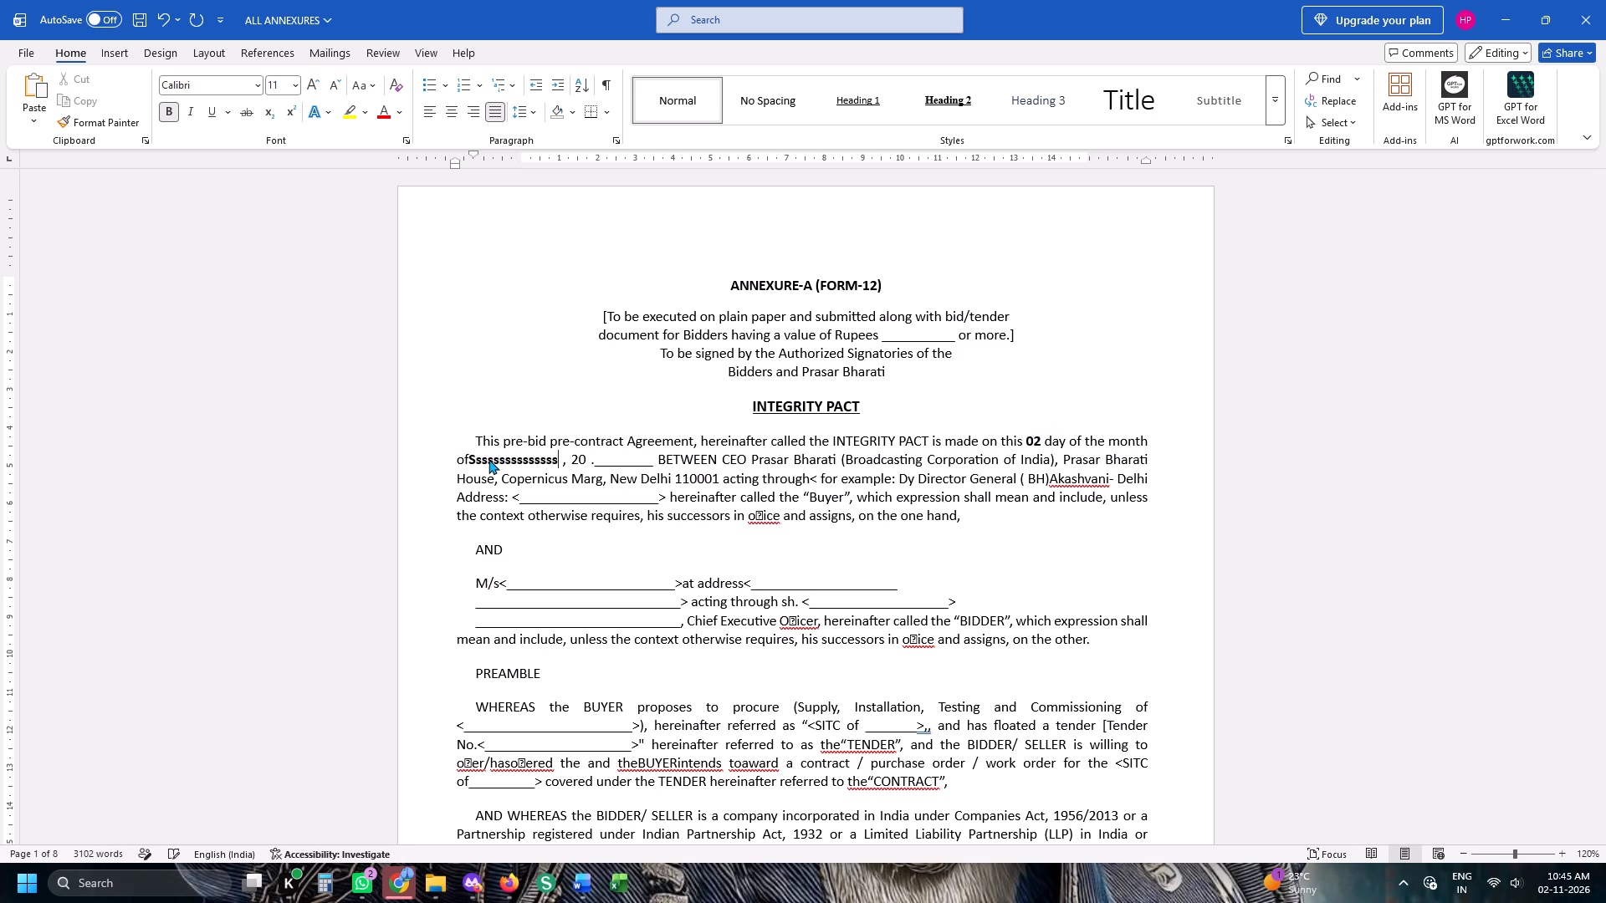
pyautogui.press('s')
pyautogui.press('BackSpace')
pyautogui.press('BackSpace')
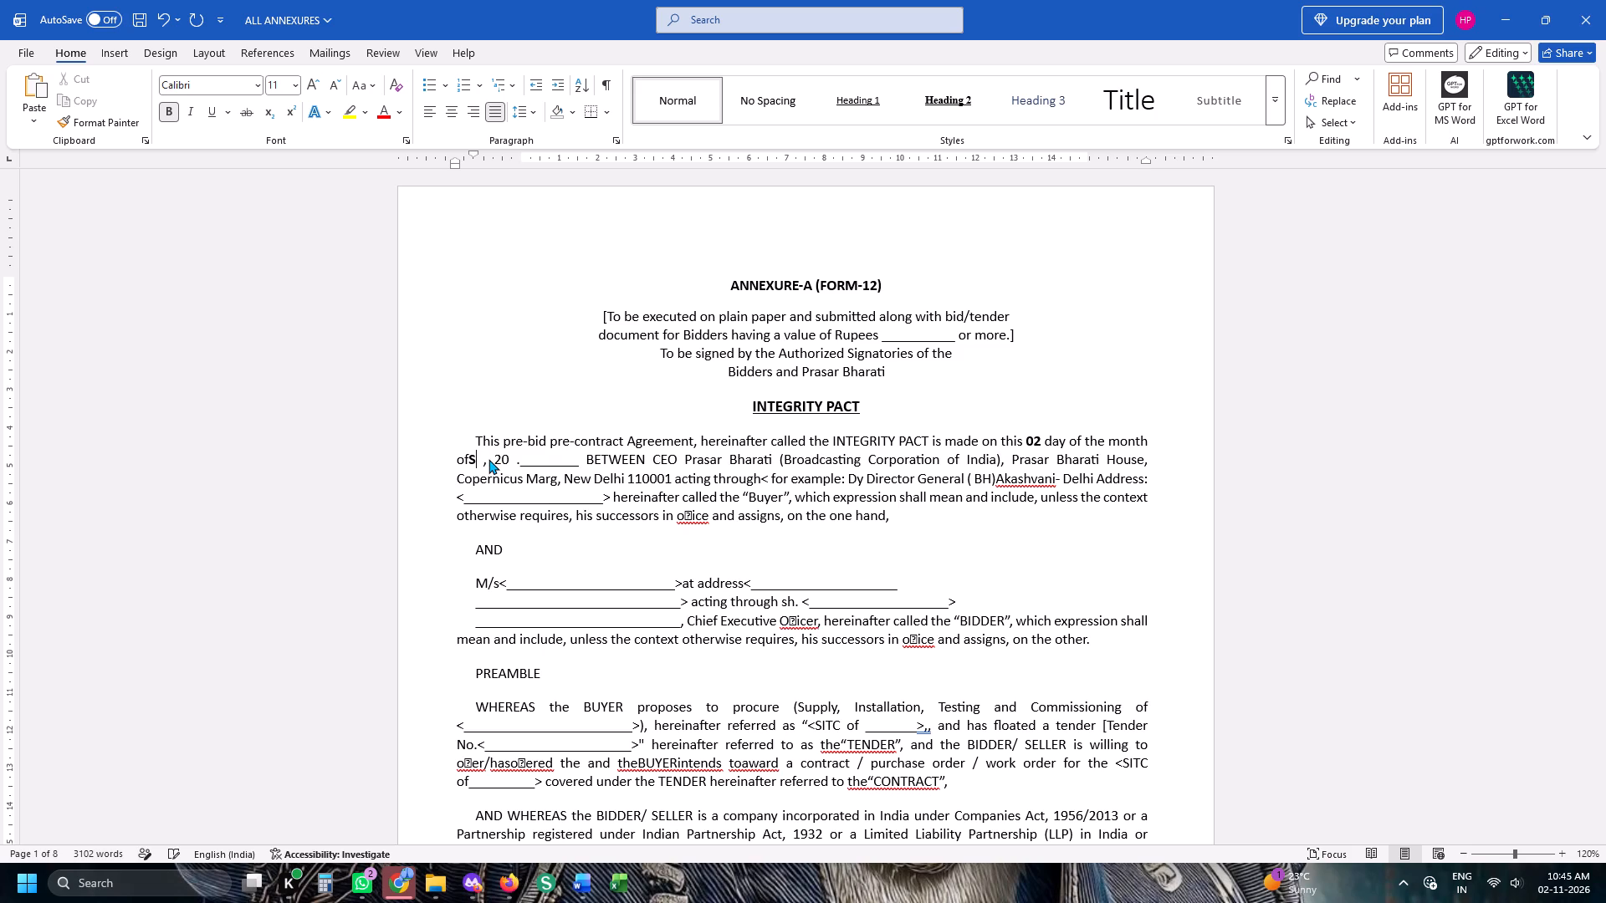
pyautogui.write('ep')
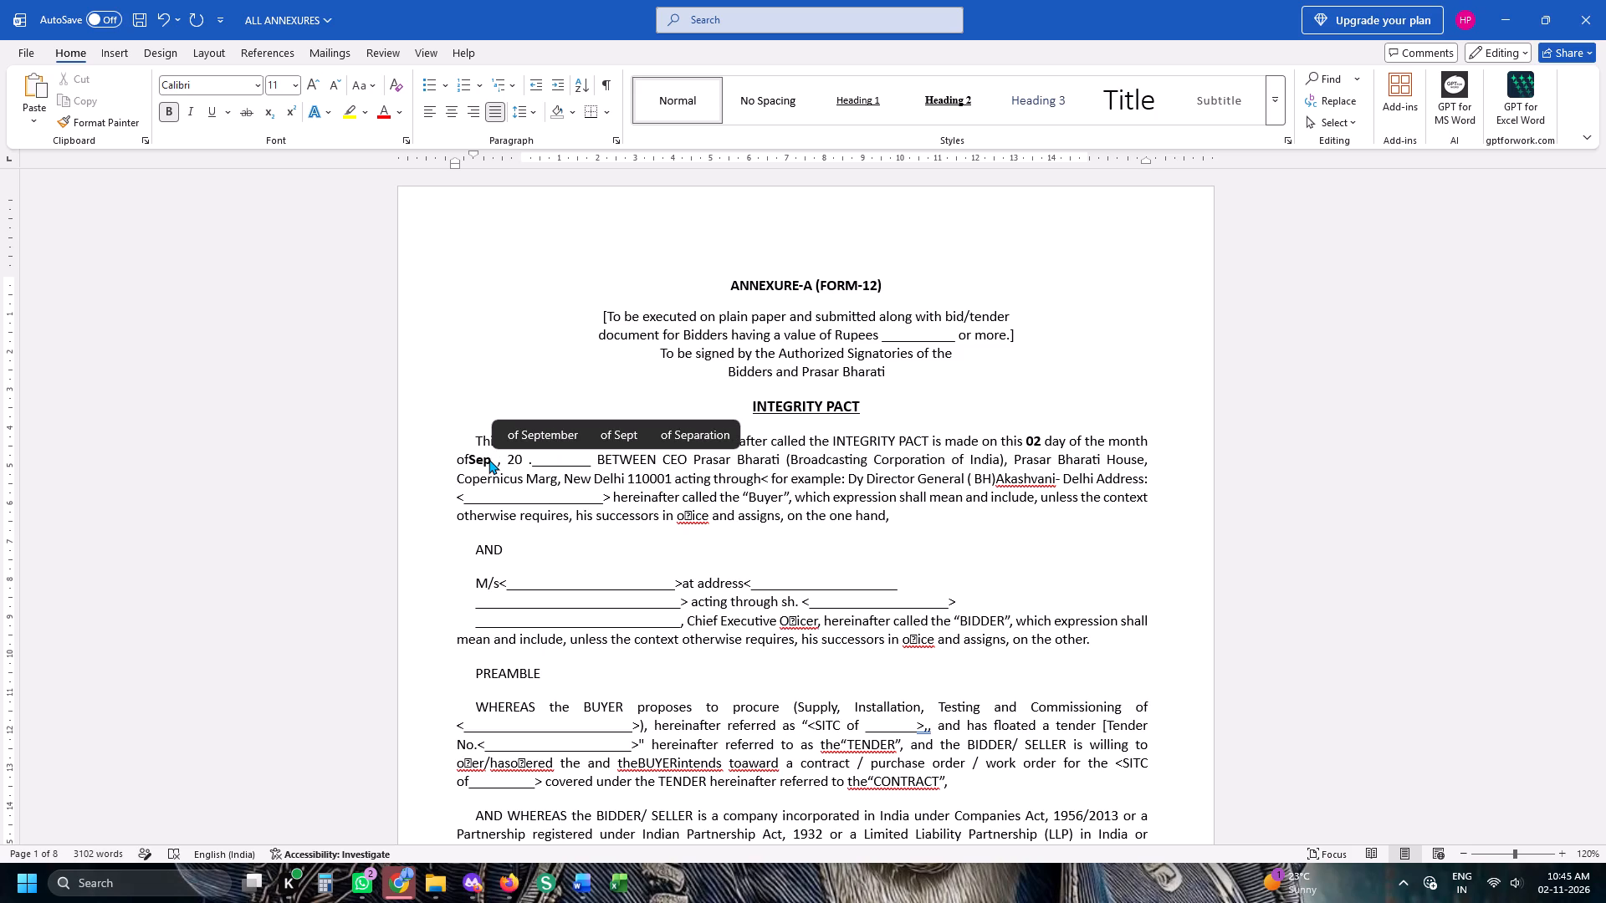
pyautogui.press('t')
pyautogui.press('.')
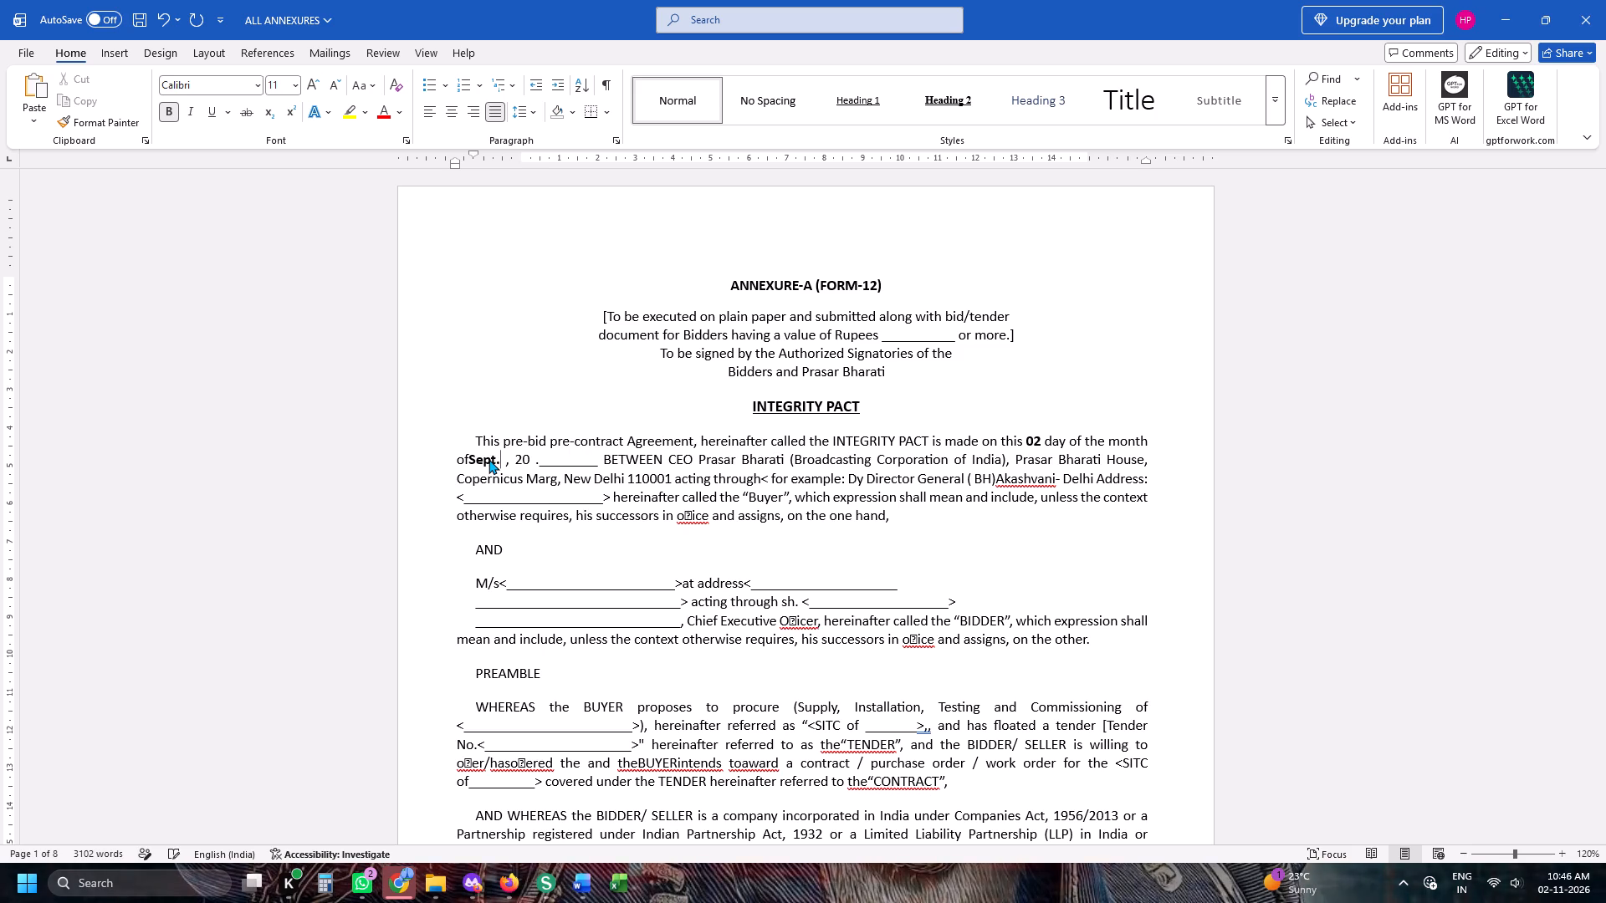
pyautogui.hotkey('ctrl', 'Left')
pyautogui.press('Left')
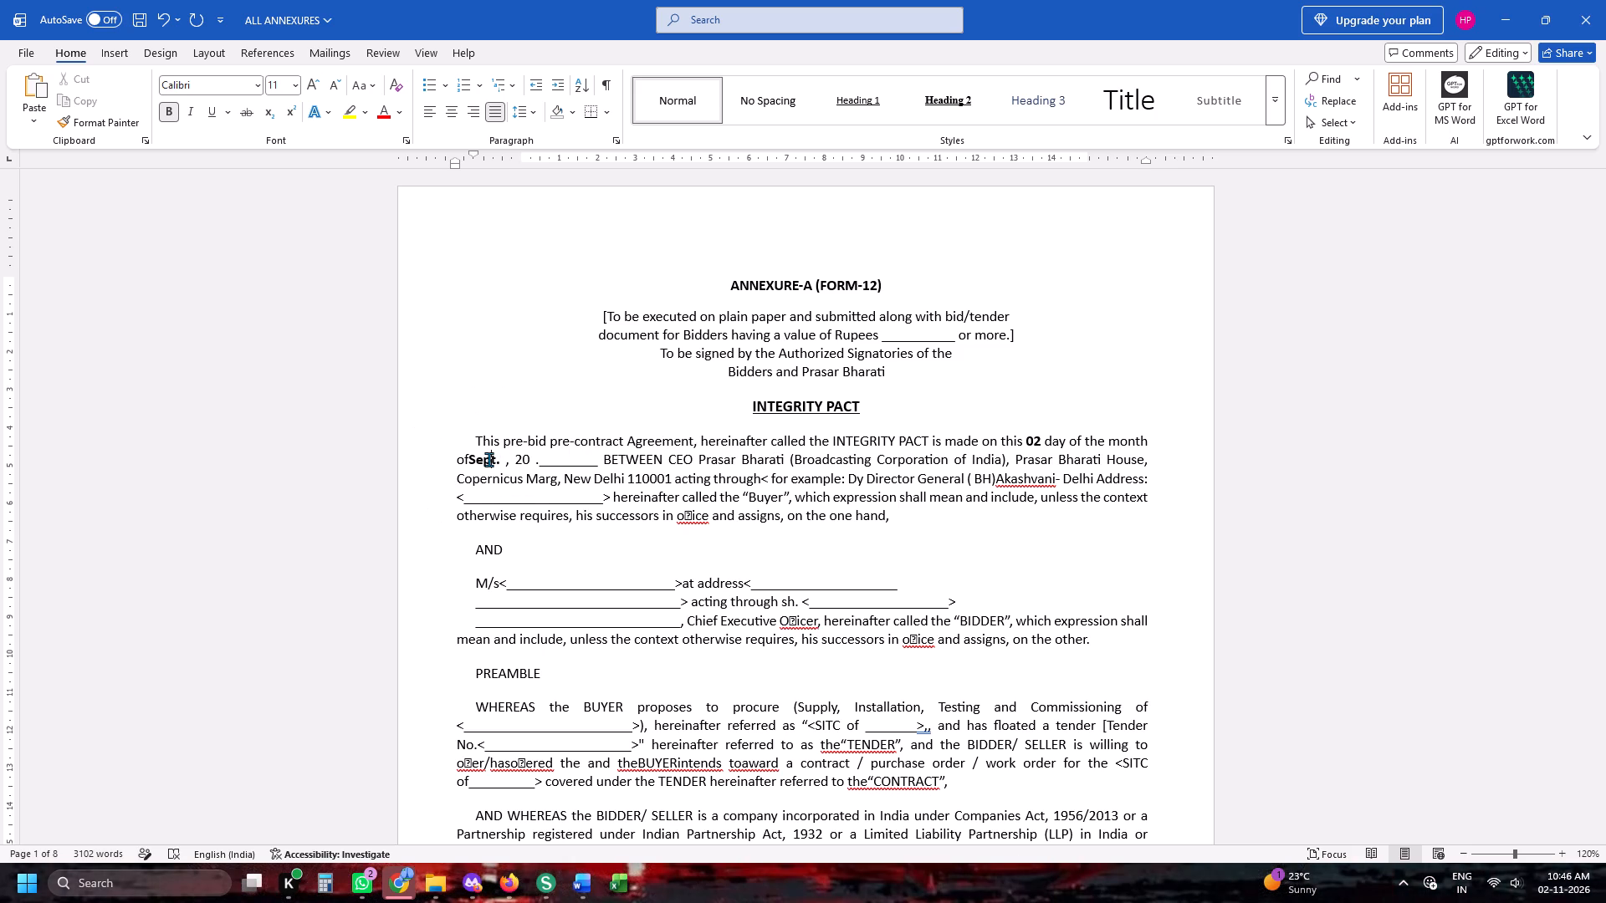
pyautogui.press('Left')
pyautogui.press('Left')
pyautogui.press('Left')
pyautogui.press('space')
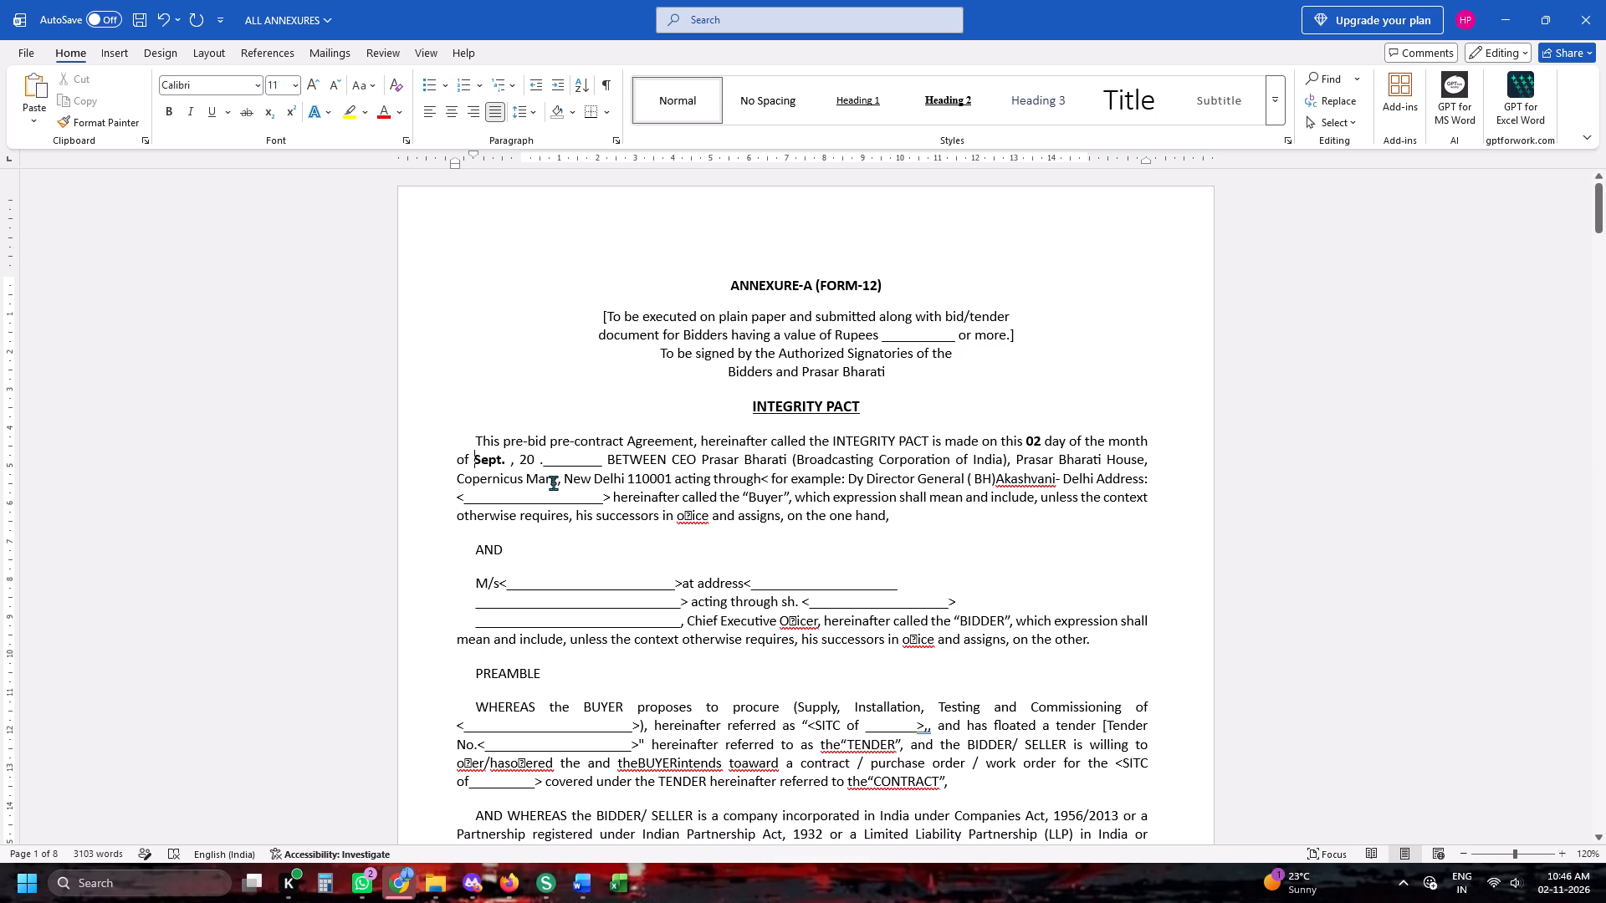
# Complete the agreement's year as 2026 by replacing the year blank with 26, closing the gap and making the whole year bold.
pyautogui.doubleClick(565, 459)
pyautogui.hotkey('ctrl', 'b')
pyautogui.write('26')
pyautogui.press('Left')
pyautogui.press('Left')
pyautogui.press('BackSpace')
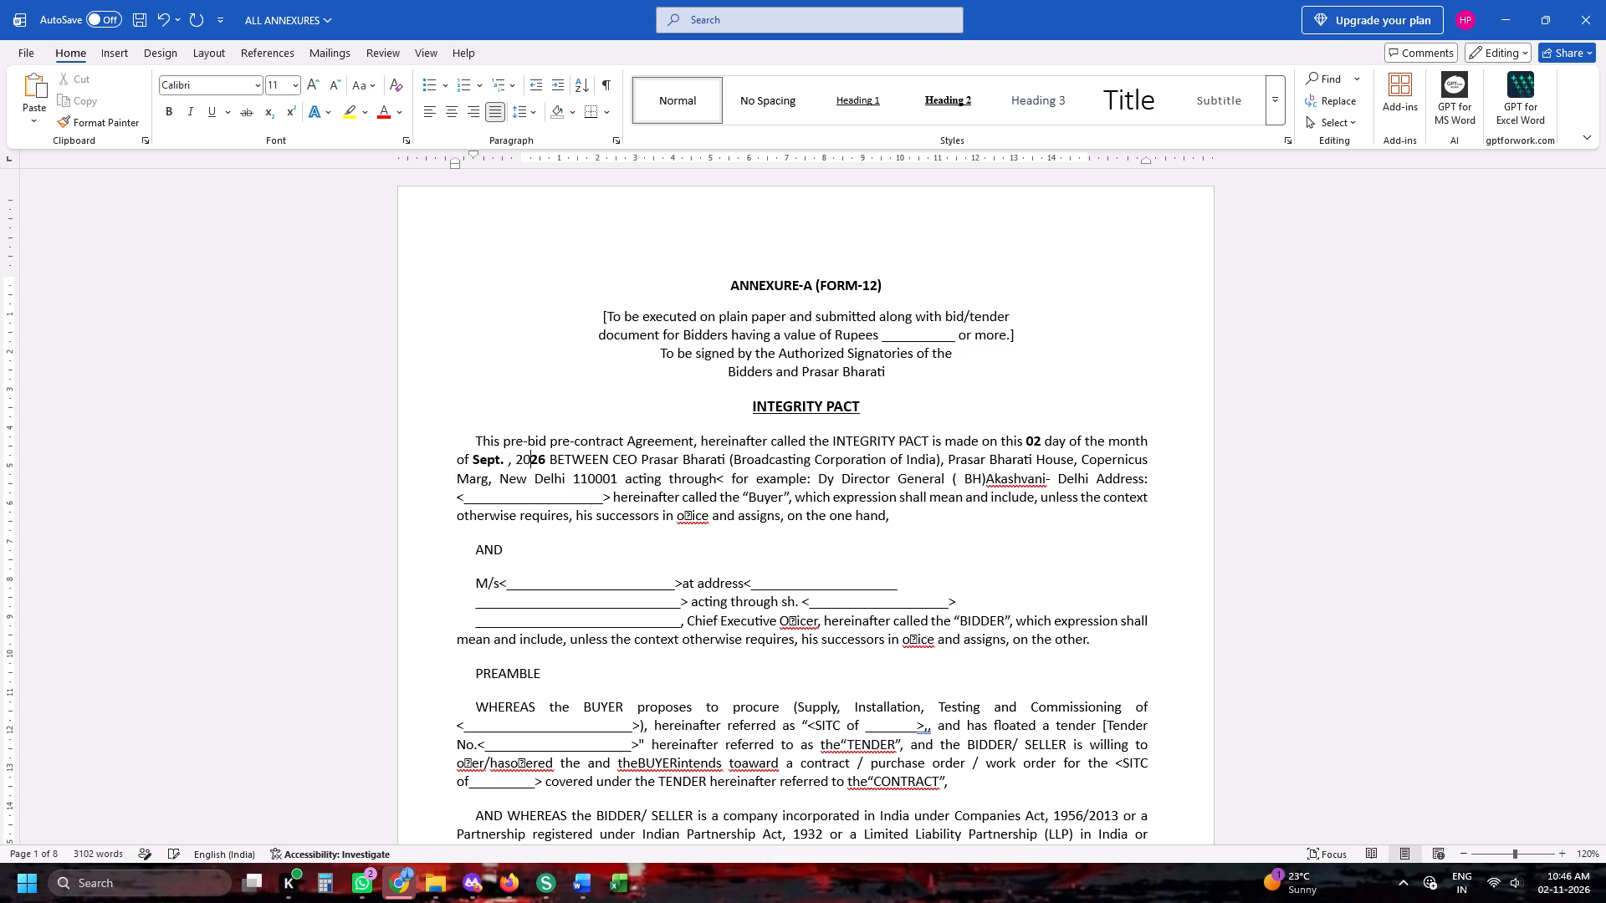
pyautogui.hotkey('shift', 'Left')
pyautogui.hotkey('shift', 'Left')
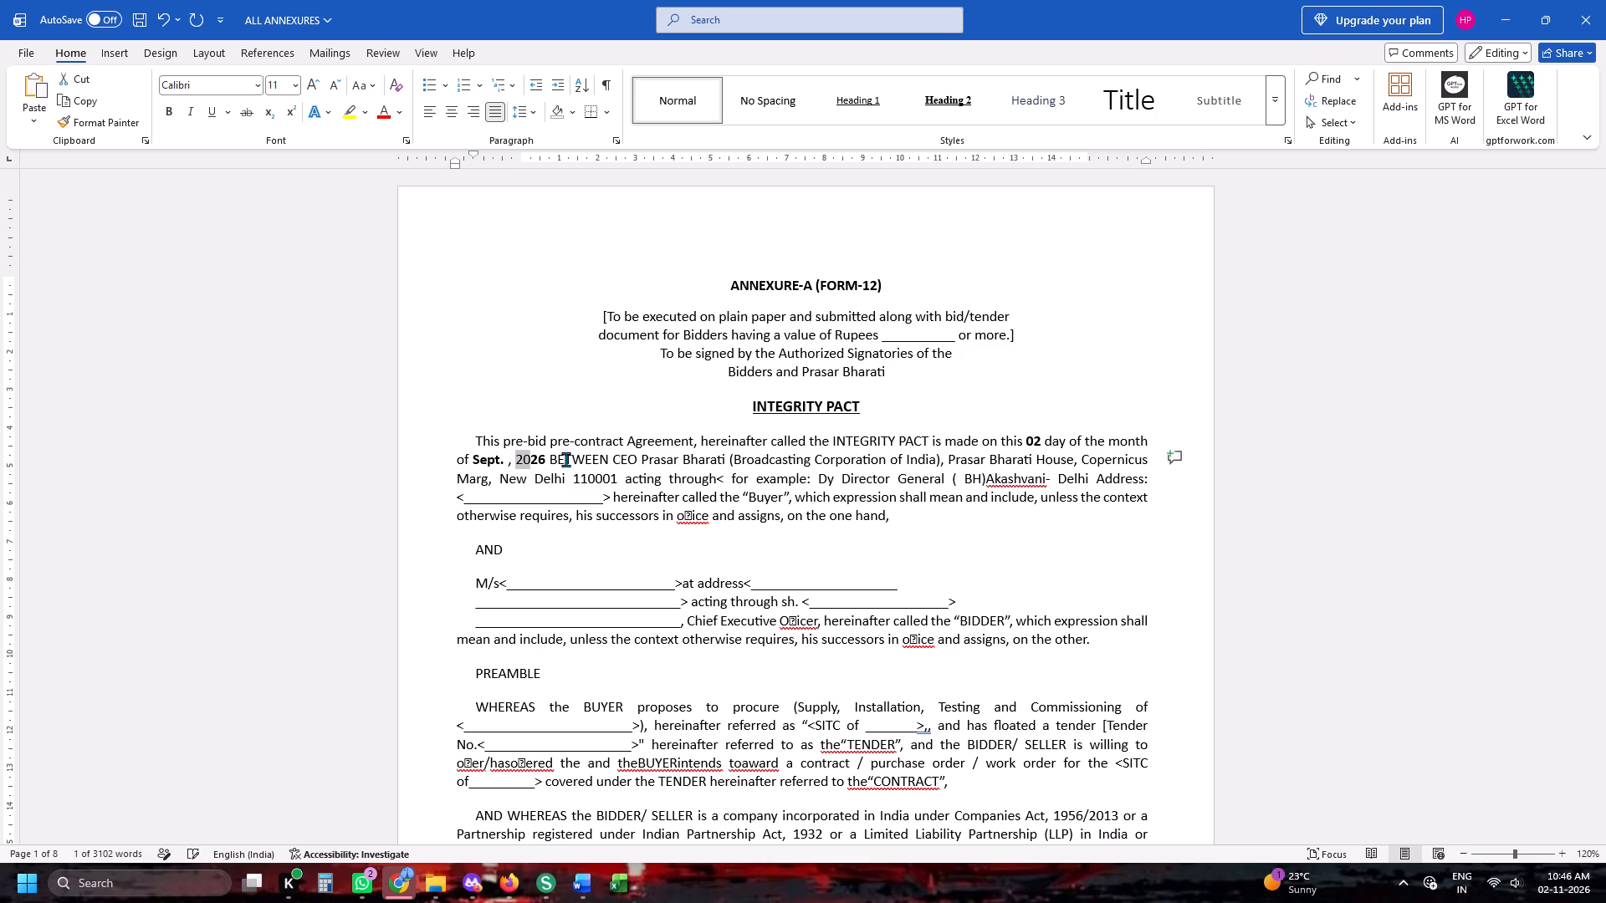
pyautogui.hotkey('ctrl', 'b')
# Replace the blank after "M/s" with "Harshnath Human Services Pvt Ltd" in bold from the clipboard history, followed by a space.
pyautogui.scroll(-1, 602, 500)
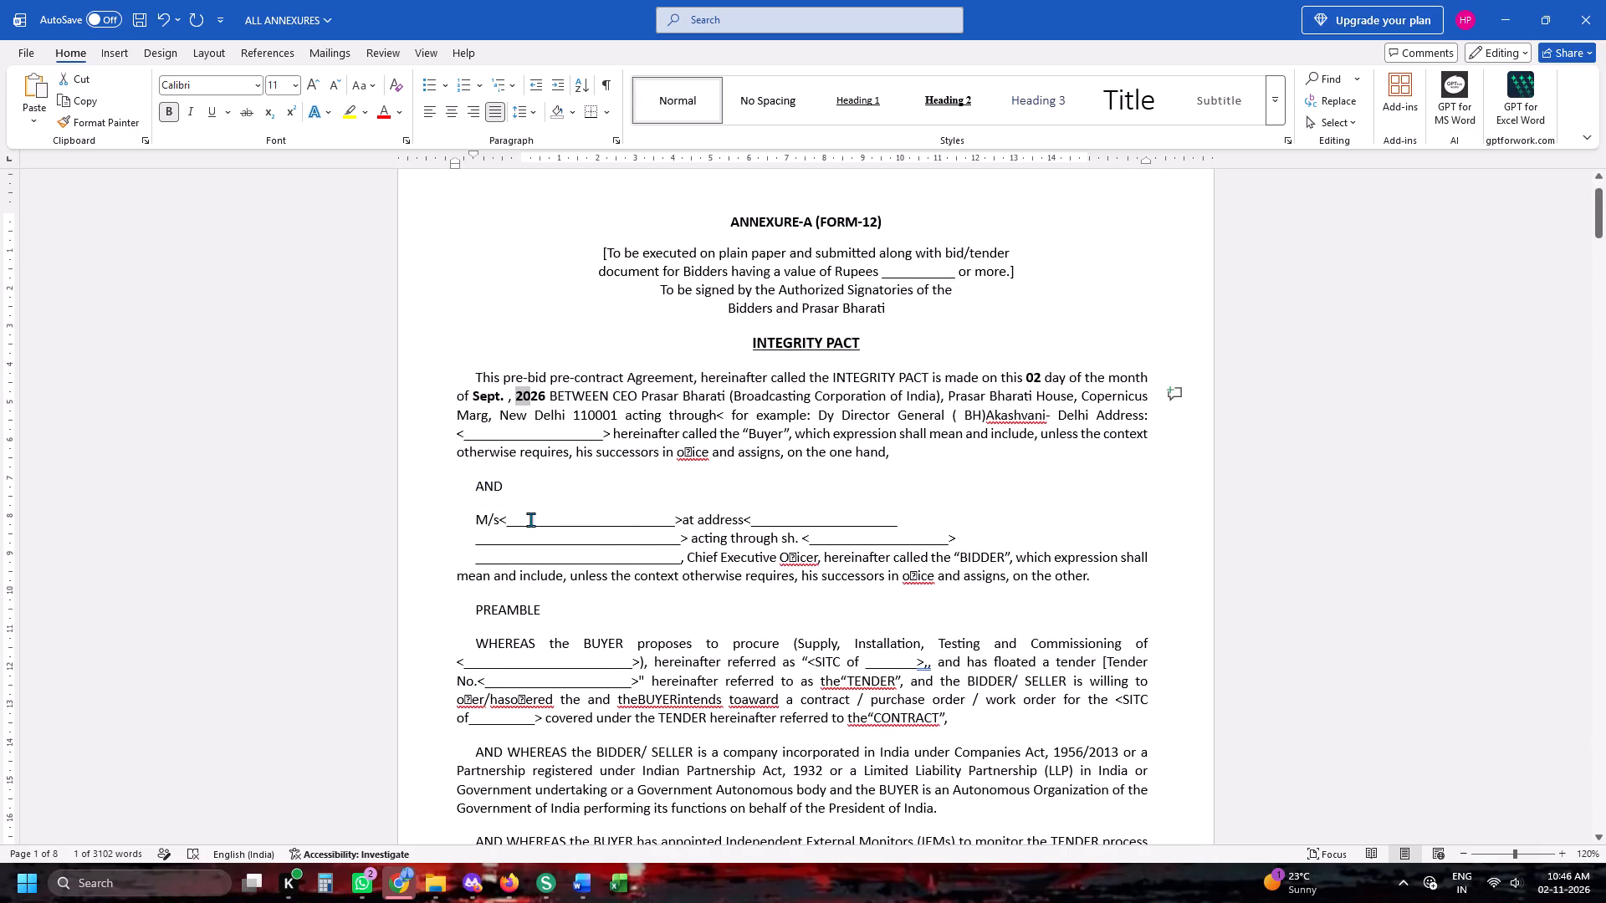
pyautogui.doubleClick(616, 515)
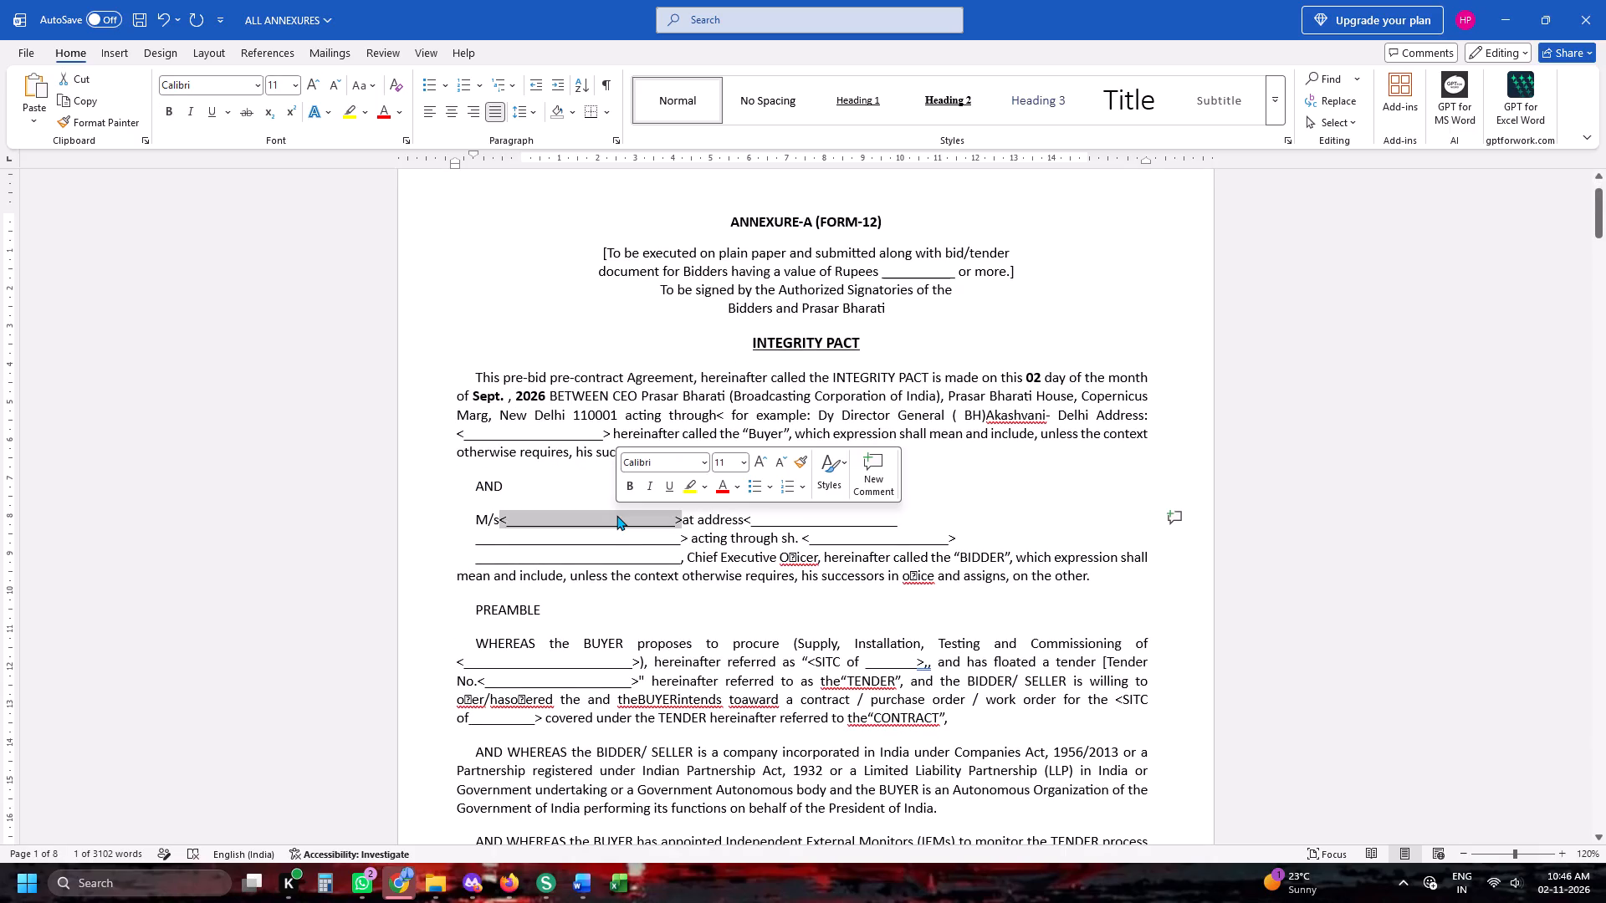
pyautogui.hotkey('ctrl', 'b')
pyautogui.press('super+v')
pyautogui.press('End')
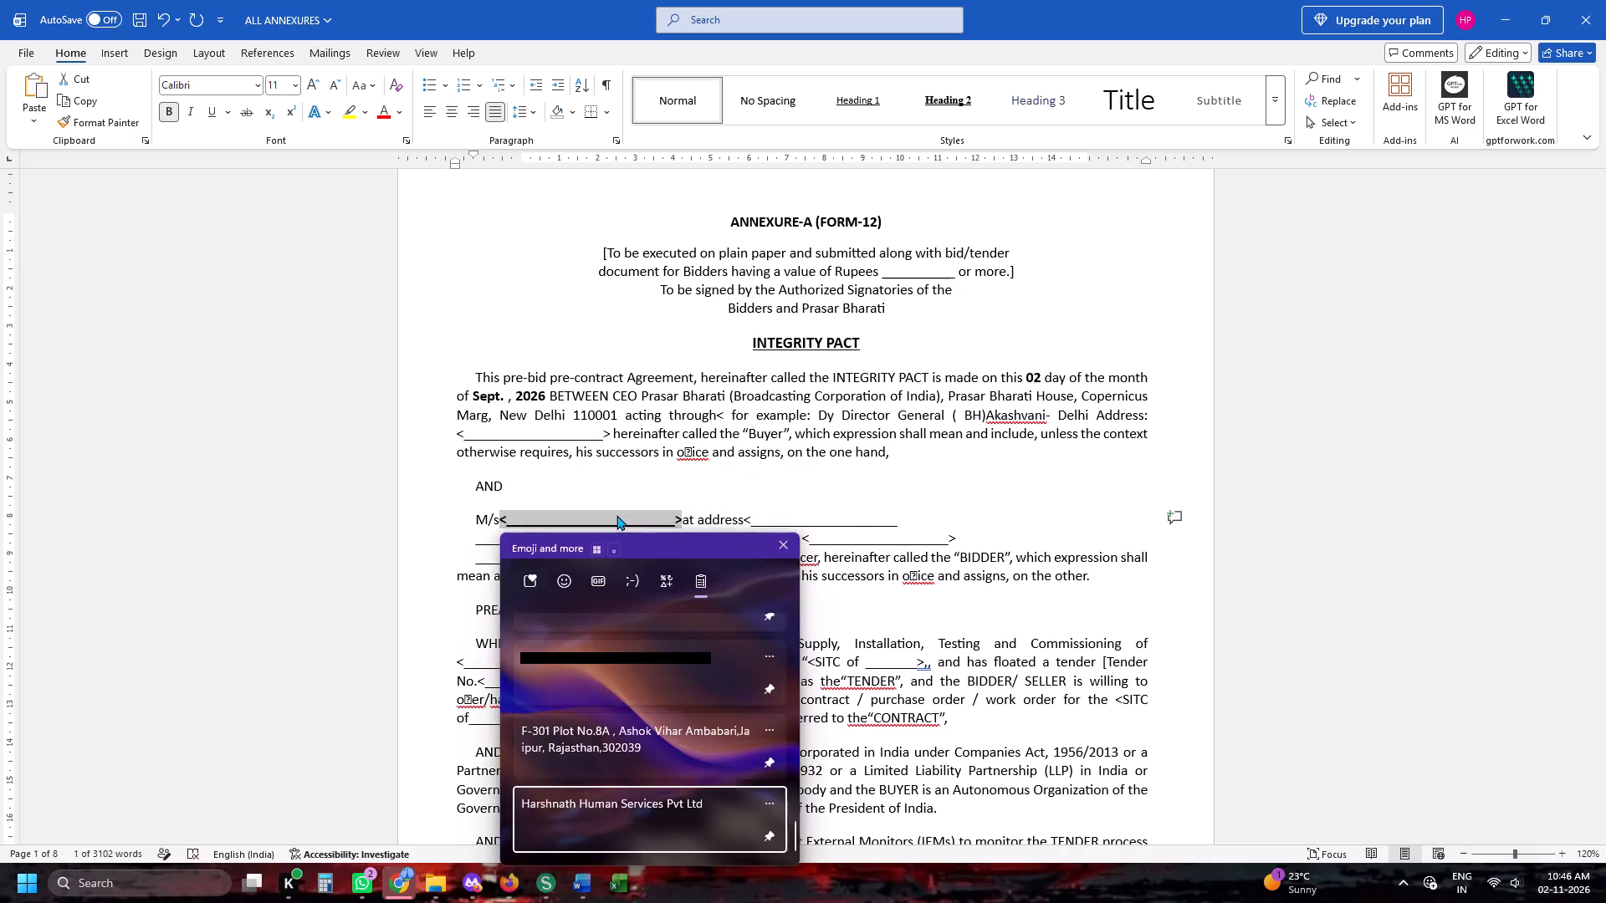
pyautogui.press('Return')
pyautogui.hotkey('ctrl', 'v')
pyautogui.press('BackSpace')
pyautogui.press('BackSpace')
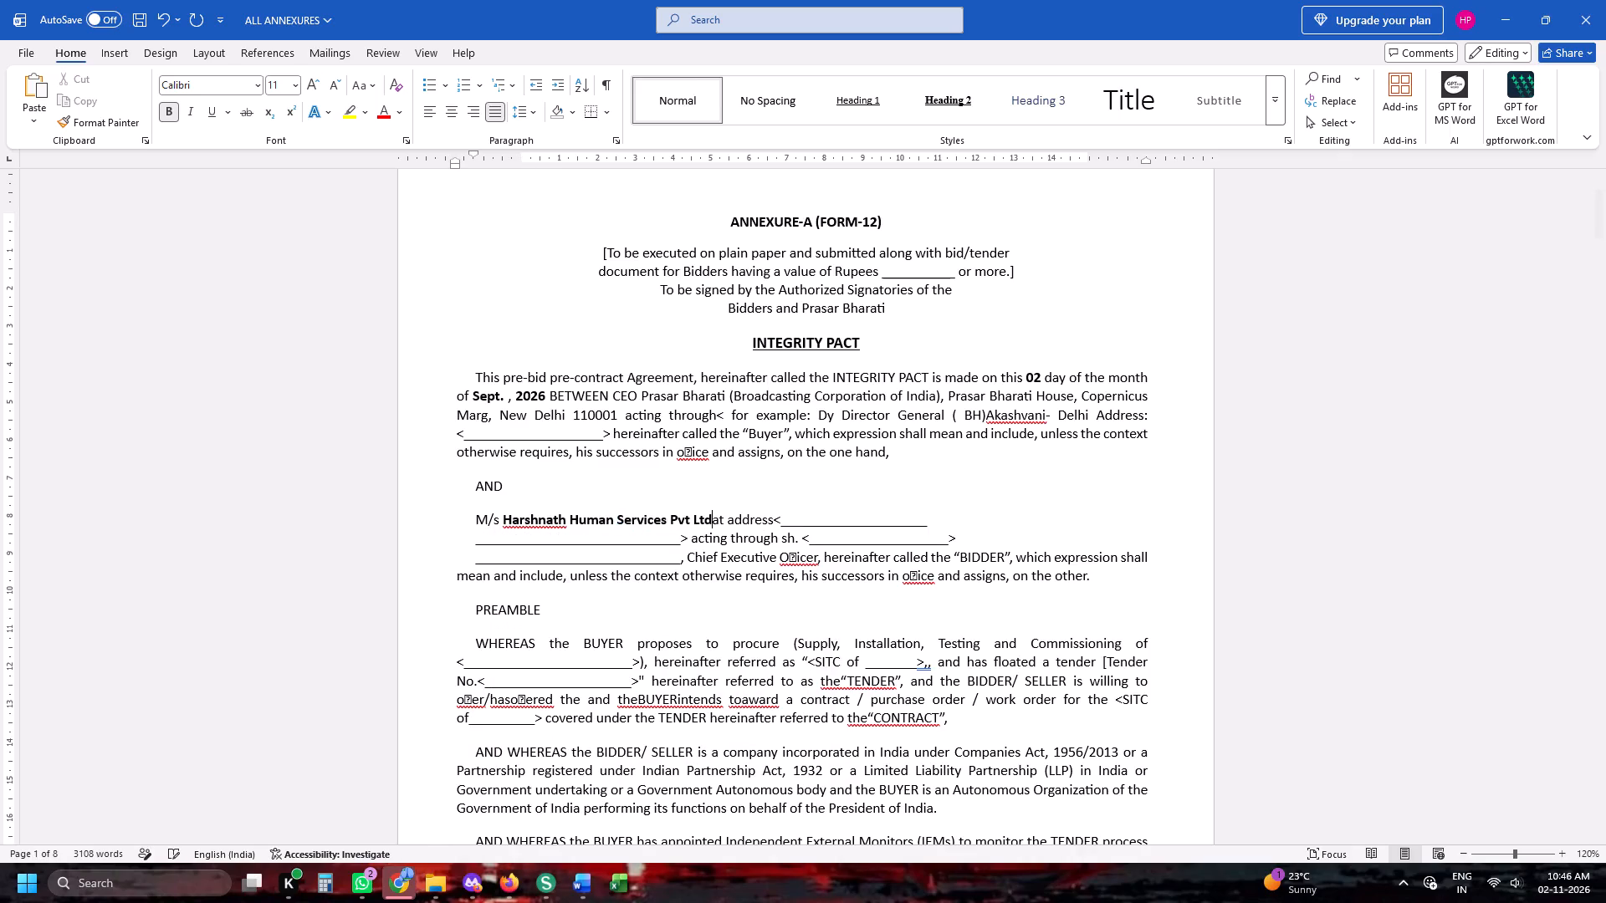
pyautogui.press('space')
# Replace the blank after "acting through sh." with the company representative's full name in bold.
pyautogui.doubleClick(823, 530)
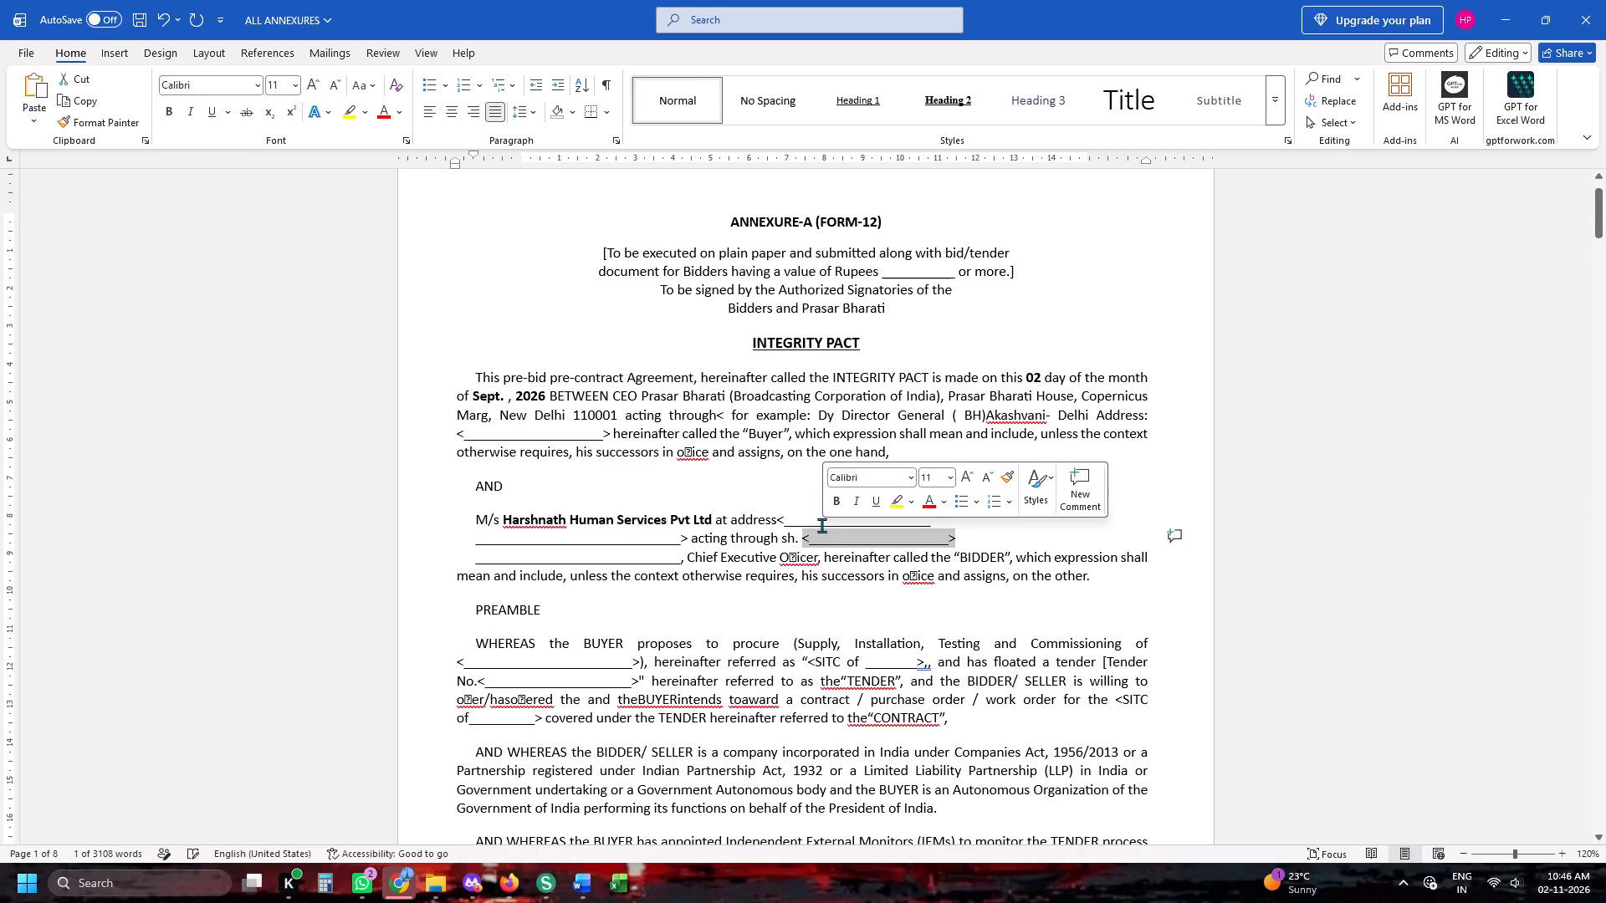
pyautogui.hotkey('ctrl', 'b')
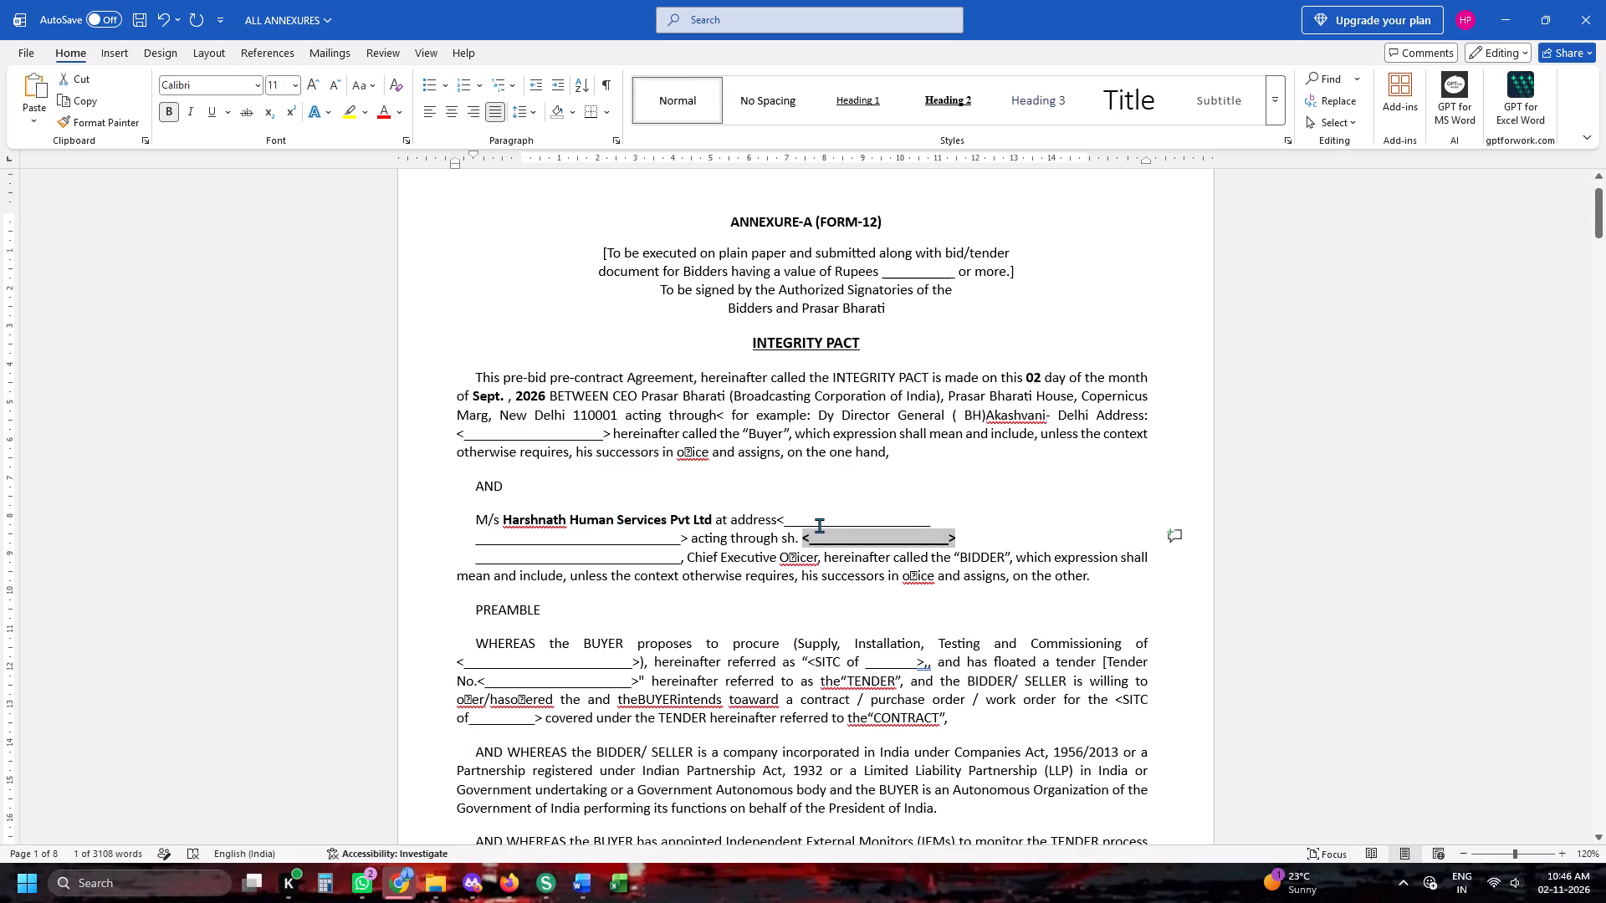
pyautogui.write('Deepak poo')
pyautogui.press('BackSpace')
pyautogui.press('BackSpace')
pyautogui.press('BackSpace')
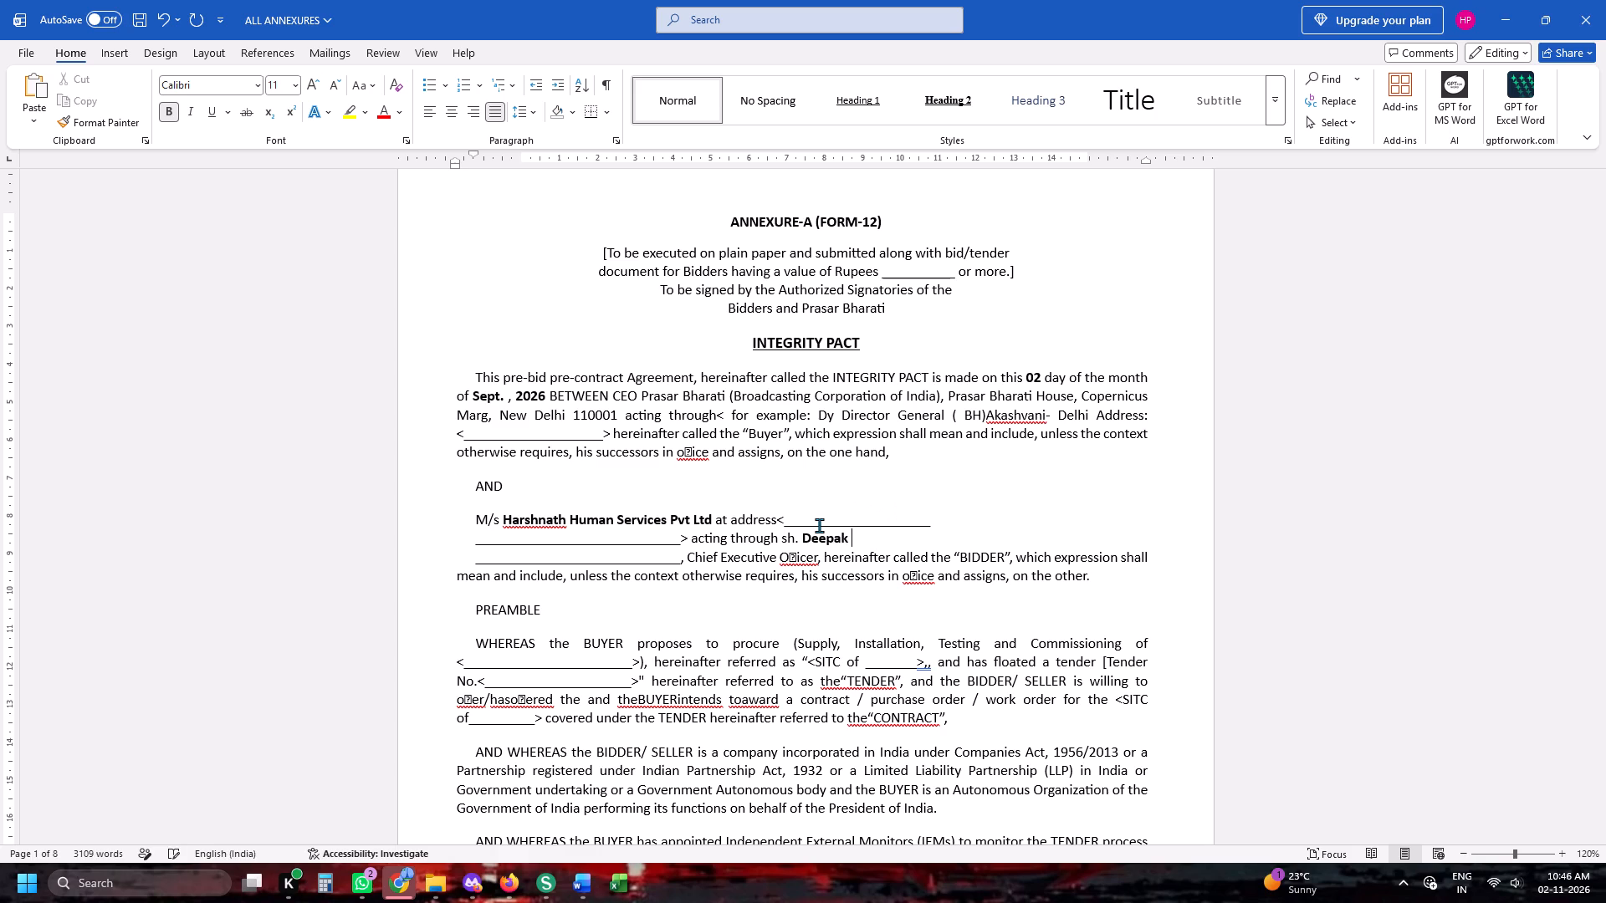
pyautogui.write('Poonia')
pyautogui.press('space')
# Delete the leftover blank before "Chief Executive Officer" and join that text to the line with the representative's name.
pyautogui.moveTo(682, 559); pyautogui.dragTo(467, 561)
pyautogui.press('Delete')
pyautogui.press('BackSpace')
pyautogui.press('BackSpace')
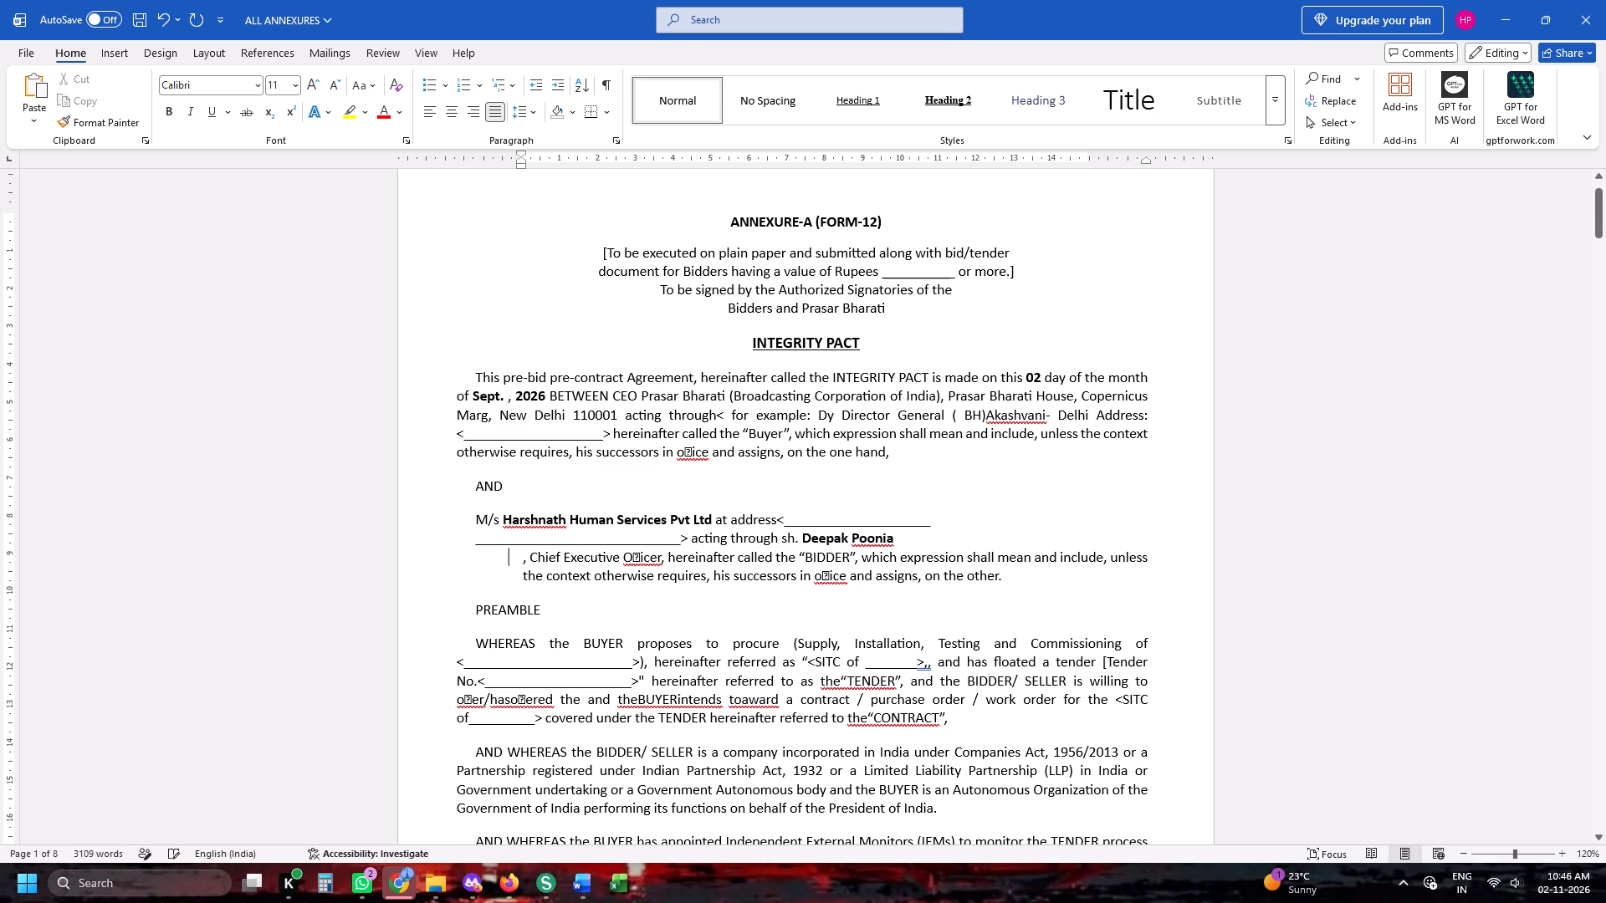
pyautogui.press('BackSpace')
# Replace the first blank after "at address" with the company's address in bold from the clipboard history.
pyautogui.doubleClick(800, 516)
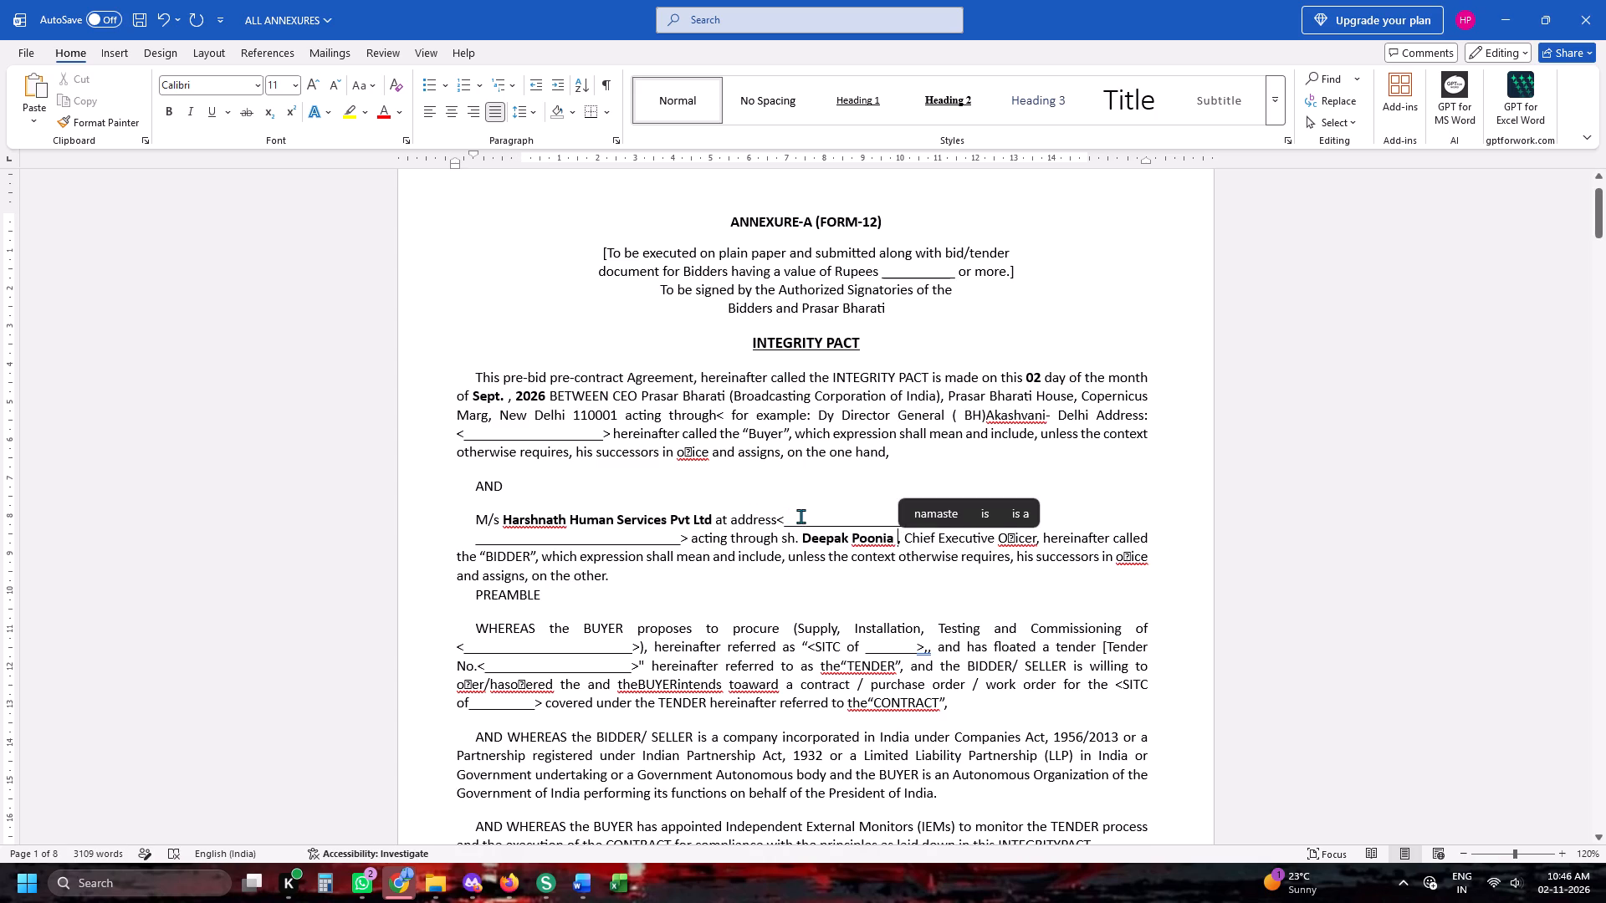
pyautogui.hotkey('ctrl', 'b')
pyautogui.press('super+v')
pyautogui.press('End')
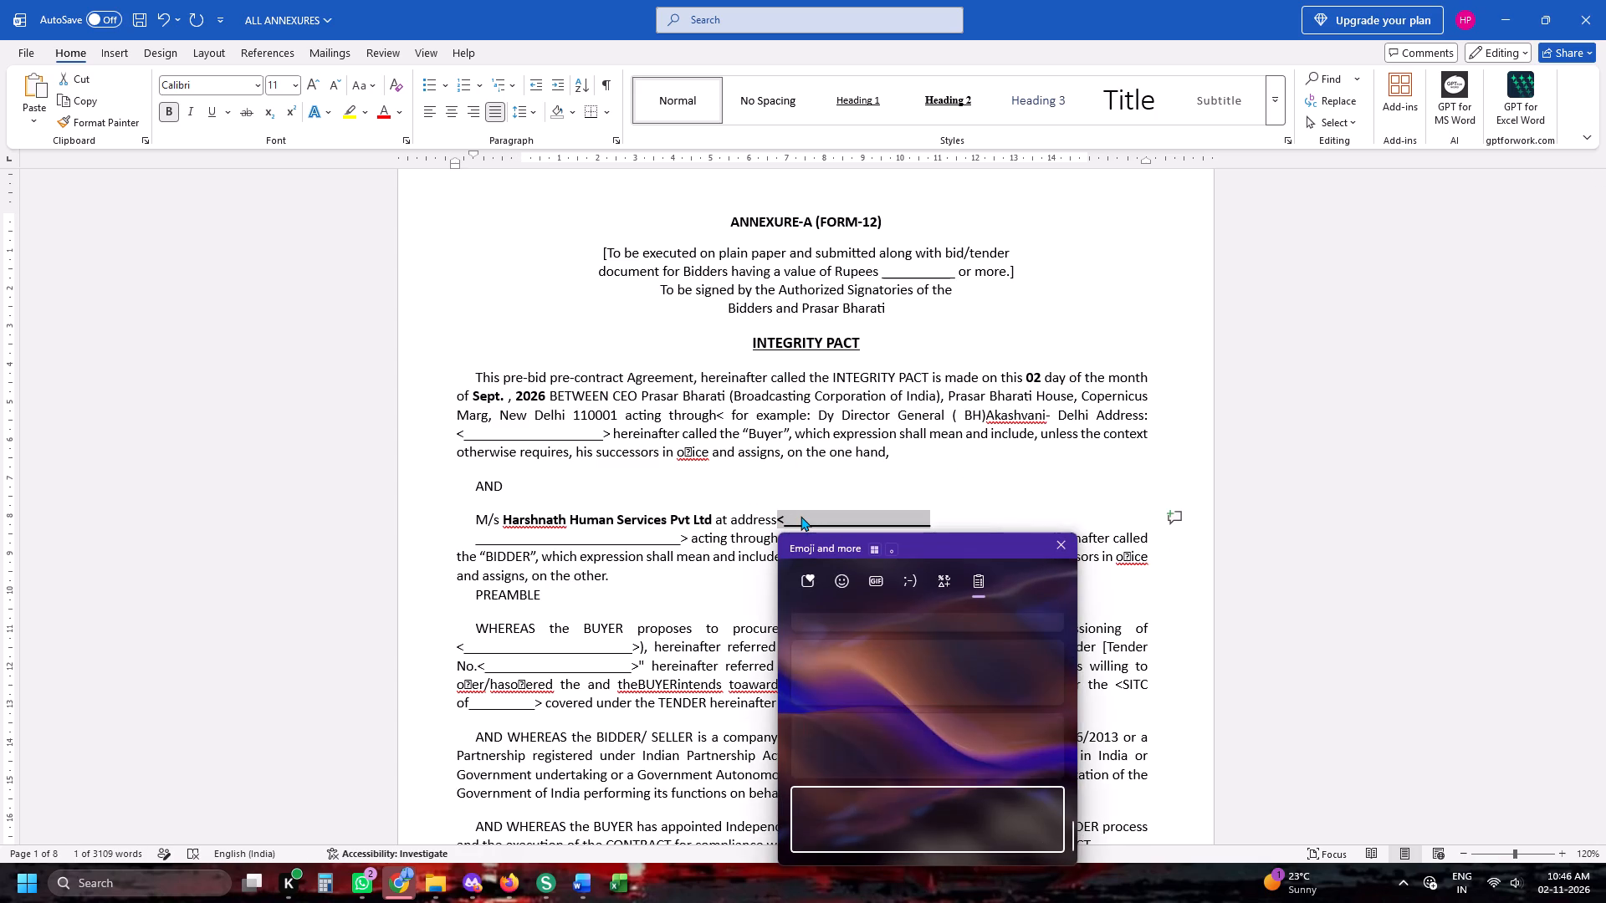
pyautogui.press('Up')
pyautogui.press('Return')
pyautogui.hotkey('ctrl', 'v')
pyautogui.press('BackSpace')
pyautogui.press('BackSpace')
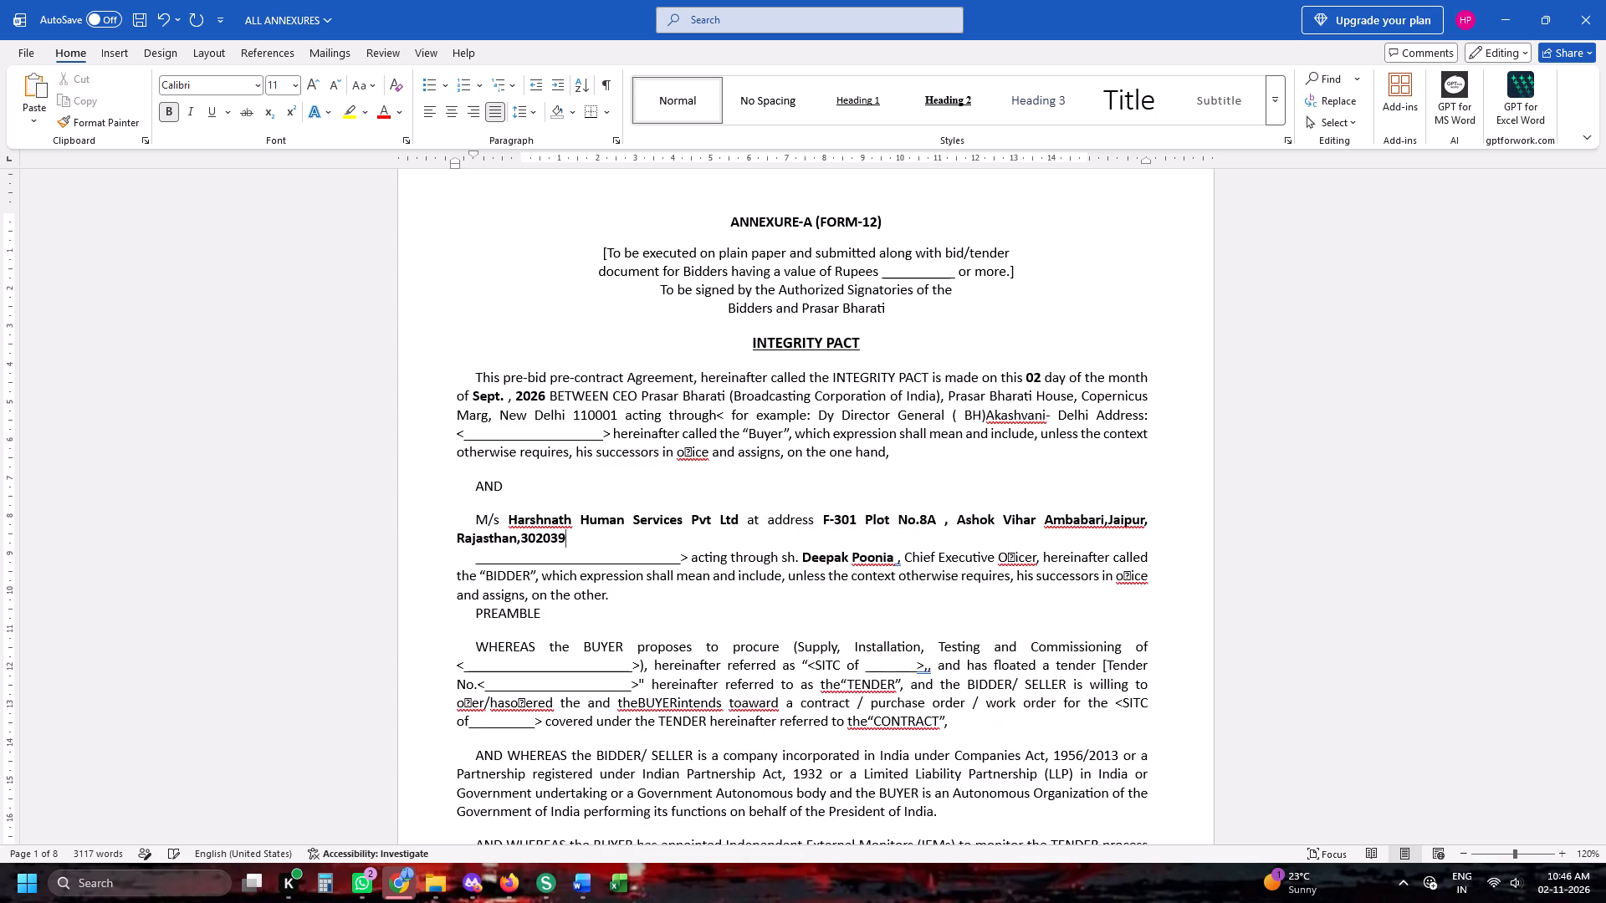
# Delete the leftover address blank before "acting through sh." and join that text to the company's address with a space.
pyautogui.moveTo(691, 559); pyautogui.dragTo(496, 551)
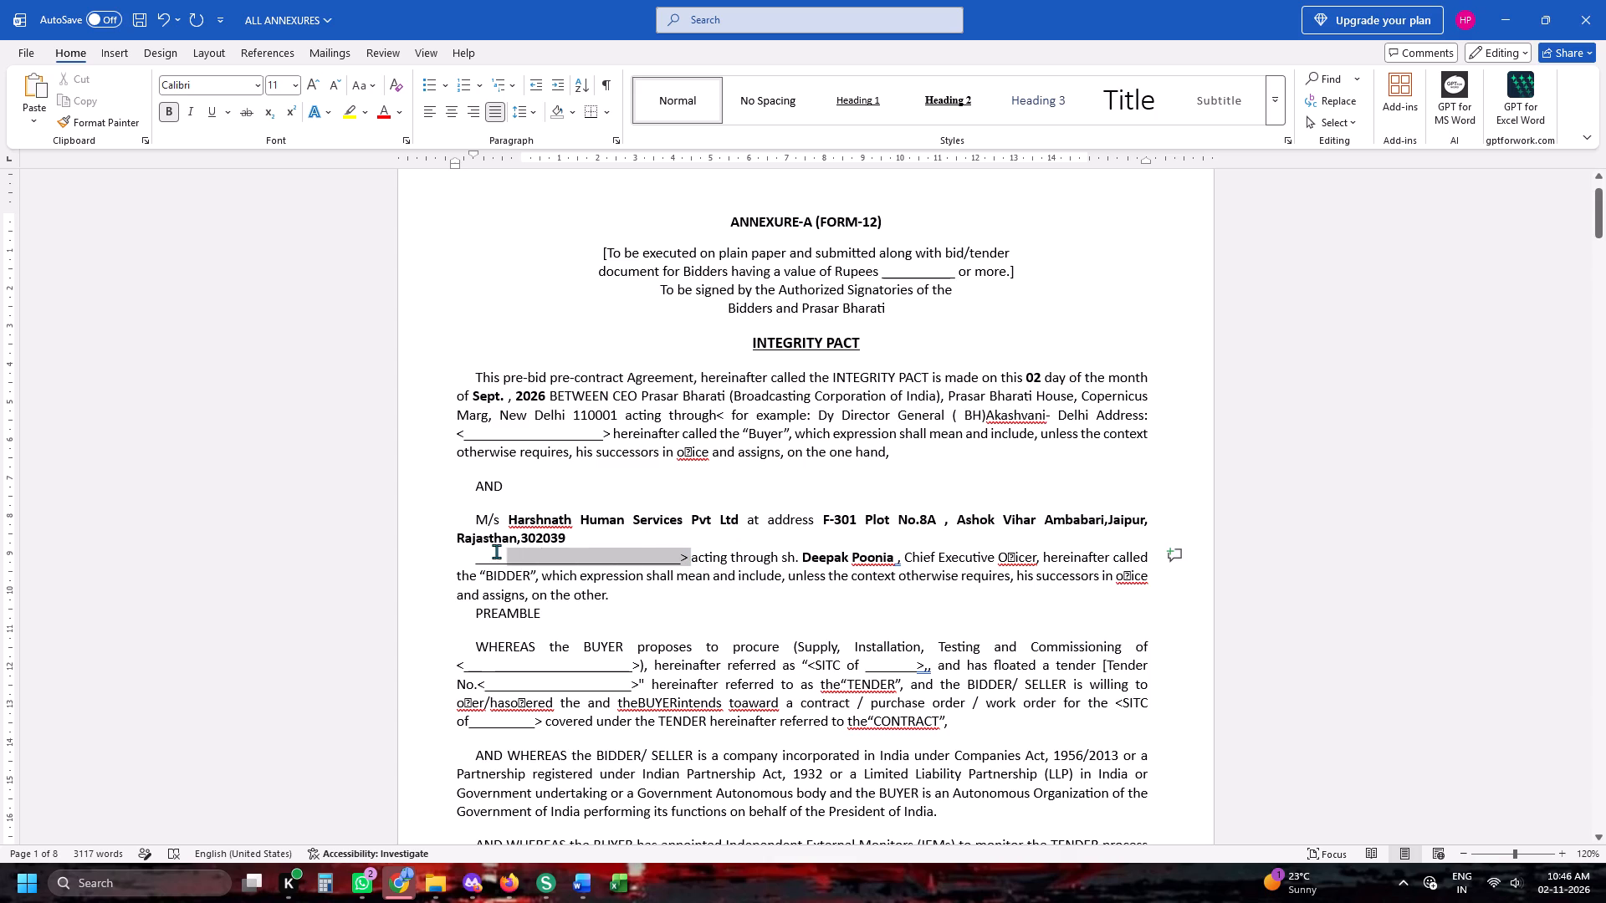
pyautogui.moveTo(496, 551); pyautogui.dragTo(470, 554)
pyautogui.press('Delete')
pyautogui.press('BackSpace')
pyautogui.press('BackSpace')
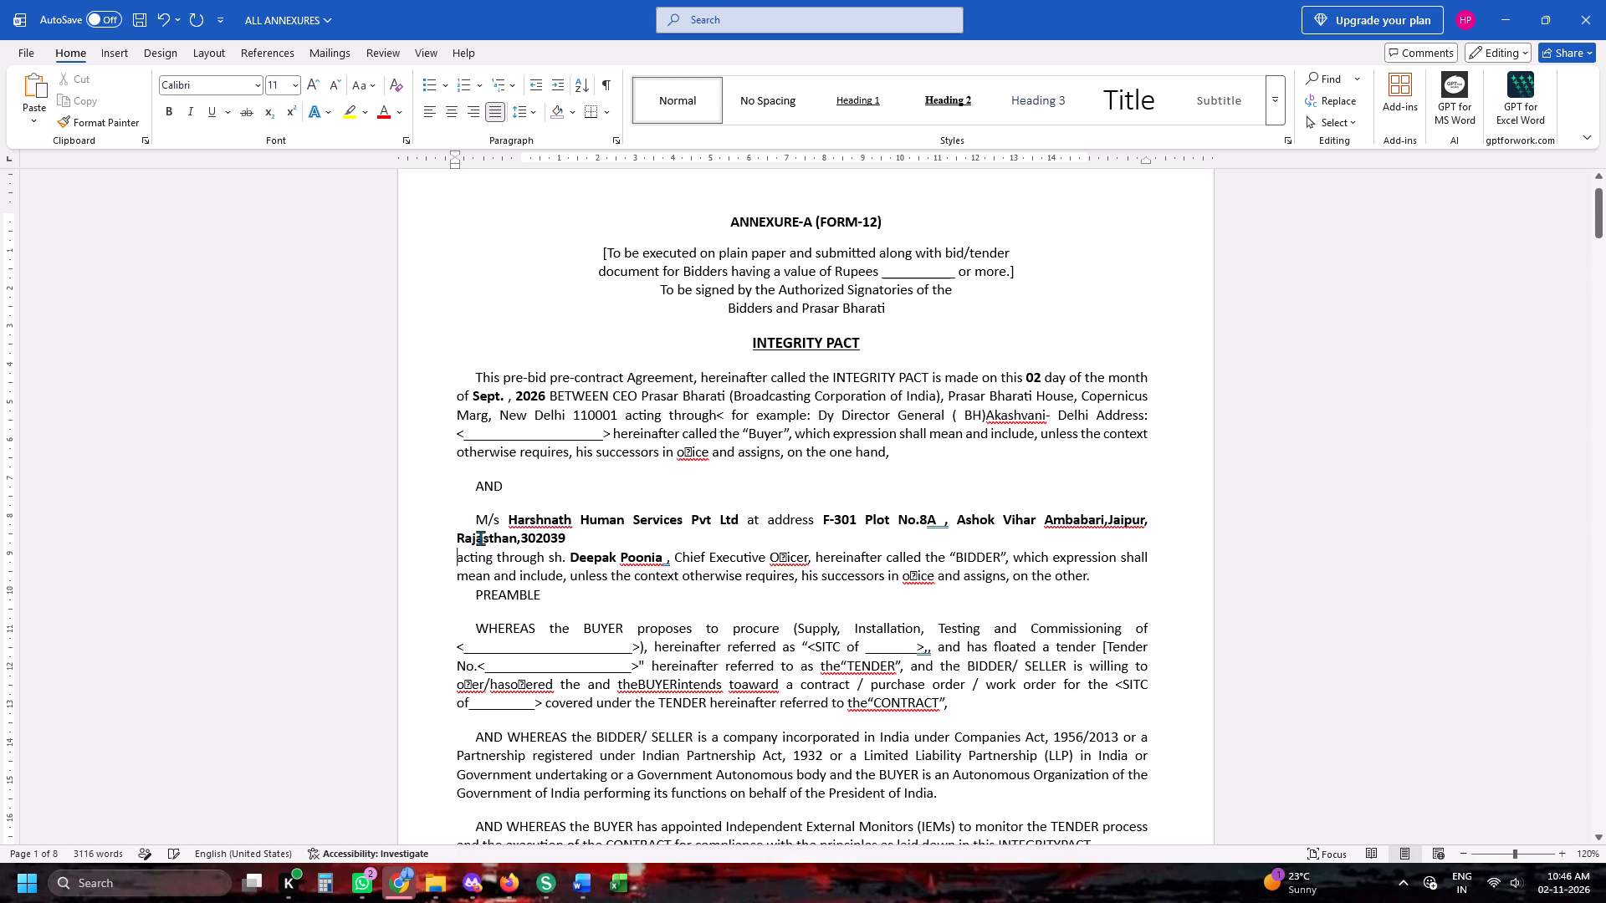
pyautogui.press('BackSpace')
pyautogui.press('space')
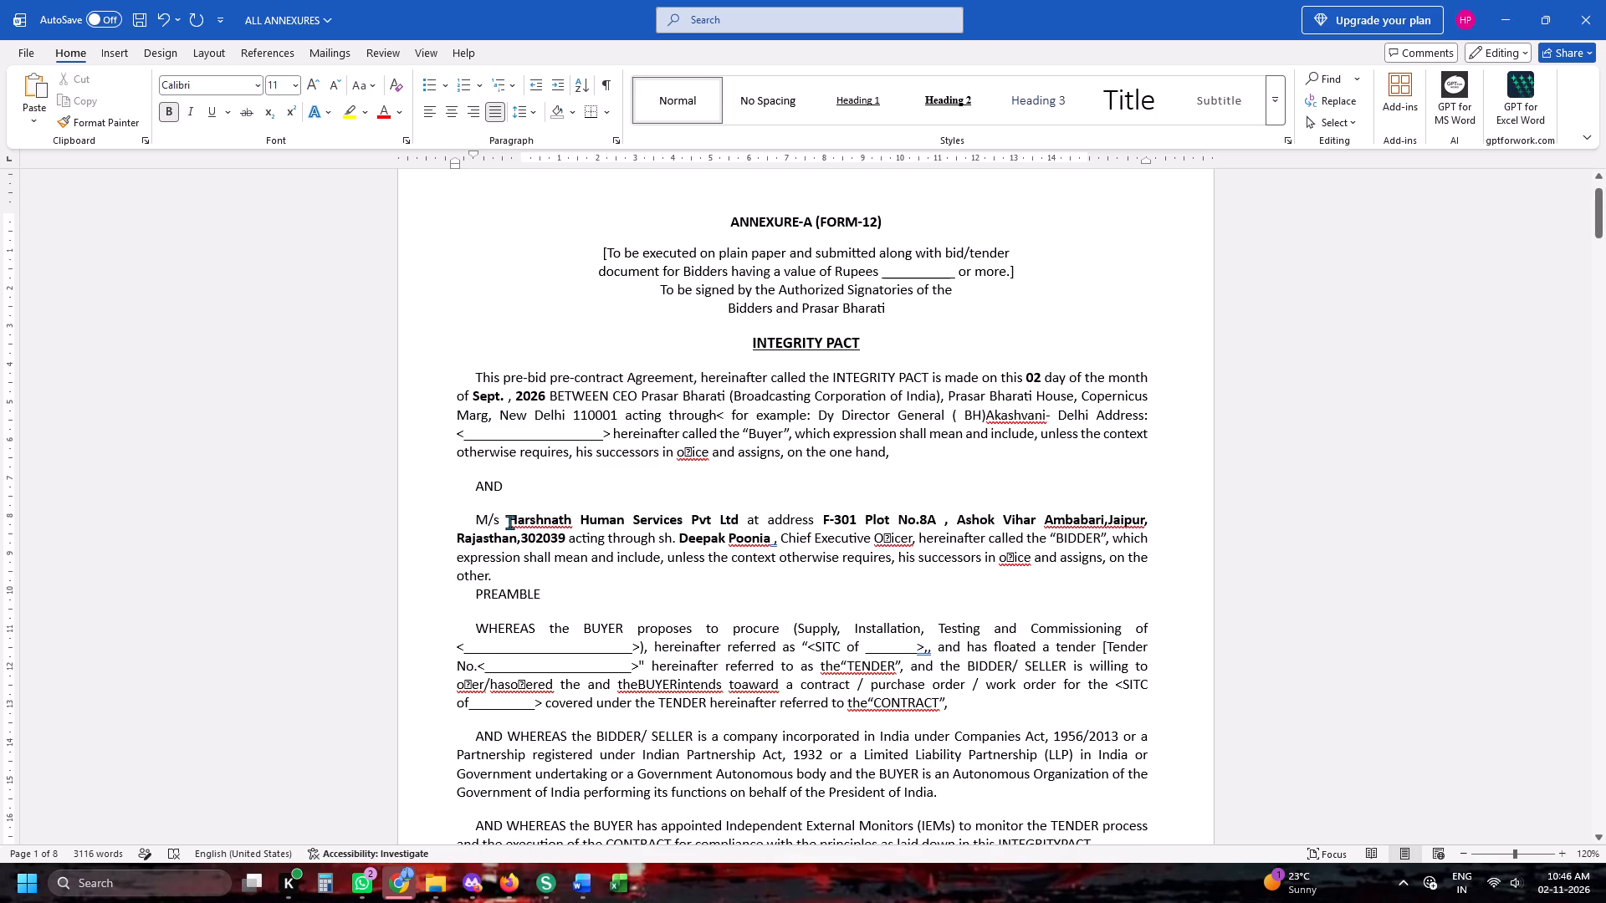
# Replace the space between "M/s" and the company name with a fresh one.
pyautogui.click(507, 522)
pyautogui.press('BackSpace')
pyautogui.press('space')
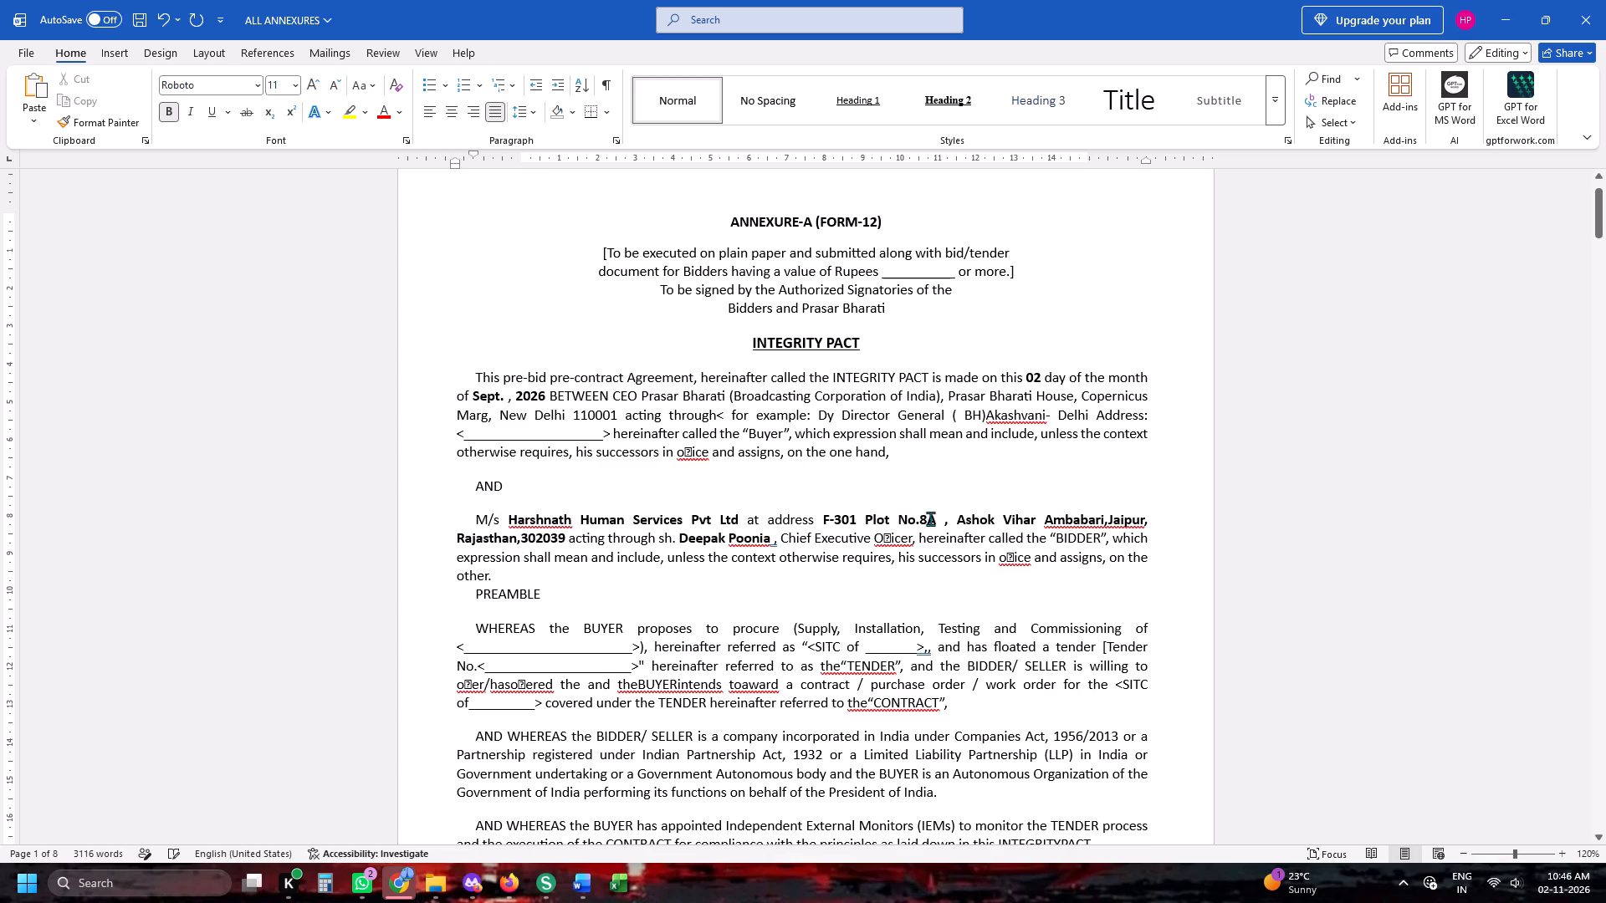
# Remove the extra space before the comma after "Plot No.8A" in the company's address.
pyautogui.click(939, 520)
pyautogui.press('BackSpace')
pyautogui.hotkey('ctrl', 'z')
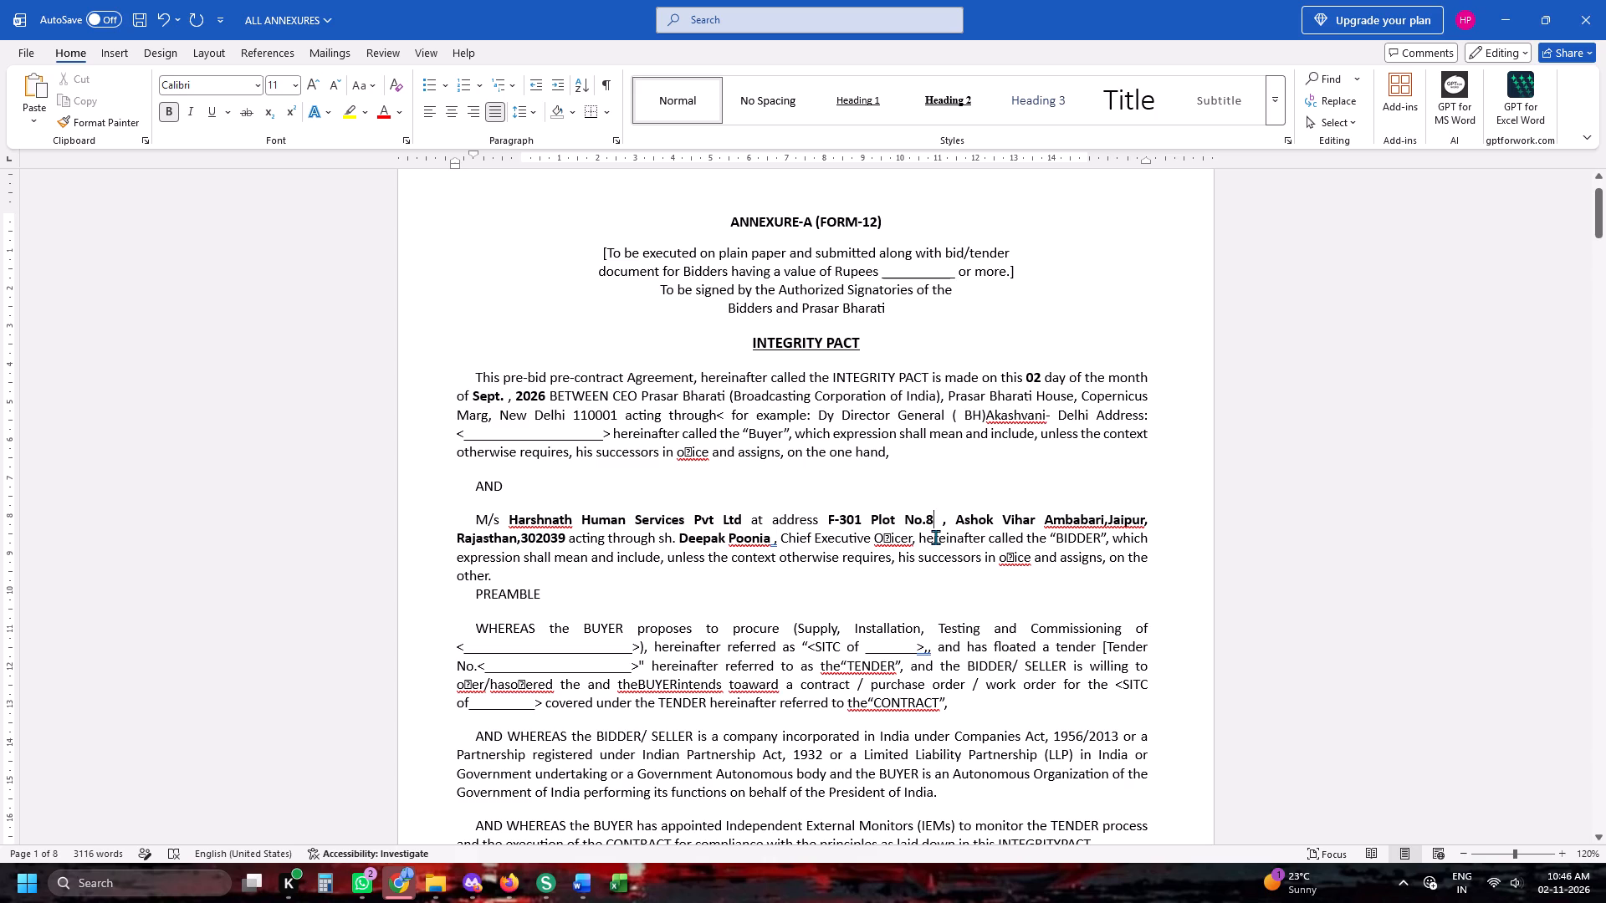
pyautogui.press('Right')
pyautogui.press('BackSpace')
# In clause 1.1, separate "inthe" into "in the" and replace the garbled character so the word before "of BUYER" reads "official".
pyautogui.scroll(-4, 615, 459)
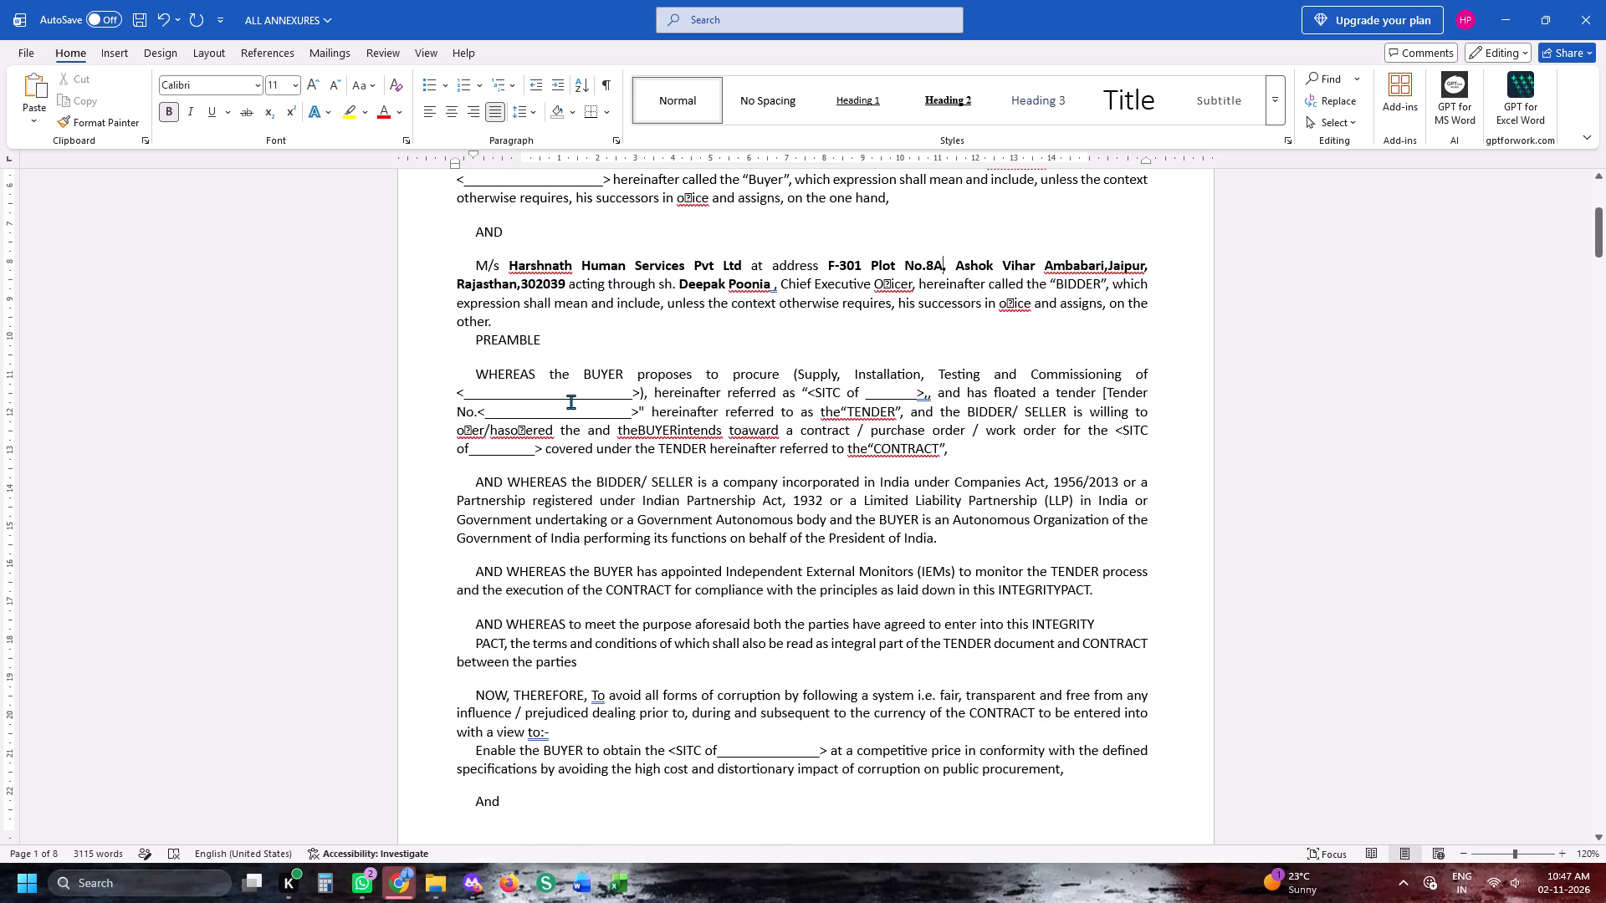
pyautogui.scroll(-2, 570, 401)
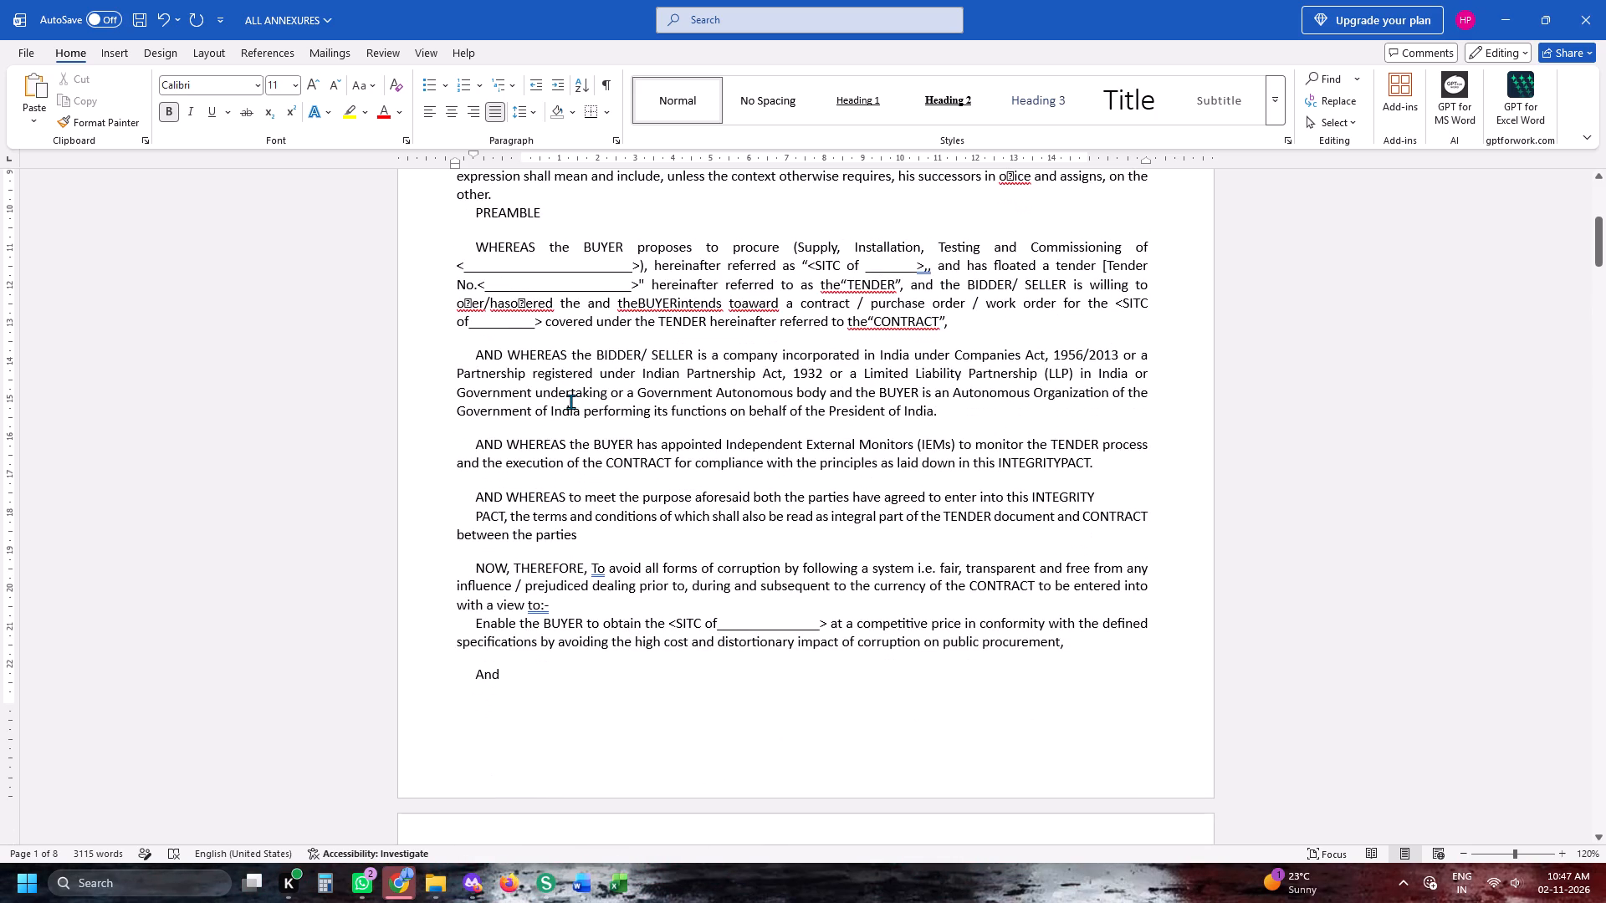
pyautogui.scroll(3, 570, 401)
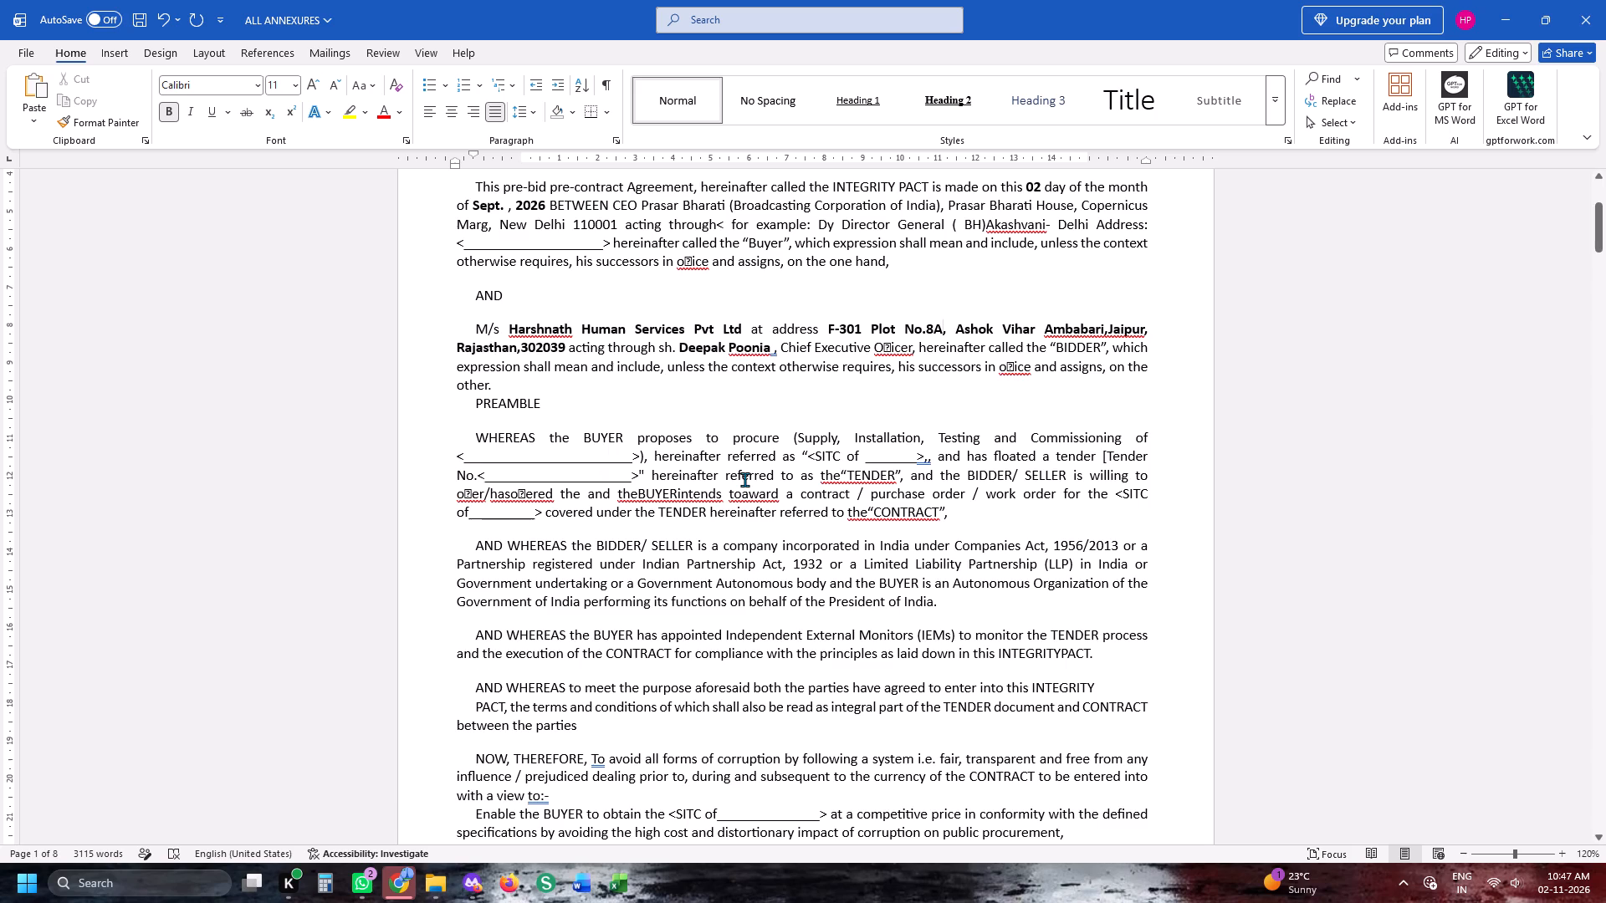
pyautogui.scroll(-14, 744, 479)
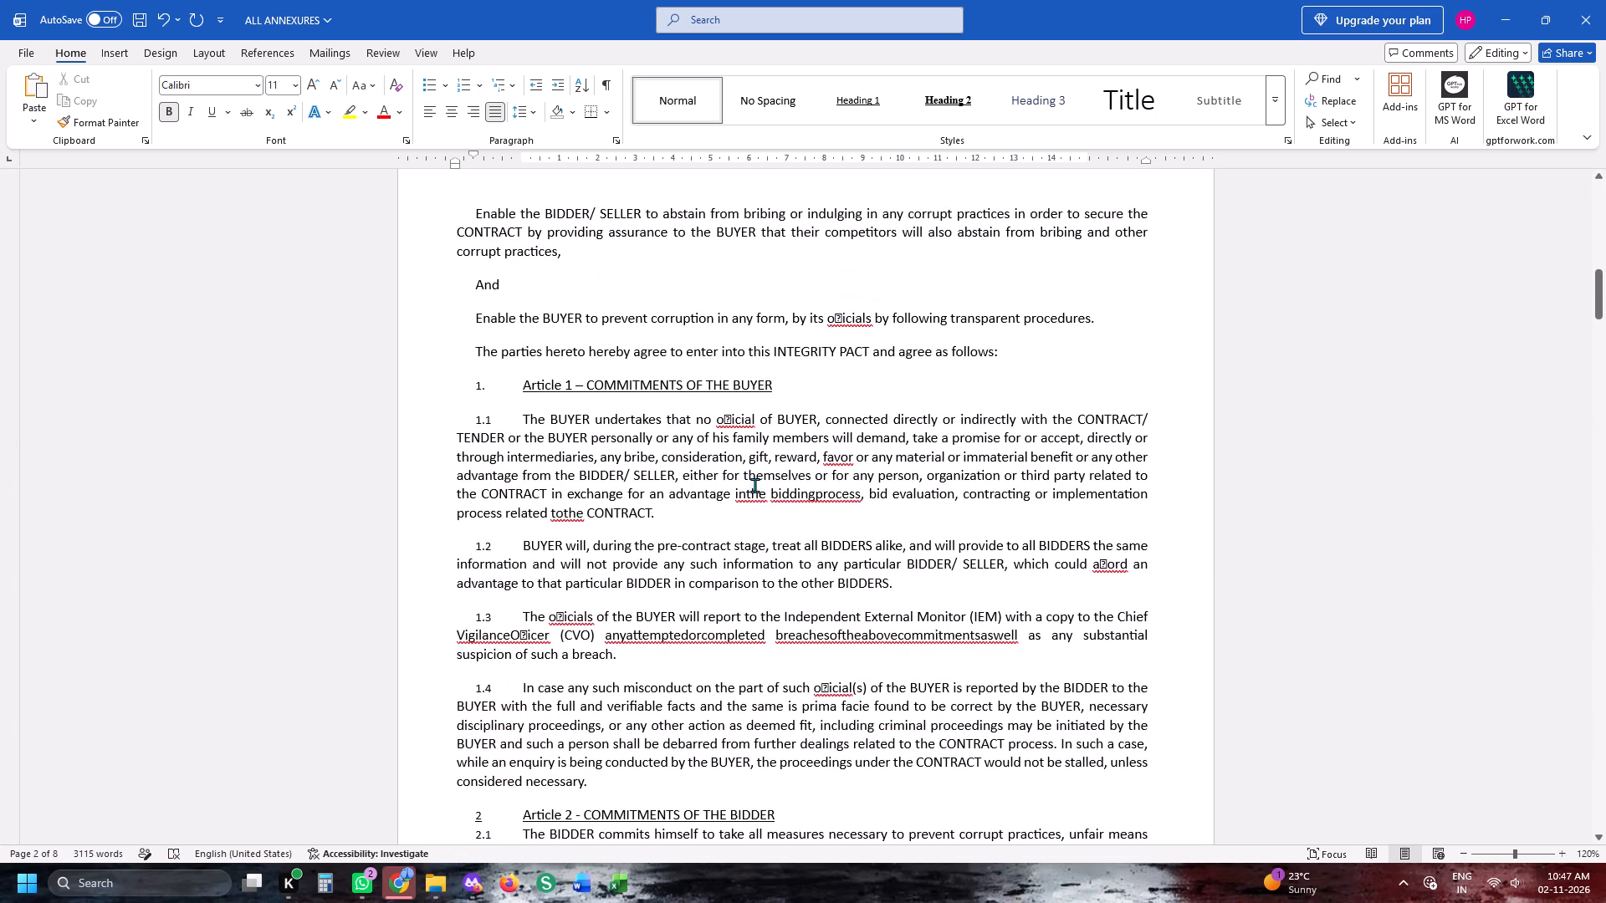
pyautogui.click(746, 487)
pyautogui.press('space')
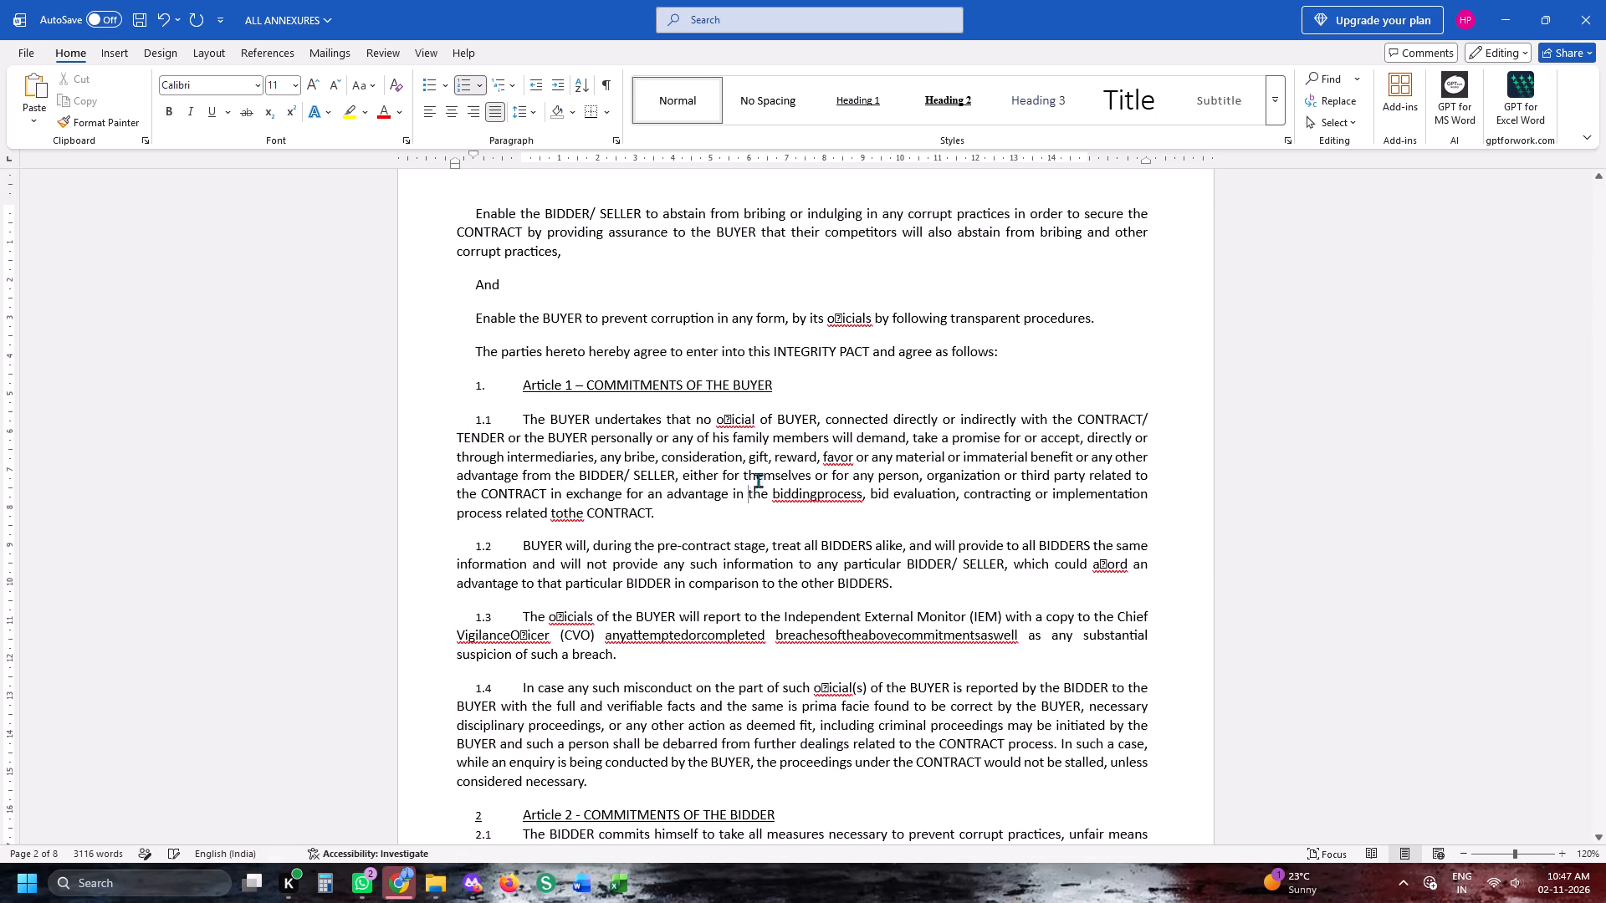
pyautogui.click(731, 416)
pyautogui.press('BackSpace')
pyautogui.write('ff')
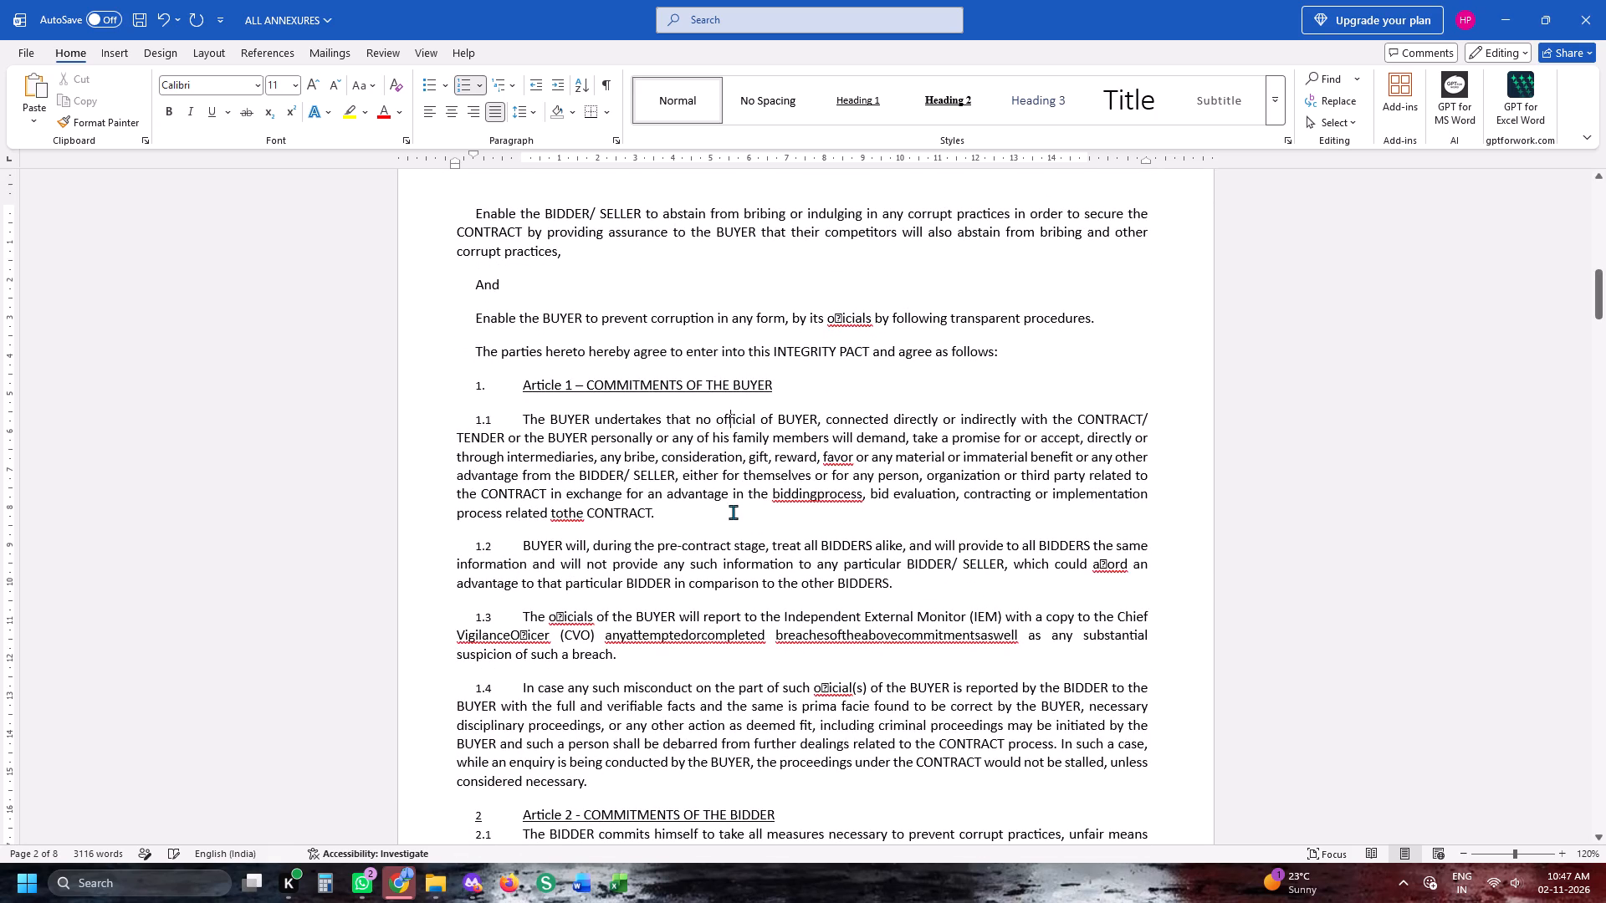
pyautogui.click(733, 513)
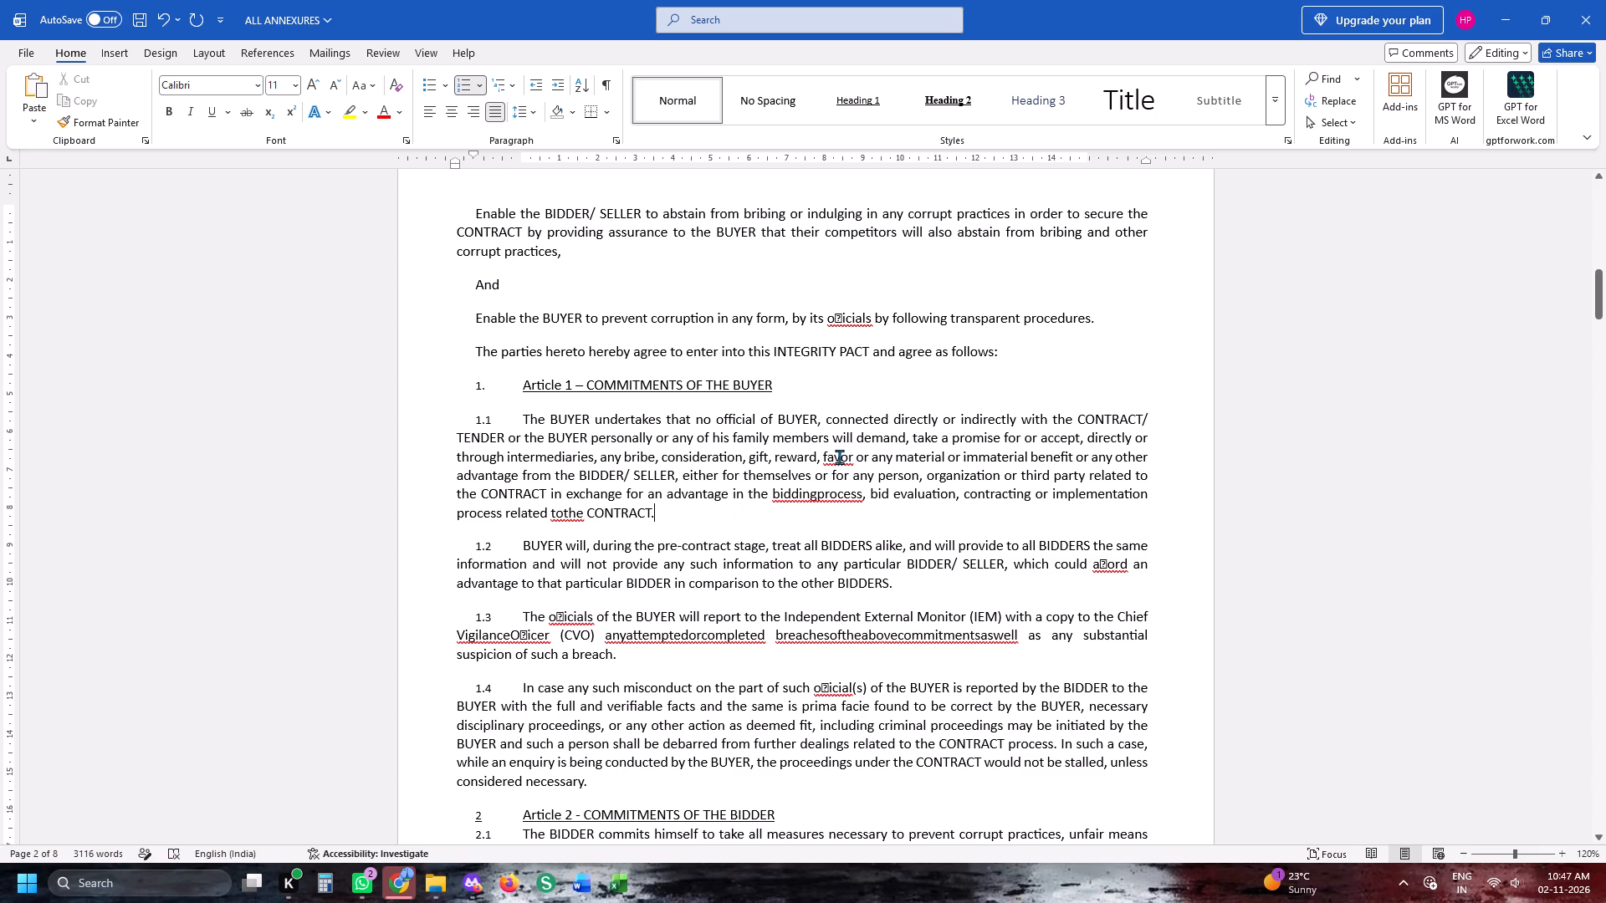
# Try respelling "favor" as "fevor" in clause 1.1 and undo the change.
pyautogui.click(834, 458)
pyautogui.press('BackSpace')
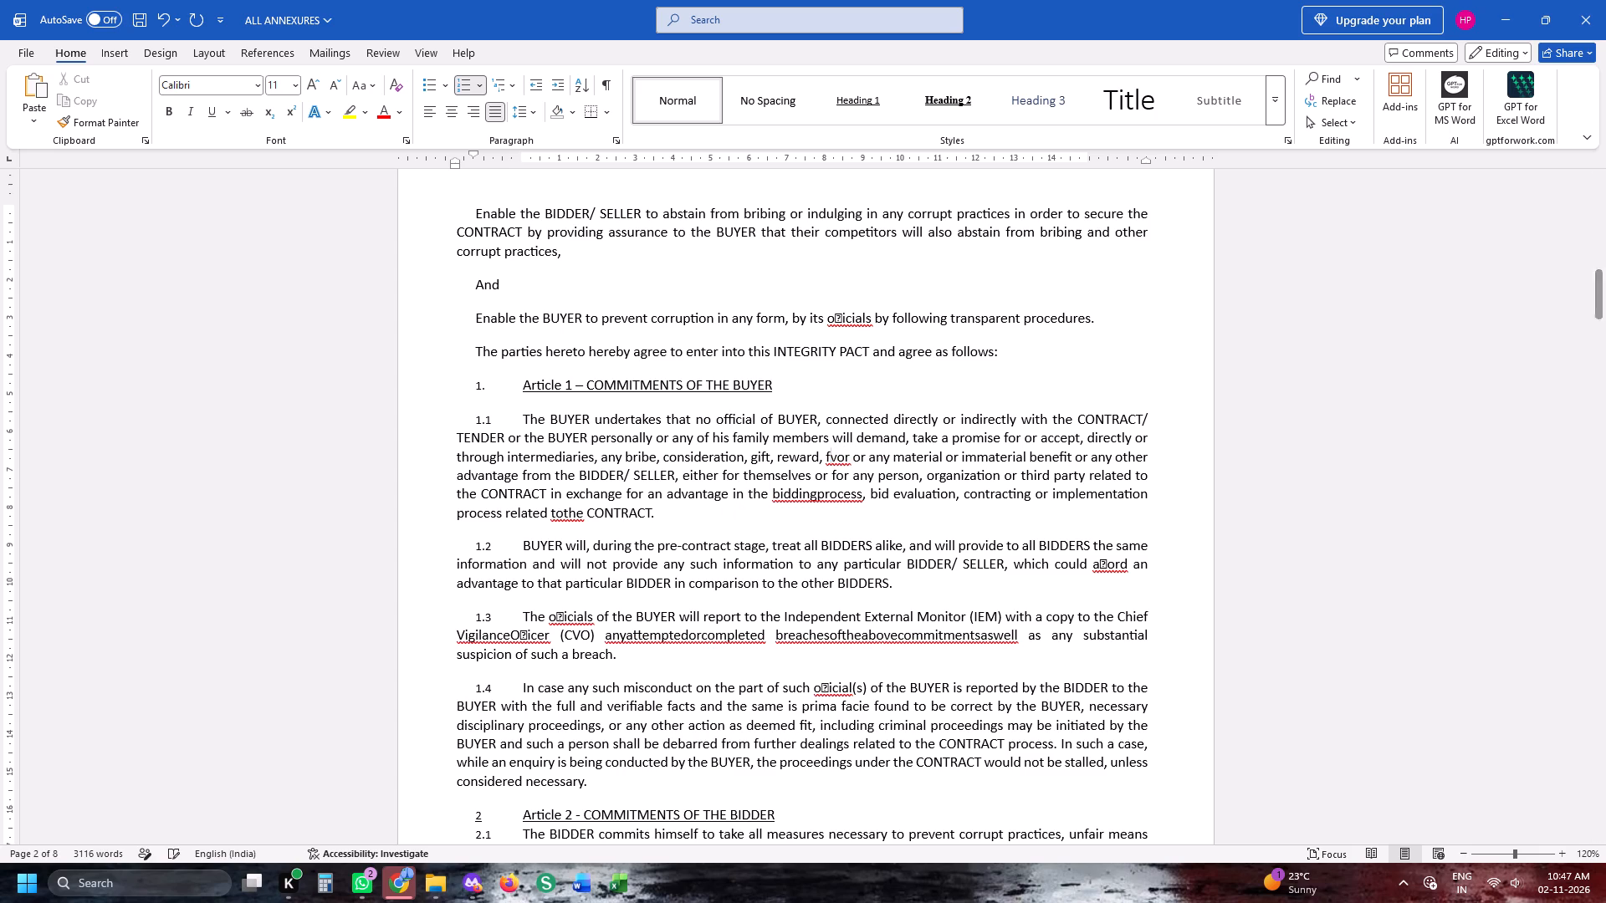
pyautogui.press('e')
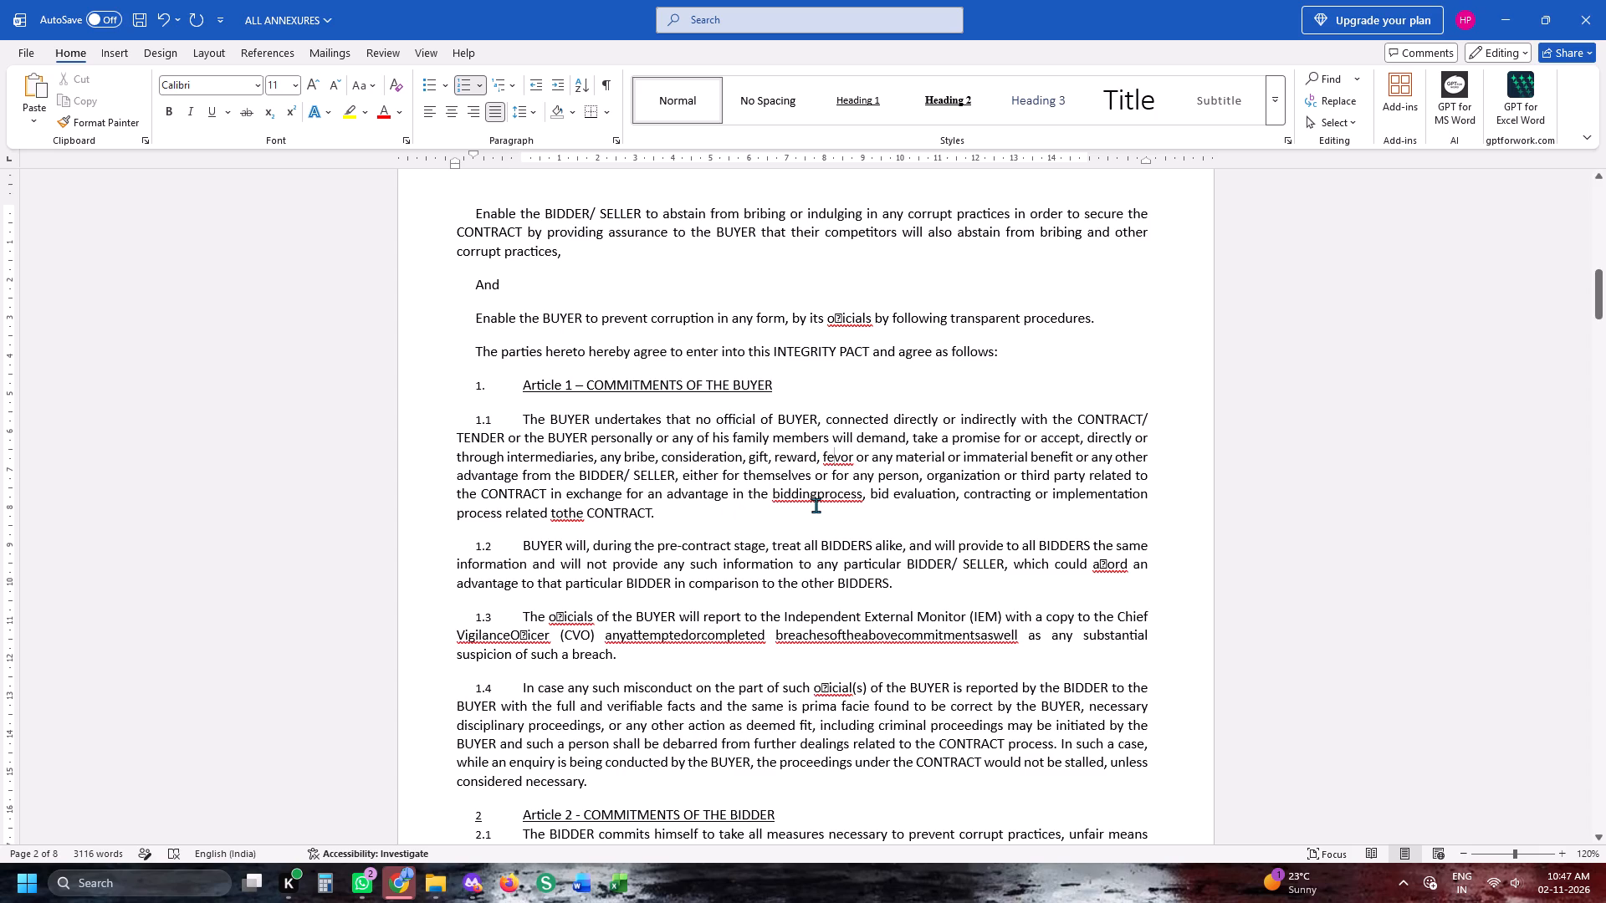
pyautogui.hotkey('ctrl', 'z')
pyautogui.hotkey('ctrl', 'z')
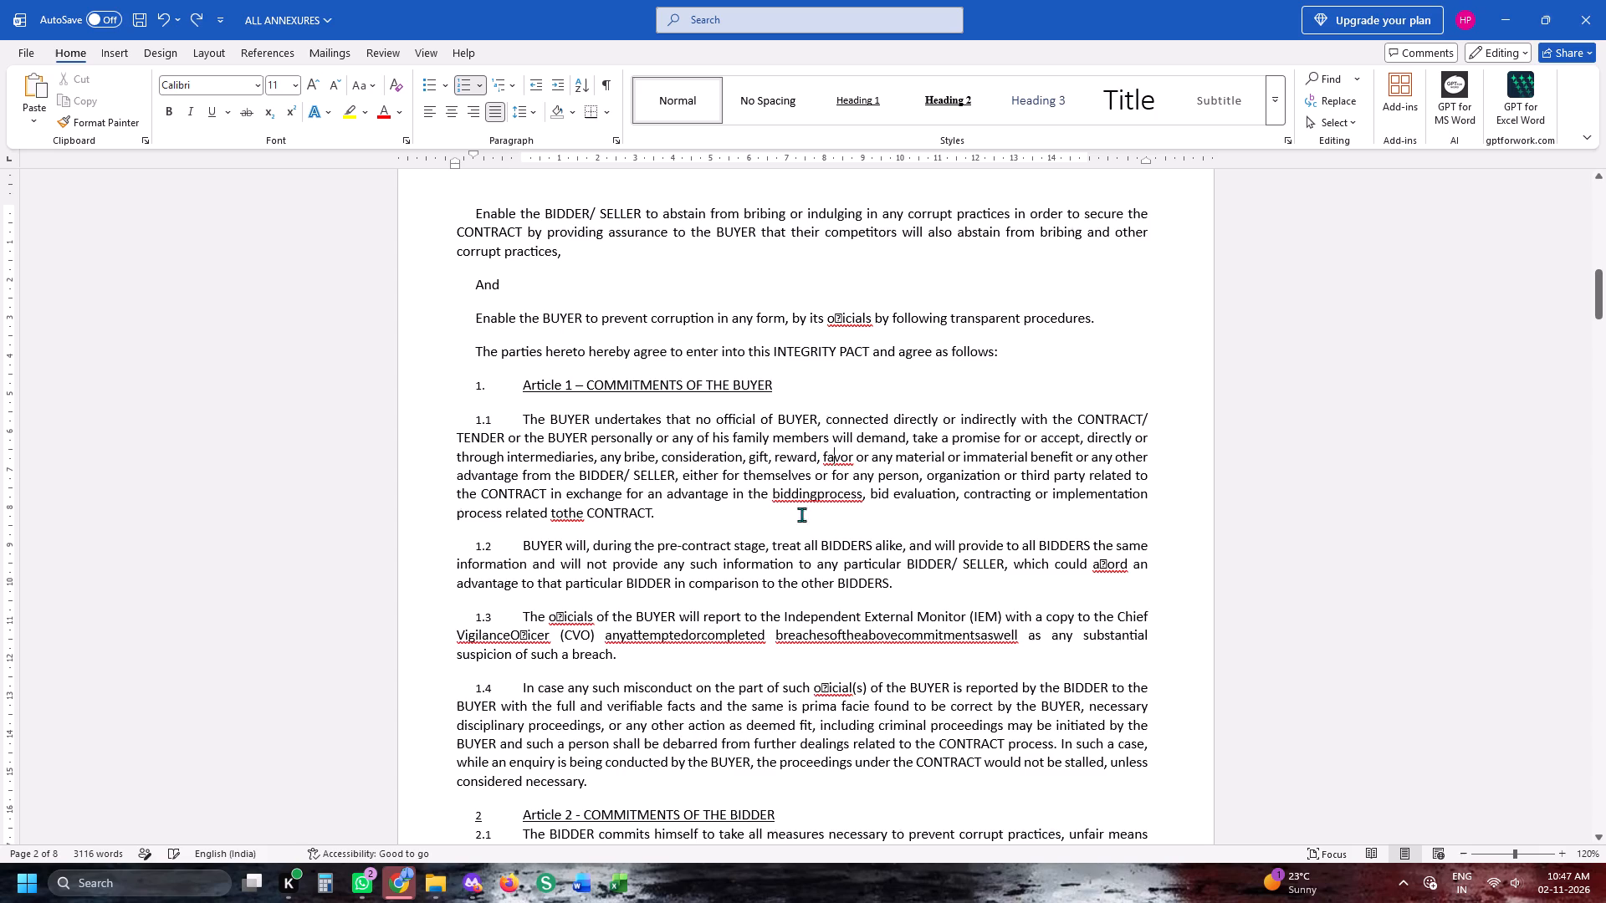
# Insert the missing spaces in "to the CONTRACT" and "bidding process" at the end of clause 1.1.
pyautogui.click(564, 473)
pyautogui.click(565, 515)
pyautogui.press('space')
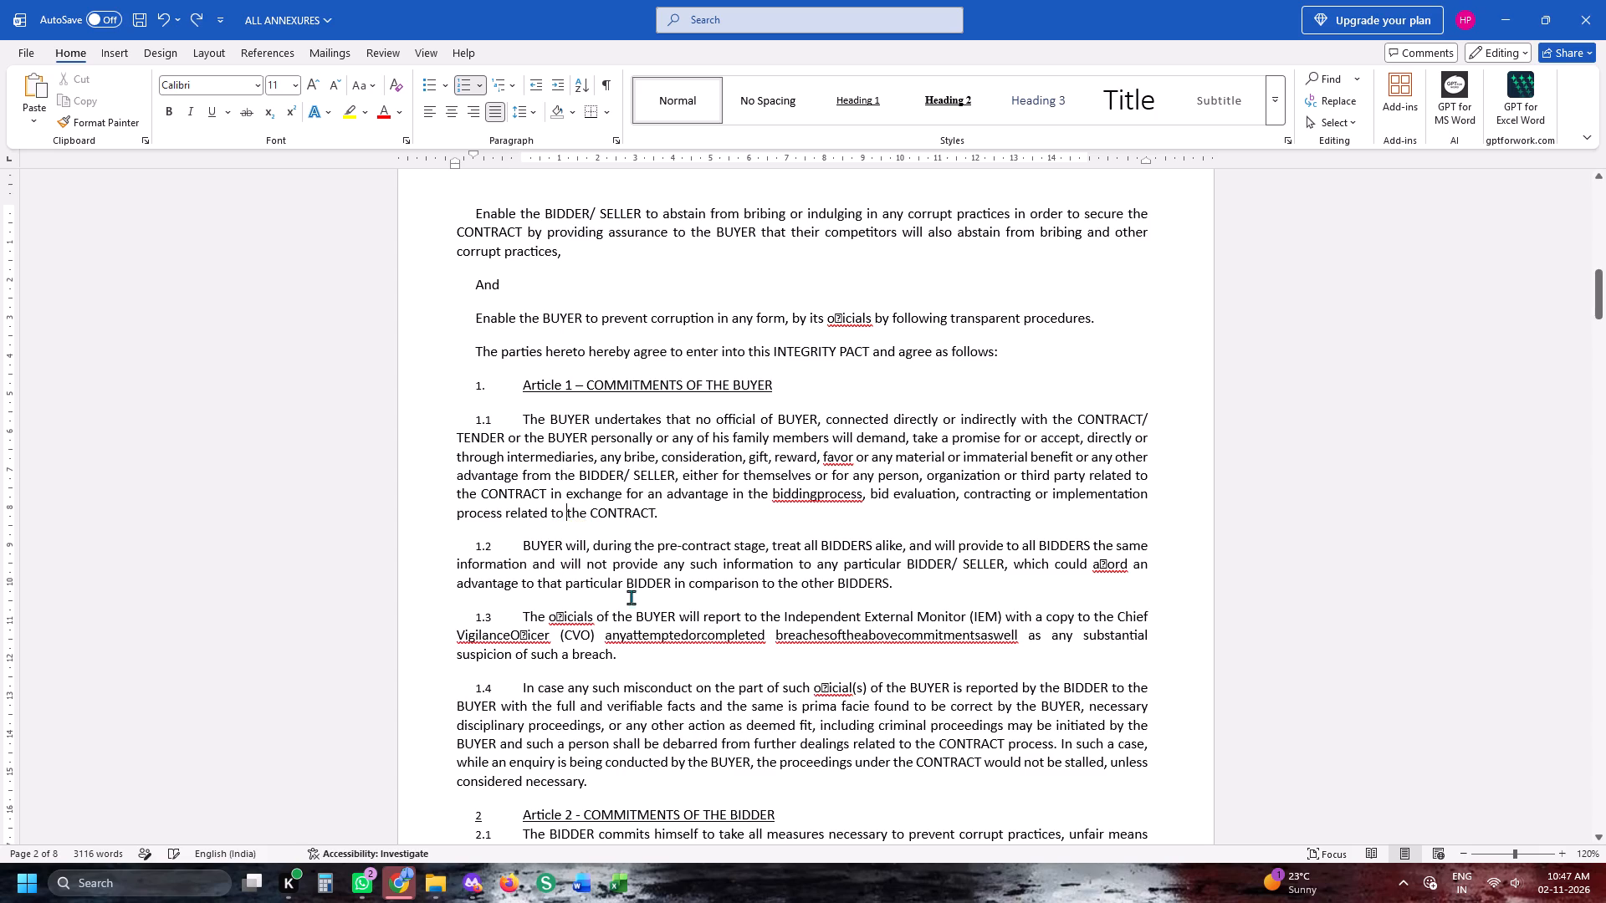
pyautogui.click(818, 496)
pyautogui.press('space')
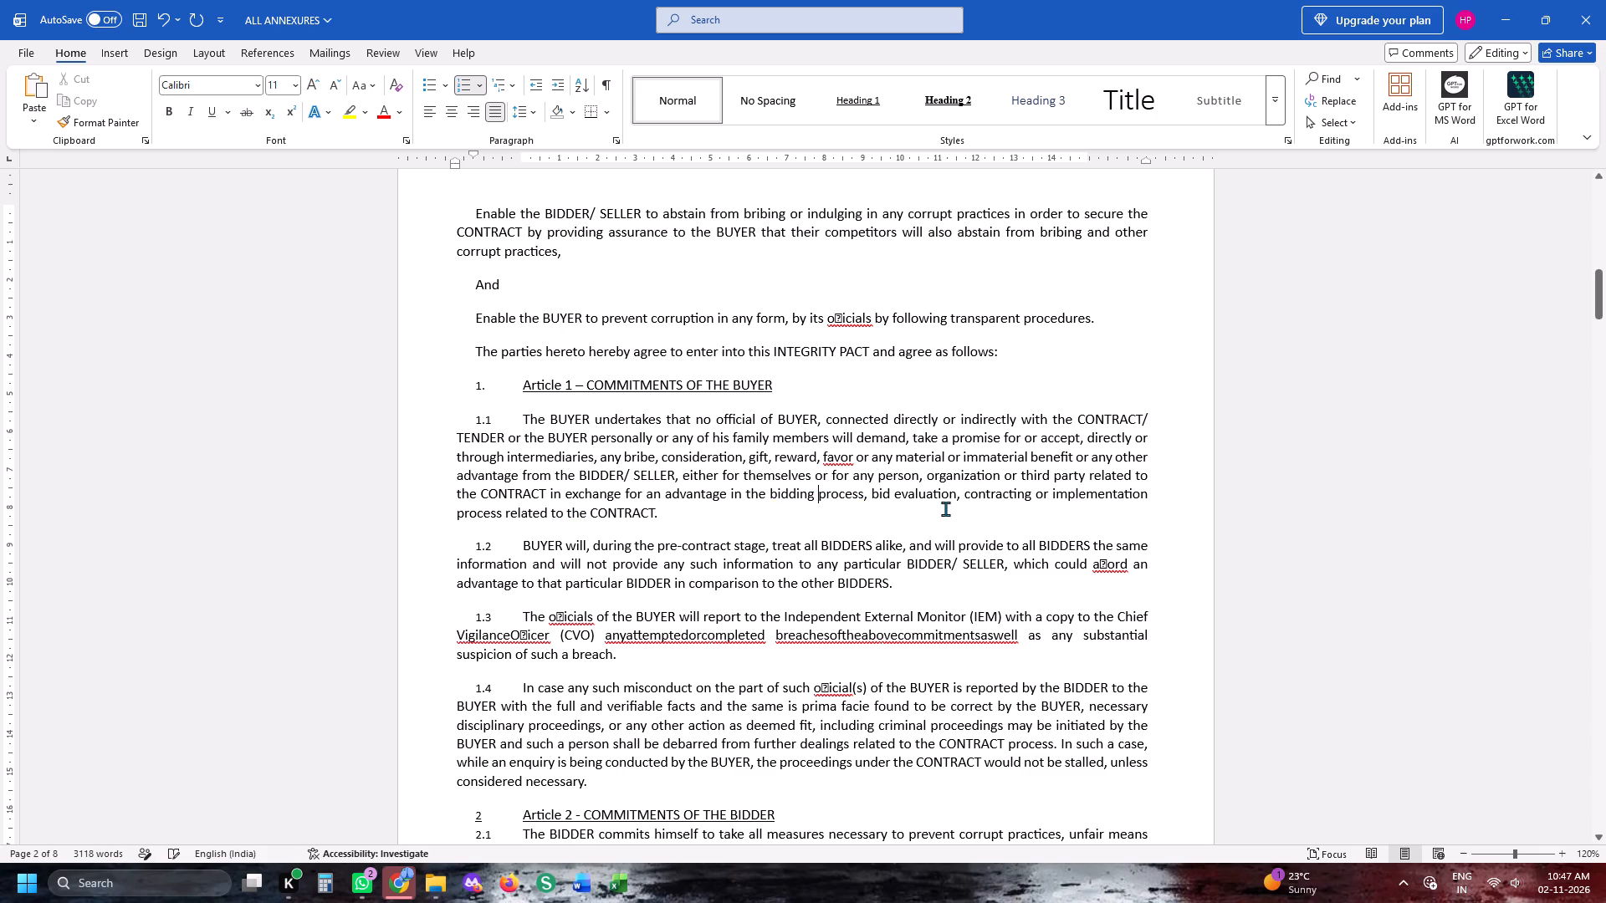
# Correct the garbled word to "officials" in the line about enabling the BUYER to prevent corruption.
pyautogui.click(844, 319)
pyautogui.press('BackSpace')
pyautogui.press('BackSpace')
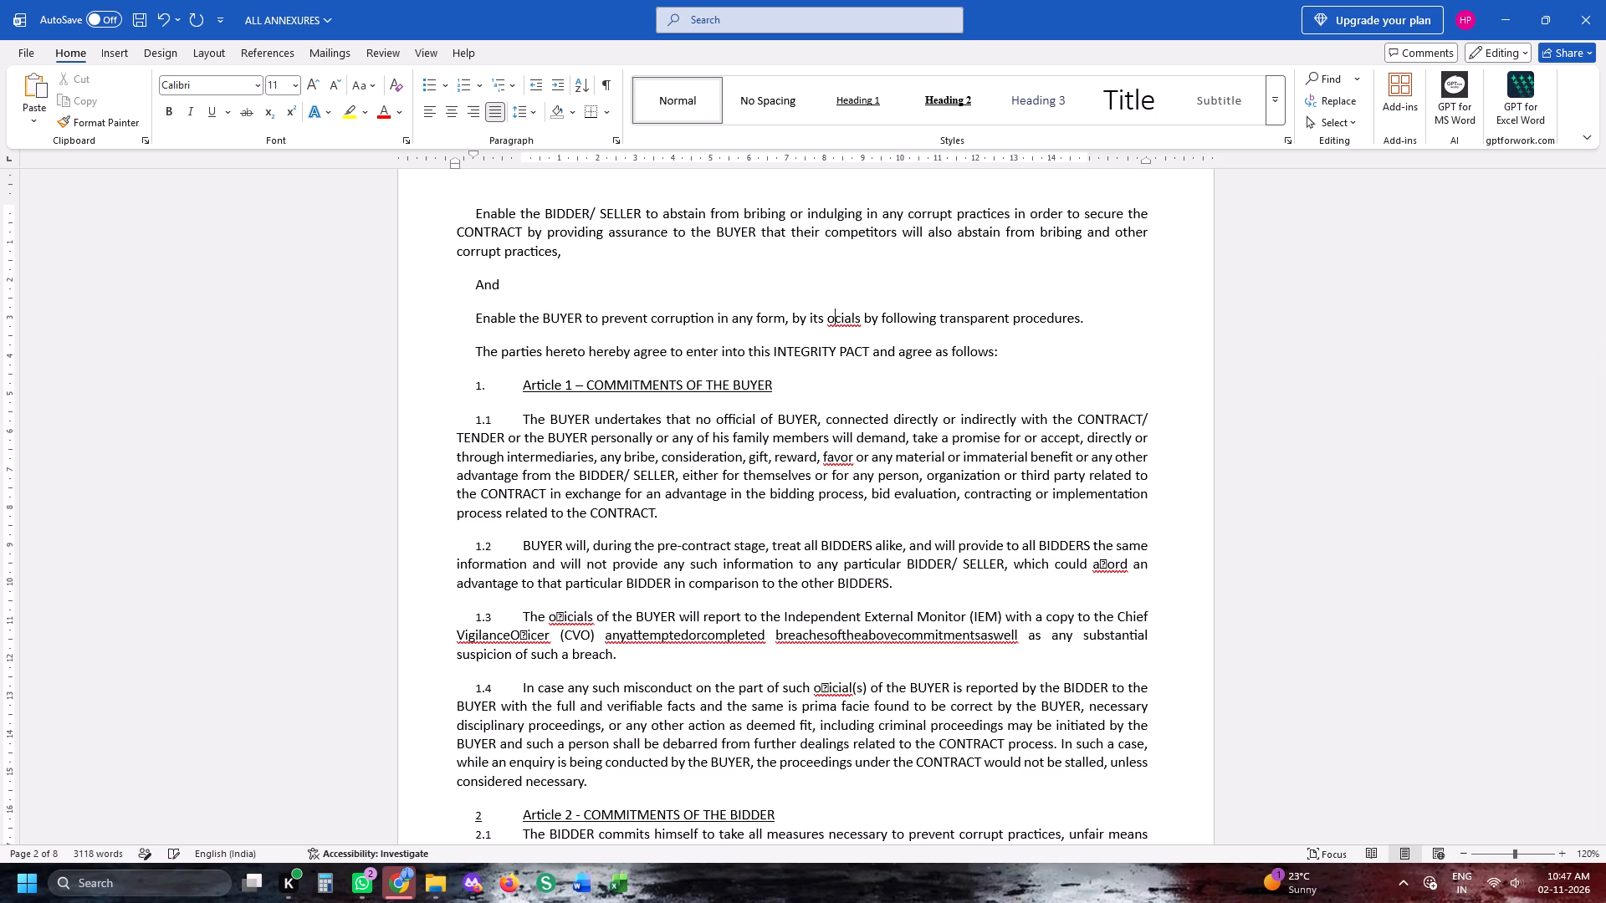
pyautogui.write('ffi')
pyautogui.click(843, 446)
# Insert the missing spaces before "TENDER" and "CONTRACT" and around "BUYER" in the preamble's first paragraph, giving "the BUYER intends".
pyautogui.scroll(6, 843, 446)
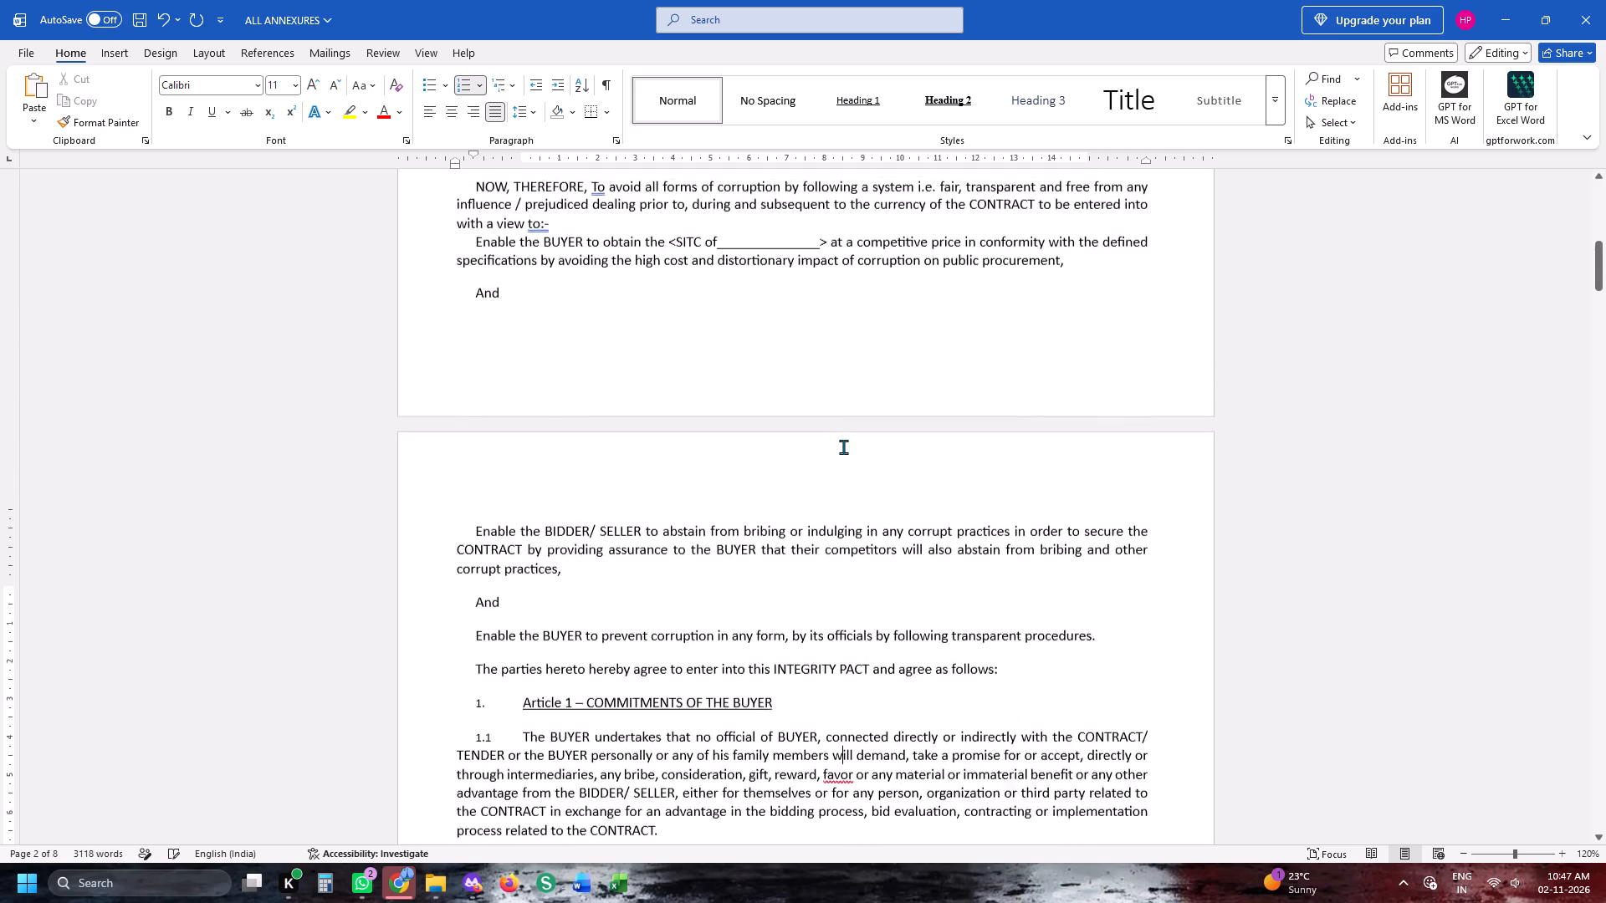
pyautogui.scroll(8, 843, 446)
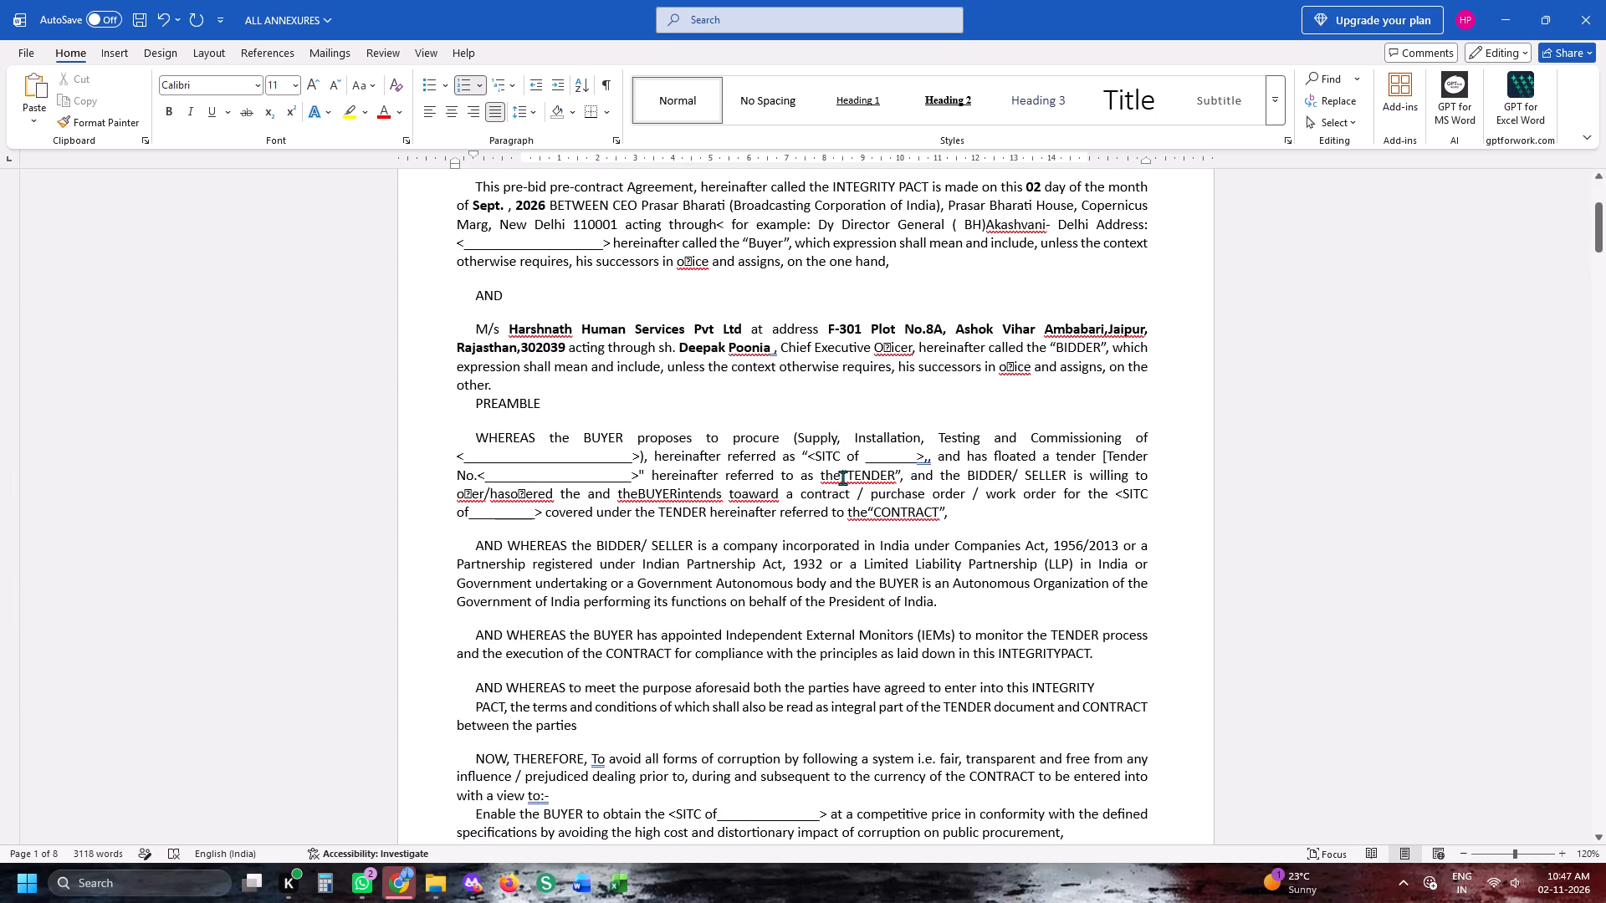
pyautogui.click(841, 477)
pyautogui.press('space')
pyautogui.click(867, 511)
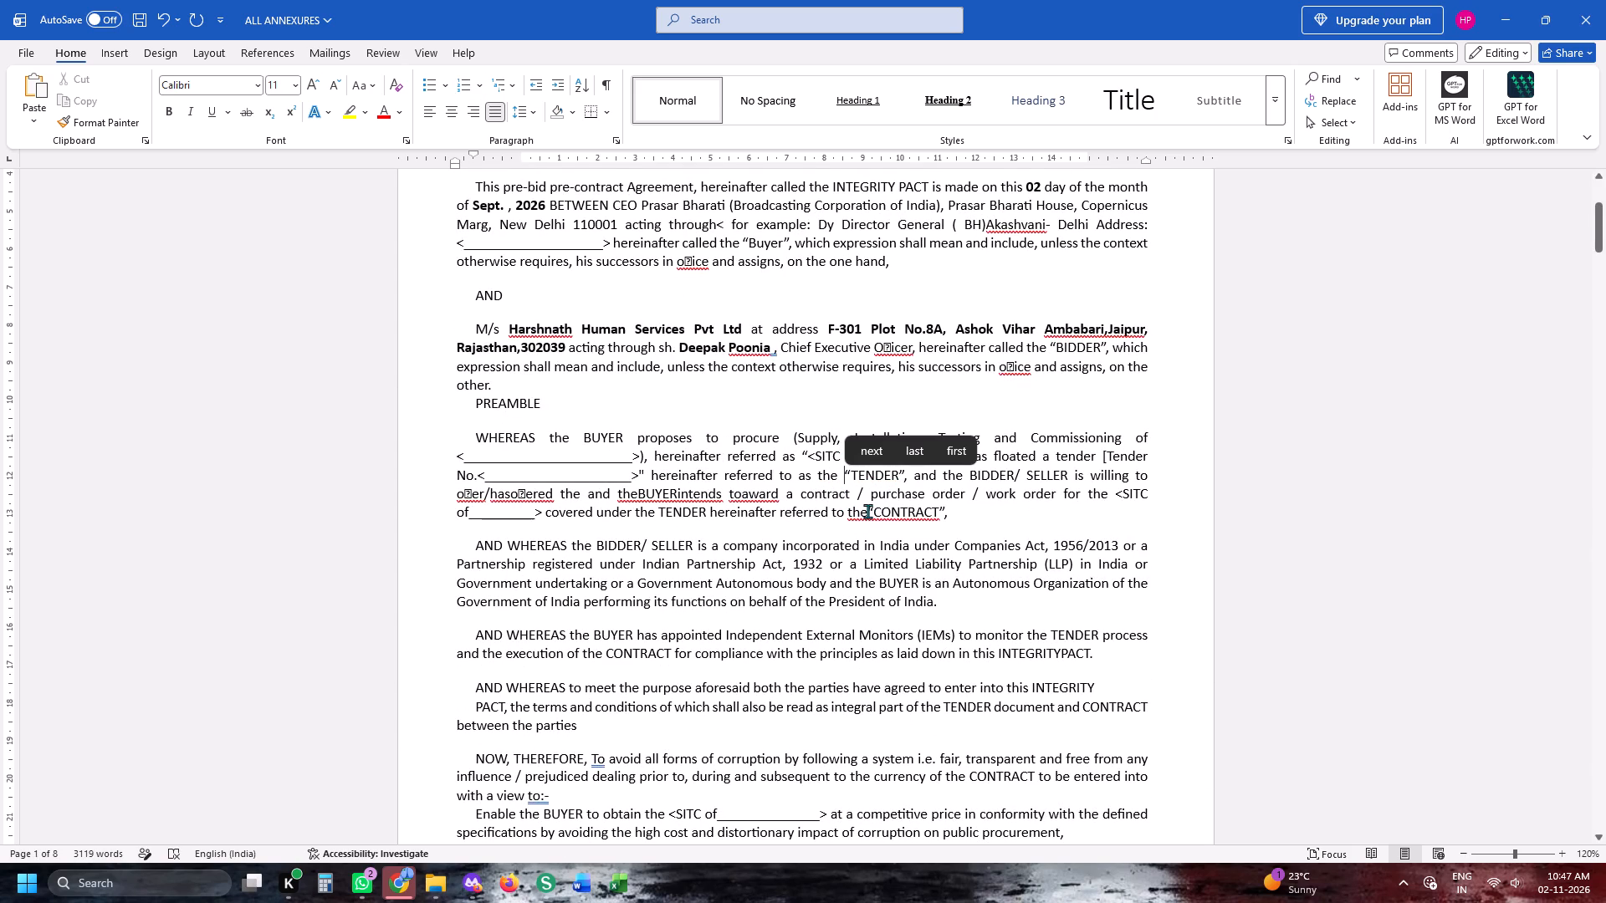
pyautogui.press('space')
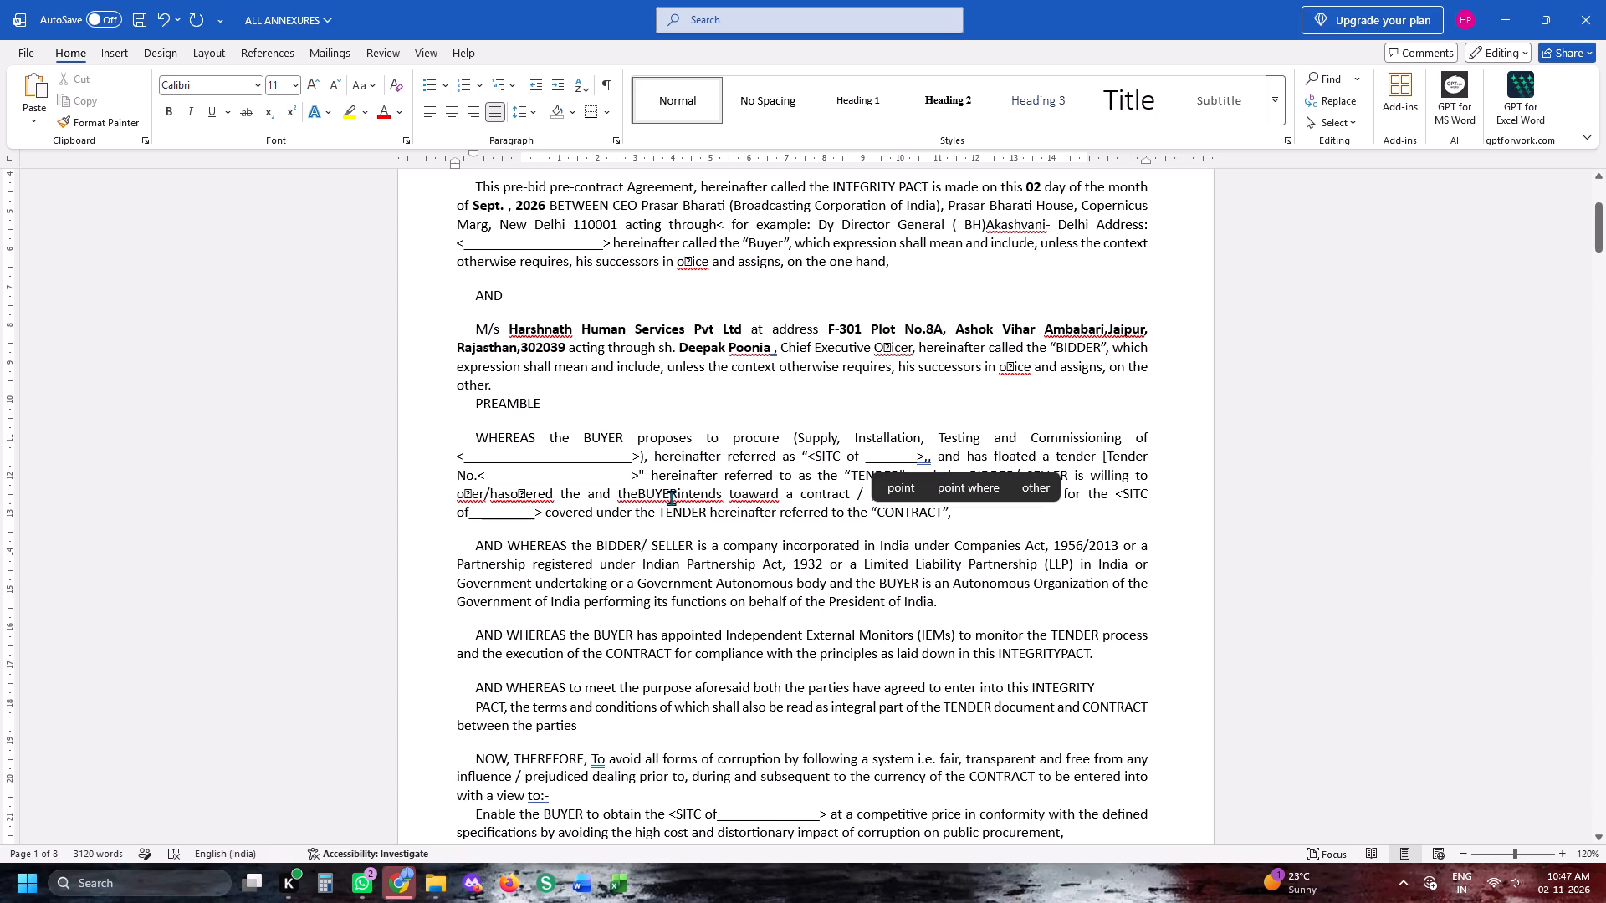
pyautogui.click(674, 497)
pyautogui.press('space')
pyautogui.click(634, 502)
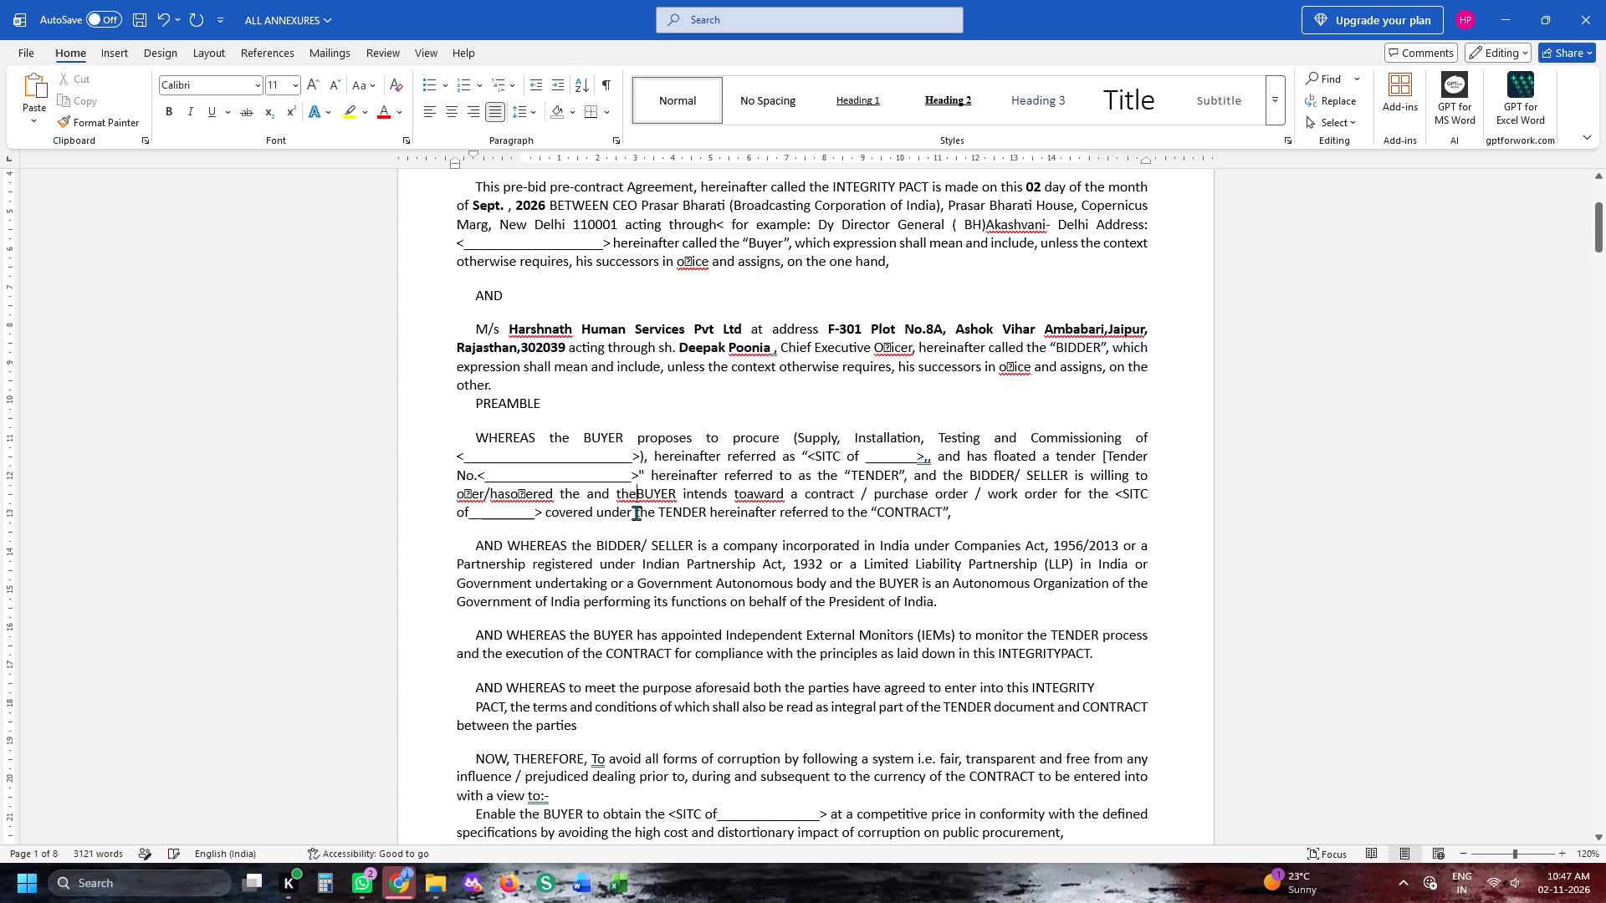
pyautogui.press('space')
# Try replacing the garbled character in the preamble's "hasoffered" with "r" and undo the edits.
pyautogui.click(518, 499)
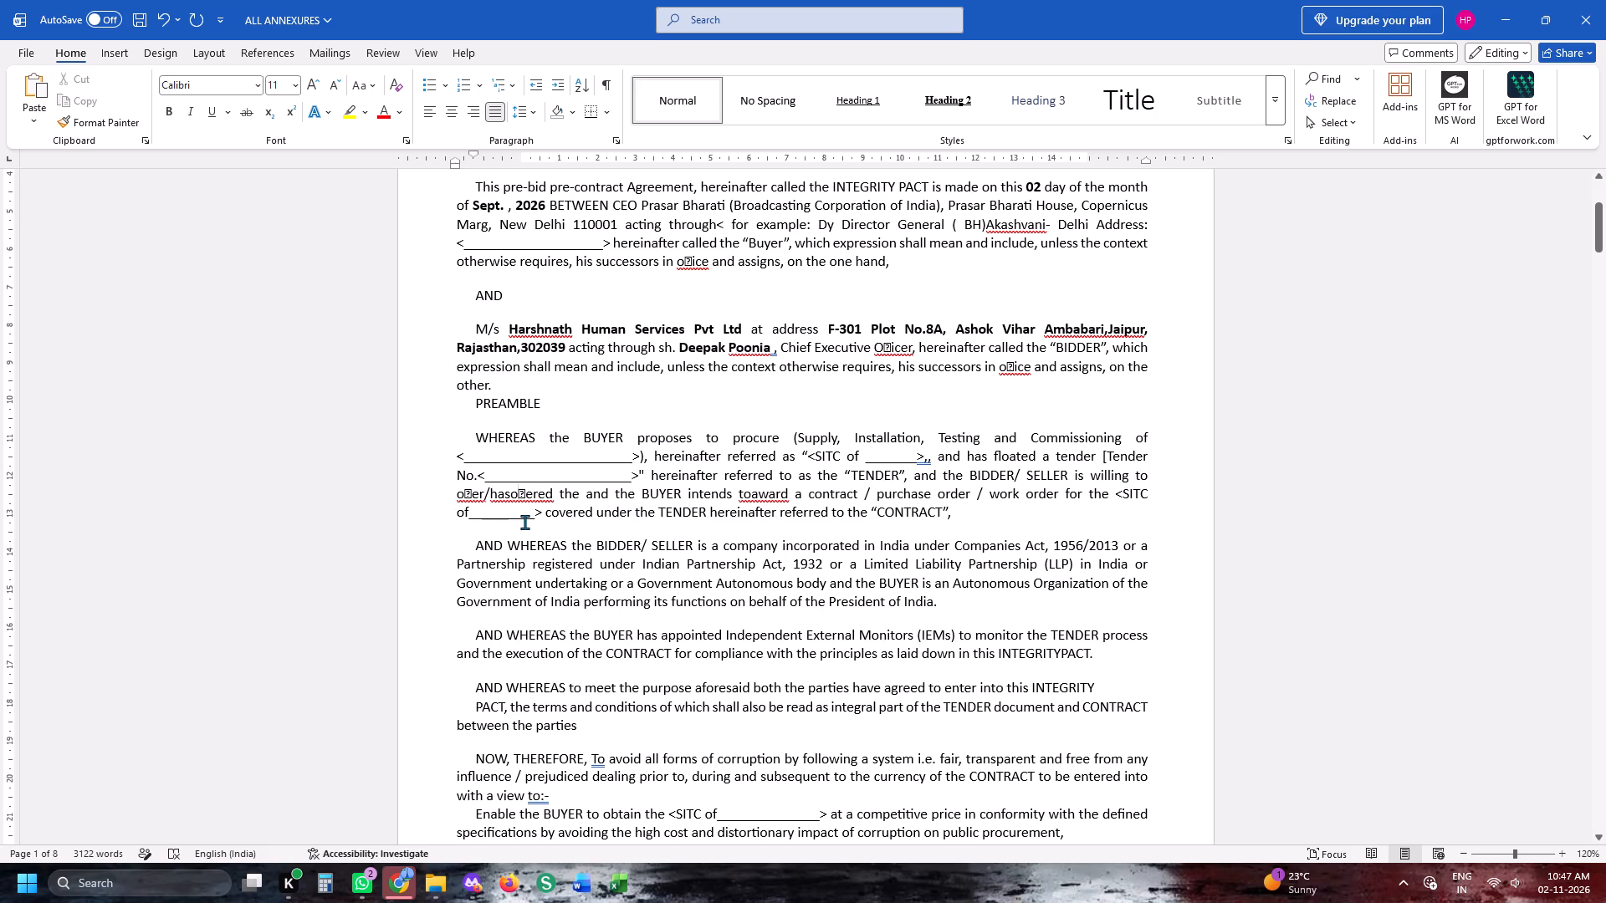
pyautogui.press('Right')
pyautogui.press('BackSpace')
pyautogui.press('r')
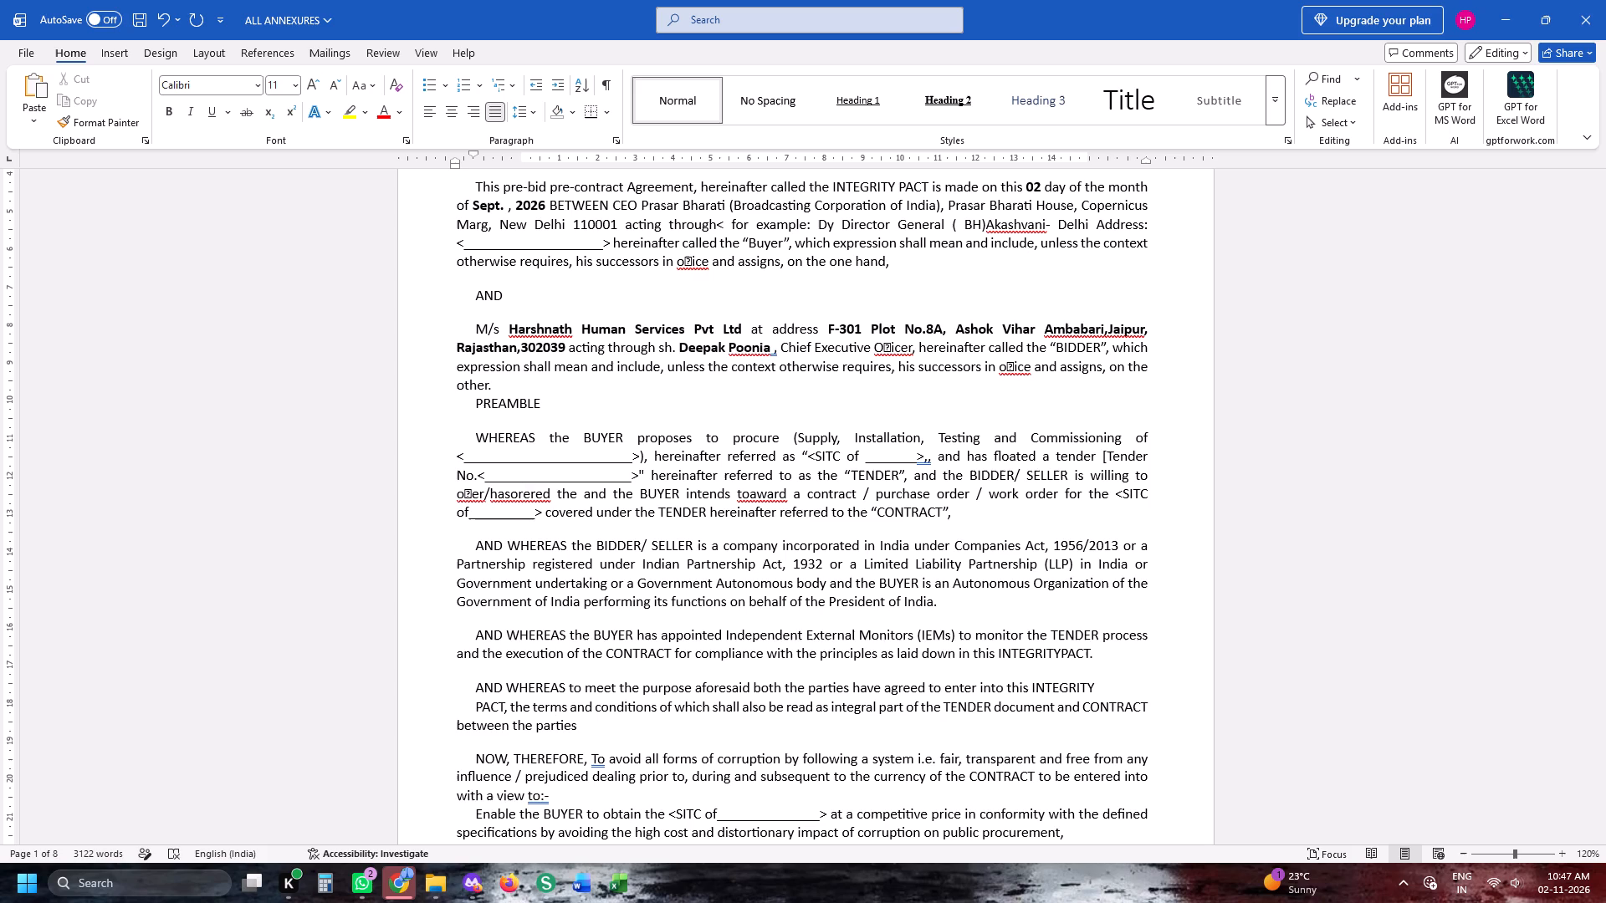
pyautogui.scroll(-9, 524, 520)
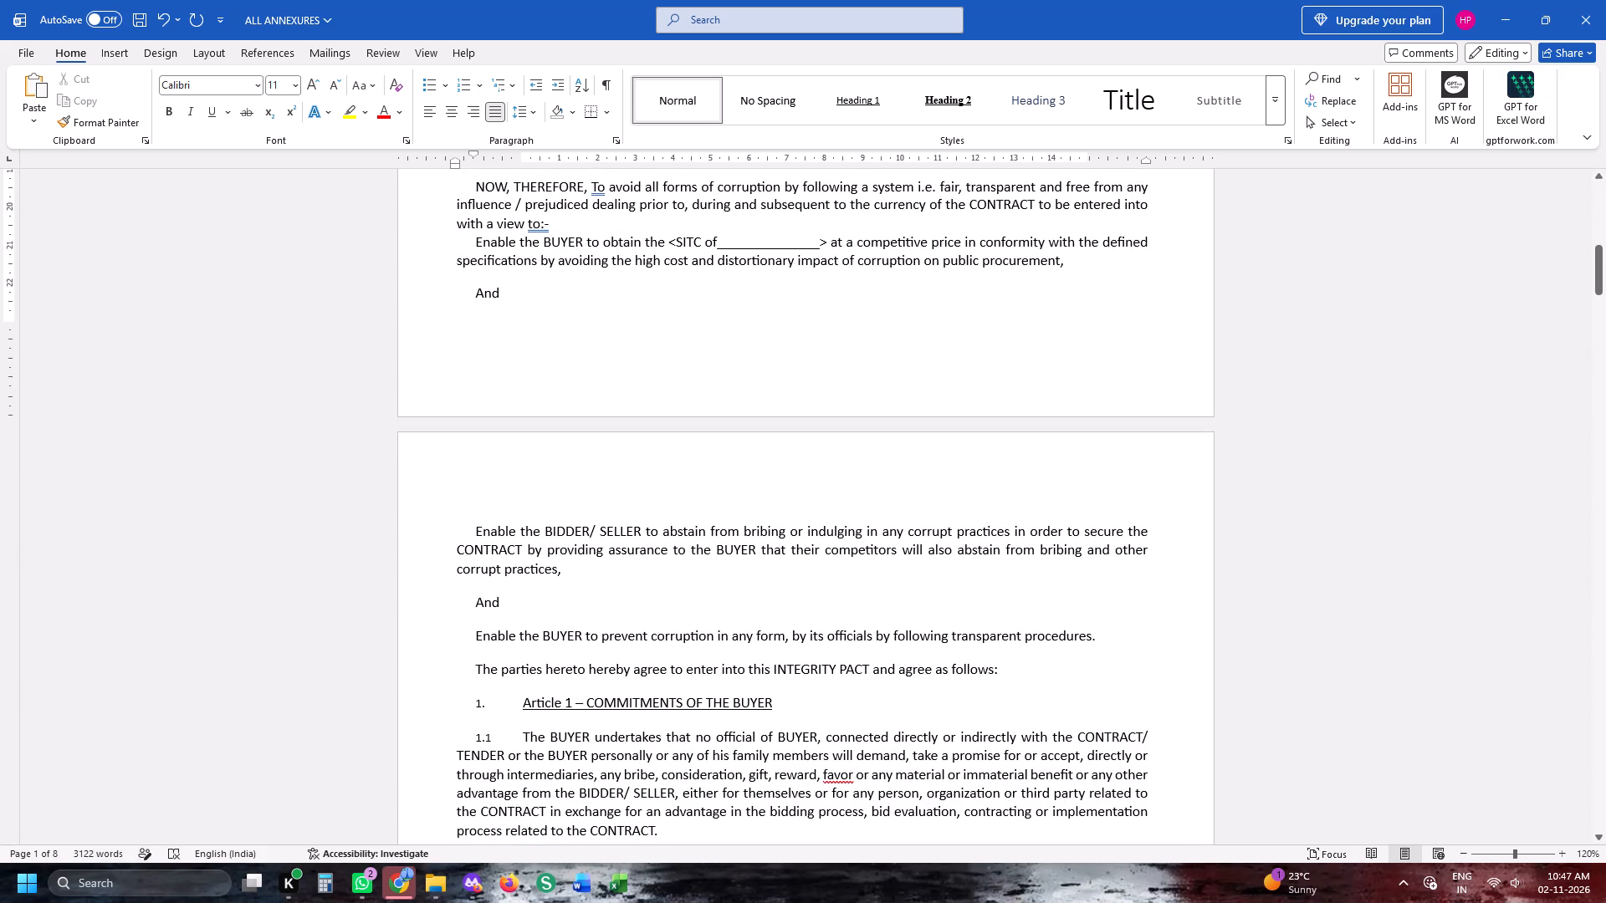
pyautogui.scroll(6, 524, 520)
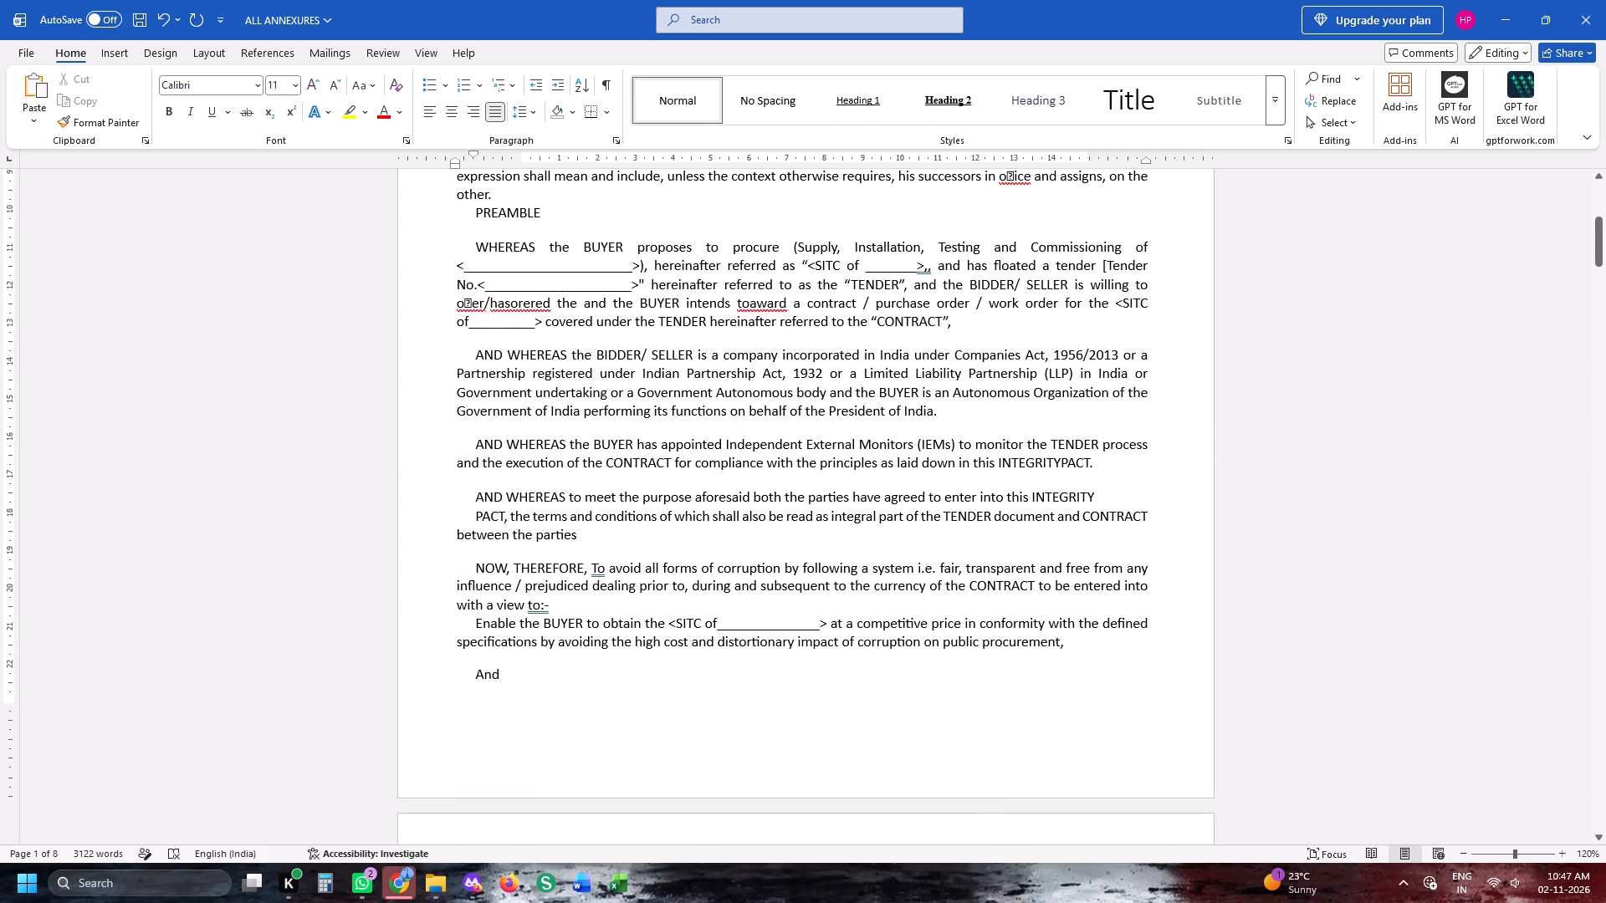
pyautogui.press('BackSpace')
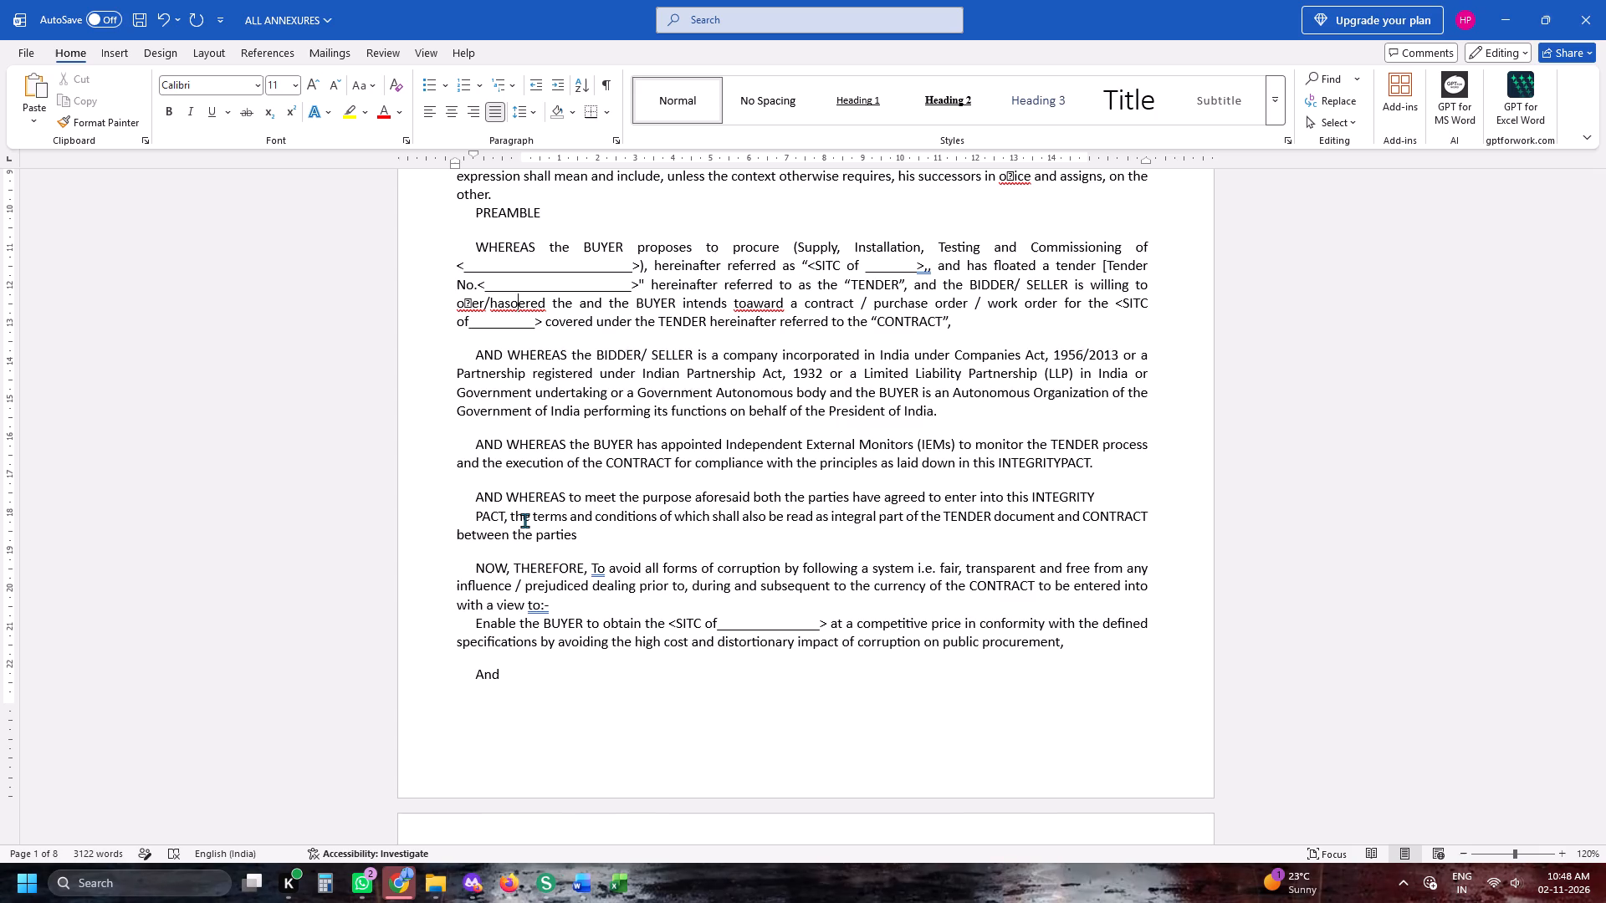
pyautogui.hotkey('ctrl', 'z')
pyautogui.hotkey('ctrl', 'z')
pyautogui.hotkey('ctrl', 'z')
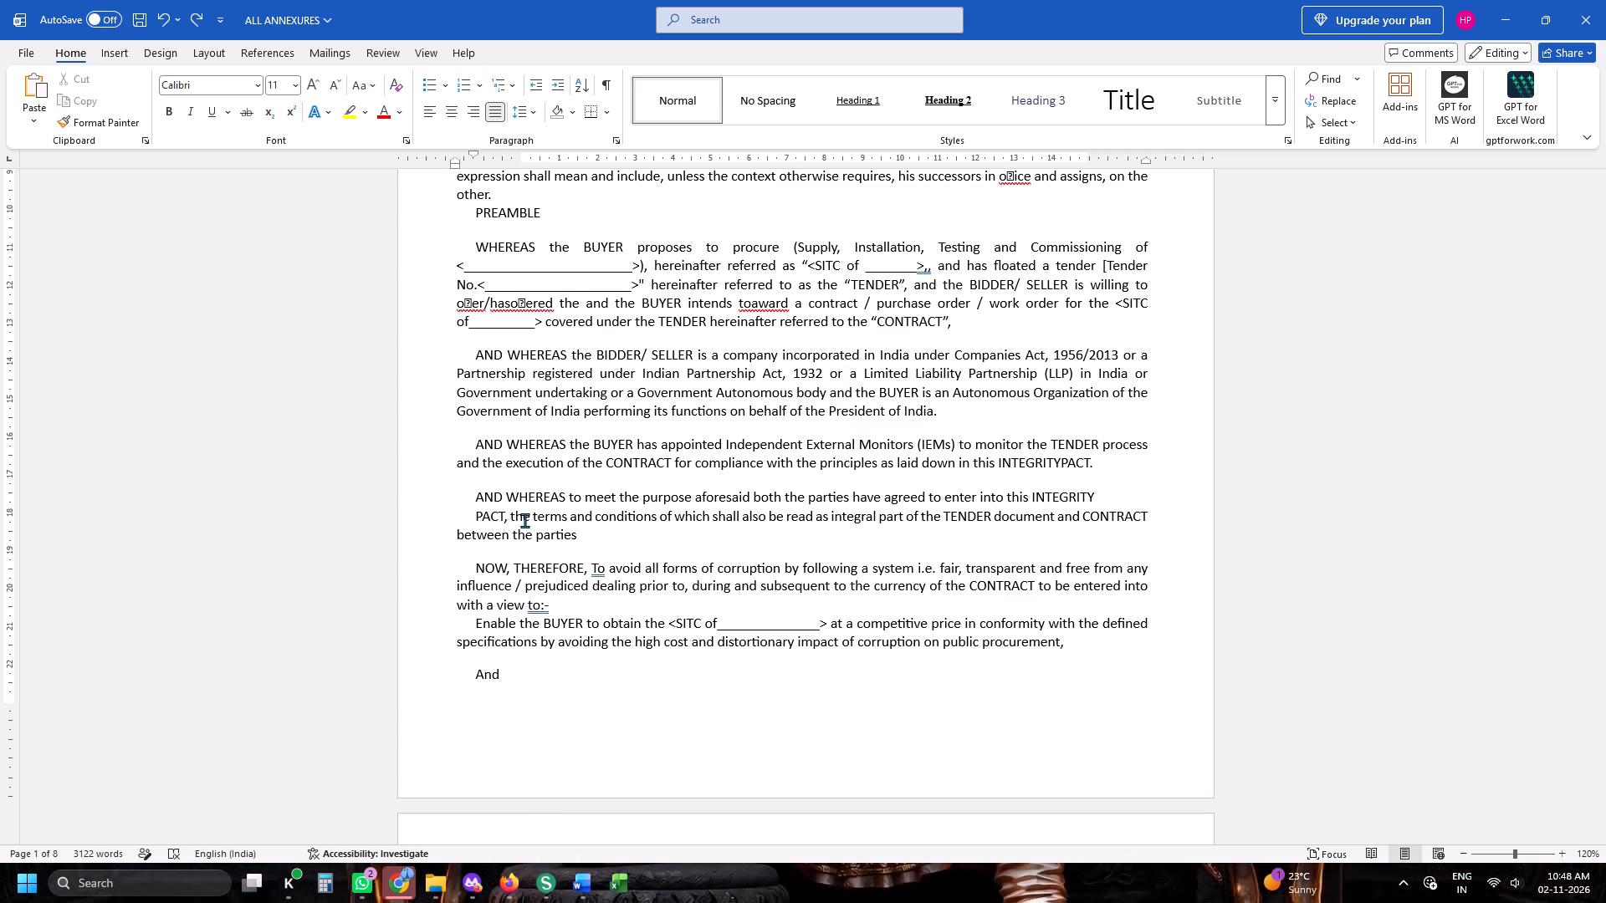
# Replace the garbled character with "ff" and add the missing space so the preamble reads "has offered".
pyautogui.press('BackSpace')
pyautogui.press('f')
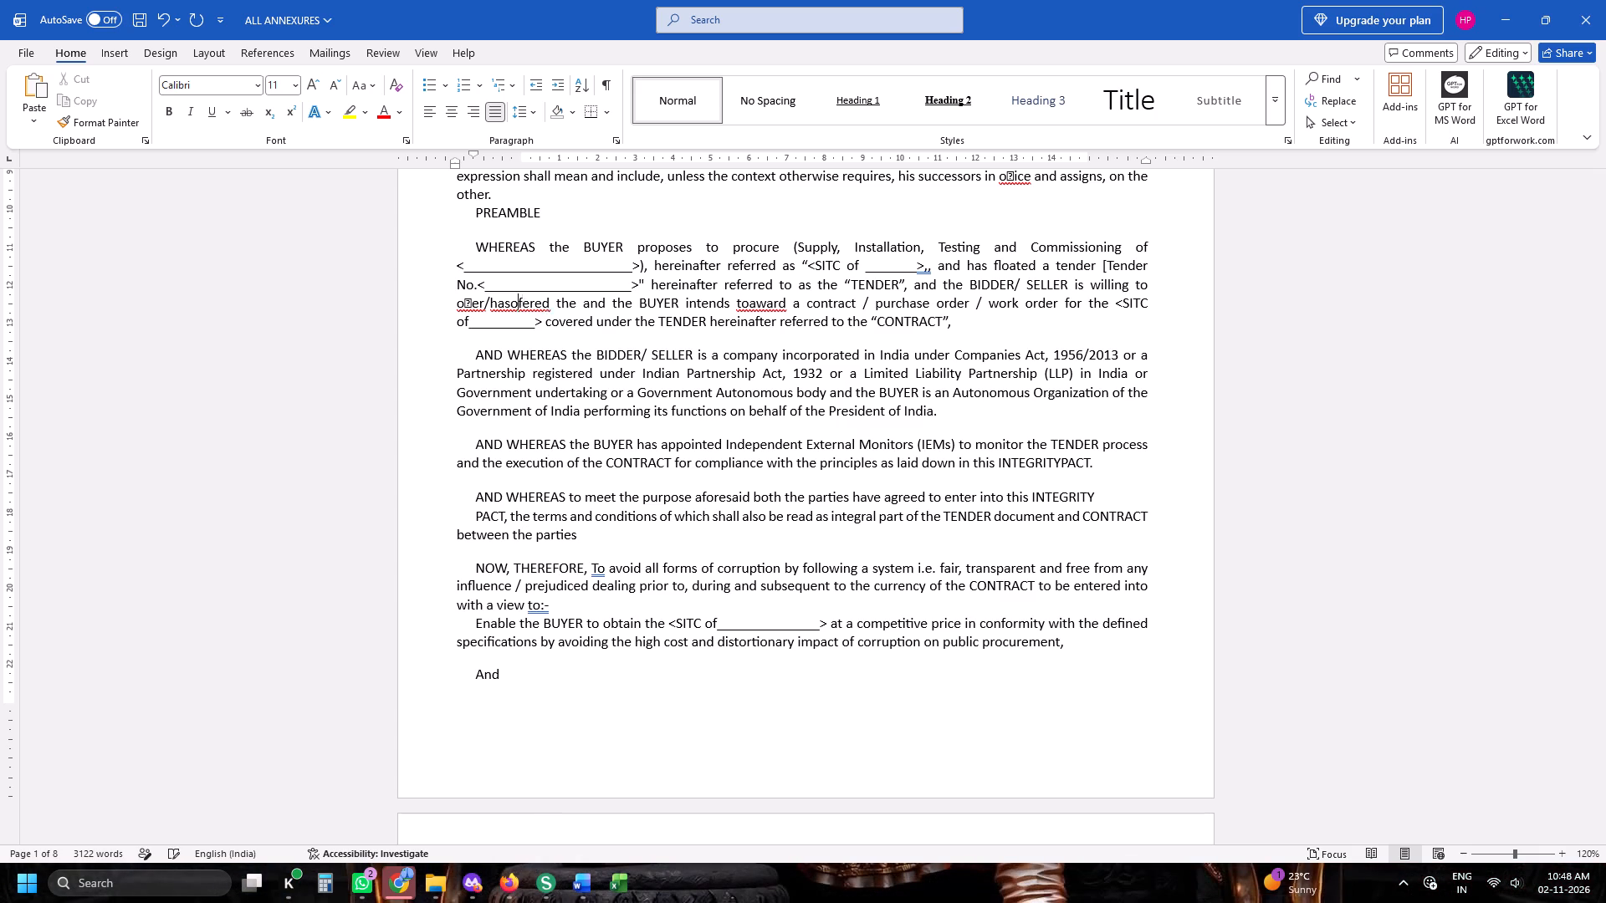
pyautogui.press('Left')
pyautogui.press('Left')
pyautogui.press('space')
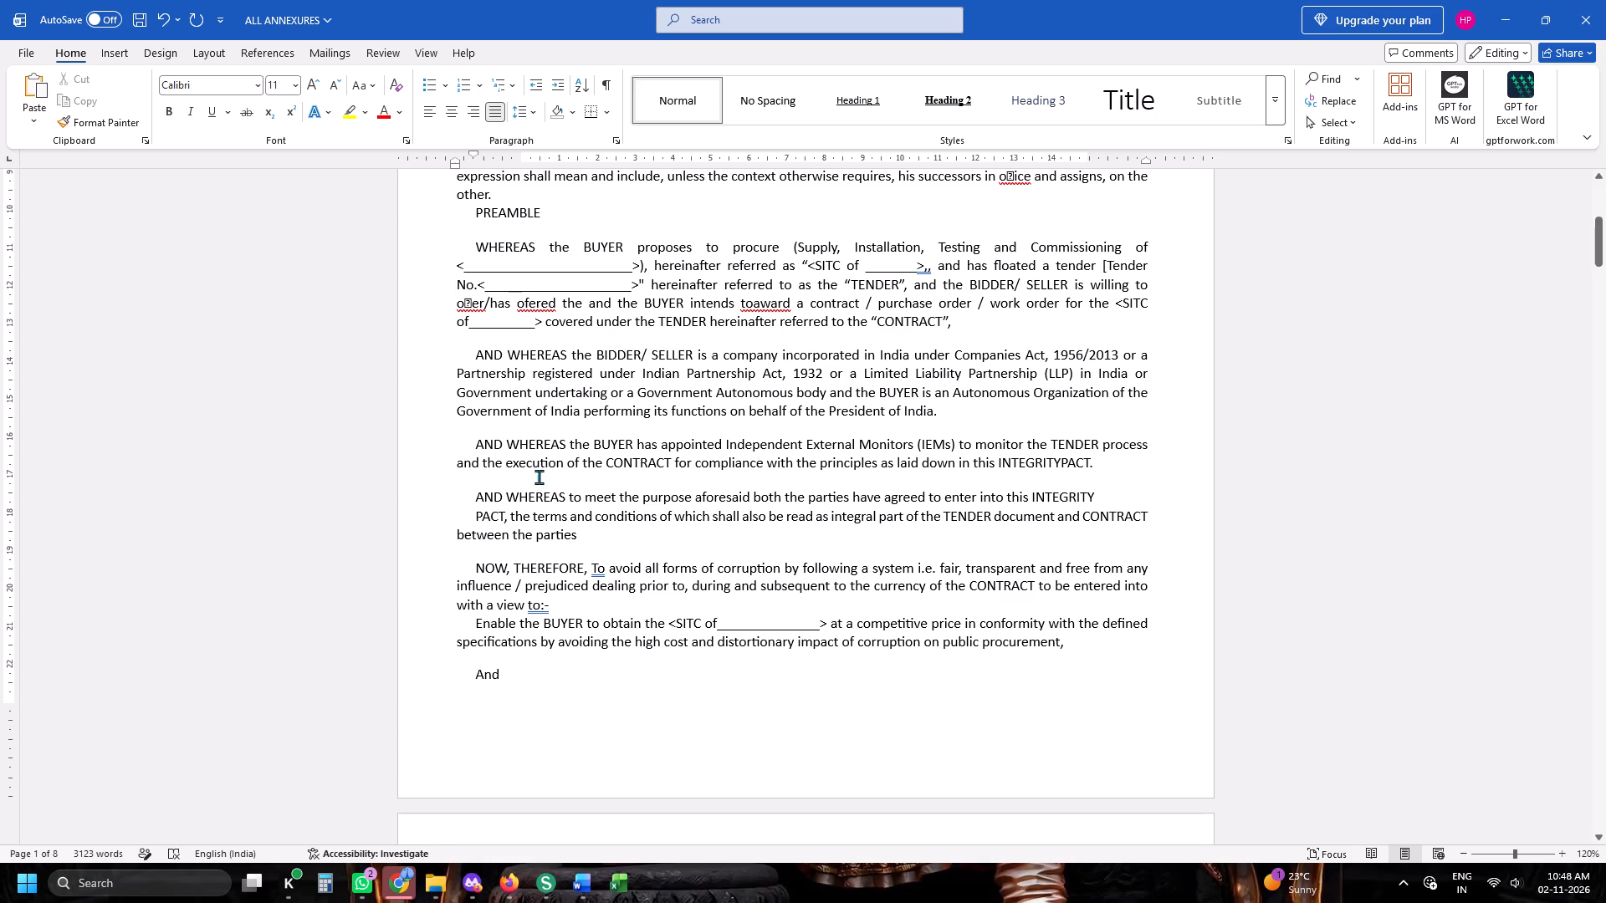
pyautogui.click(528, 304)
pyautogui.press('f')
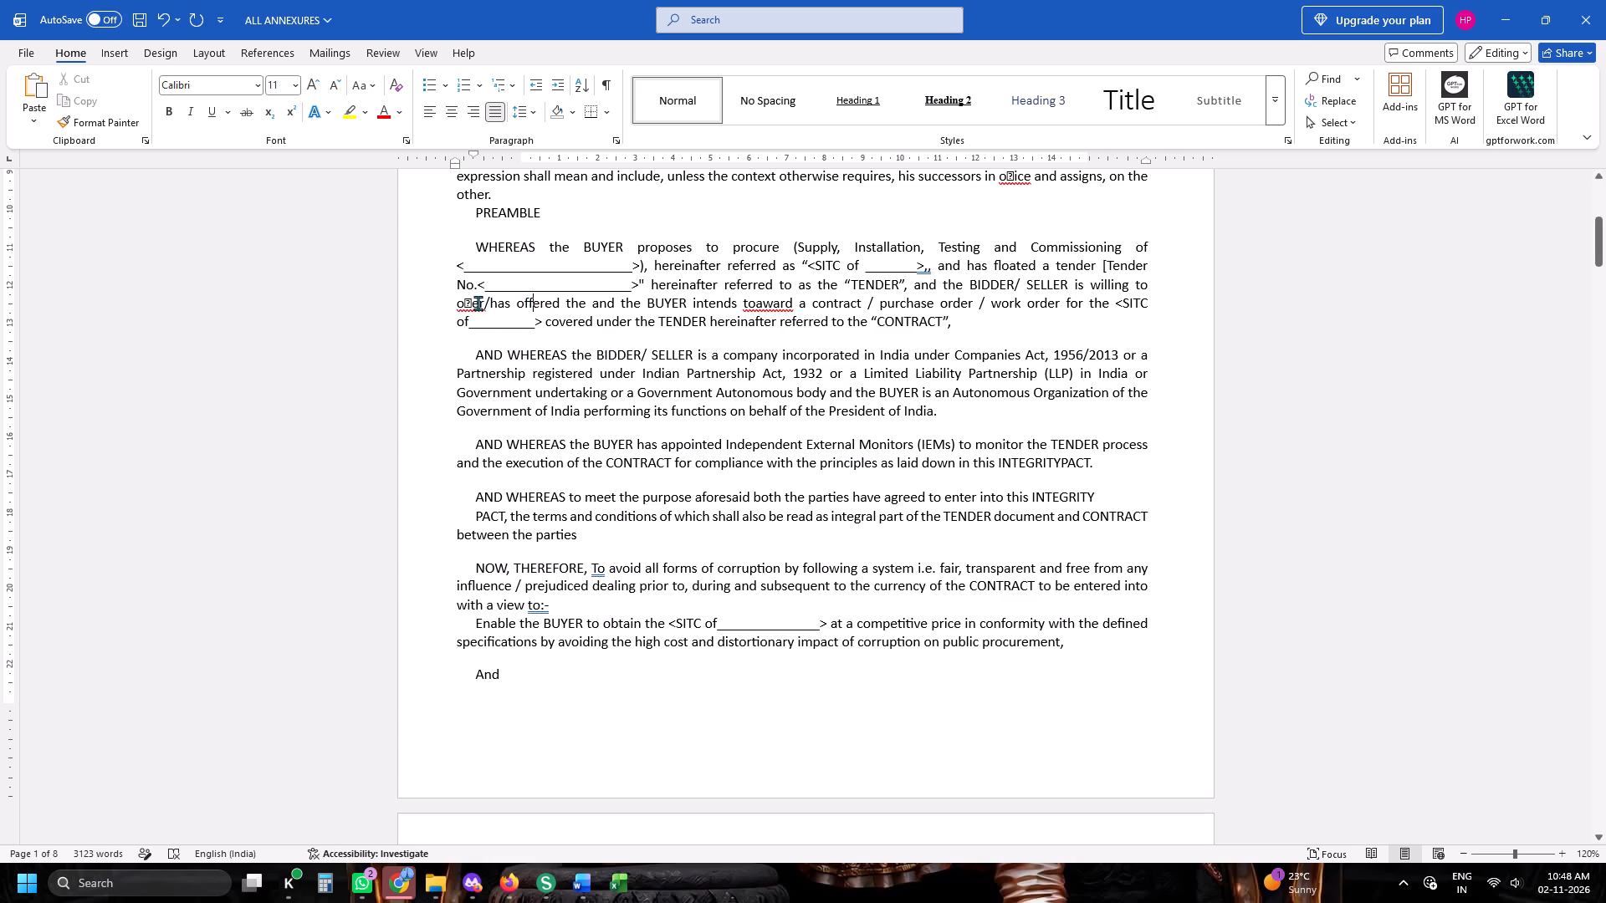
# Replace the garbled character with "ff" so the preamble's first paragraph reads "offer/has offered".
pyautogui.click(473, 298)
pyautogui.press('BackSpace')
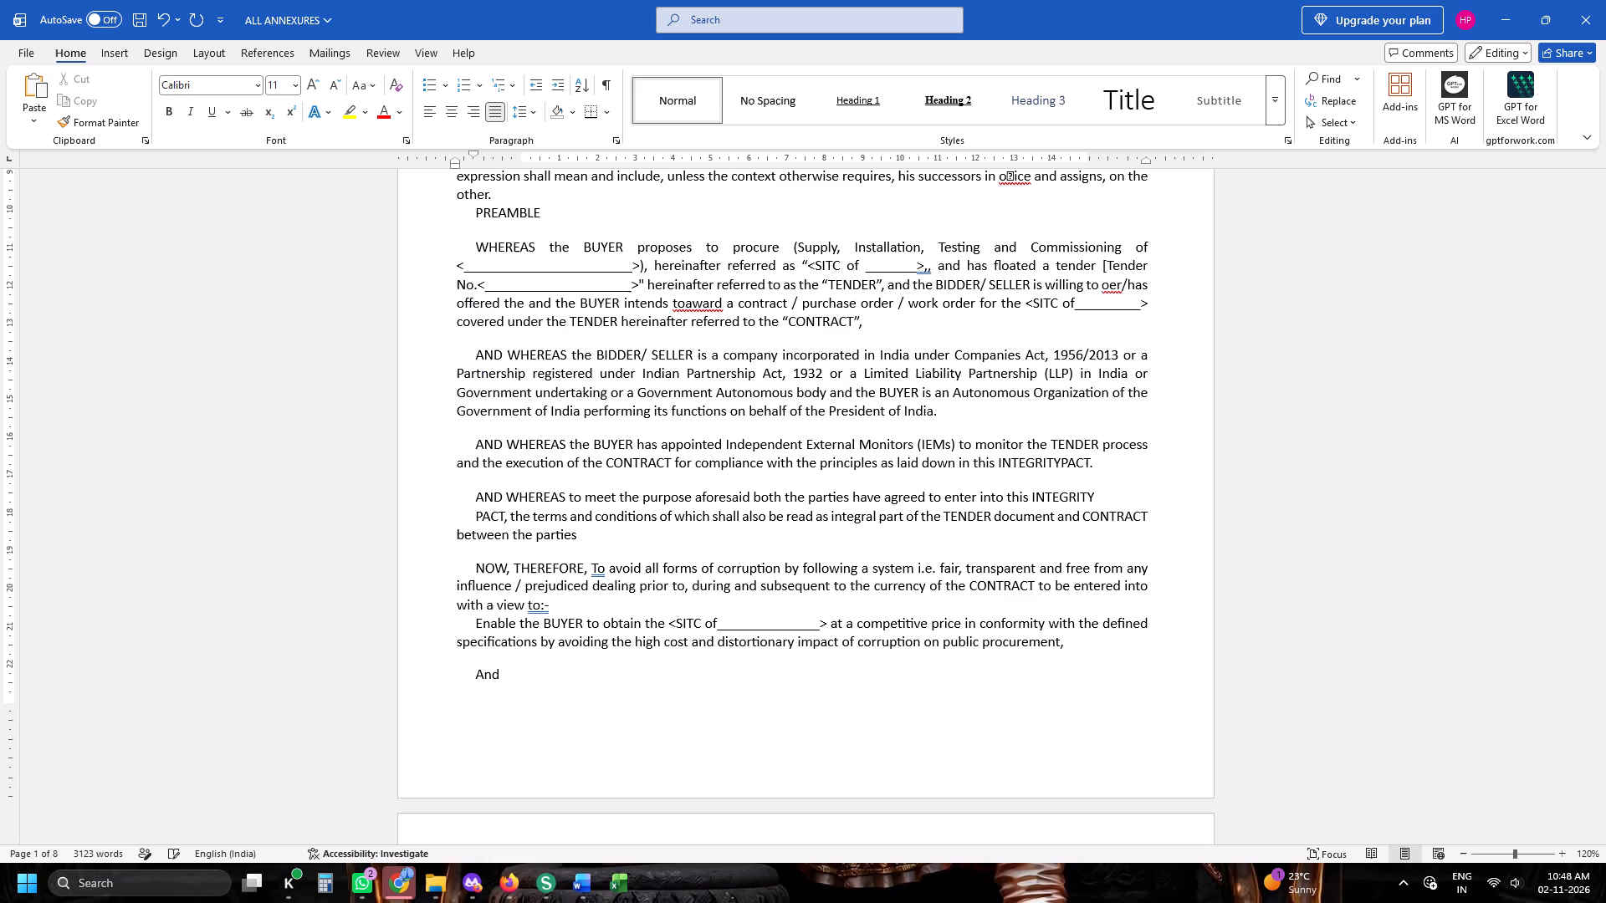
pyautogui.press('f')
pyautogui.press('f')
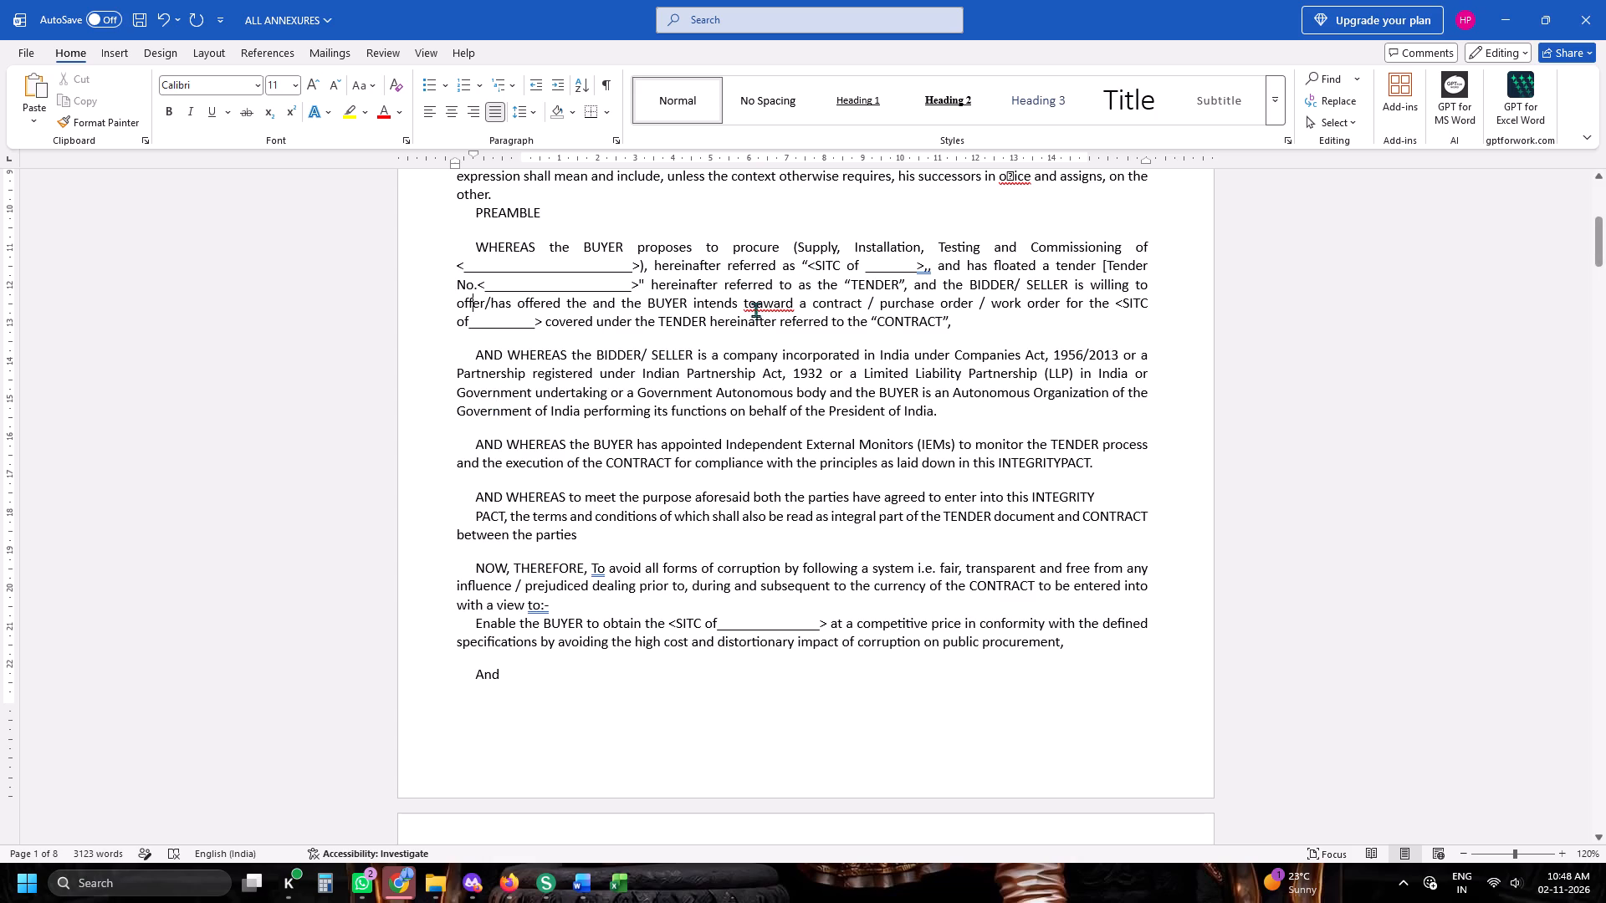
# Make the heading "Article 1 – COMMITMENTS OF THE BUYER" bold.
pyautogui.scroll(-1, 770, 442)
pyautogui.scroll(6, 770, 442)
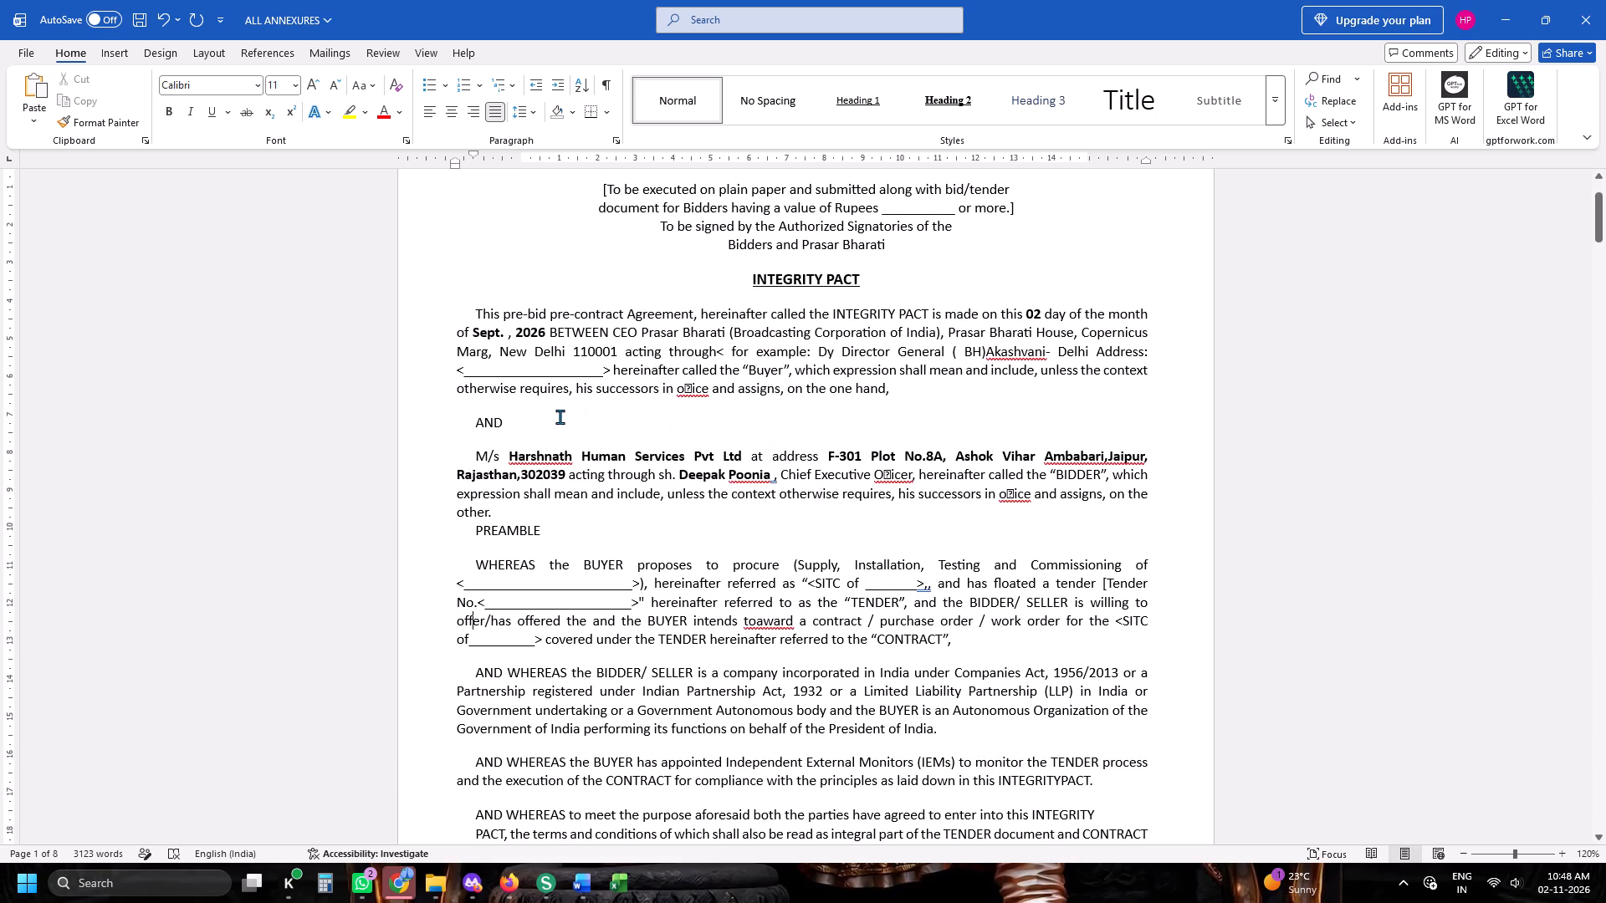
pyautogui.scroll(-4, 527, 447)
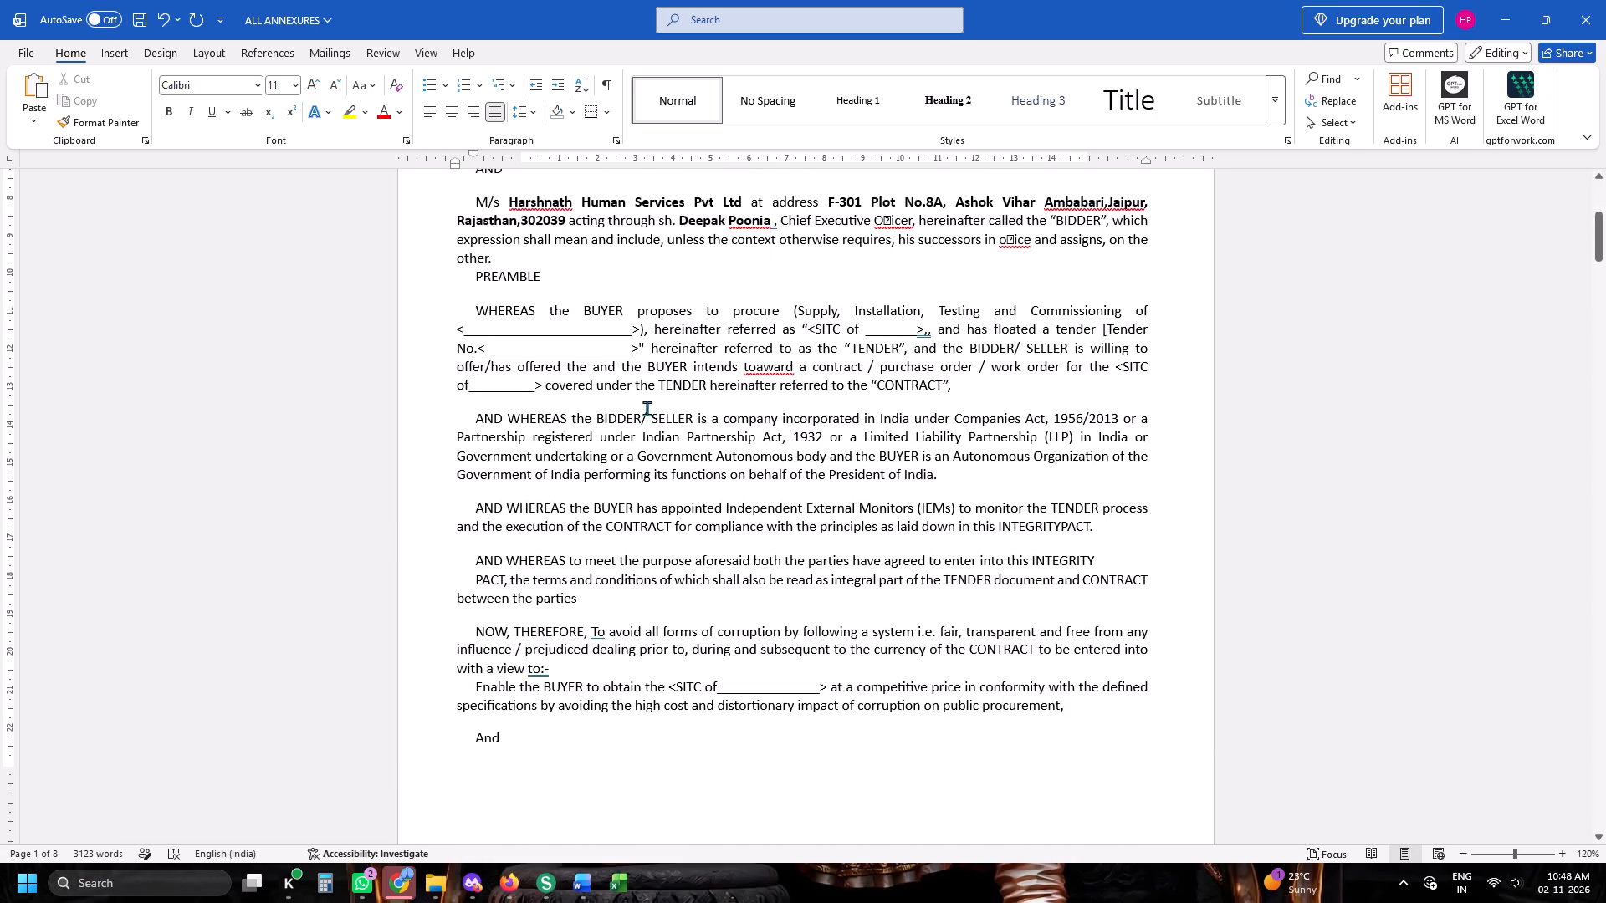
pyautogui.scroll(-17, 647, 408)
pyautogui.scroll(5, 647, 408)
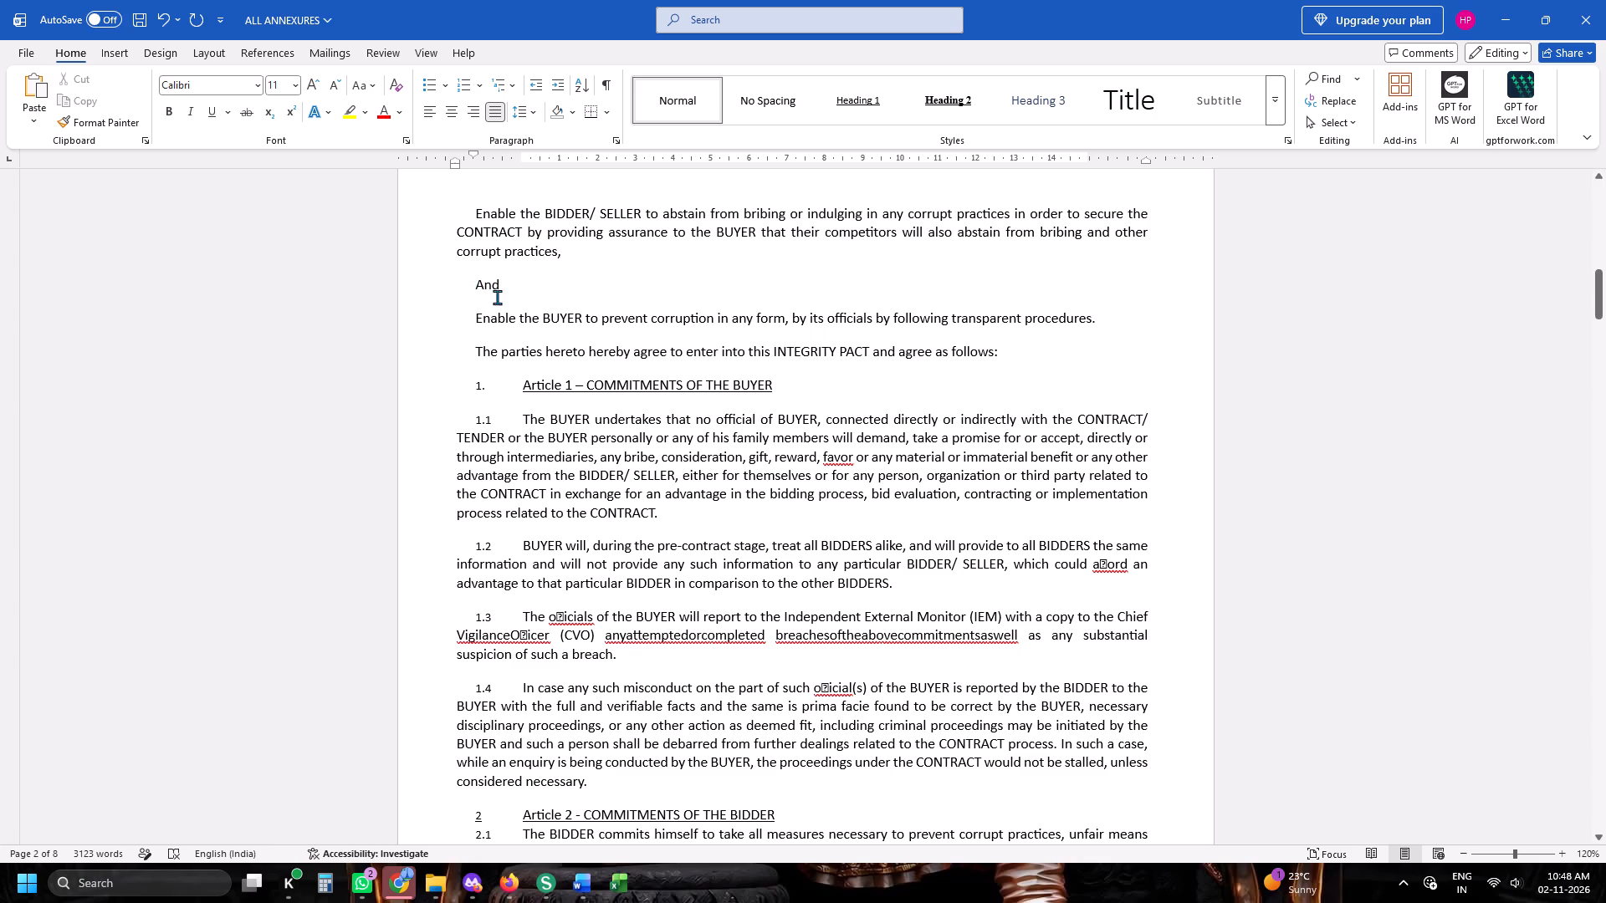
pyautogui.moveTo(762, 389); pyautogui.dragTo(546, 383)
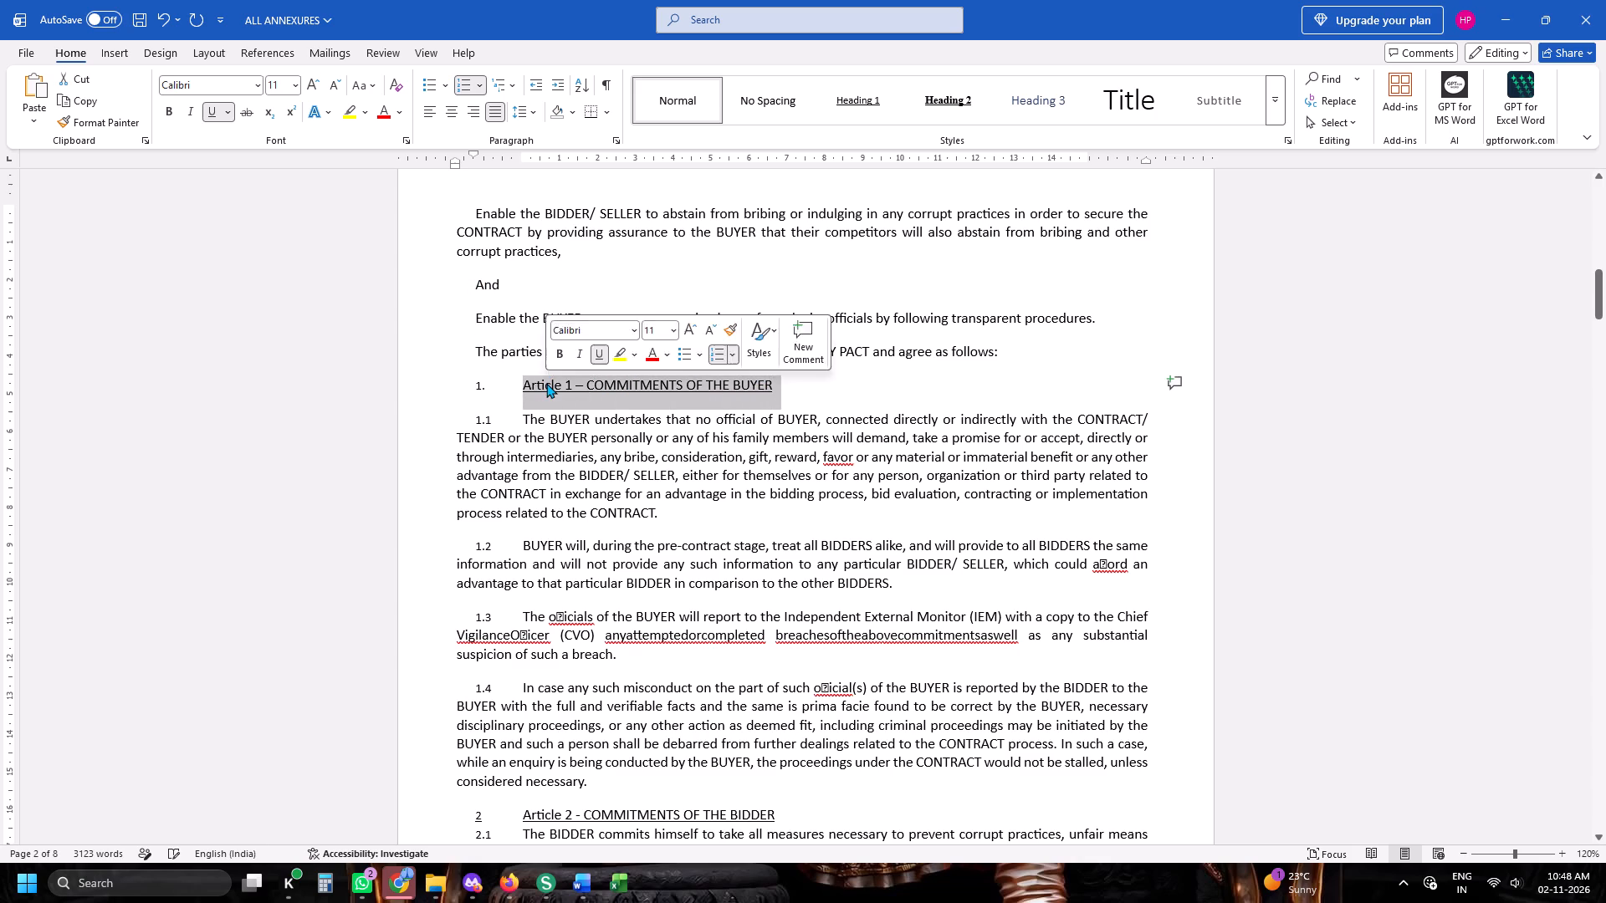
pyautogui.hotkey('ctrl', 'b')
pyautogui.click(611, 611)
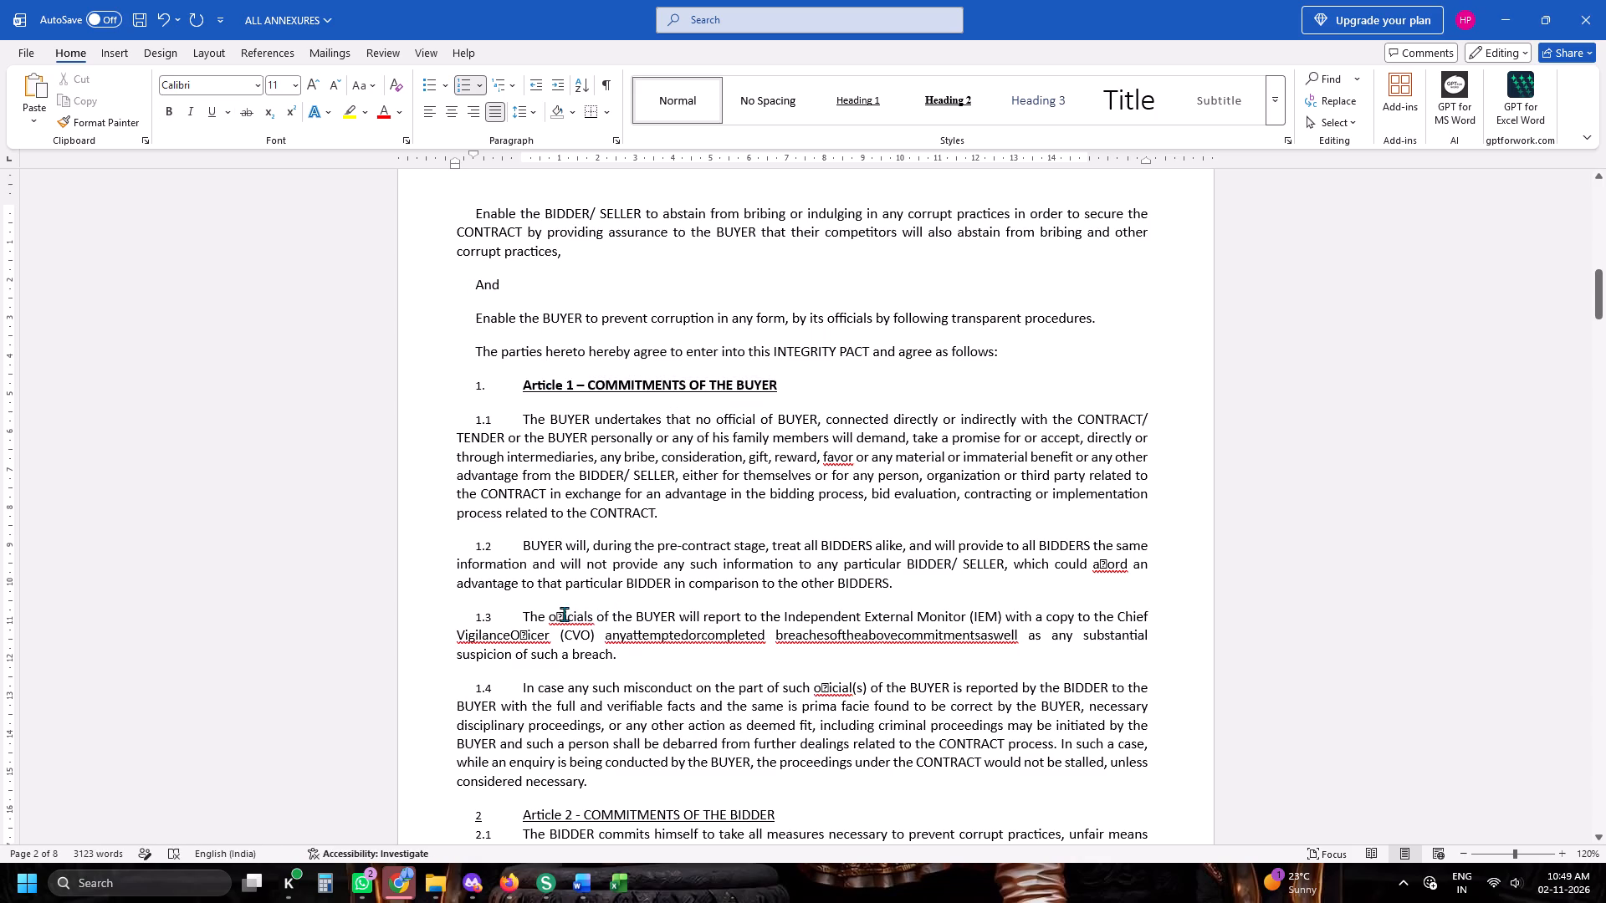
# Replace the garbled character with "ff" so clause 1.3 begins "The officials of the BUYER".
pyautogui.click(564, 614)
pyautogui.press('BackSpace')
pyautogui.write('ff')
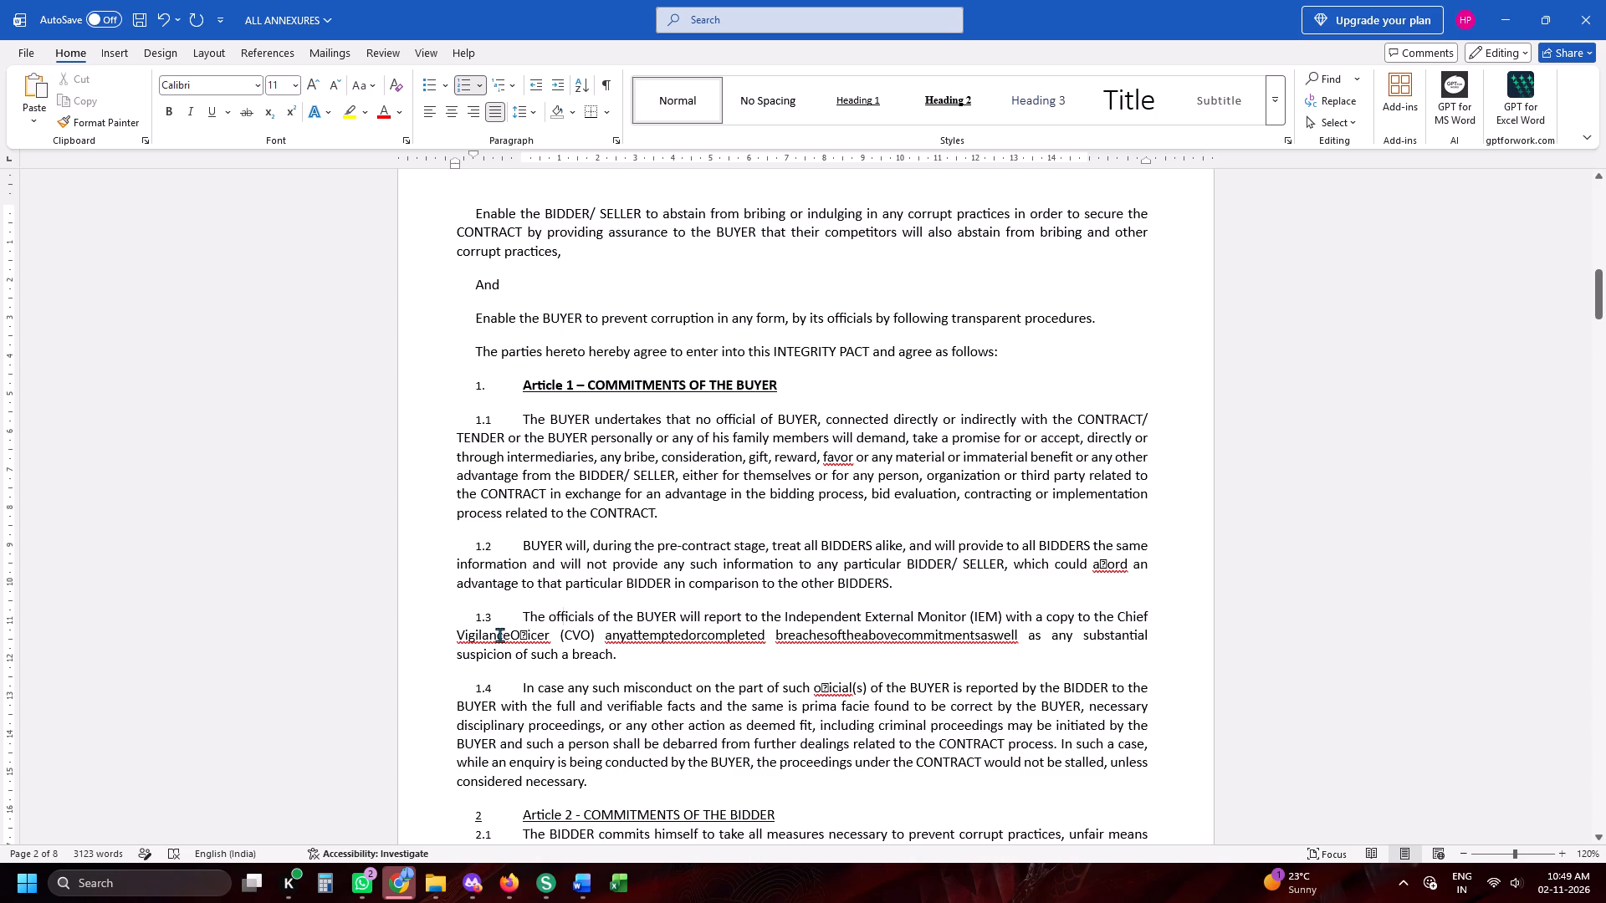
# In clause 1.3, add a space after "Vigilance" and replace the garbled character in the following word with a single "f", giving "Vigilance Oficer".
pyautogui.click(499, 635)
pyautogui.click(505, 638)
pyautogui.press('Right')
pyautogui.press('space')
pyautogui.press('Right')
pyautogui.press('Right')
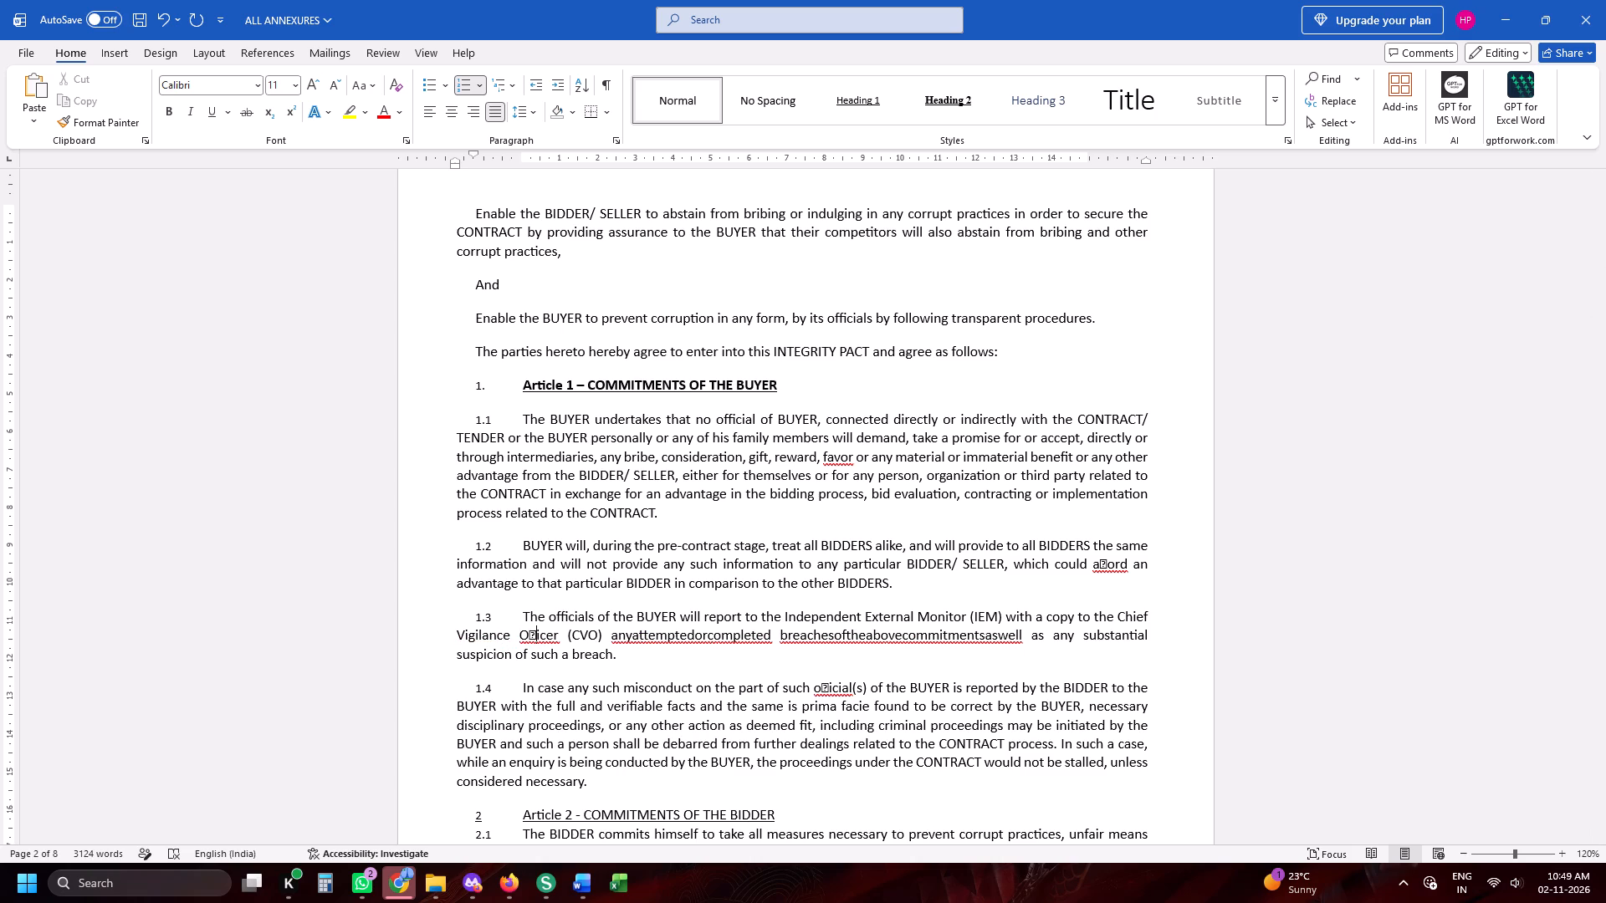
pyautogui.press('BackSpace')
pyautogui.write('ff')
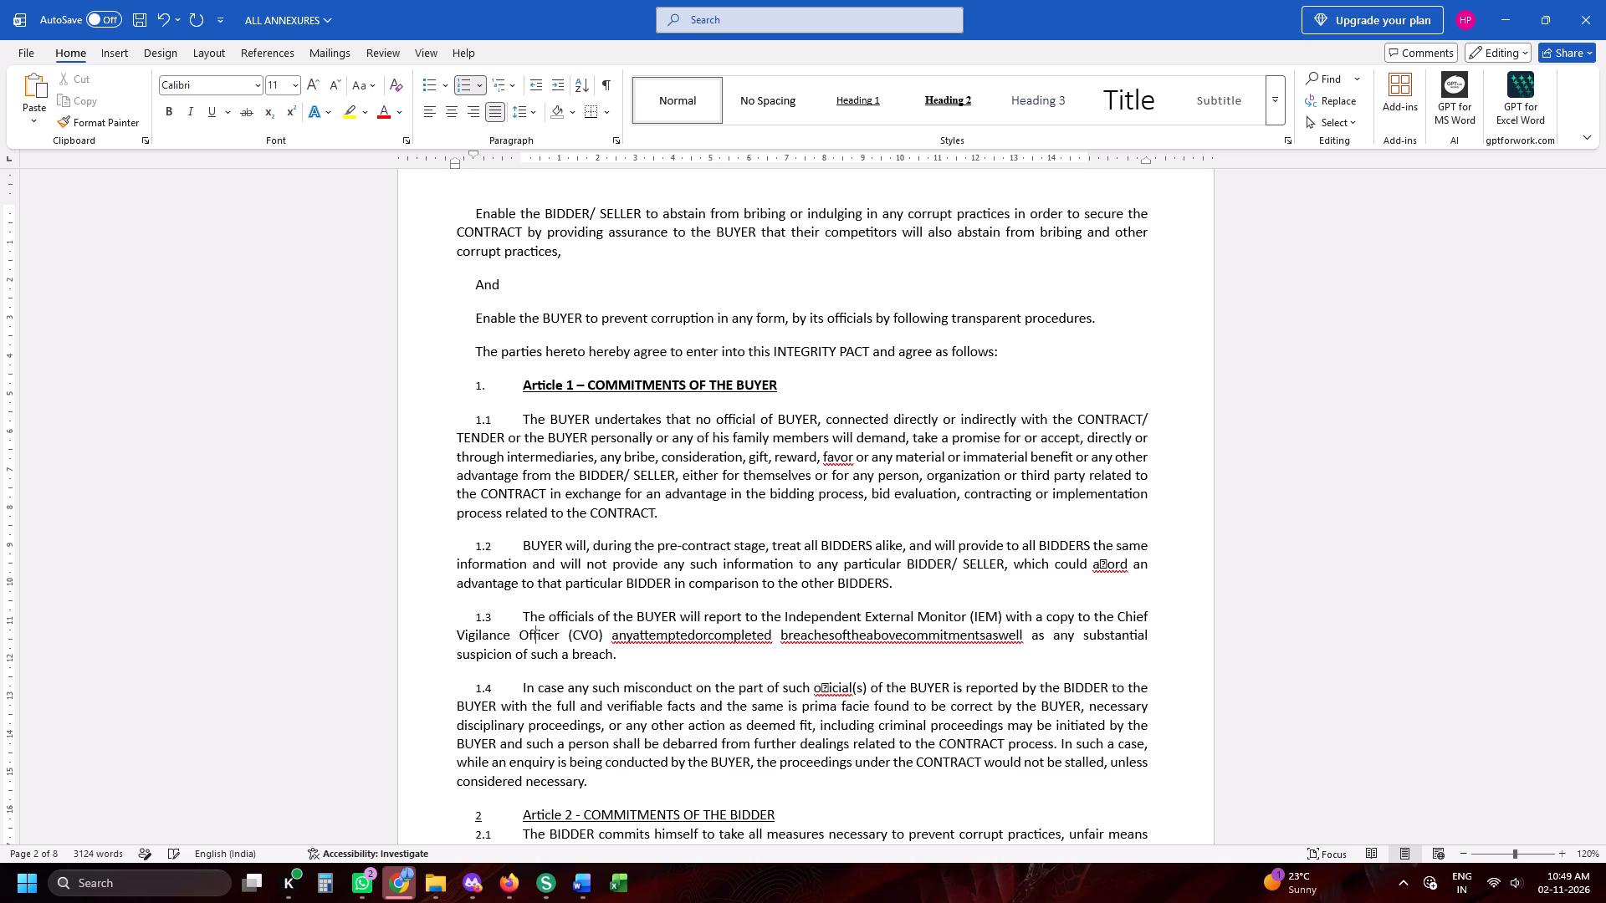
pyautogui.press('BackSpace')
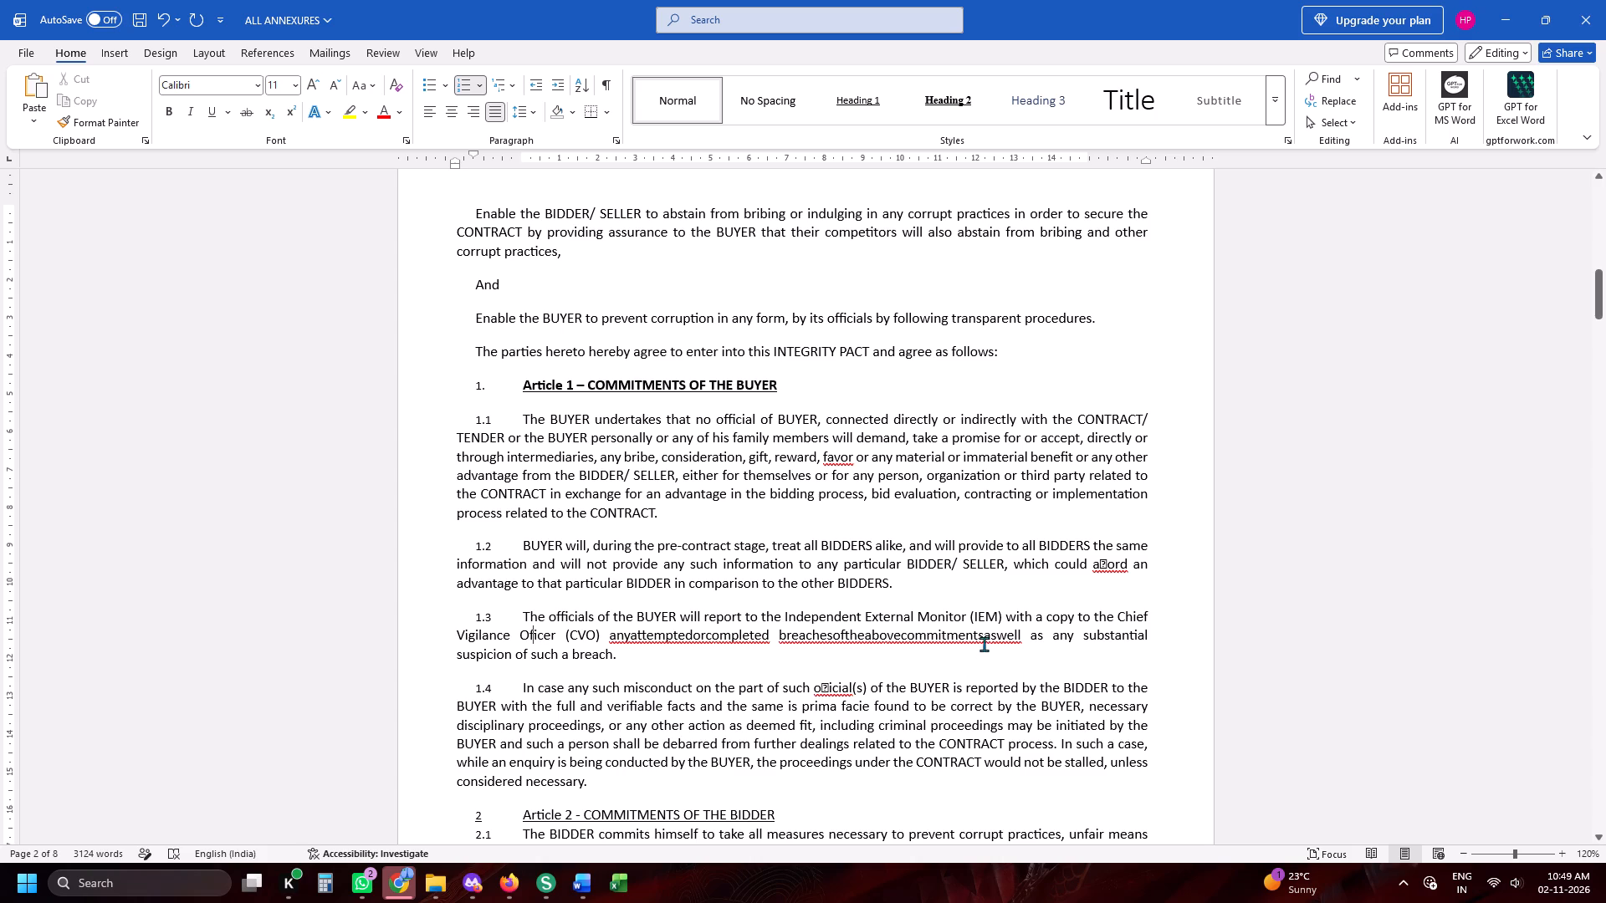
# Insert the missing space before "well" at the end of the run-together phrase in clause 1.3.
pyautogui.click(998, 637)
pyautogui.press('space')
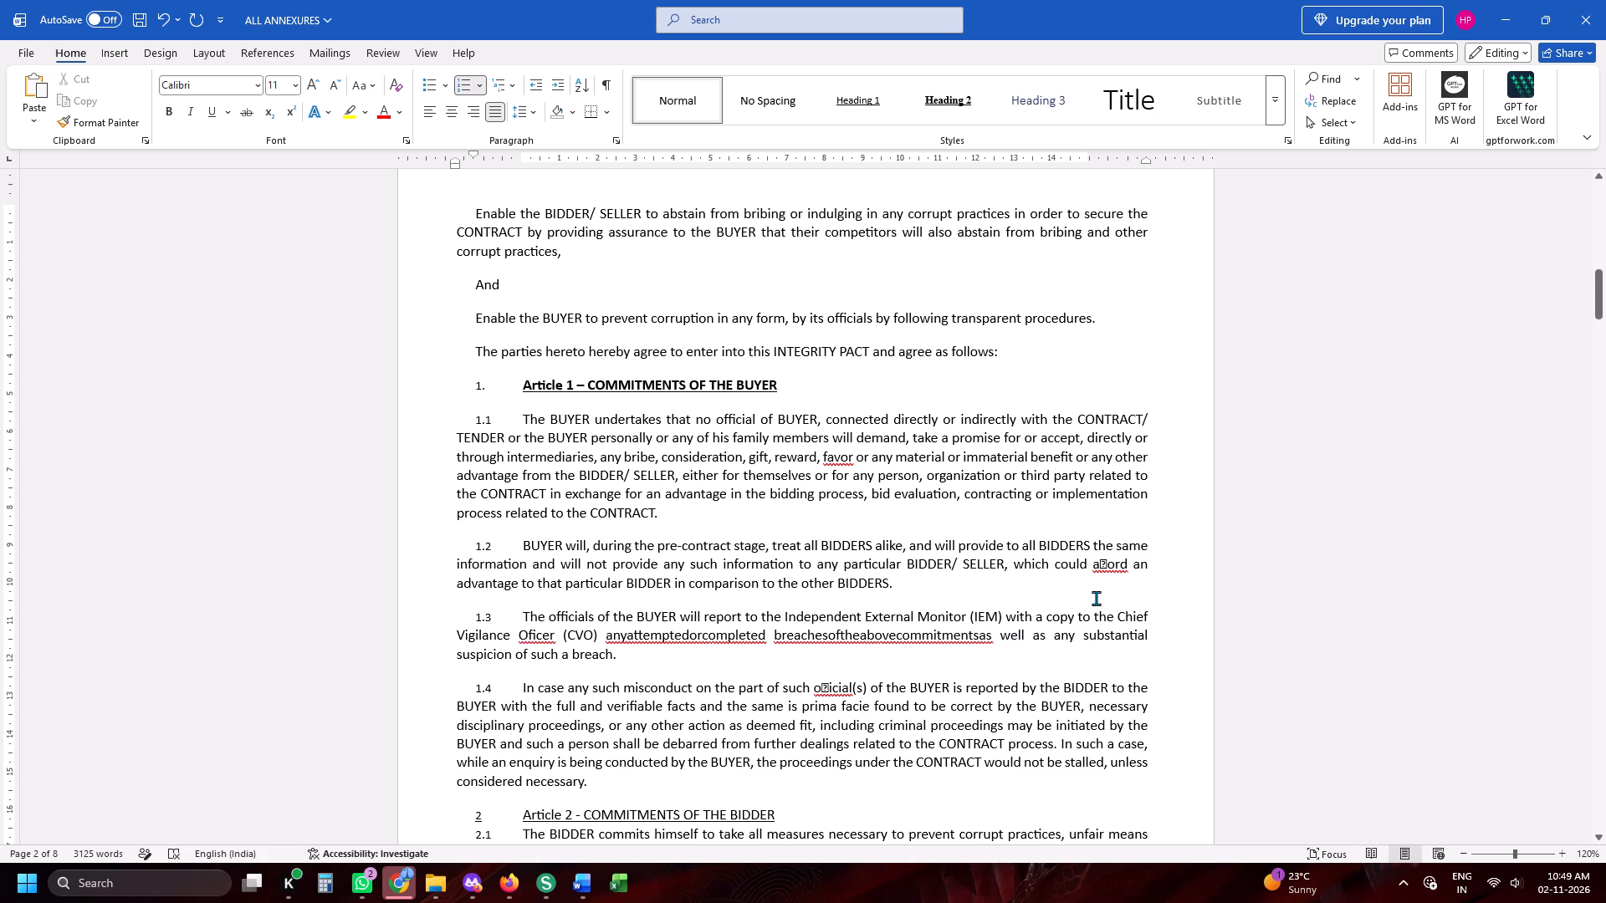
# Copy the garbled character from clause 1.2 and replace every occurrence of it in the whole document with "f".
pyautogui.doubleClick(1102, 564)
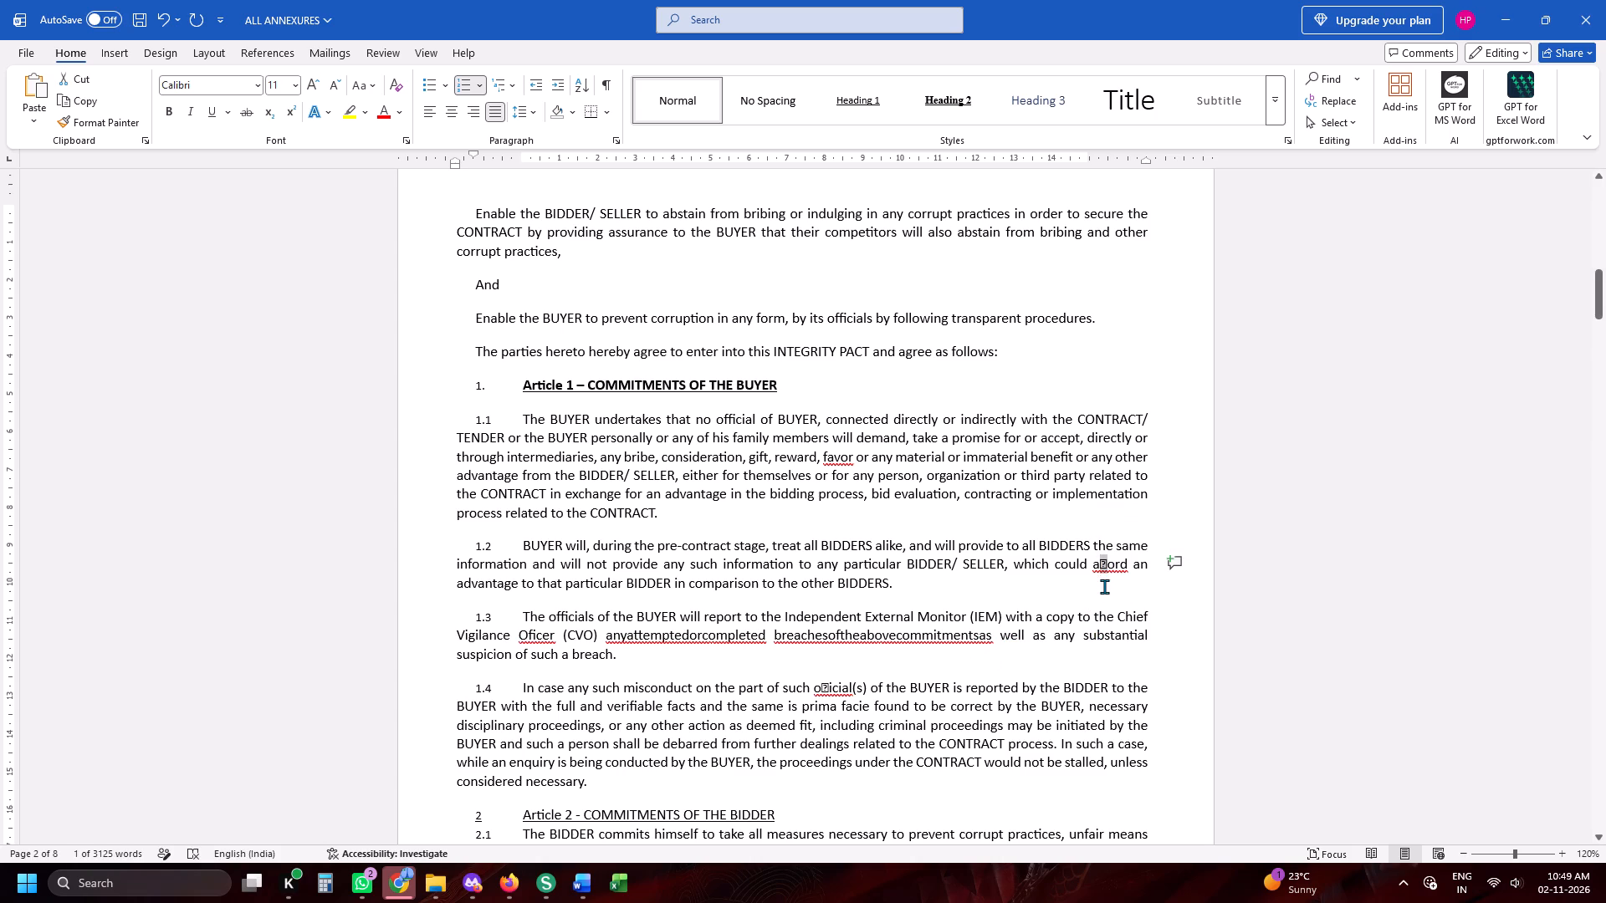
pyautogui.hotkey('ctrl', 'c')
pyautogui.hotkey('ctrl', 'f')
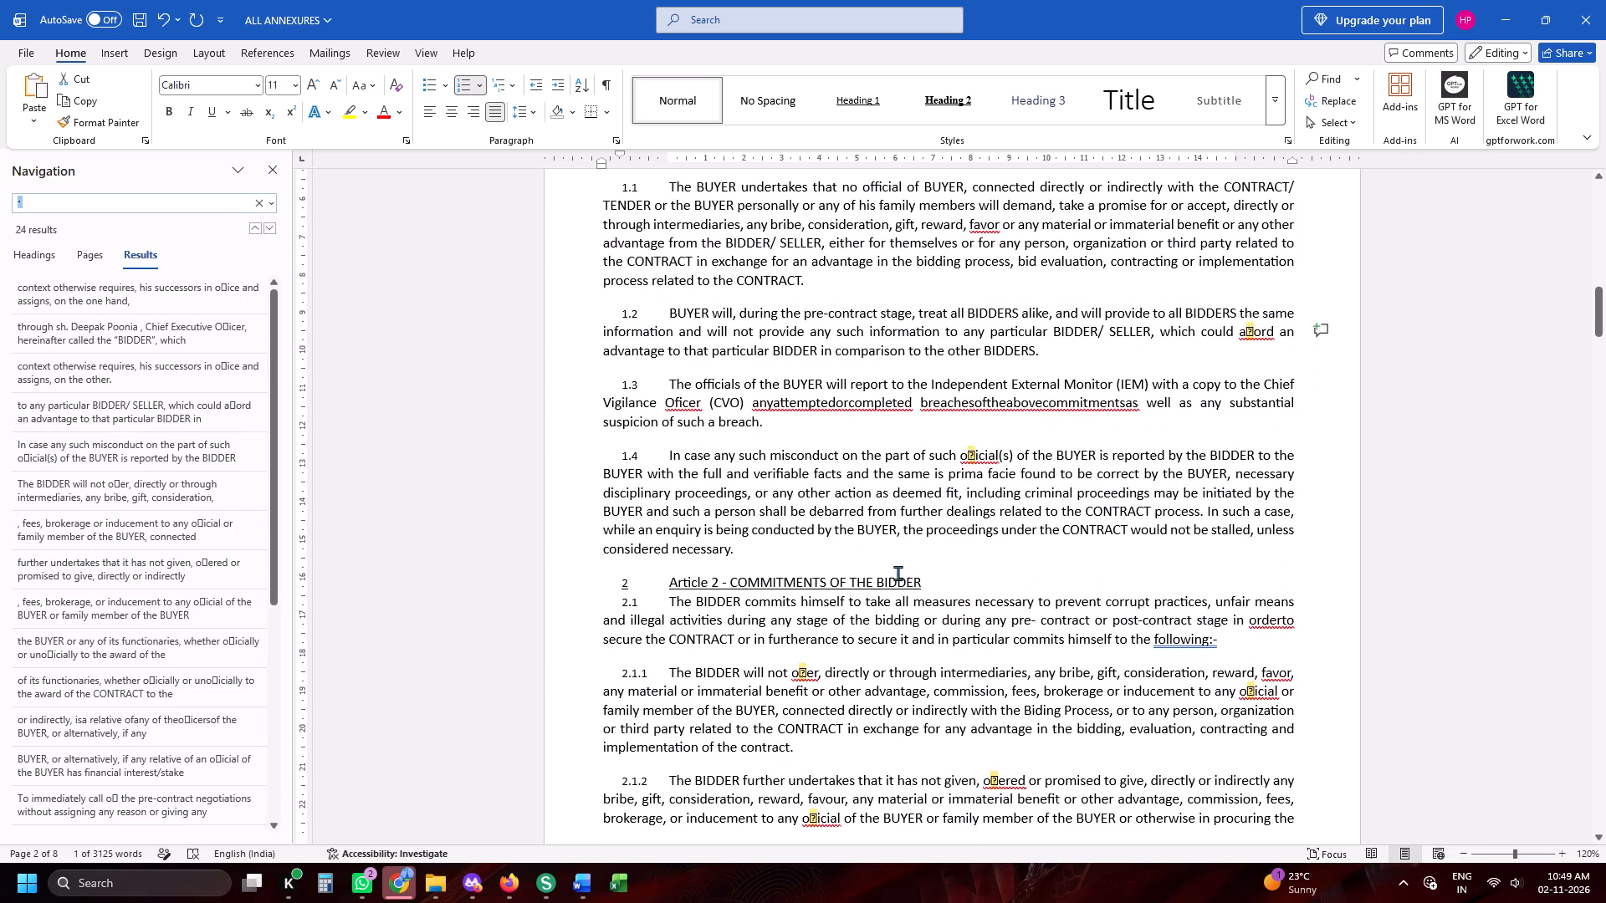
pyautogui.hotkey('ctrl', 'v')
pyautogui.hotkey('ctrl', 'r')
pyautogui.hotkey('ctrl', 'a')
pyautogui.hotkey('ctrl', 'v')
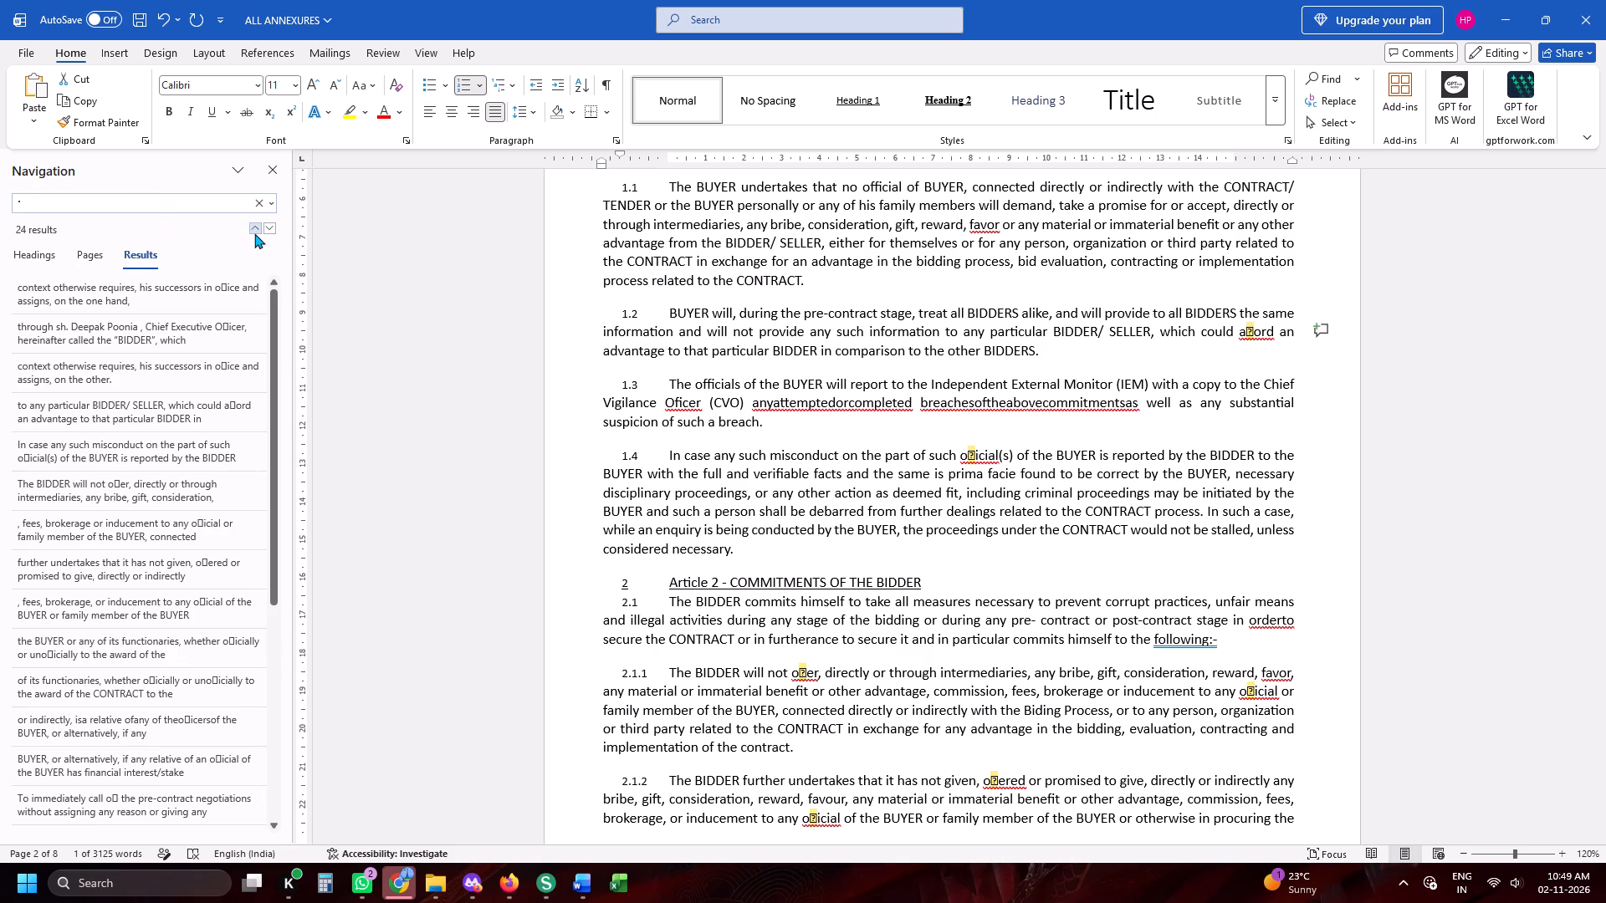
pyautogui.click(274, 202)
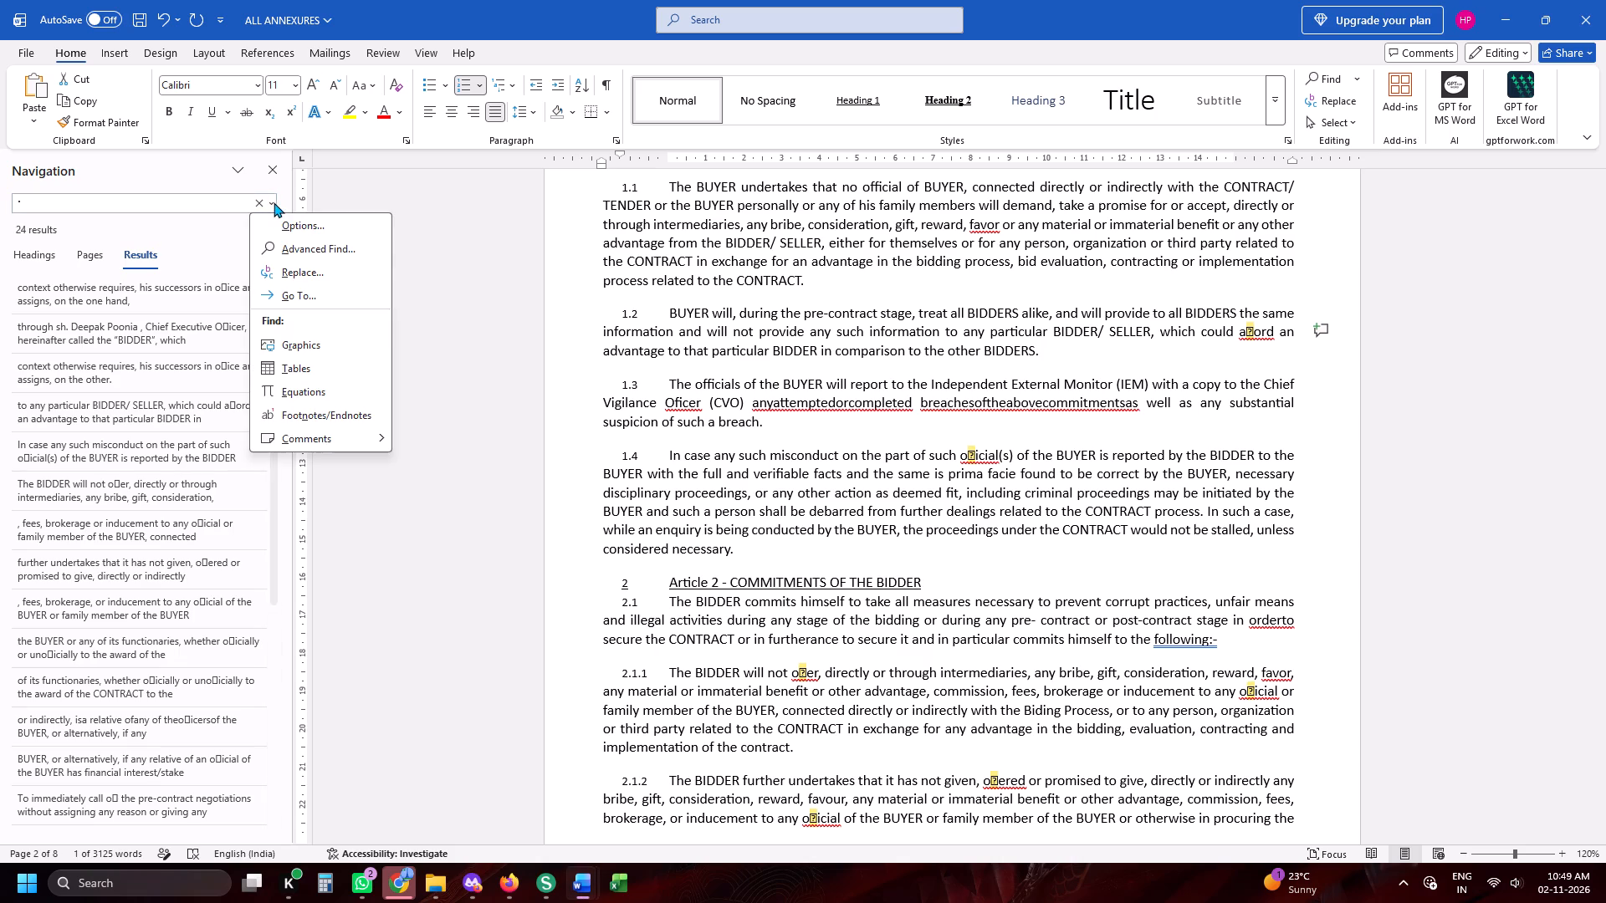
pyautogui.click(293, 275)
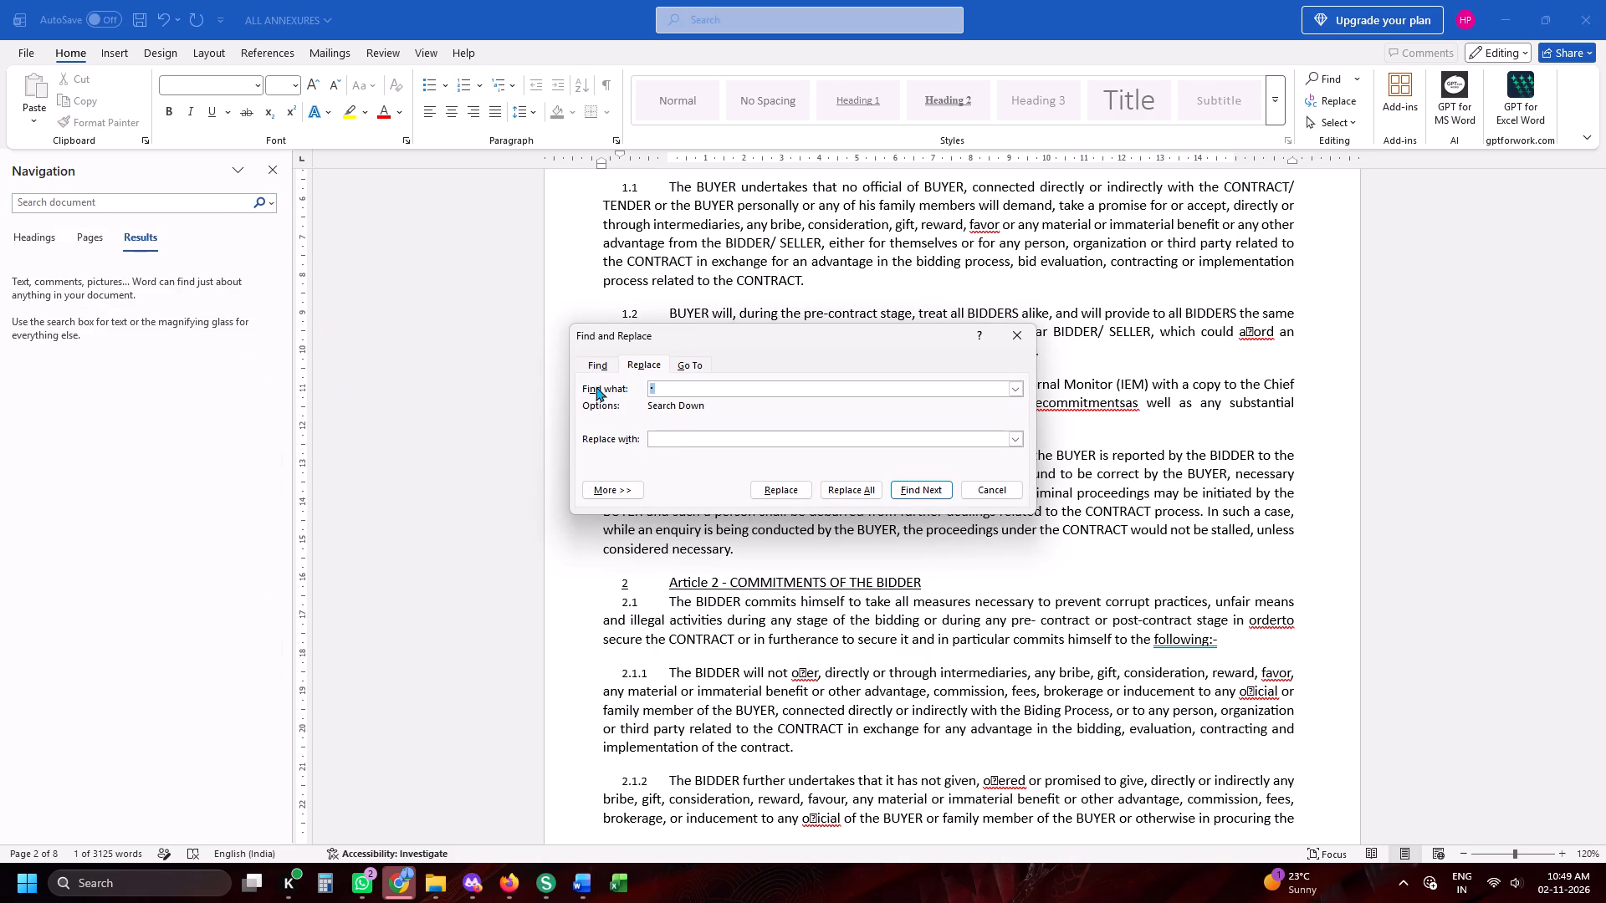
pyautogui.click(663, 440)
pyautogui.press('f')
pyautogui.click(827, 491)
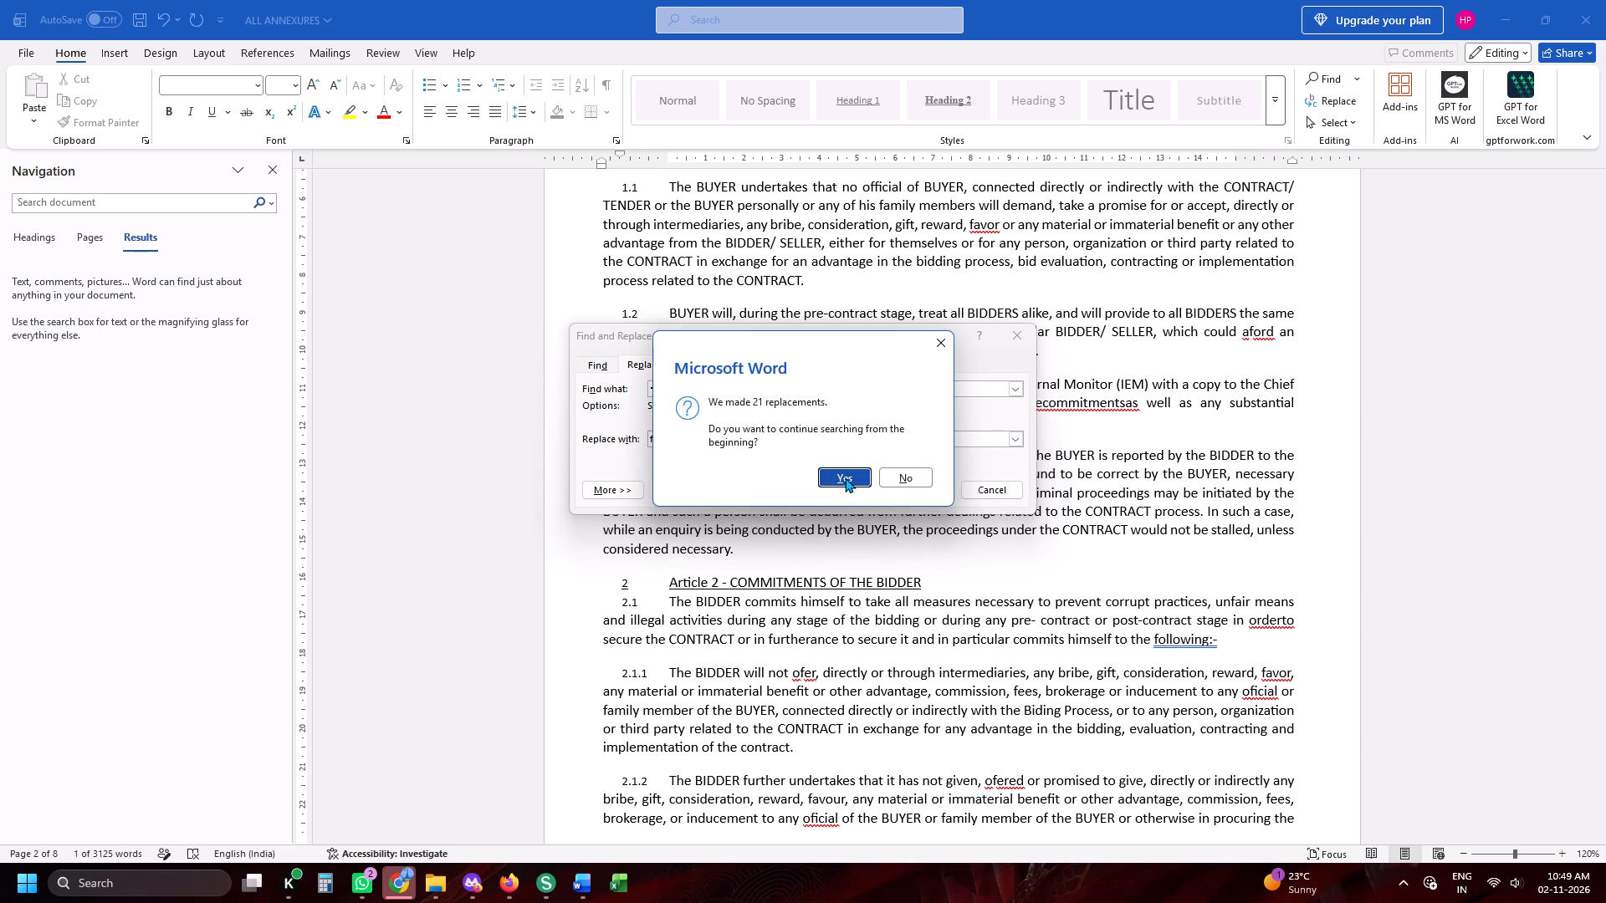
pyautogui.click(845, 477)
pyautogui.click(932, 455)
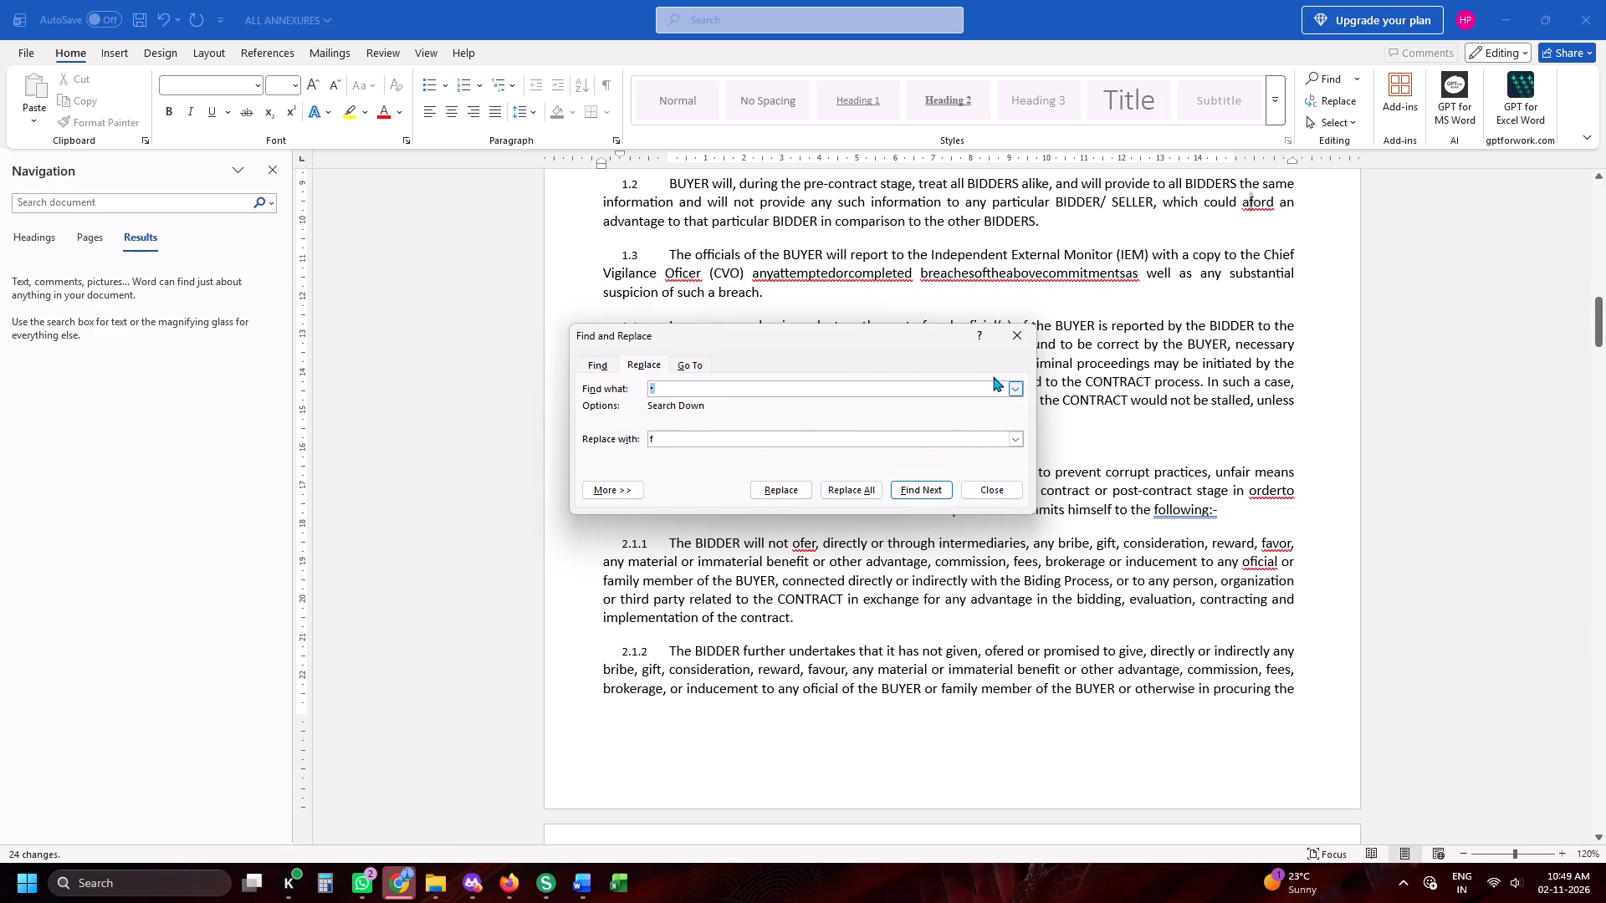
pyautogui.click(1020, 329)
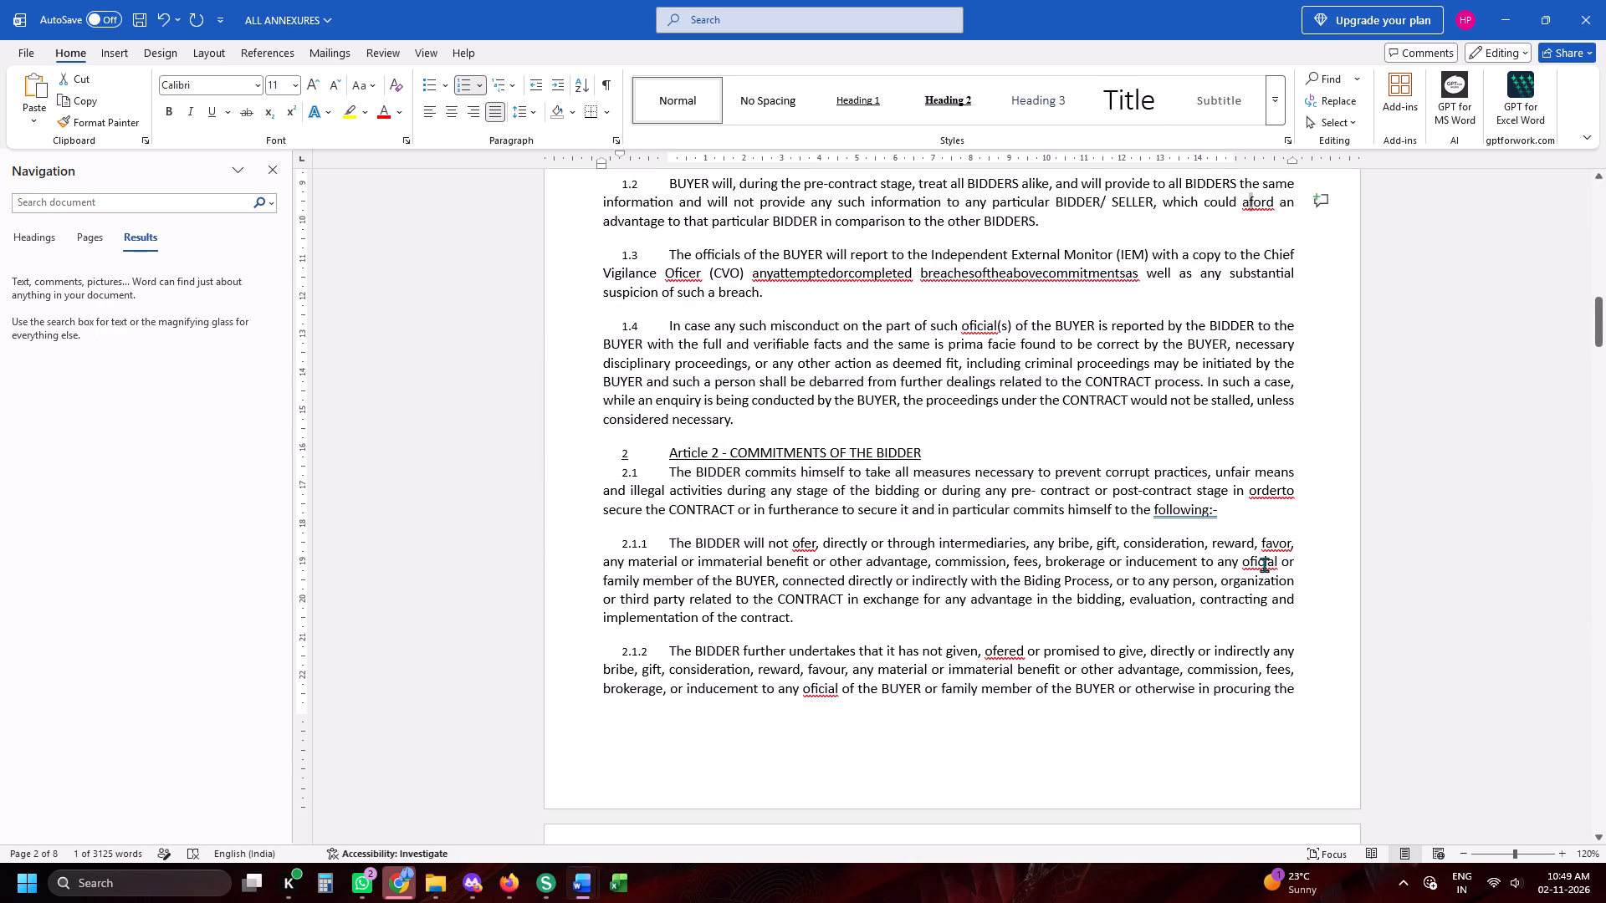
# Add the missing "f" in clause 2.1.1 so it reads "inducement to any official".
pyautogui.moveTo(1258, 568); pyautogui.dragTo(1256, 579)
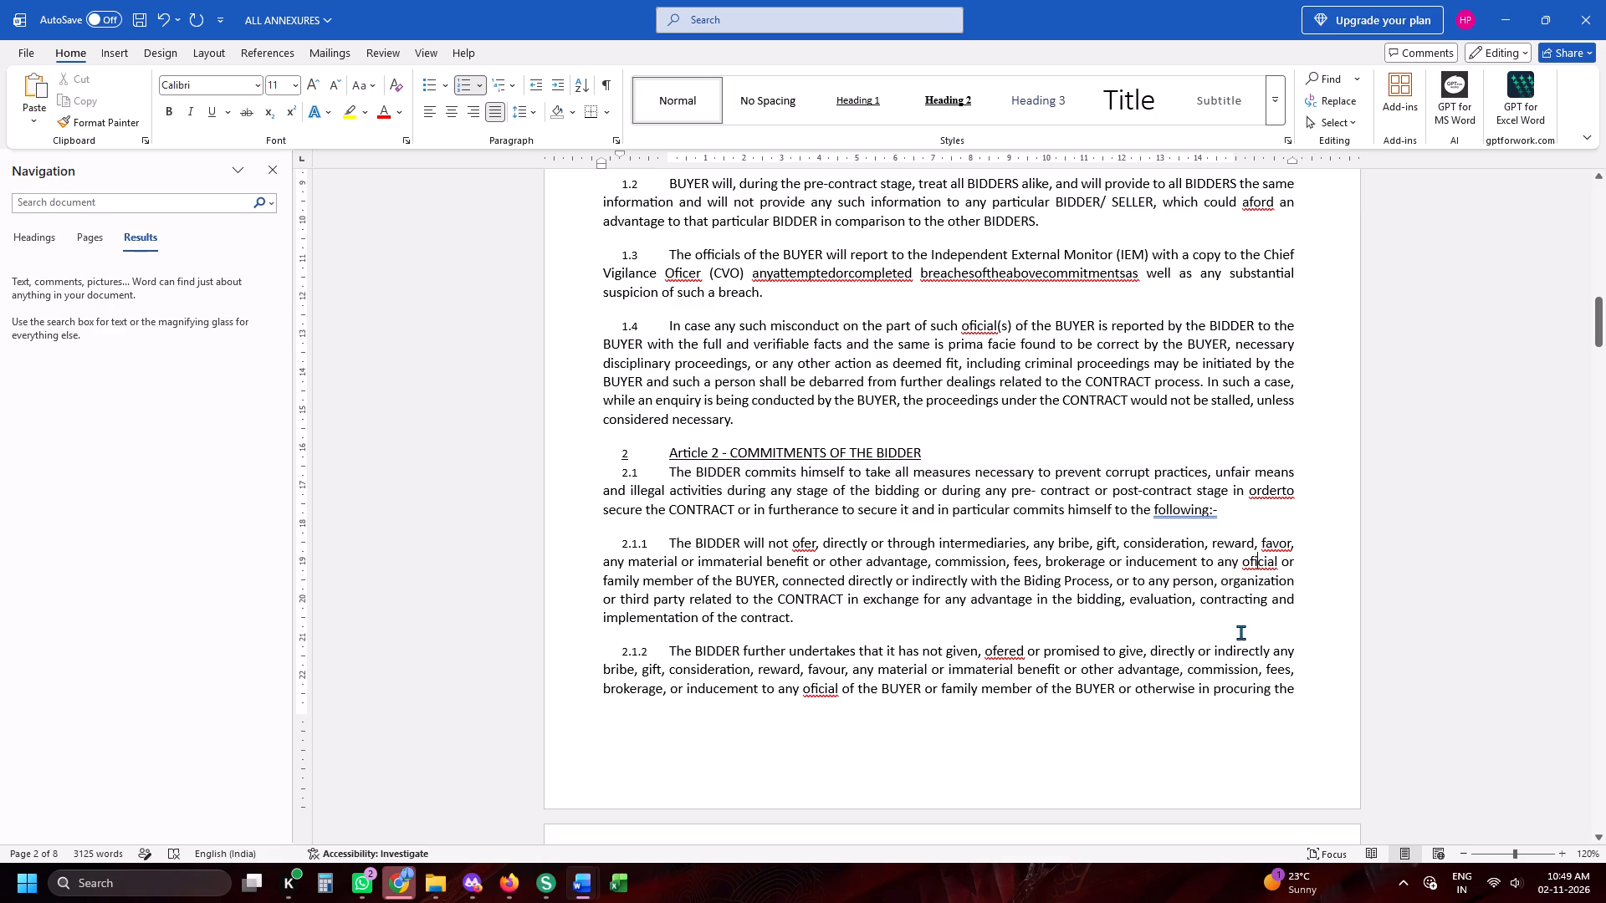
pyautogui.press('Left')
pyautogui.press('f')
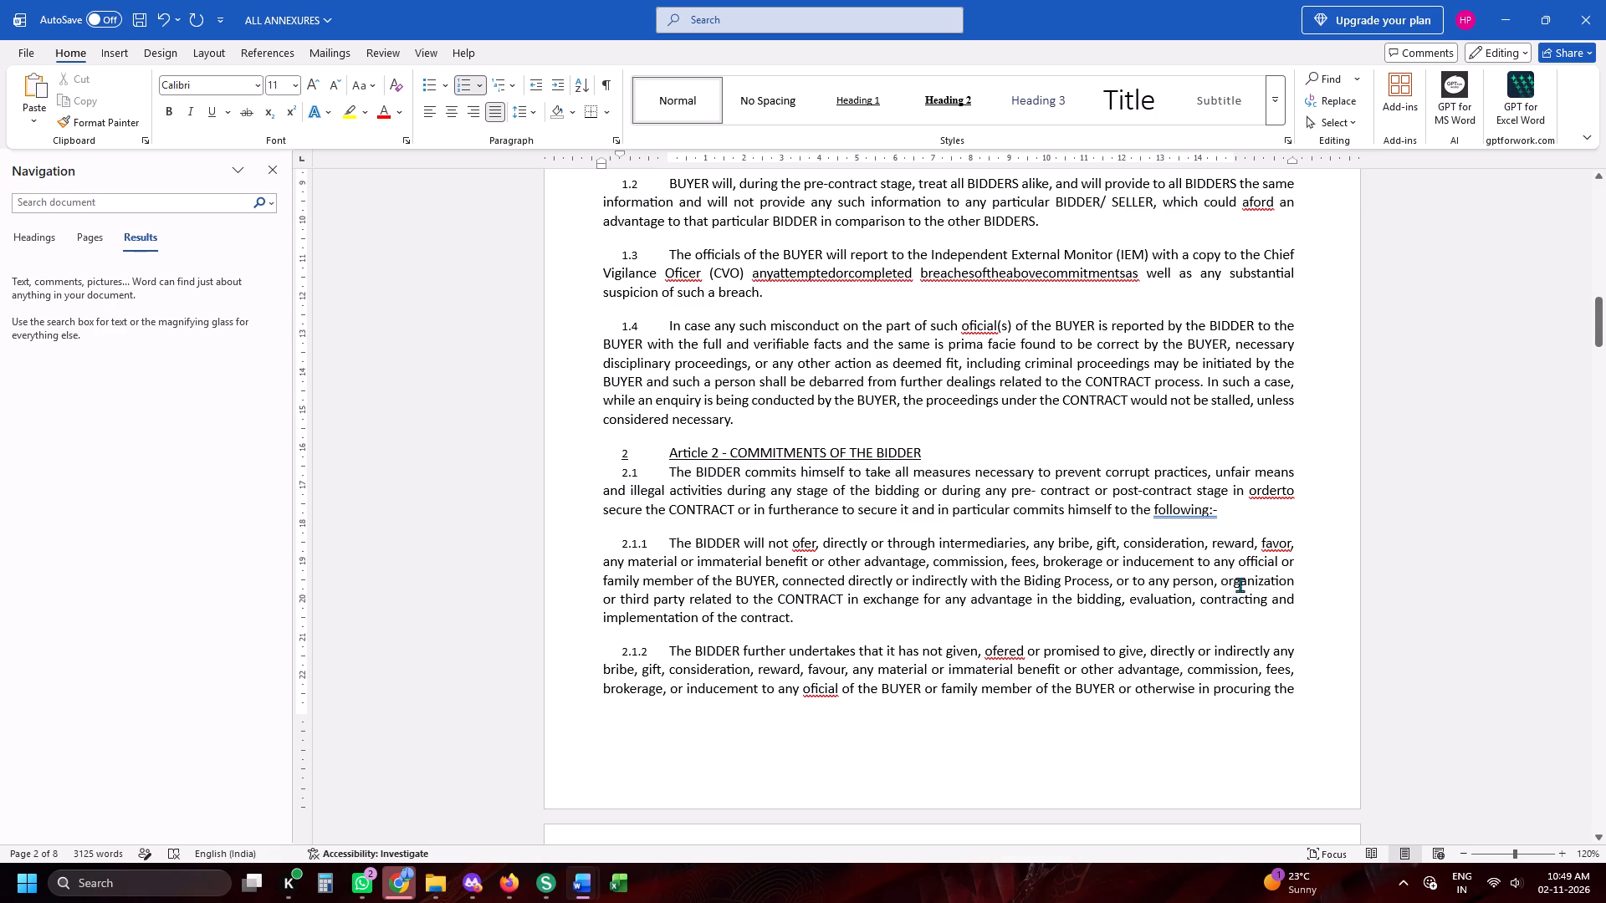
# Insert spaces in clause 1.3's run-together phrase after "breaches" so it continues "of the above commitments as well".
pyautogui.click(954, 273)
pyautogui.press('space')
pyautogui.press('Right')
pyautogui.press('Right')
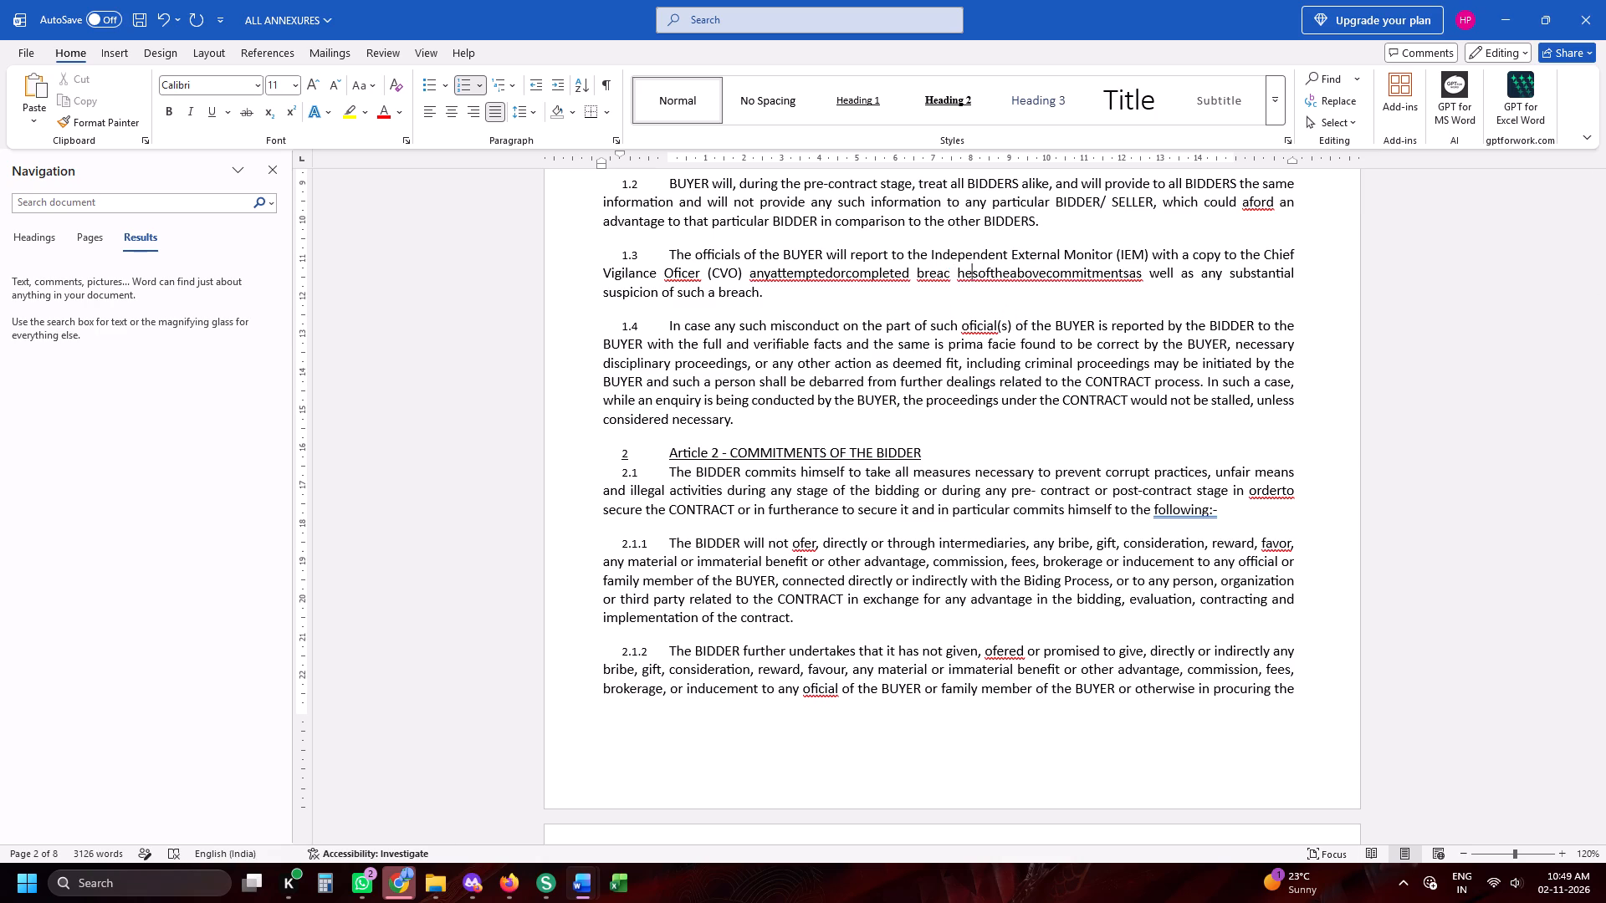
pyautogui.press('Right')
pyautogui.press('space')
pyautogui.press('Right')
pyautogui.press('Right')
pyautogui.press('Right')
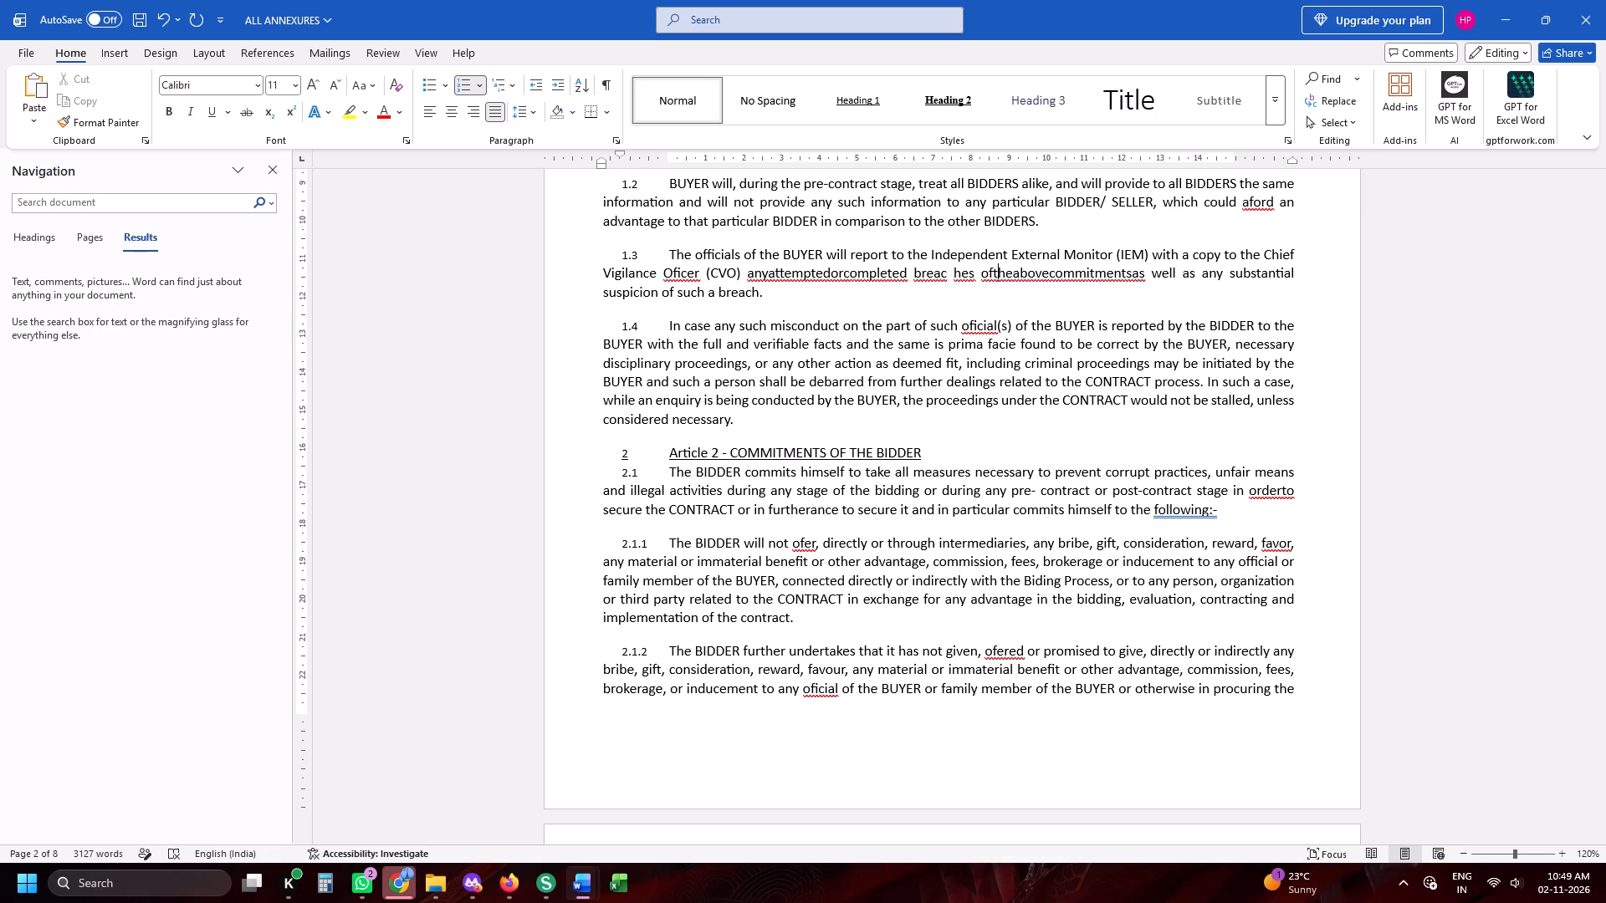
pyautogui.press('Left')
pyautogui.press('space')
pyautogui.press('Right')
pyautogui.press('Right')
pyautogui.press('Right')
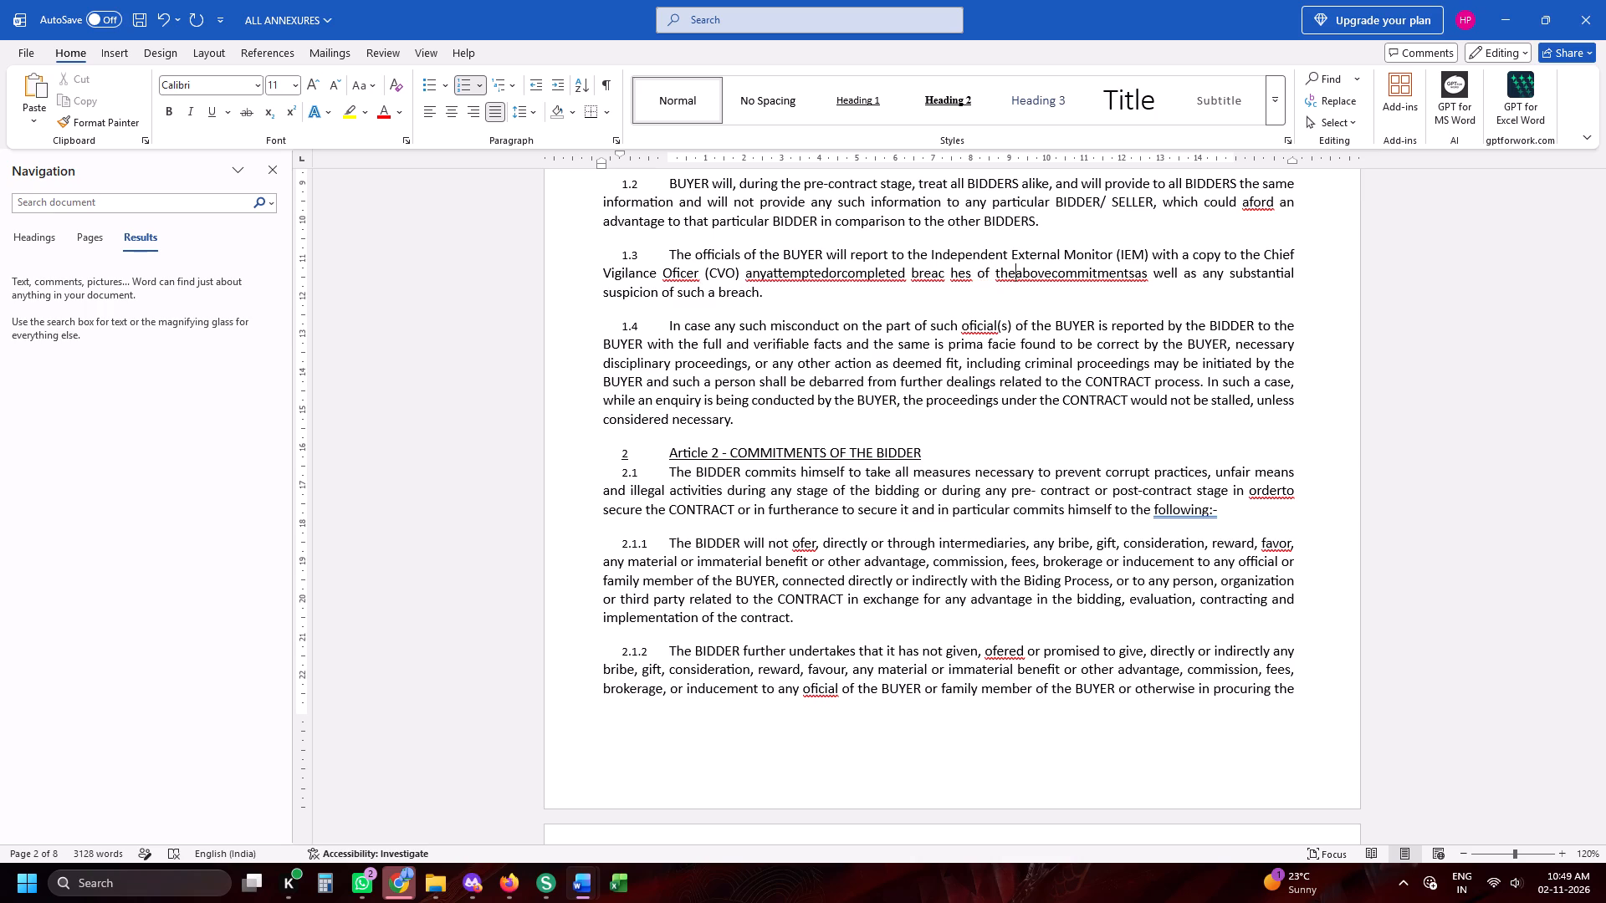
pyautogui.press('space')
pyautogui.press('Right')
pyautogui.press('Right')
pyautogui.press('Right')
pyautogui.press('Right')
pyautogui.press('Right')
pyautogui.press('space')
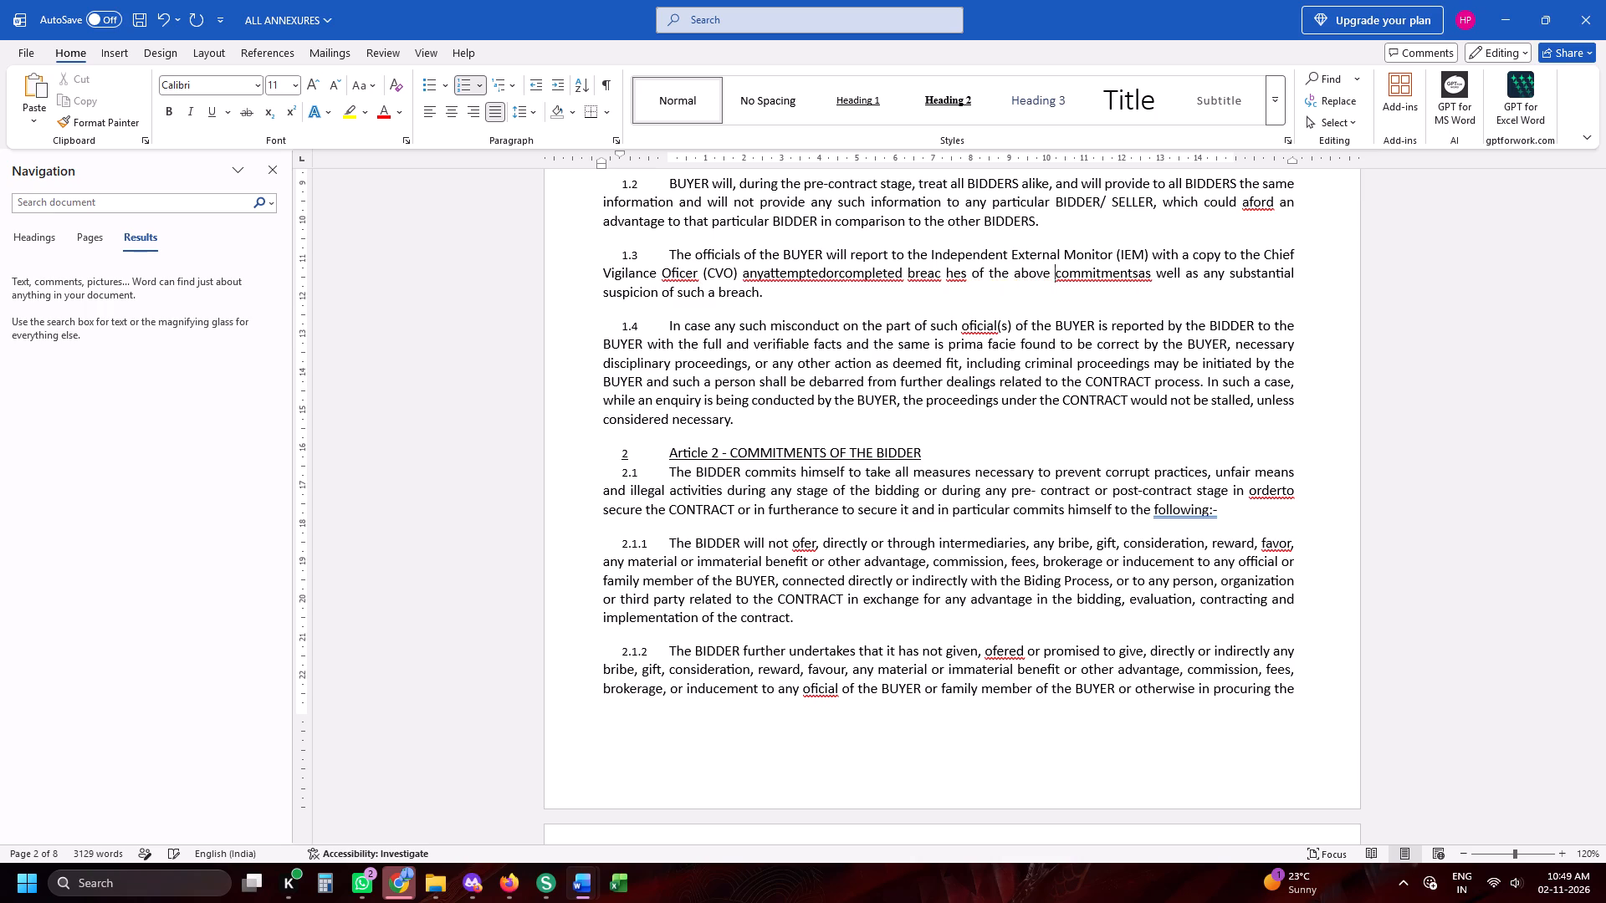
pyautogui.press('Right')
pyautogui.press('Right')
pyautogui.press('Right')
pyautogui.press('Right')
pyautogui.press('Right')
pyautogui.press('Right')
pyautogui.press('Right')
pyautogui.press('Right')
pyautogui.press('Right')
pyautogui.press('Right')
pyautogui.press('Right')
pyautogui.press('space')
# Remove the stray space inside the word "breaches" in clause 1.3.
pyautogui.press('Left')
pyautogui.press('Left')
pyautogui.press('Left')
pyautogui.press('Left')
pyautogui.press('Left')
pyautogui.press('Left')
pyautogui.press('Left')
pyautogui.press('Left')
pyautogui.press('Left')
pyautogui.press('Left')
pyautogui.press('Left')
pyautogui.press('Left')
pyautogui.press('Left')
pyautogui.press('Left')
pyautogui.press('Left')
pyautogui.press('Left')
pyautogui.press('Left')
pyautogui.press('Left')
pyautogui.press('Left')
pyautogui.press('Left')
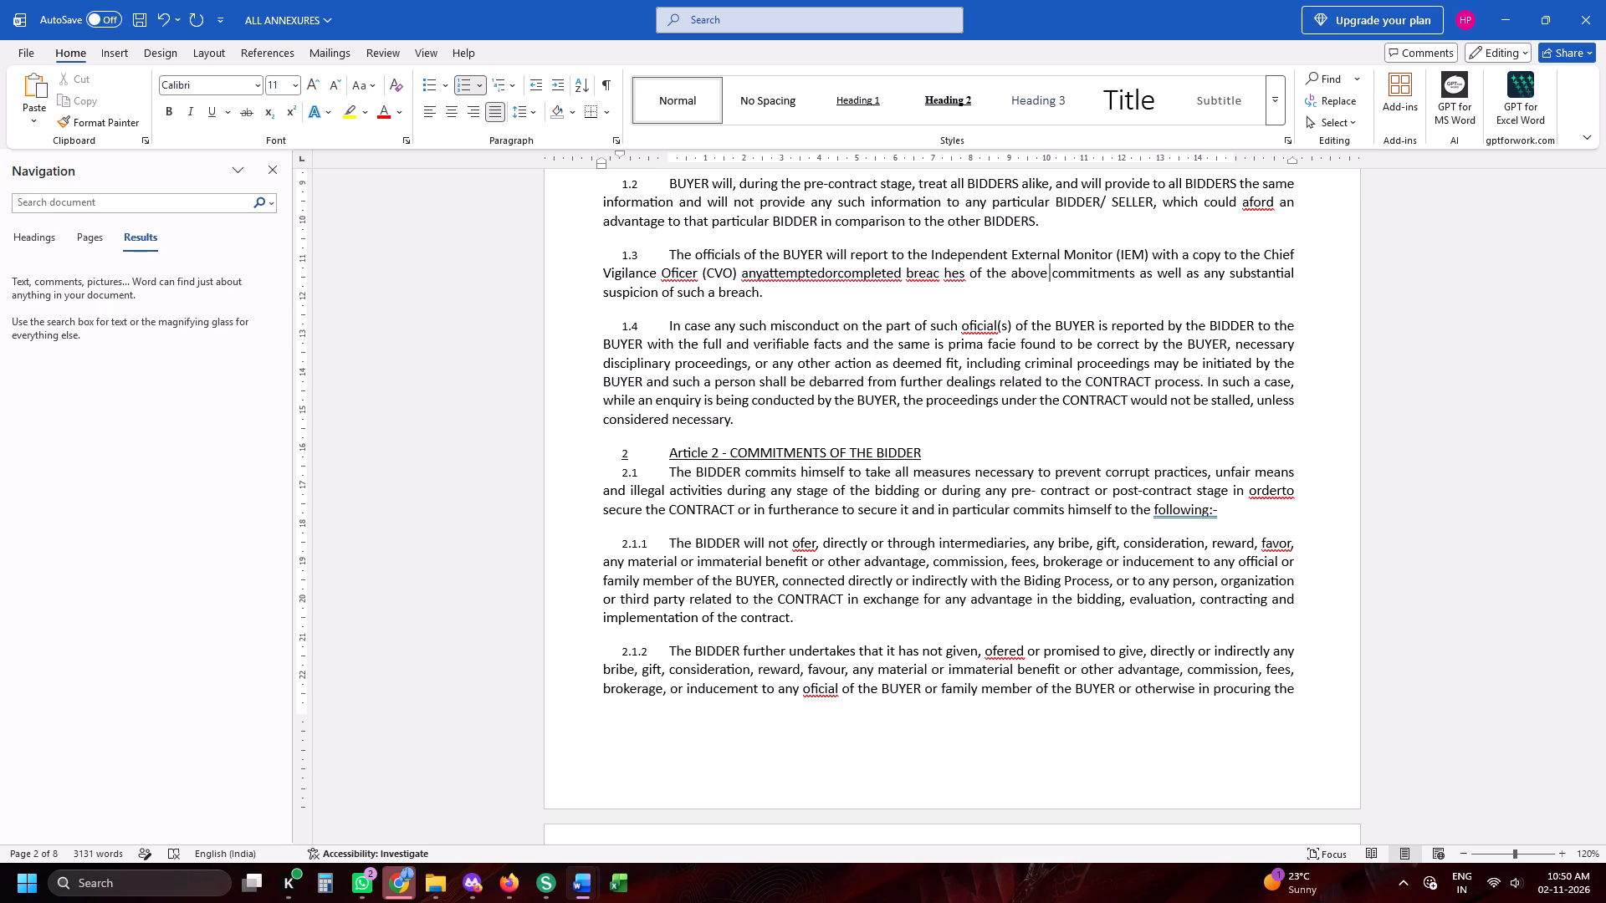
pyautogui.press('Right')
pyautogui.press('Right')
pyautogui.press('Right')
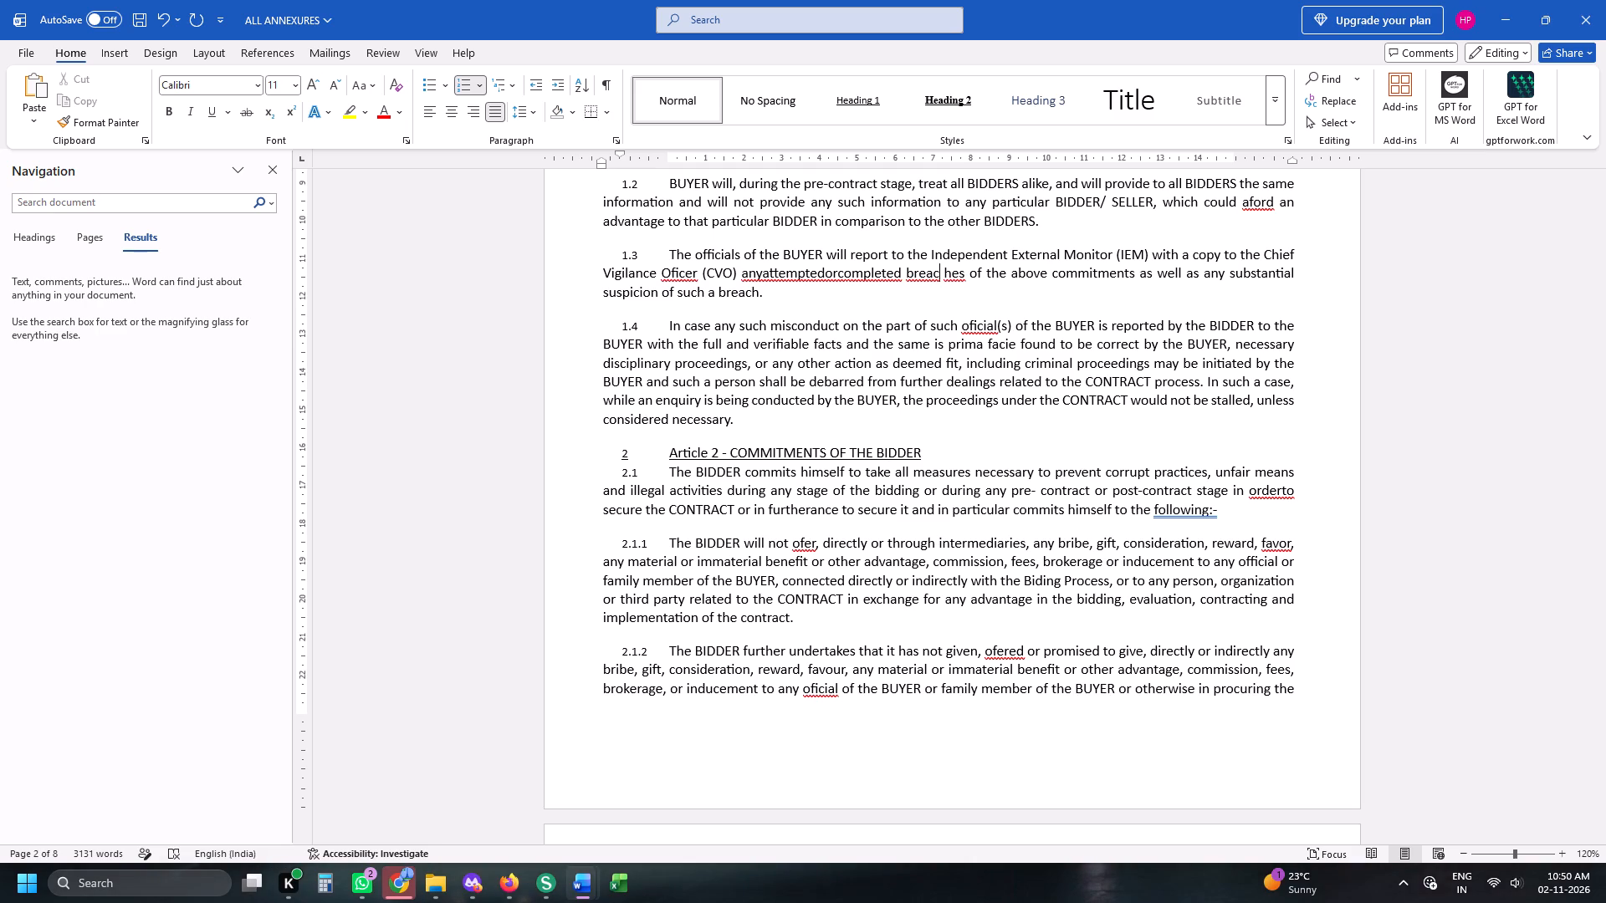
pyautogui.press('Right')
pyautogui.press('BackSpace')
pyautogui.press('Left')
pyautogui.press('Left')
pyautogui.press('Left')
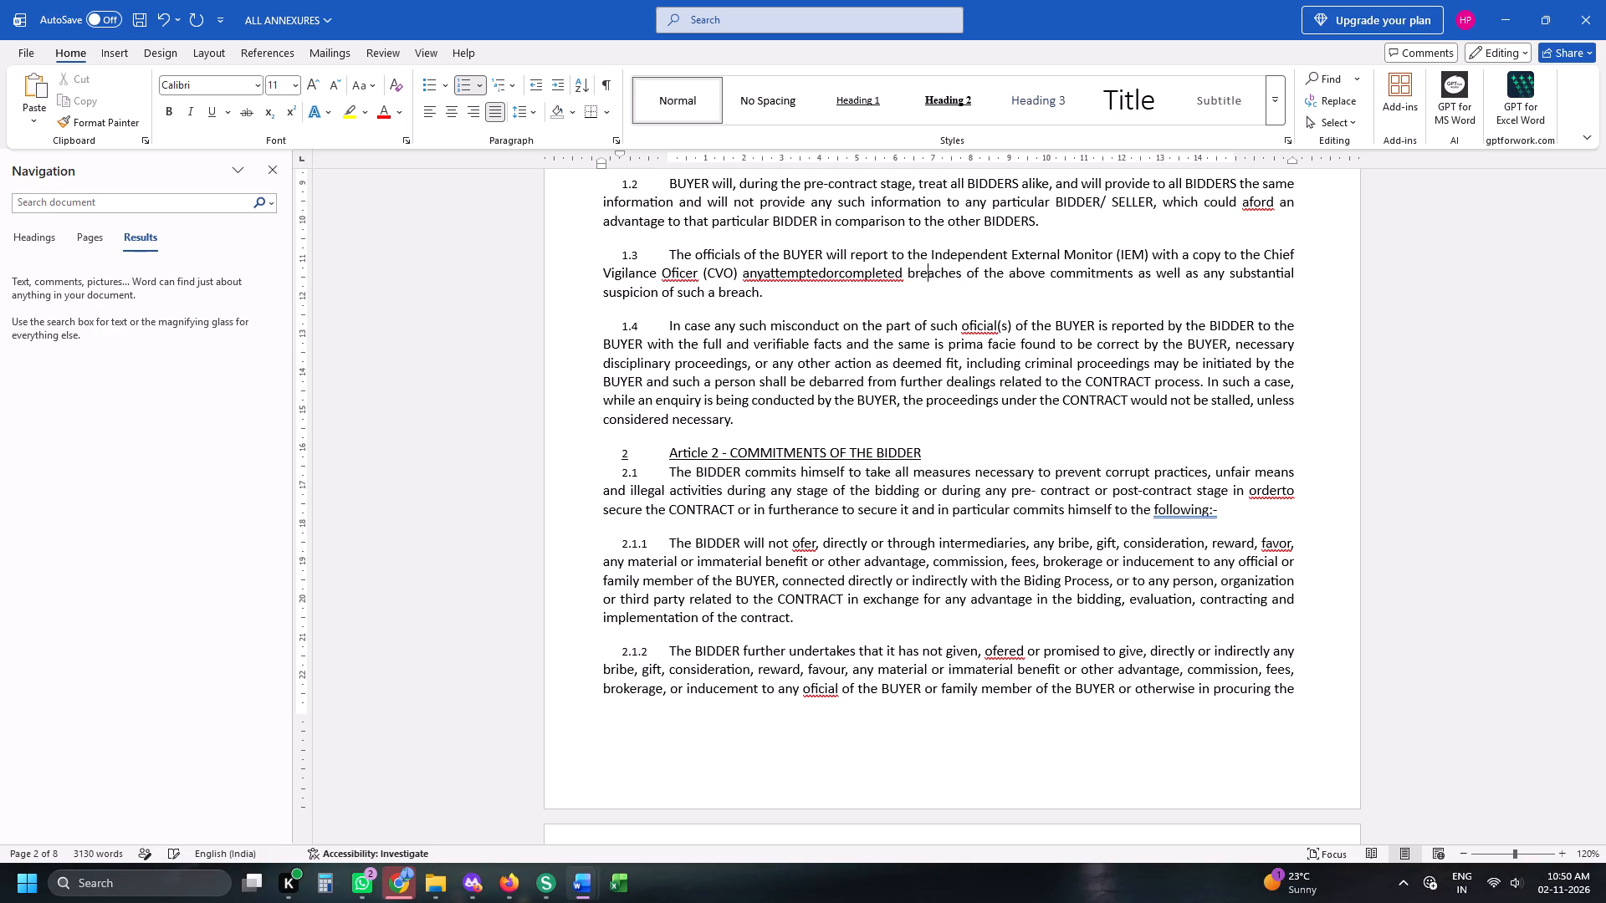
# Insert a space before "completed" in clause 1.3's run-together phrase "anyattemptedorcompleted".
pyautogui.press('Left')
pyautogui.press('Left')
pyautogui.press('Left')
pyautogui.press('Left')
pyautogui.press('Left')
pyautogui.press('Left')
pyautogui.press('Left')
pyautogui.press('Left')
pyautogui.press('Left')
pyautogui.press('Left')
pyautogui.press('Left')
pyautogui.press('Left')
pyautogui.press('Left')
pyautogui.press('Left')
pyautogui.press('Right')
pyautogui.press('Right')
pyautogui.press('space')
# Insert a space after "any" in clause 1.3's run-together word "anyattemptedor".
pyautogui.press('Left')
pyautogui.press('Left')
pyautogui.press('Left')
pyautogui.press('Left')
pyautogui.press('Left')
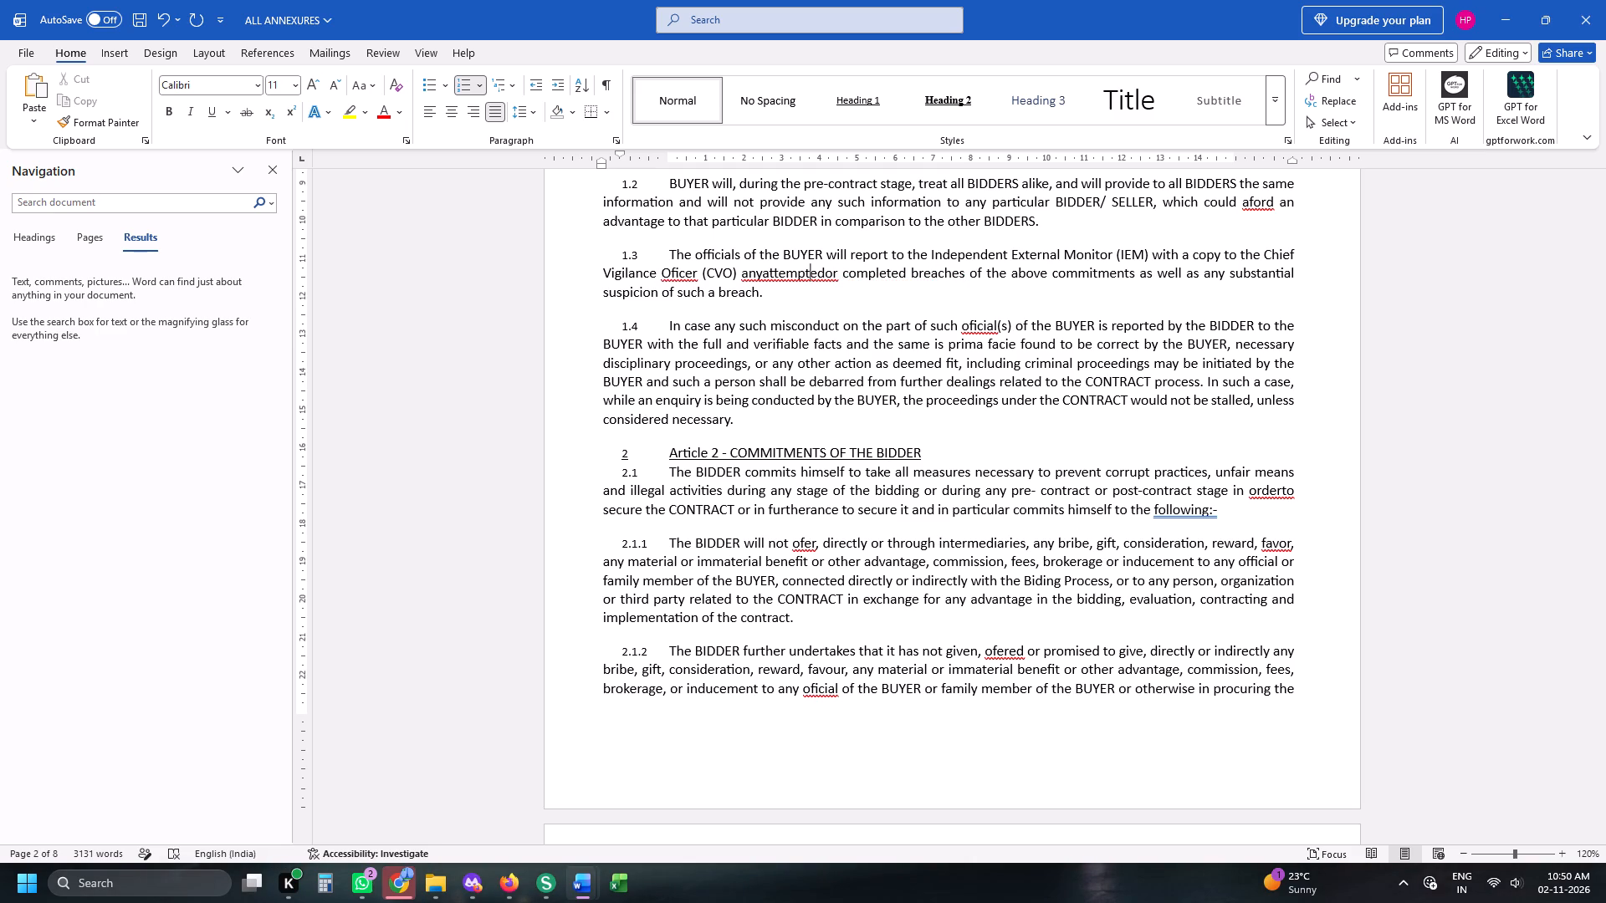
pyautogui.press('Left')
pyautogui.press('Left')
pyautogui.press('Left')
pyautogui.press('Left')
pyautogui.press('Left')
pyautogui.press('Left')
pyautogui.press('Left')
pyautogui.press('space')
# Split the run-together word "attemptedor" in clause 1.3 with a space directly after "attempt".
pyautogui.press('Right')
pyautogui.press('Right')
pyautogui.press('Right')
pyautogui.press('Right')
pyautogui.press('Right')
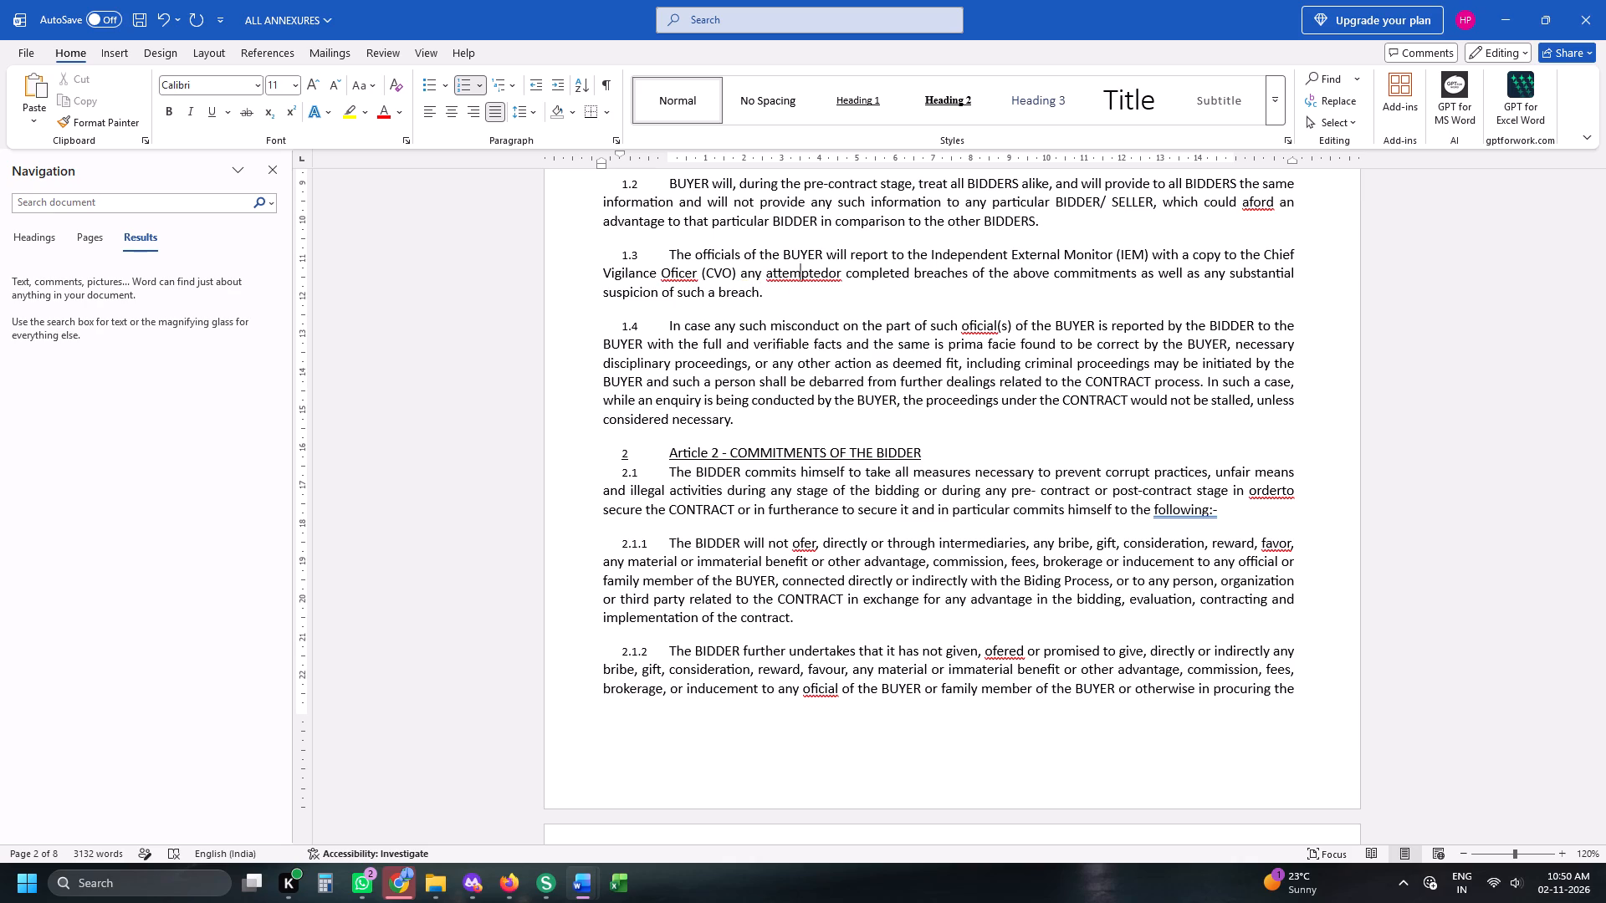
pyautogui.press('Right')
pyautogui.press('Right')
pyautogui.press('Right')
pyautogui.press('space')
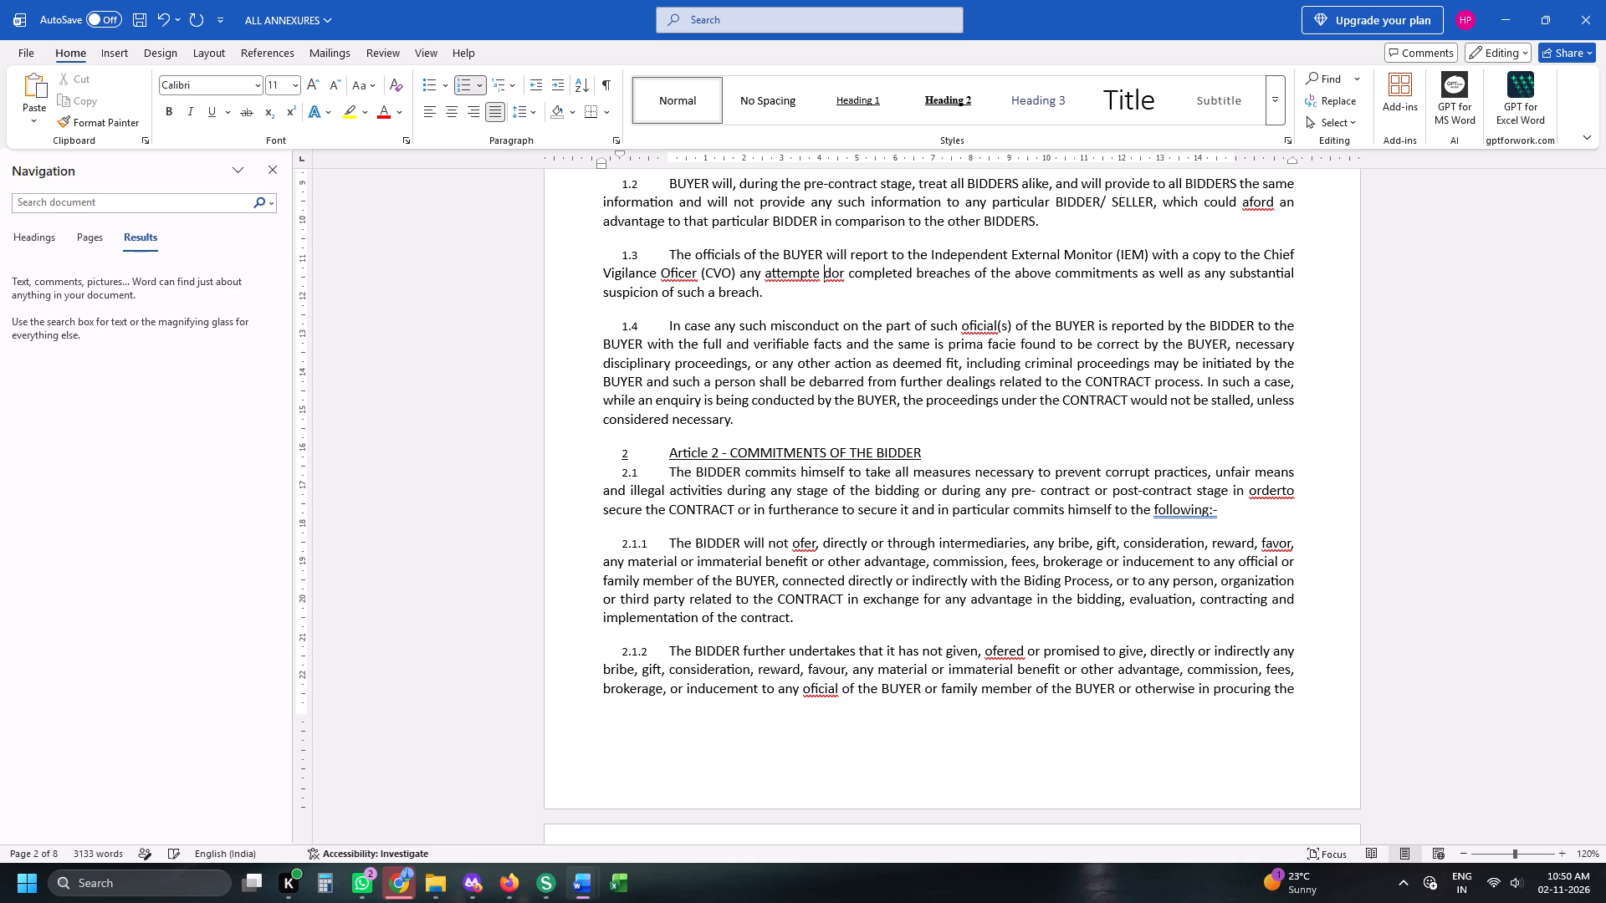
pyautogui.press('Left')
pyautogui.press('Right')
pyautogui.press('BackSpace')
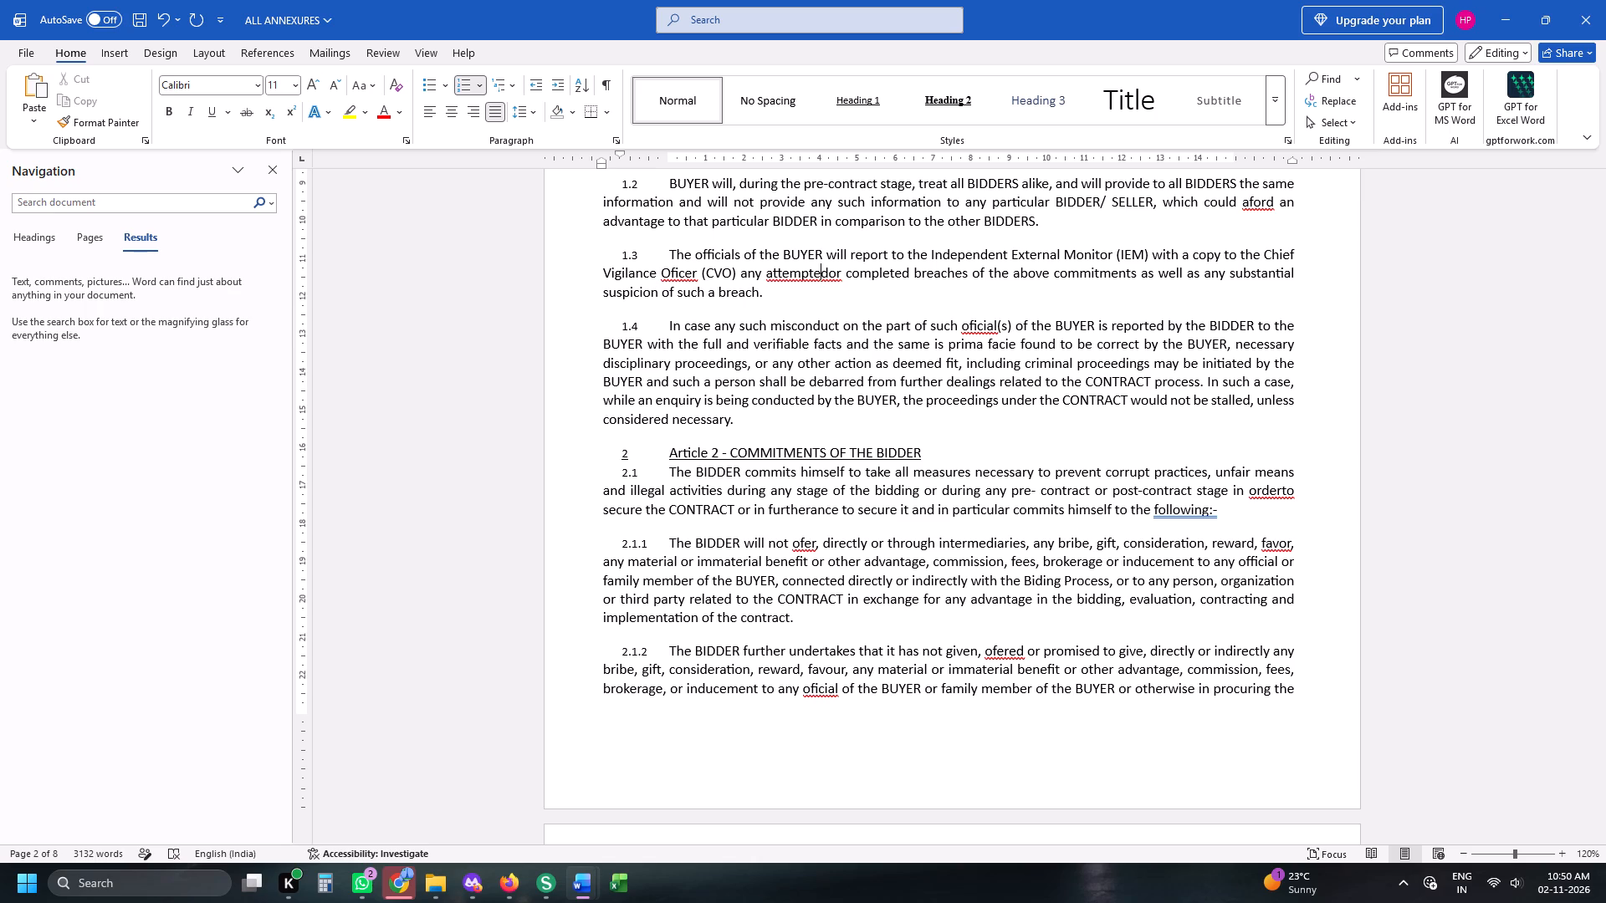
pyautogui.press('Left')
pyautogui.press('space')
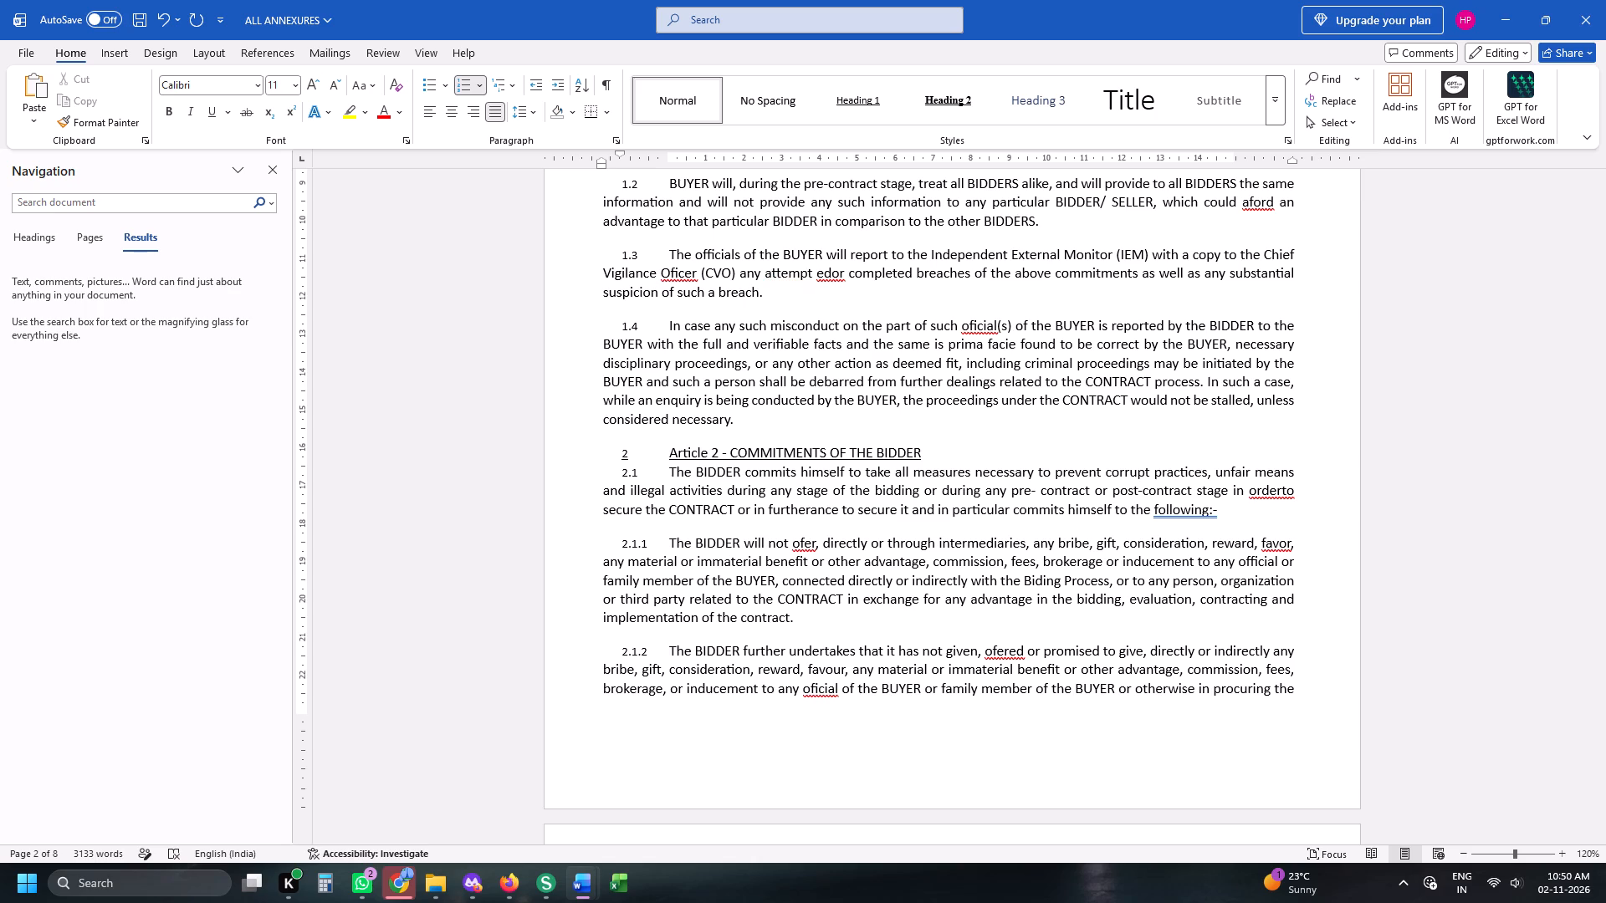
# Add the missing "f" in clause 1.3 so the title reads "Vigilance Officer (CVO)".
pyautogui.press('Left')
pyautogui.press('Left')
pyautogui.press('Left')
pyautogui.press('Left')
pyautogui.press('Left')
pyautogui.press('Left')
pyautogui.press('Left')
pyautogui.press('Left')
pyautogui.press('Left')
pyautogui.press('Left')
pyautogui.press('Left')
pyautogui.press('Left')
pyautogui.press('Left')
pyautogui.press('Left')
pyautogui.press('Left')
pyautogui.press('Left')
pyautogui.press('Left')
pyautogui.press('Left')
pyautogui.press('Left')
pyautogui.press('Left')
pyautogui.press('Left')
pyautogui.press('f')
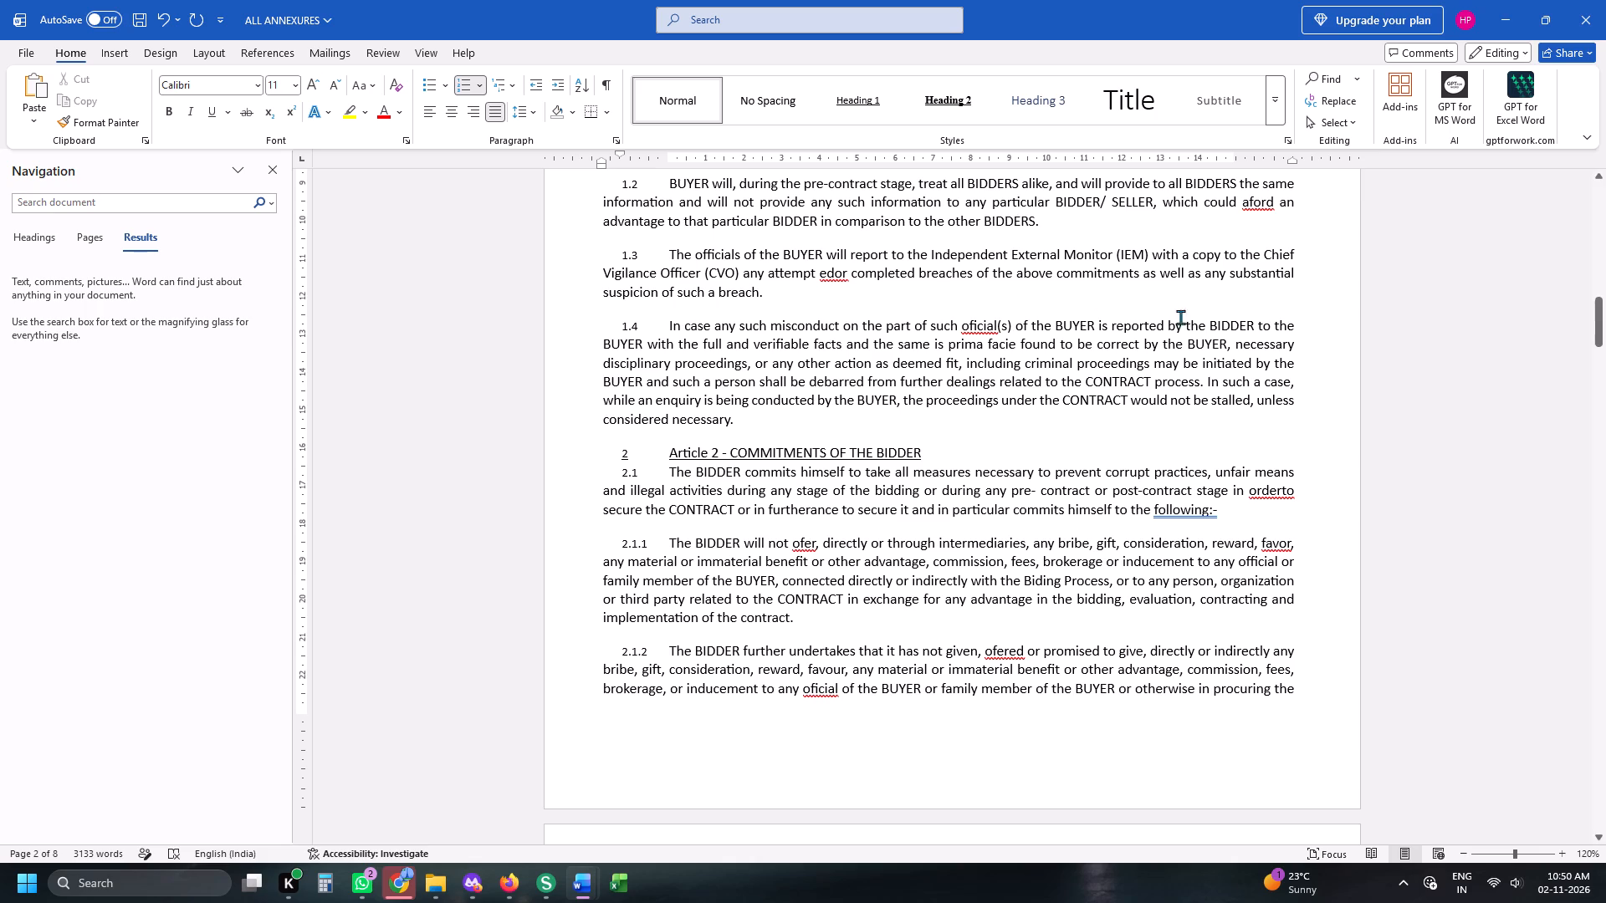
# Make the heading "Article 2 - COMMITMENTS OF THE BIDDER" bold.
pyautogui.moveTo(952, 446); pyautogui.dragTo(945, 449)
pyautogui.moveTo(945, 449); pyautogui.dragTo(602, 453)
pyautogui.hotkey('ctrl', 'b')
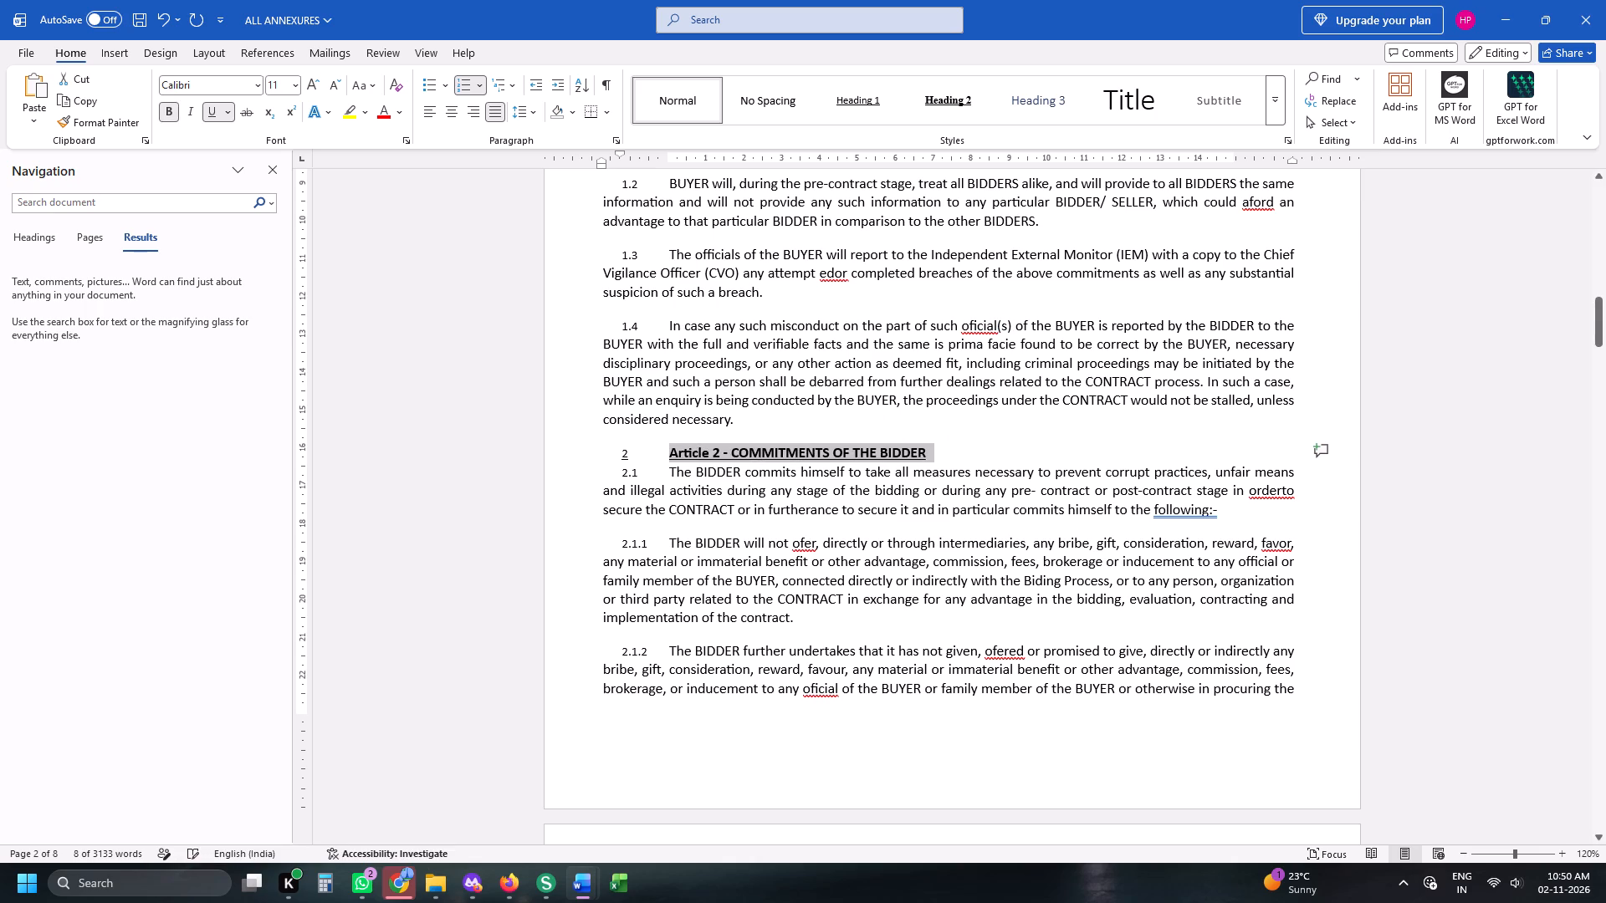
# Insert the missing space in clause 2.1's "orderto" so it reads "in order to".
pyautogui.scroll(-2, 958, 482)
pyautogui.click(1285, 353)
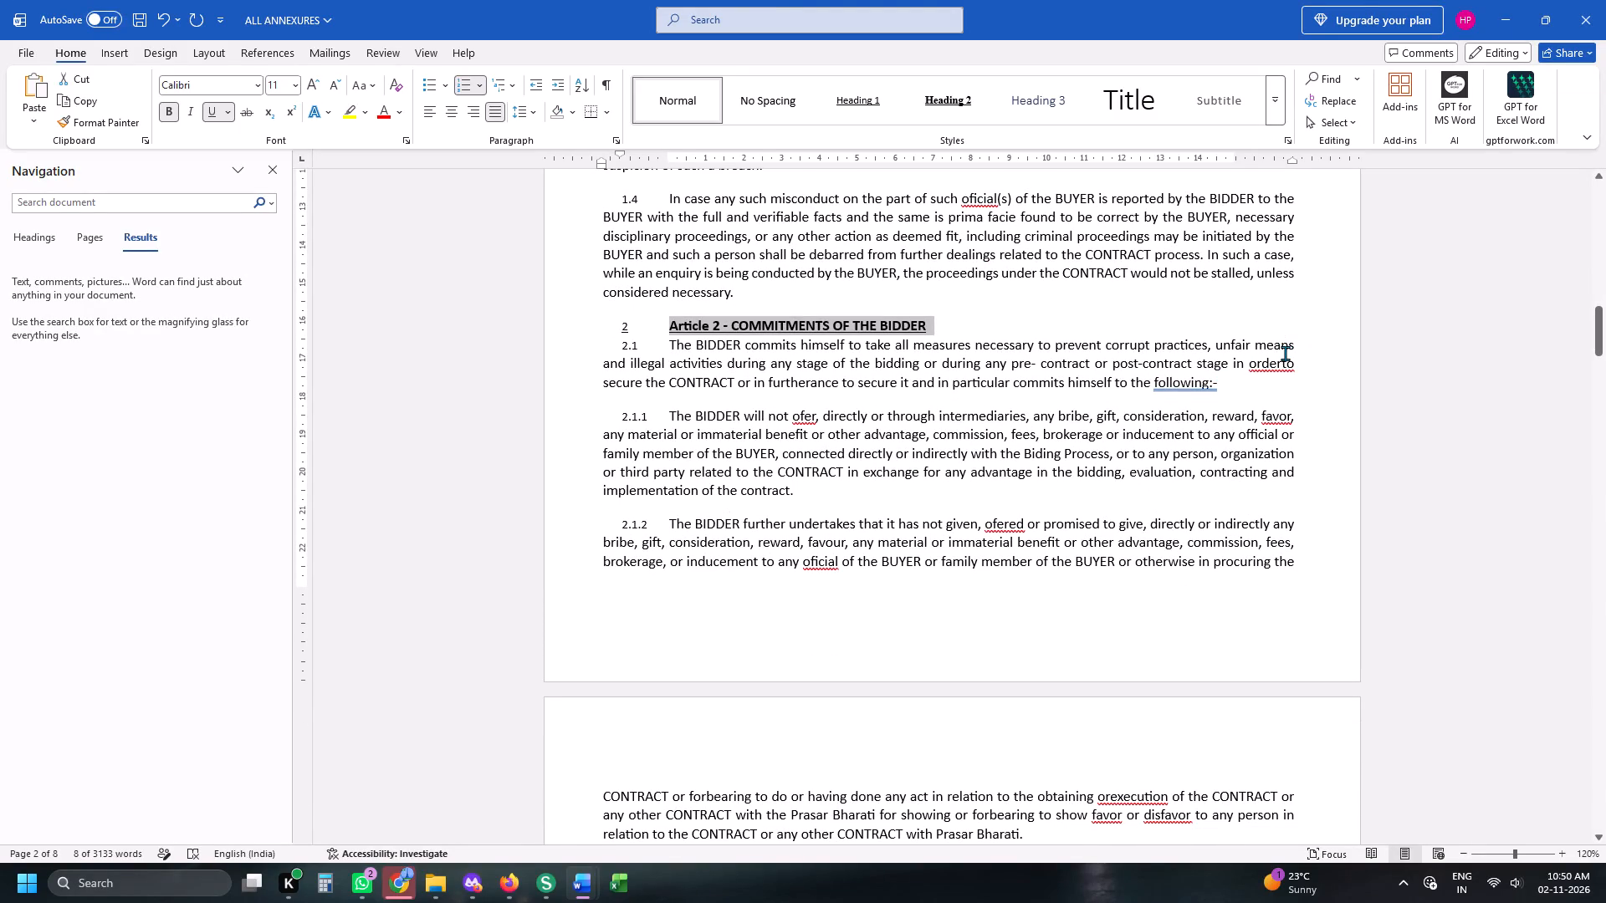
pyautogui.click(1283, 371)
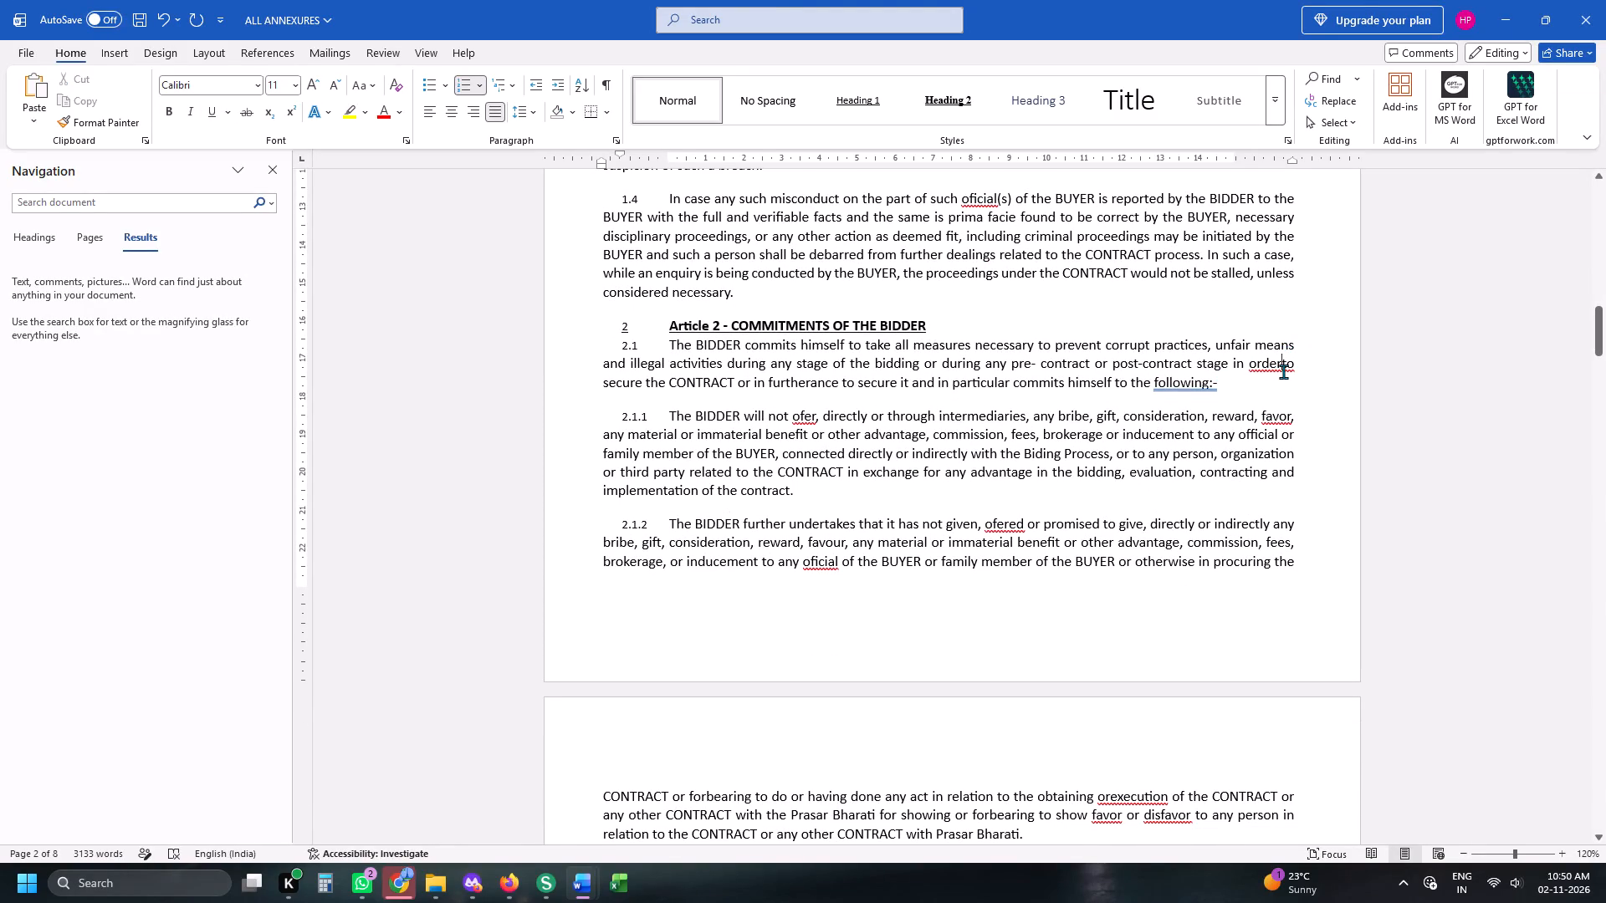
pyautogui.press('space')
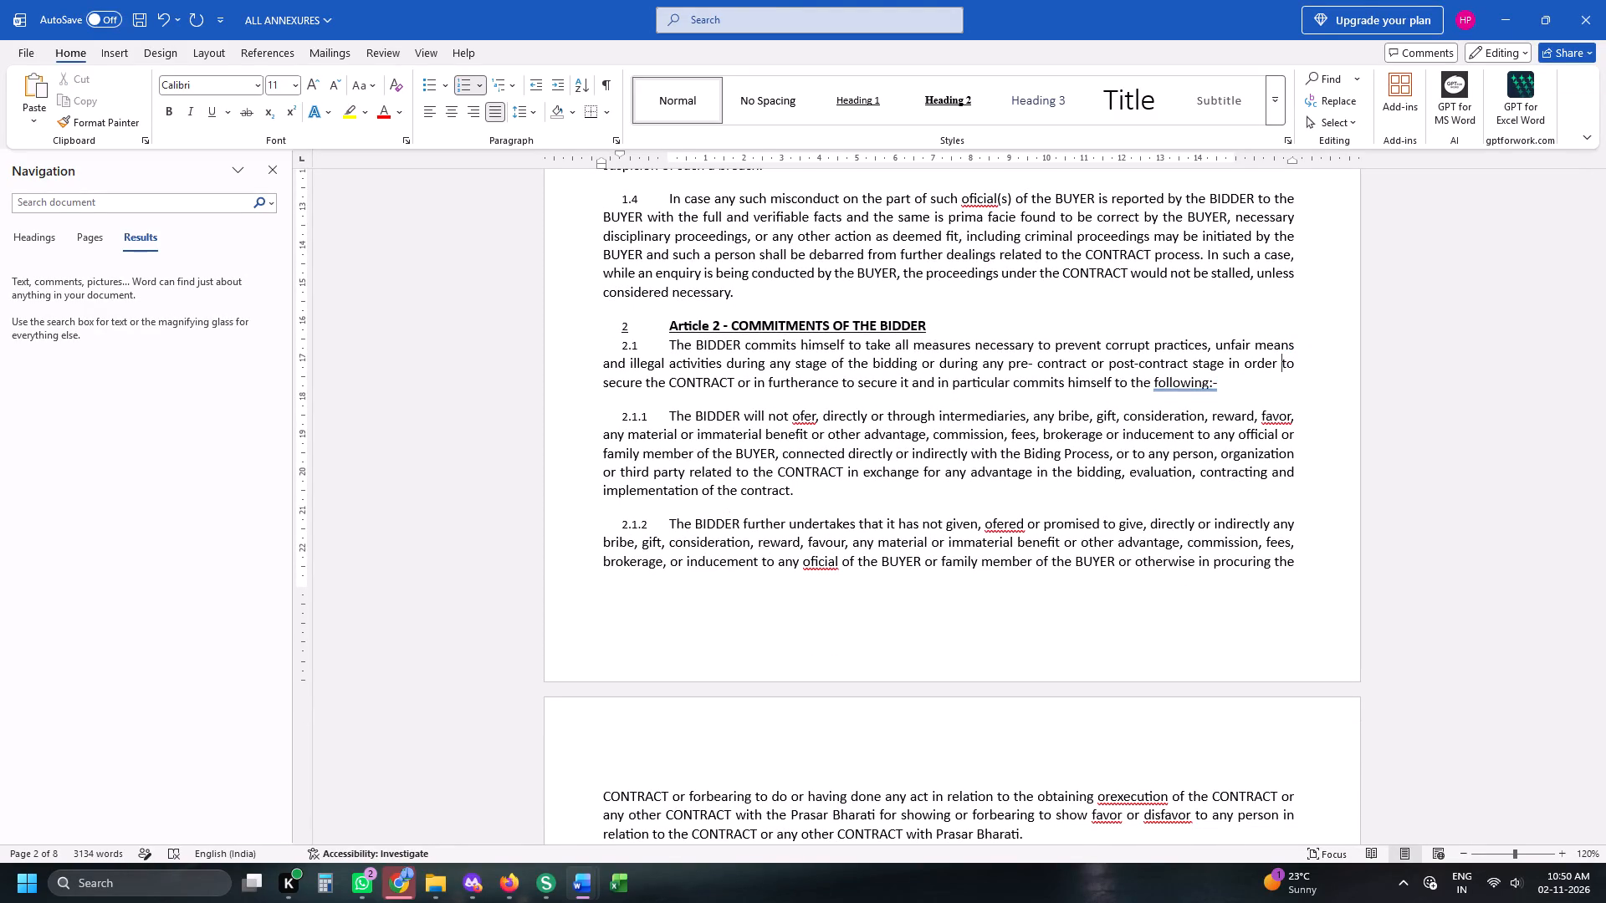
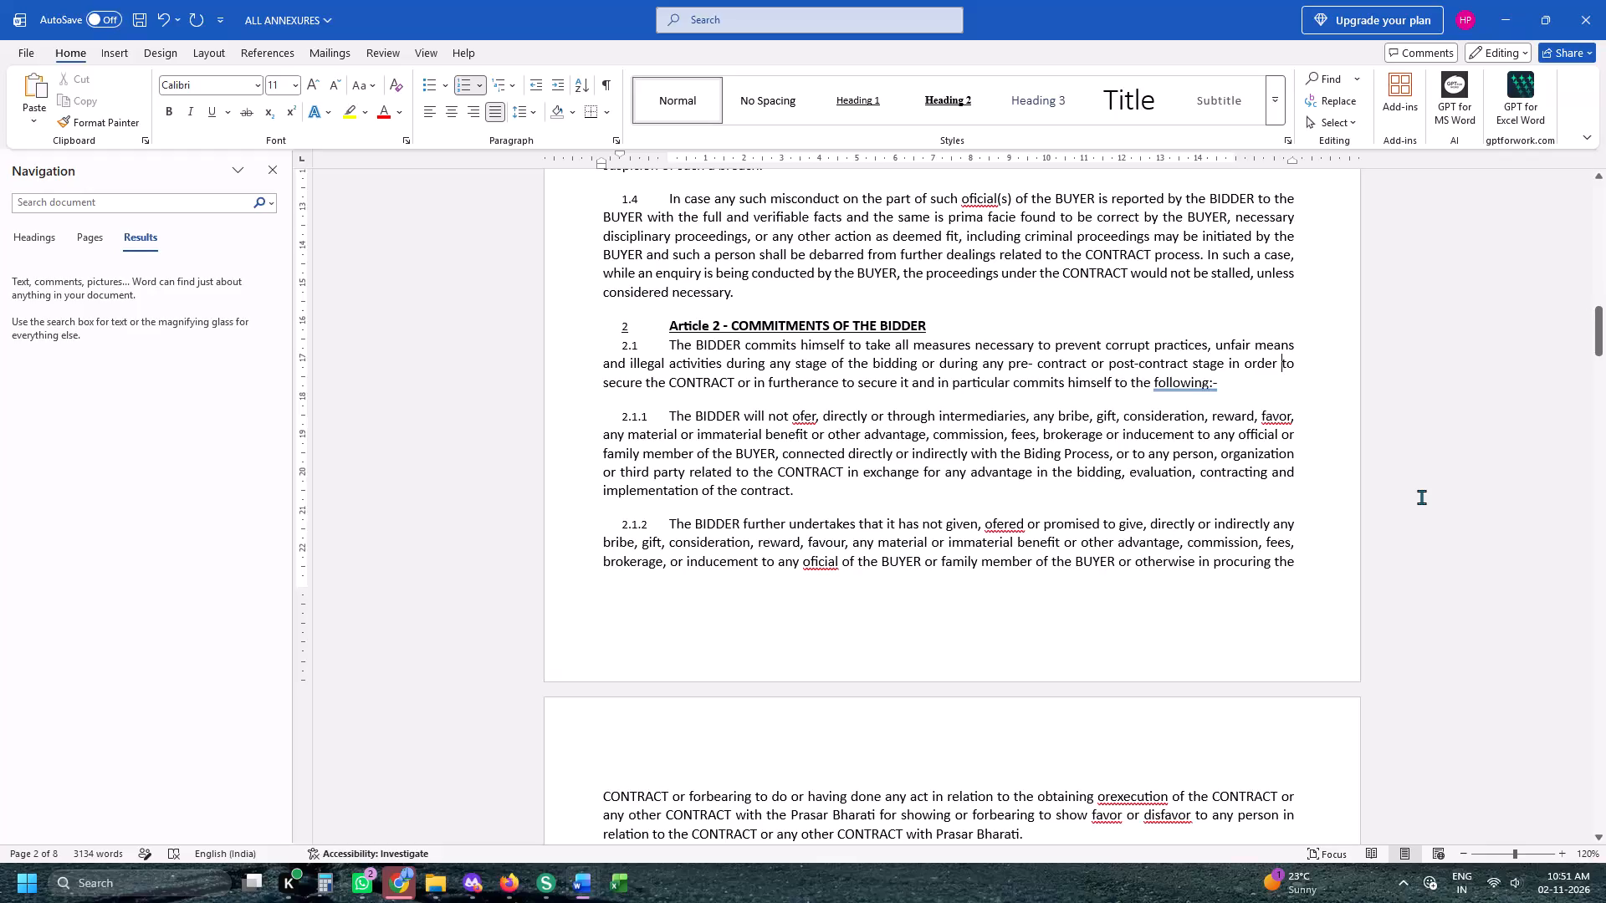
# Add the missing "f" letters and a space in clause 2.1.5 so it reads "officially or un officially".
pyautogui.scroll(-2, 1225, 411)
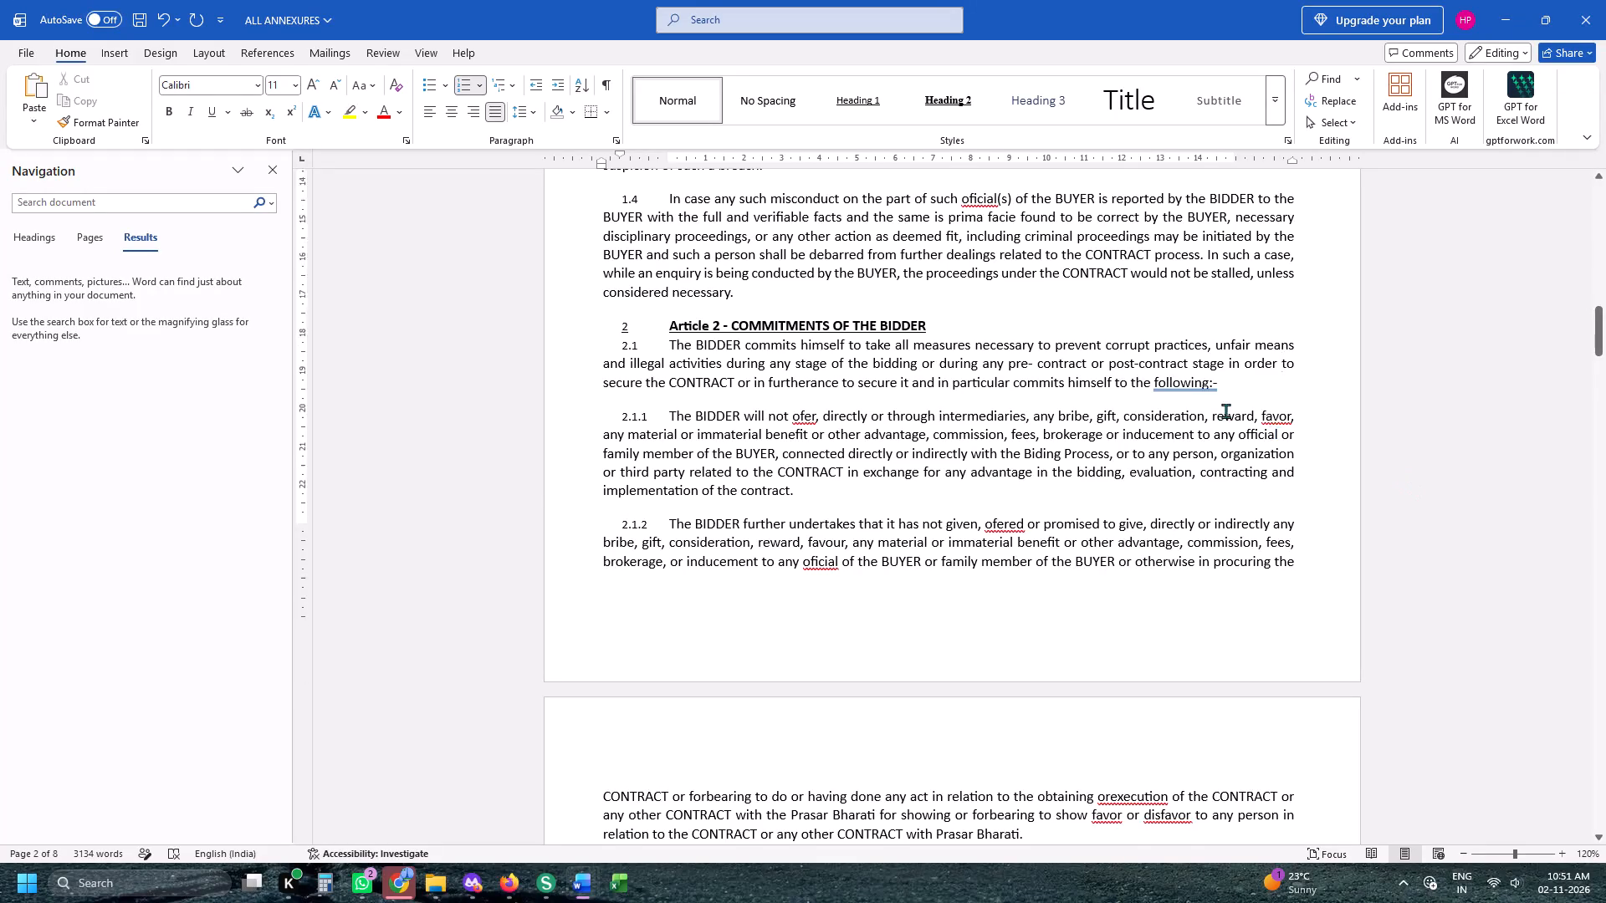
pyautogui.scroll(-6, 1225, 411)
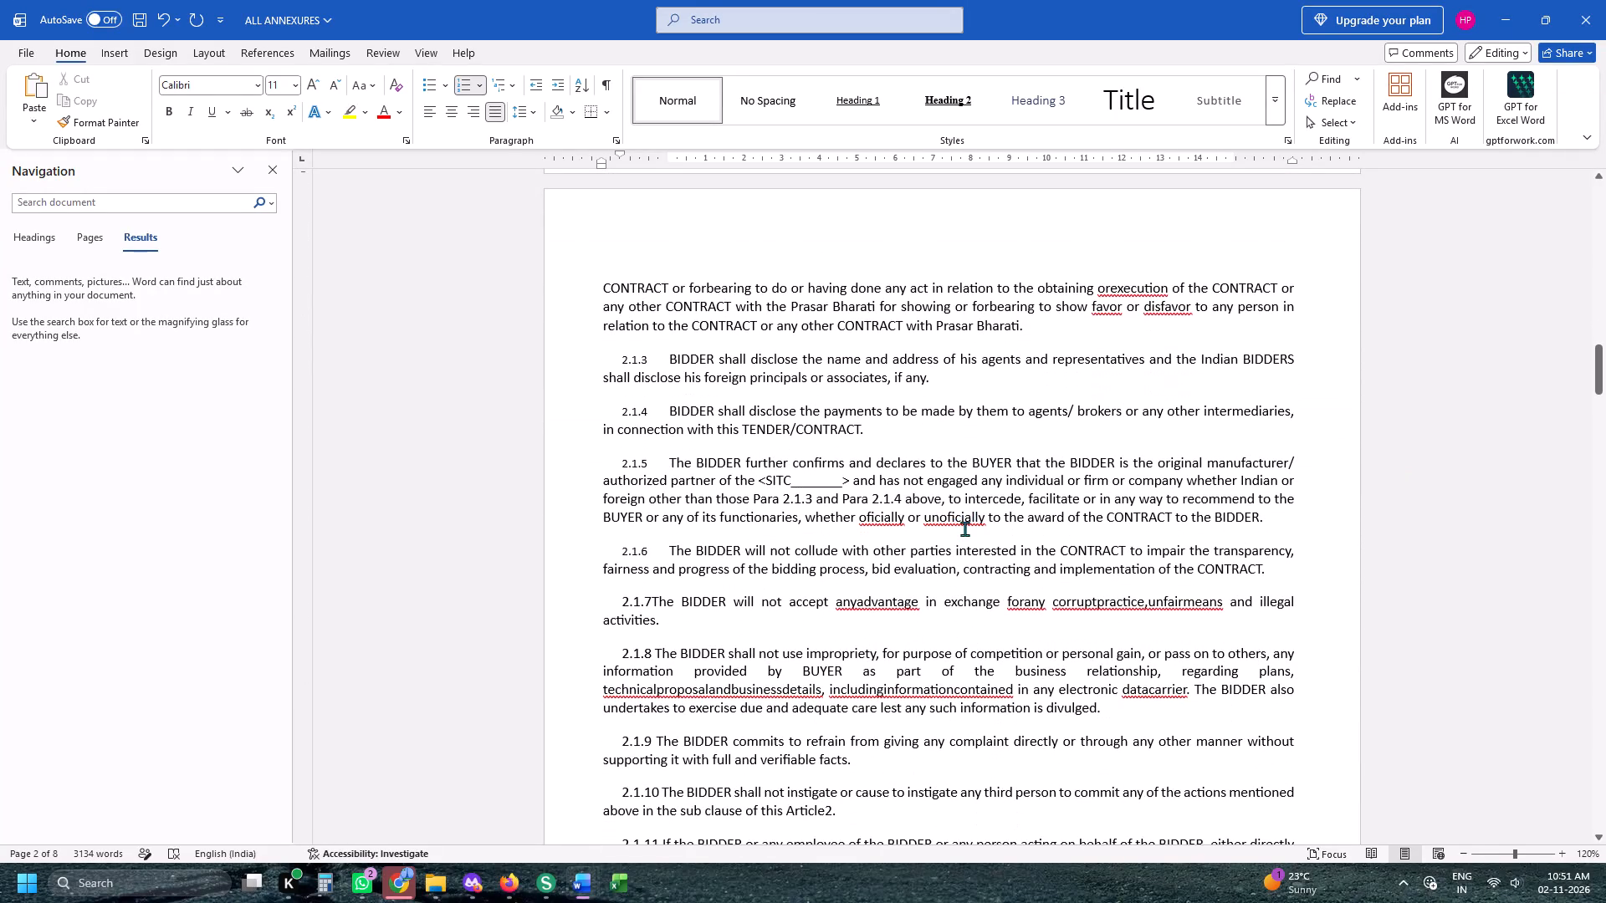
pyautogui.click(869, 516)
pyautogui.press('f')
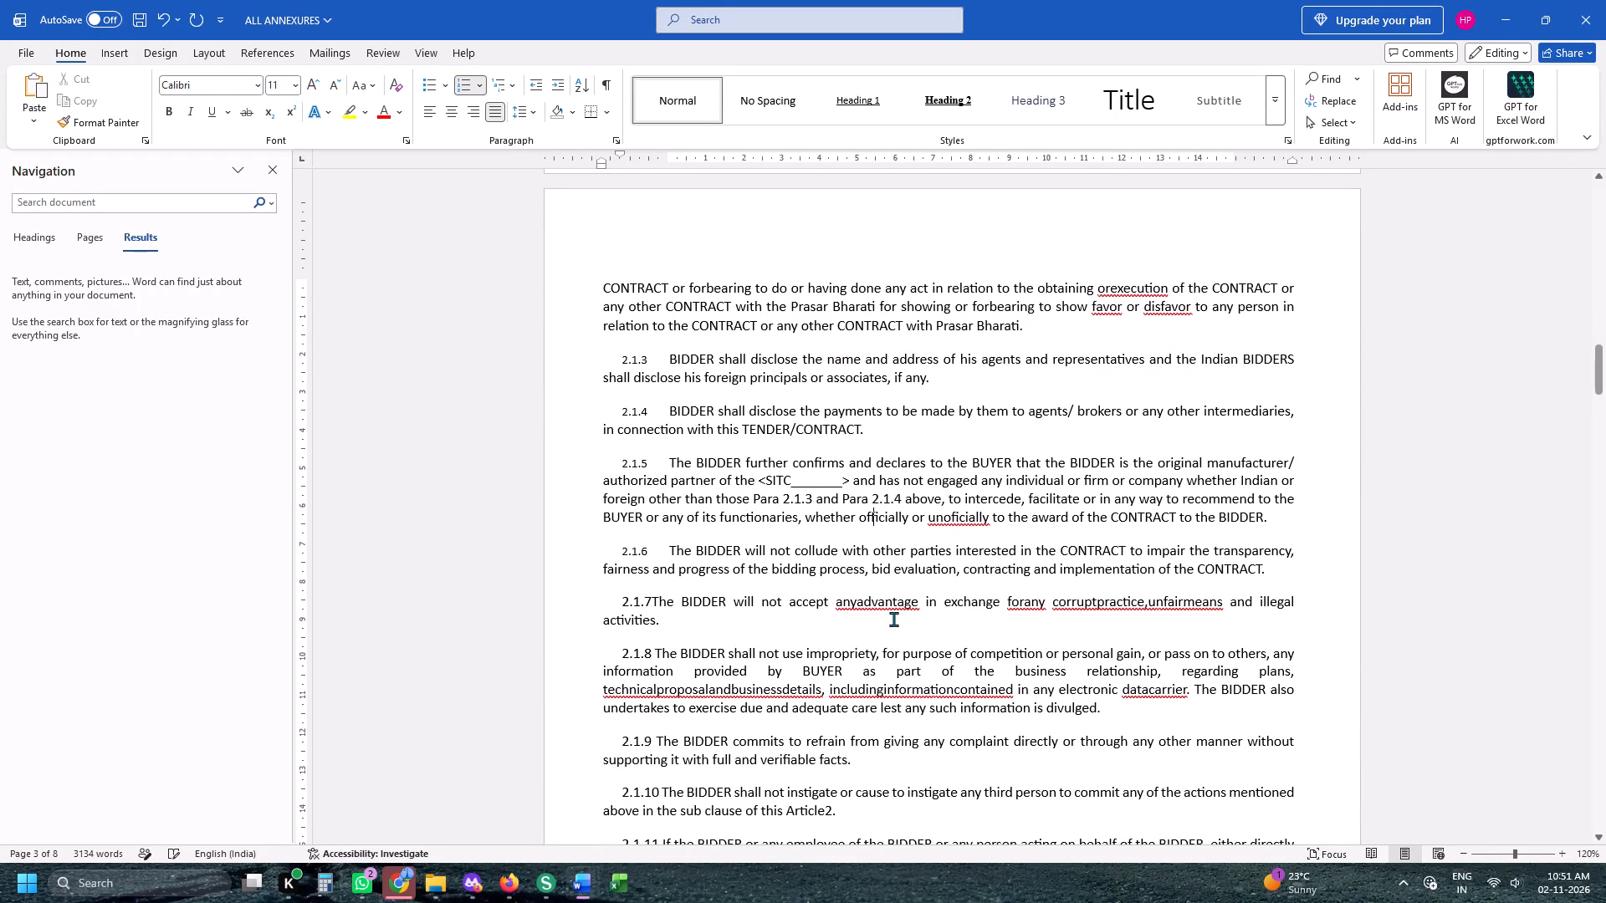
pyautogui.click(940, 520)
pyautogui.press('space')
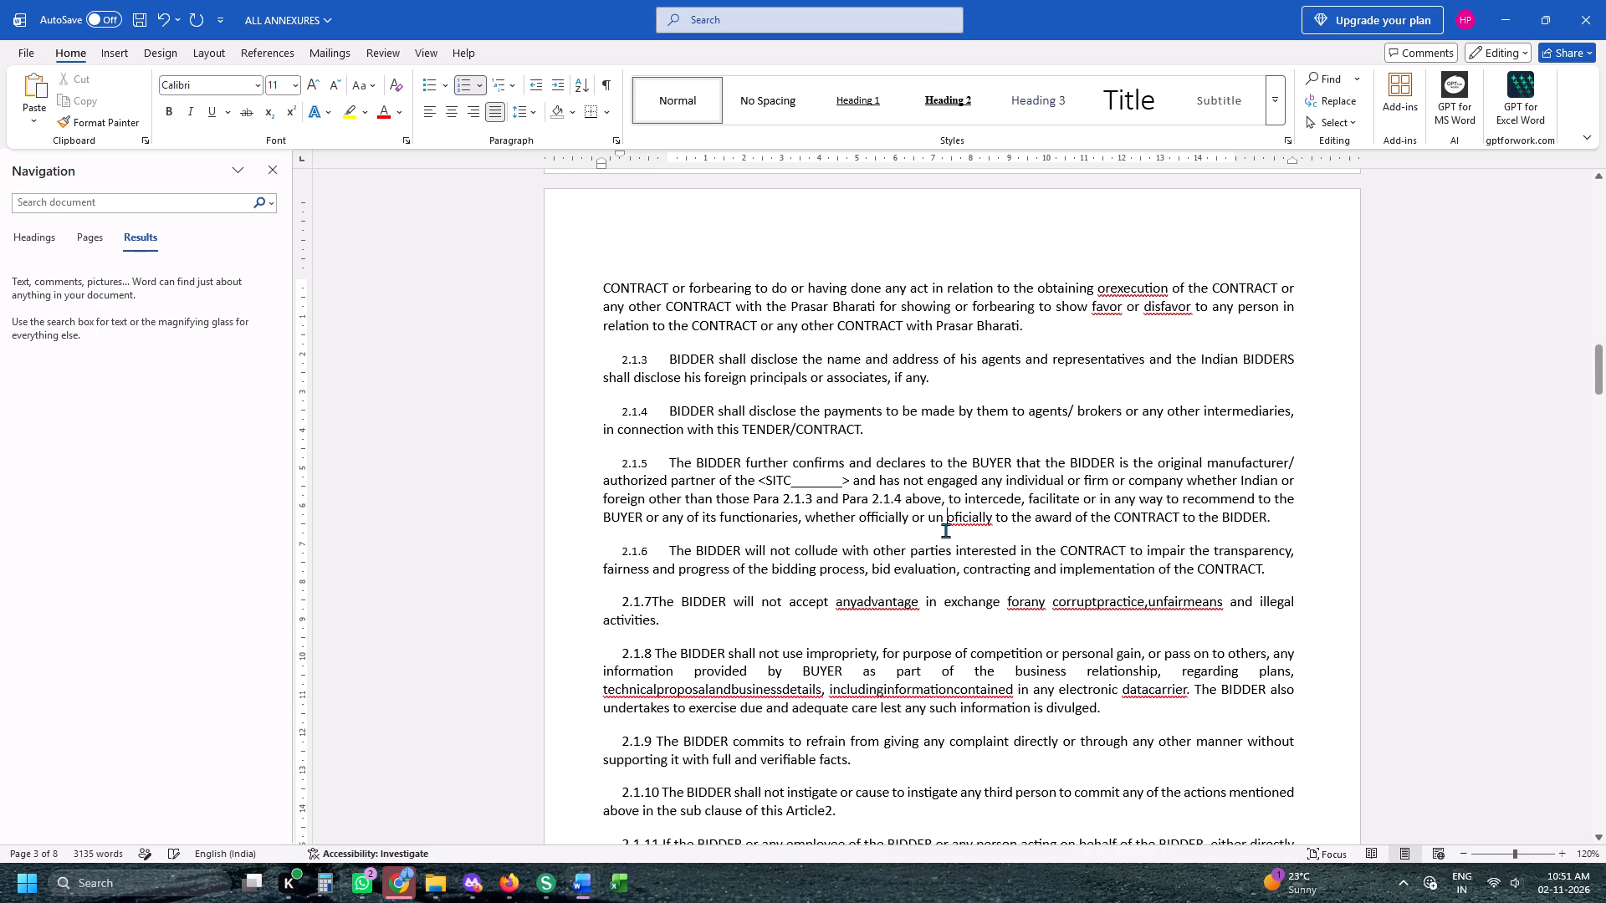
pyautogui.click(959, 520)
pyautogui.press('f')
# Separate the run-together words in clause 2.1.7 so it reads "any advantage in exchange for any corrupt practice, unfair means".
pyautogui.click(857, 600)
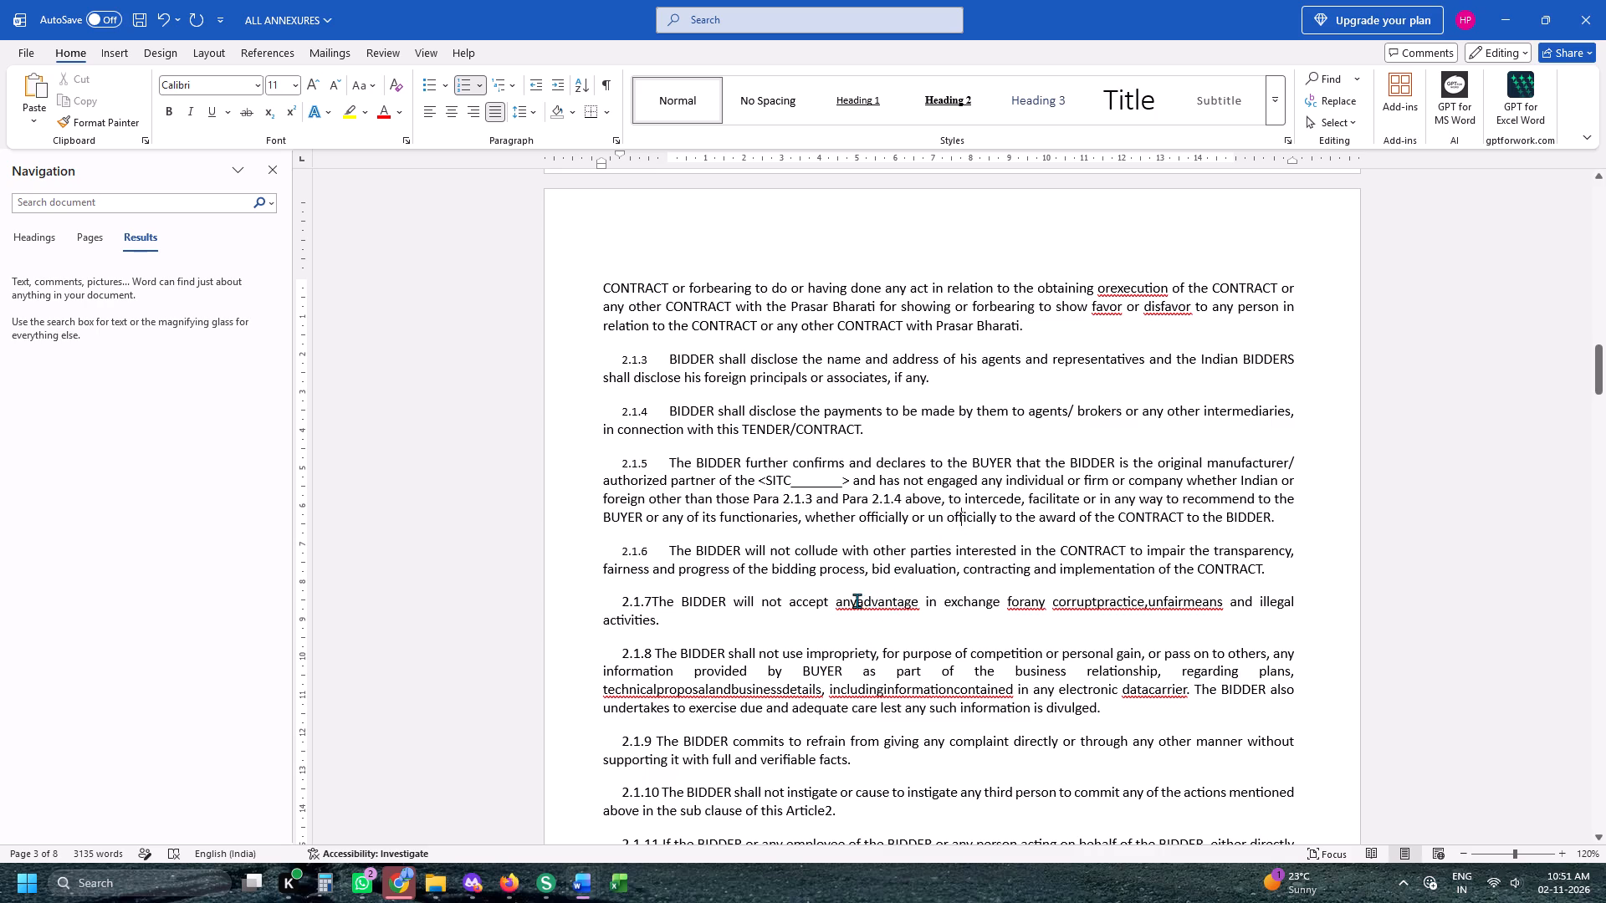
pyautogui.press('space')
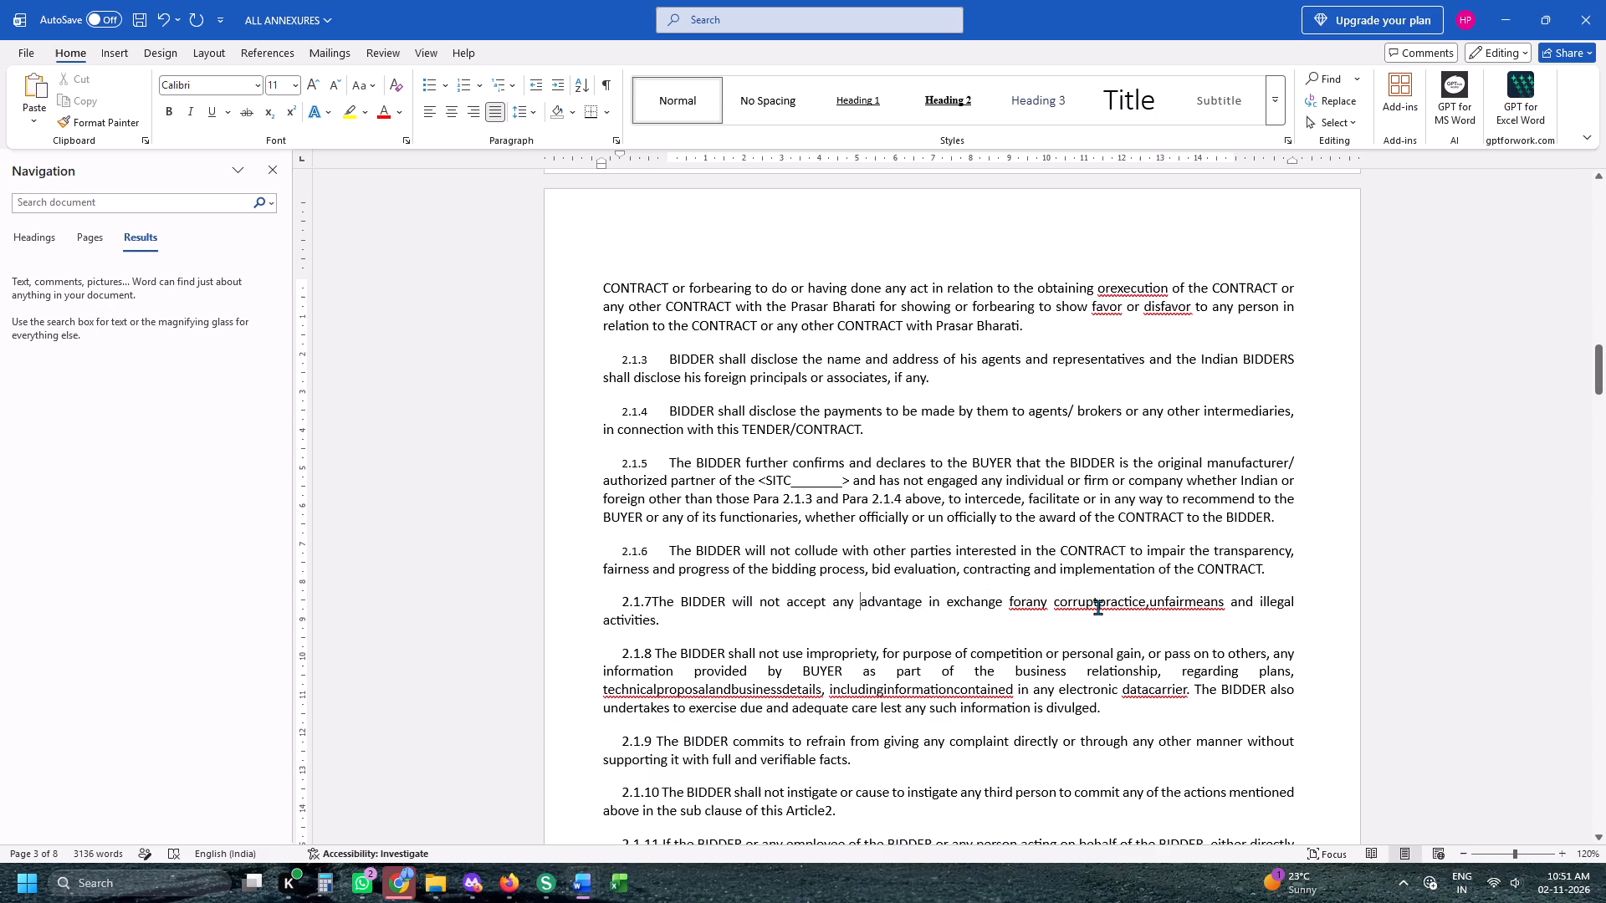
pyautogui.click(1097, 607)
pyautogui.press('space')
pyautogui.click(1149, 607)
pyautogui.press('space')
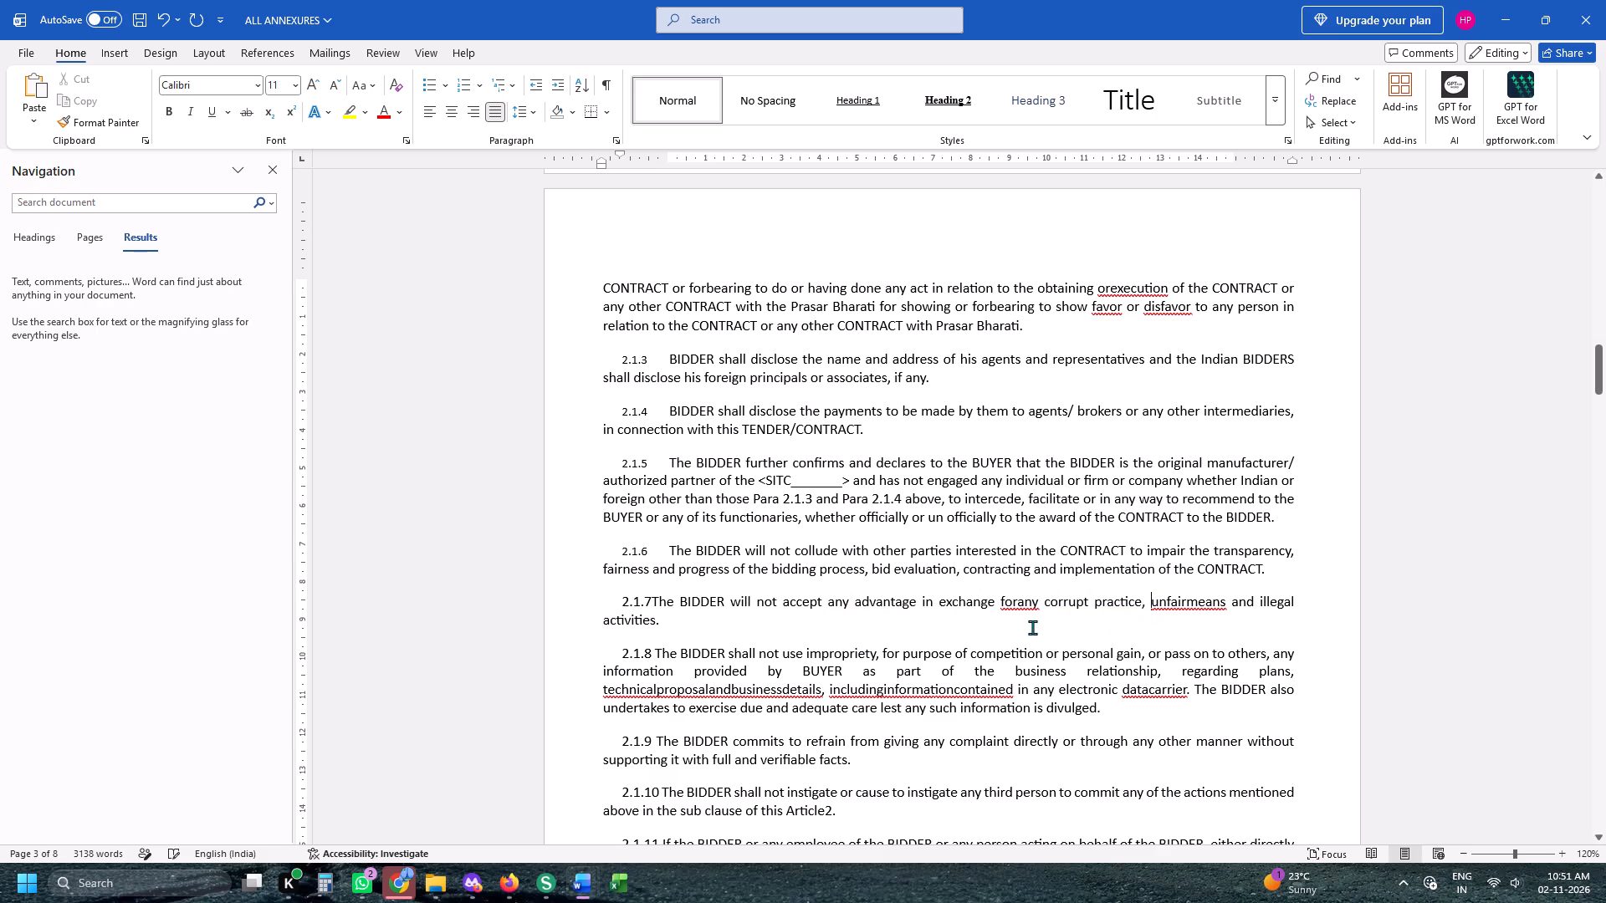
pyautogui.click(1019, 605)
pyautogui.press('space')
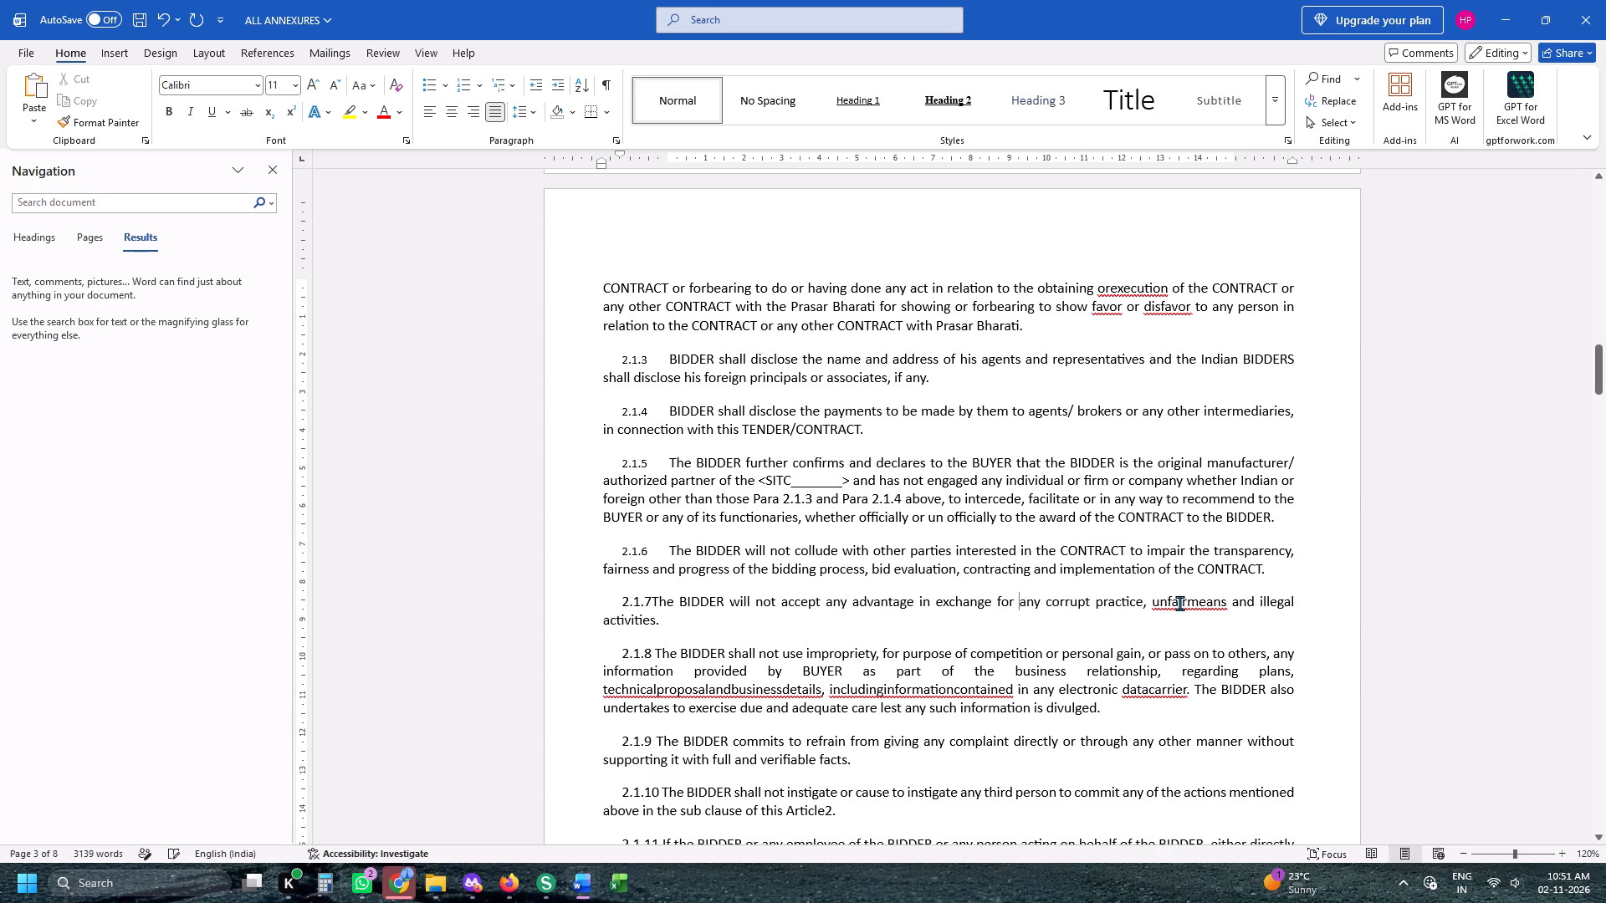
pyautogui.click(1182, 605)
pyautogui.press('Right')
pyautogui.press('space')
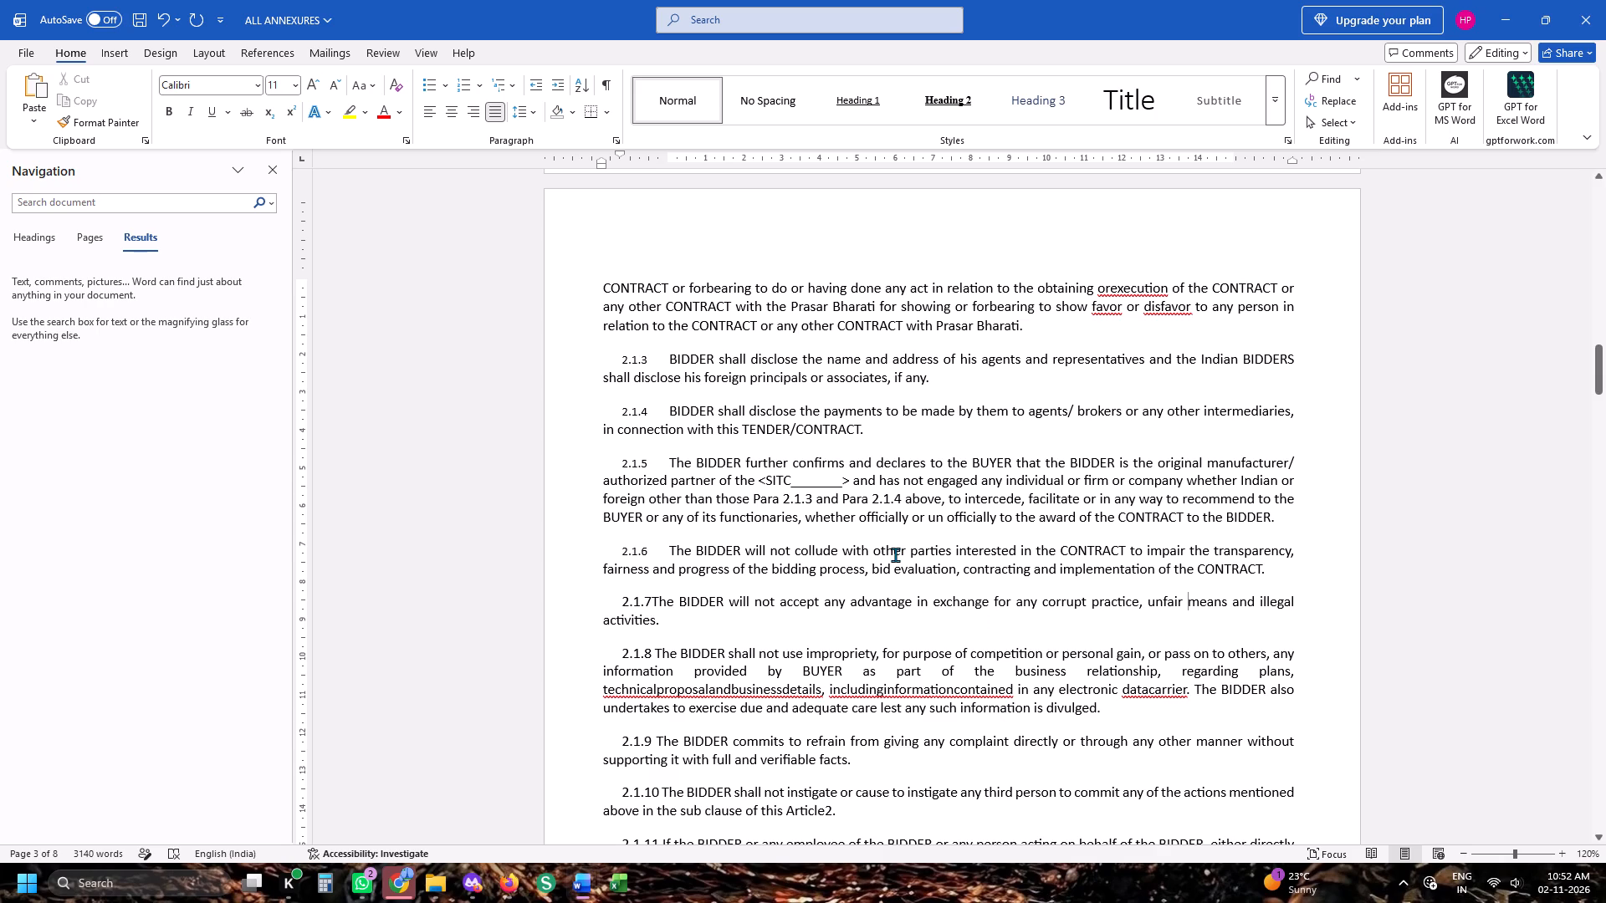
# Split "orexecution" into "or execution" in the part of clause 2.1.2 that continues on page 3.
pyautogui.click(1110, 292)
pyautogui.press('space')
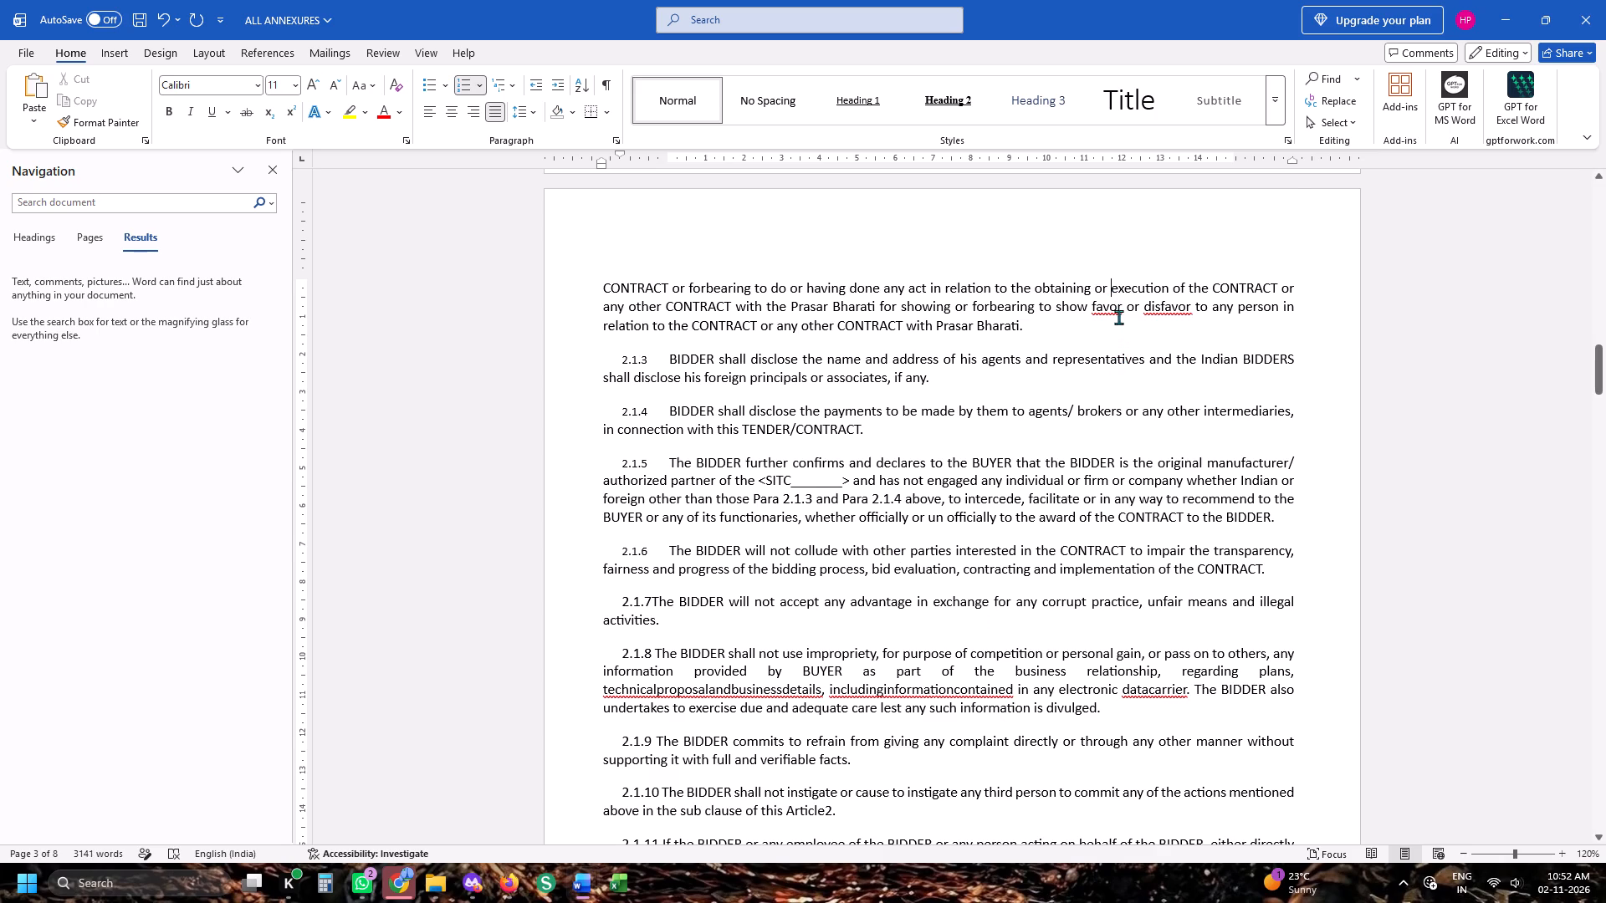
# Replace every "oficial" in the document with "official" plus a trailing space.
pyautogui.scroll(10, 1106, 352)
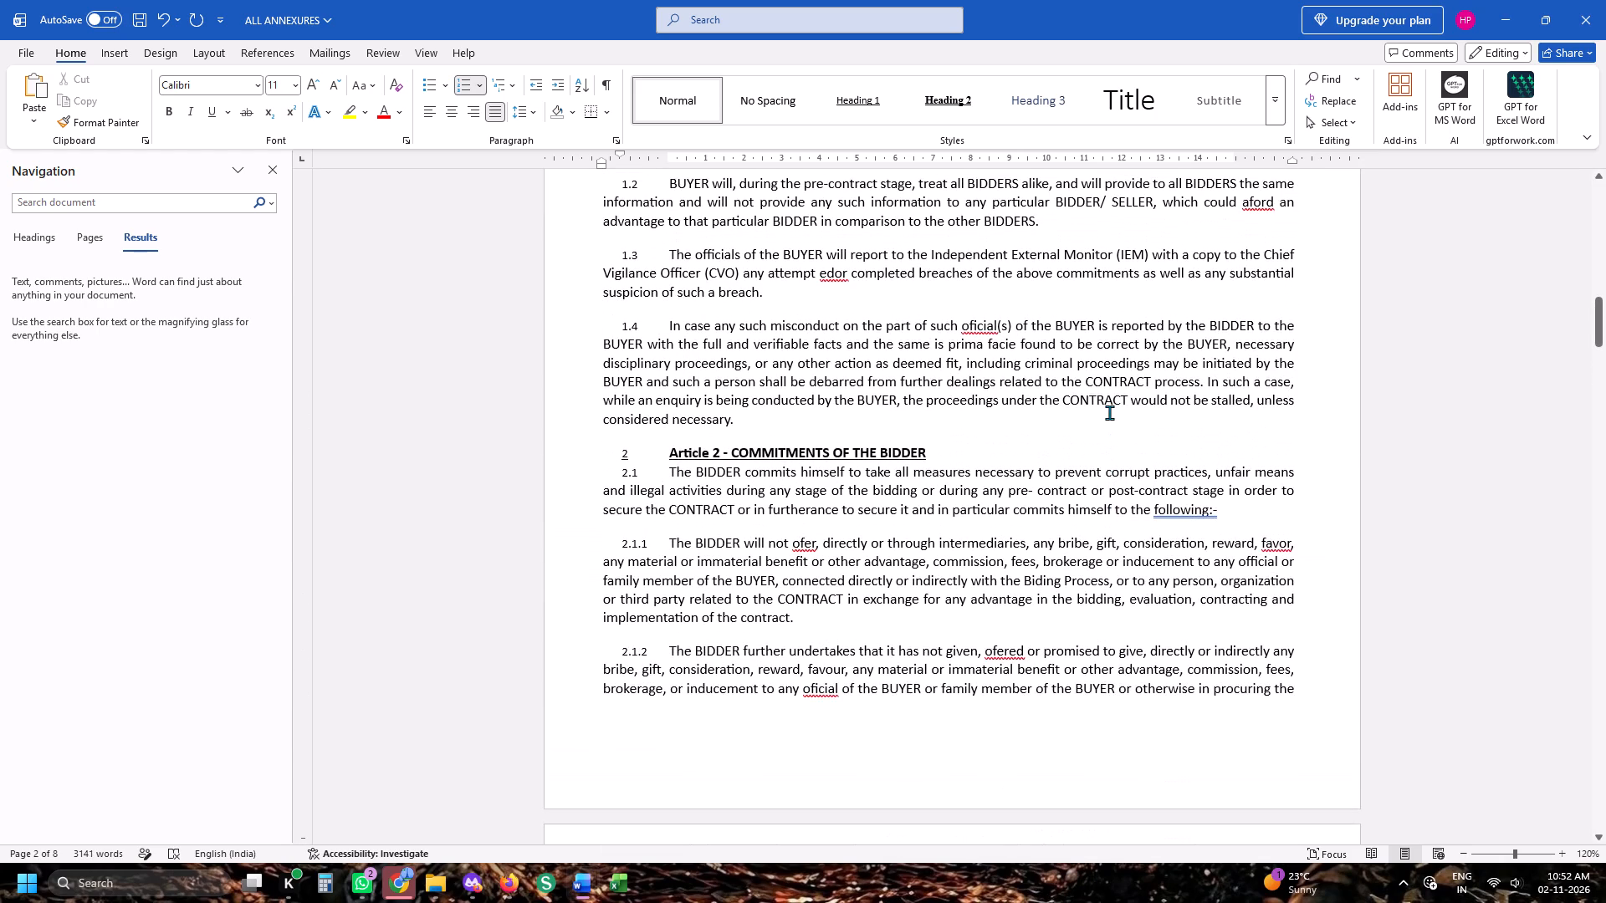
pyautogui.click(817, 691)
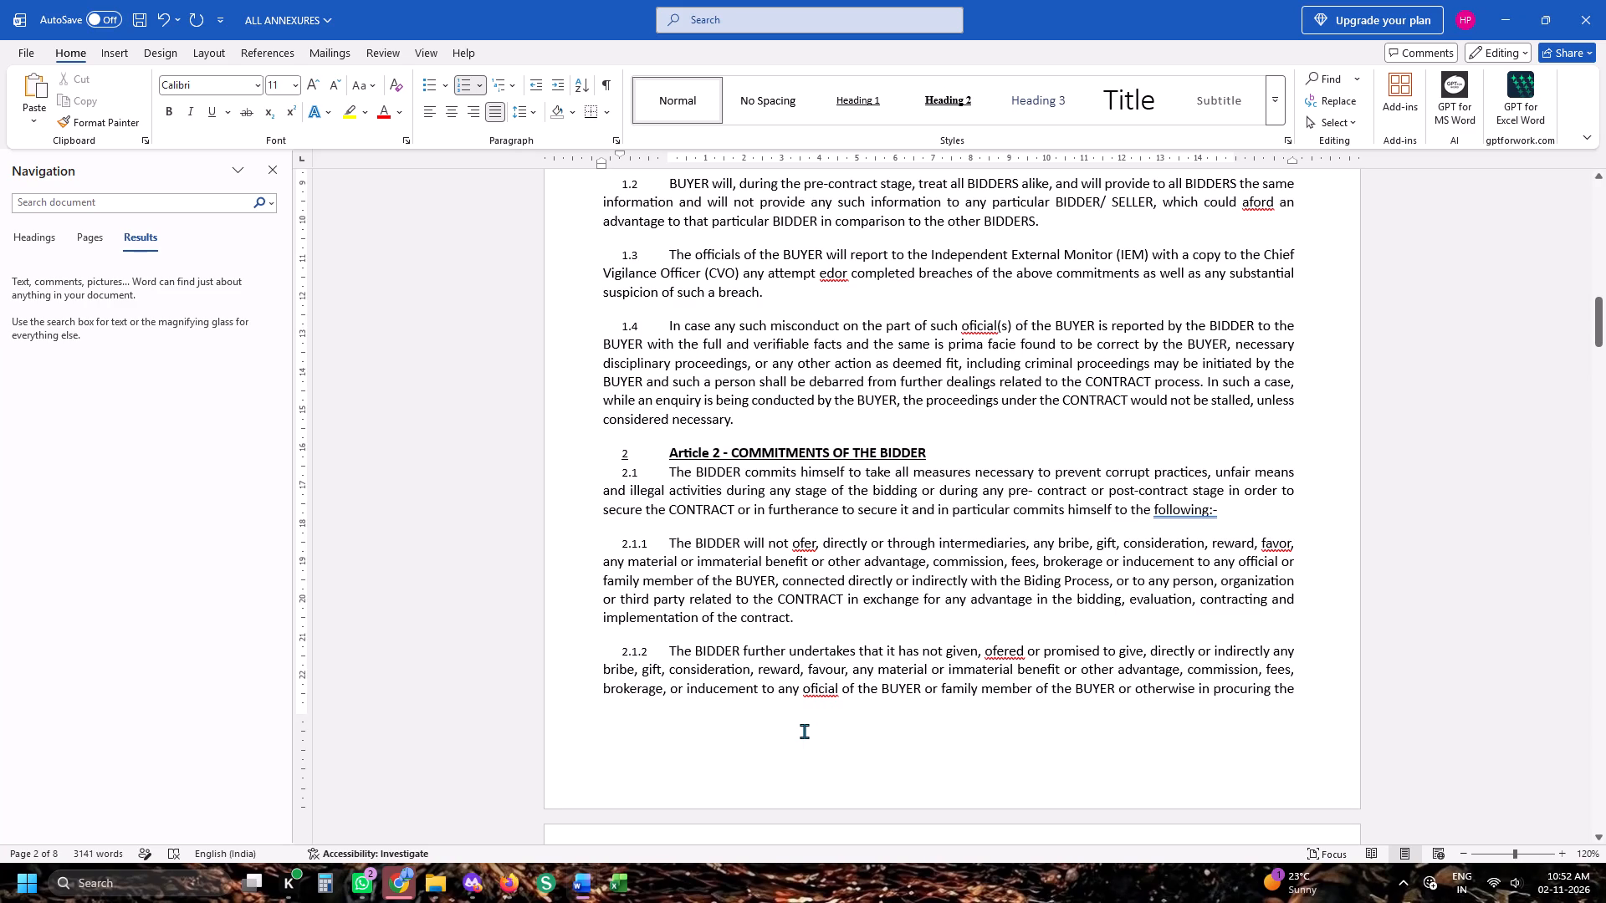
pyautogui.moveTo(840, 691); pyautogui.dragTo(800, 697)
pyautogui.moveTo(800, 697); pyautogui.dragTo(806, 697)
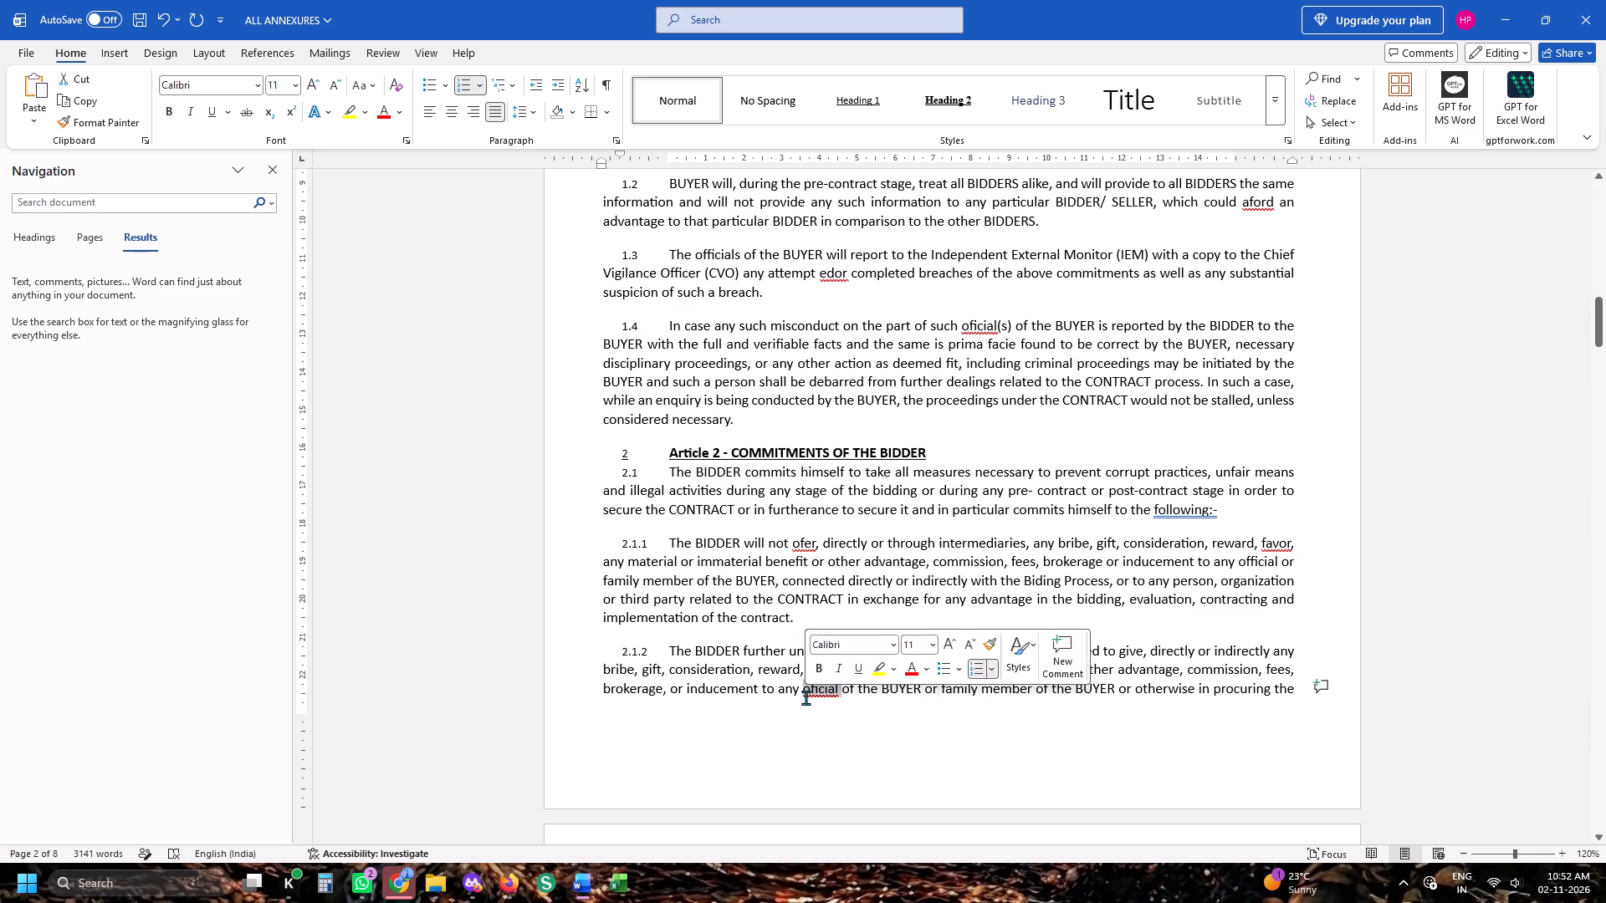
pyautogui.hotkey('ctrl', 'c')
pyautogui.hotkey('ctrl', 'f')
pyautogui.hotkey('ctrl', 'r')
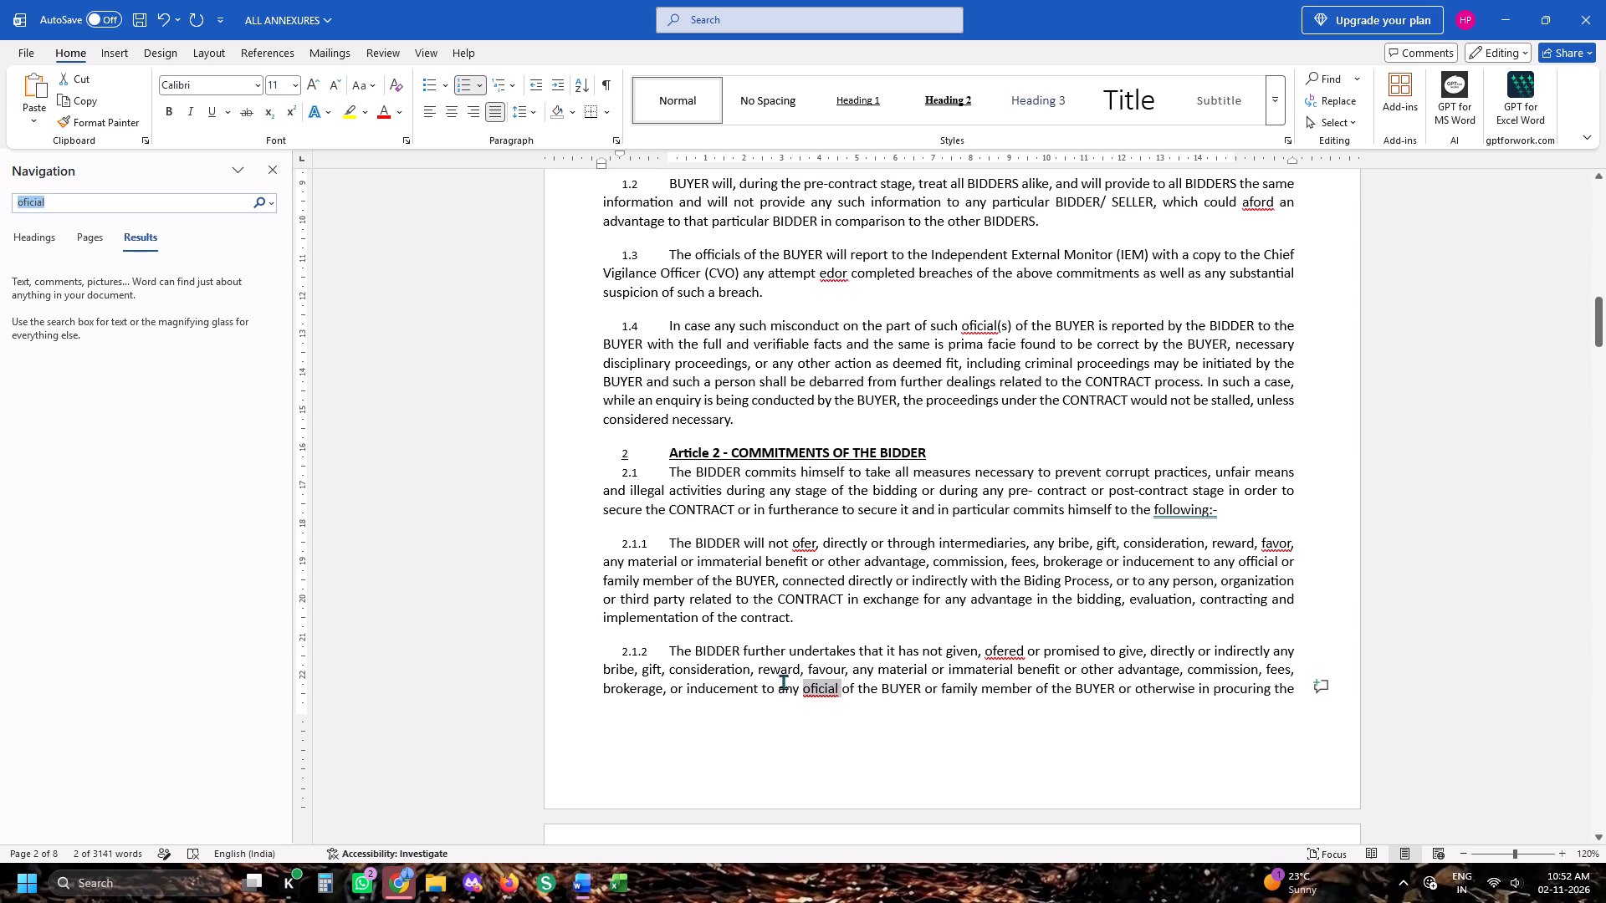
pyautogui.click(267, 232)
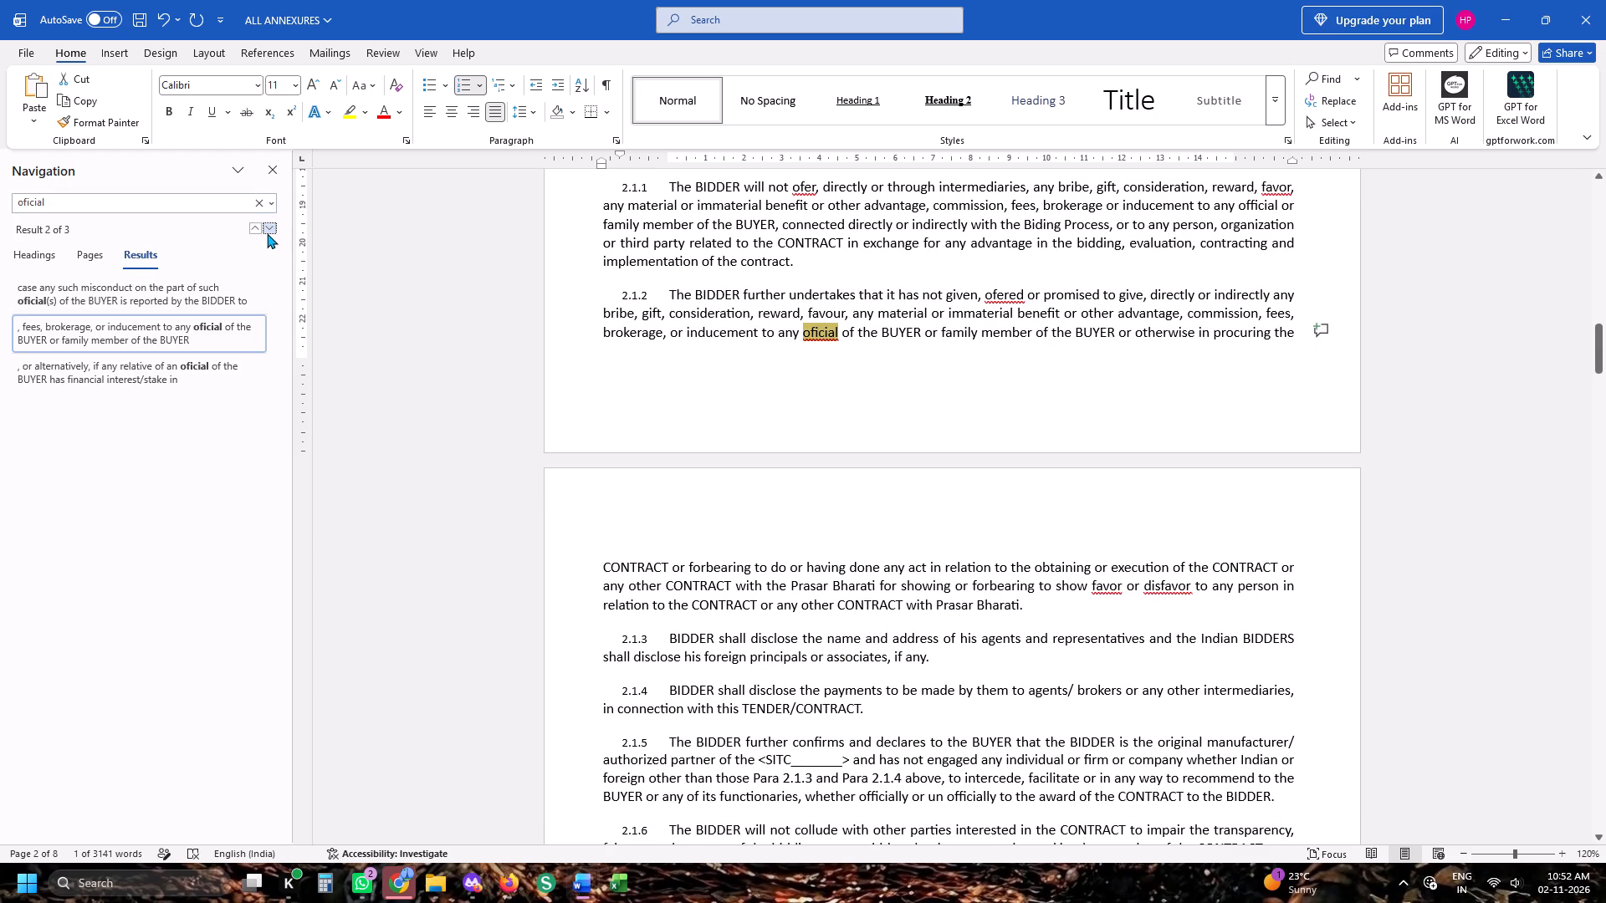
pyautogui.click(271, 203)
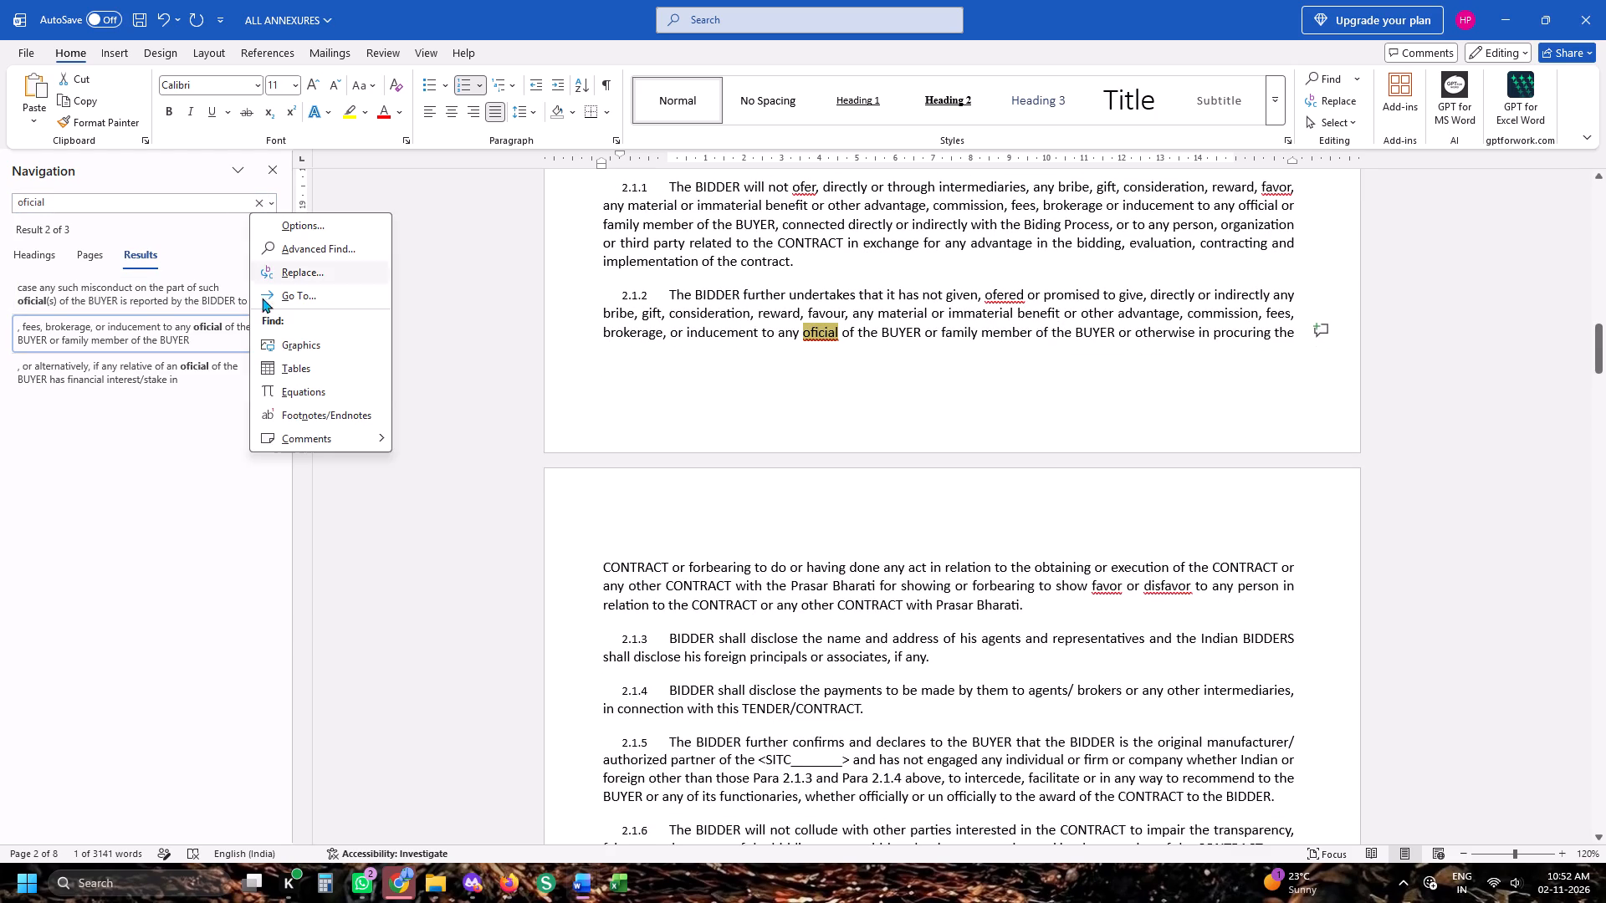
pyautogui.click(309, 271)
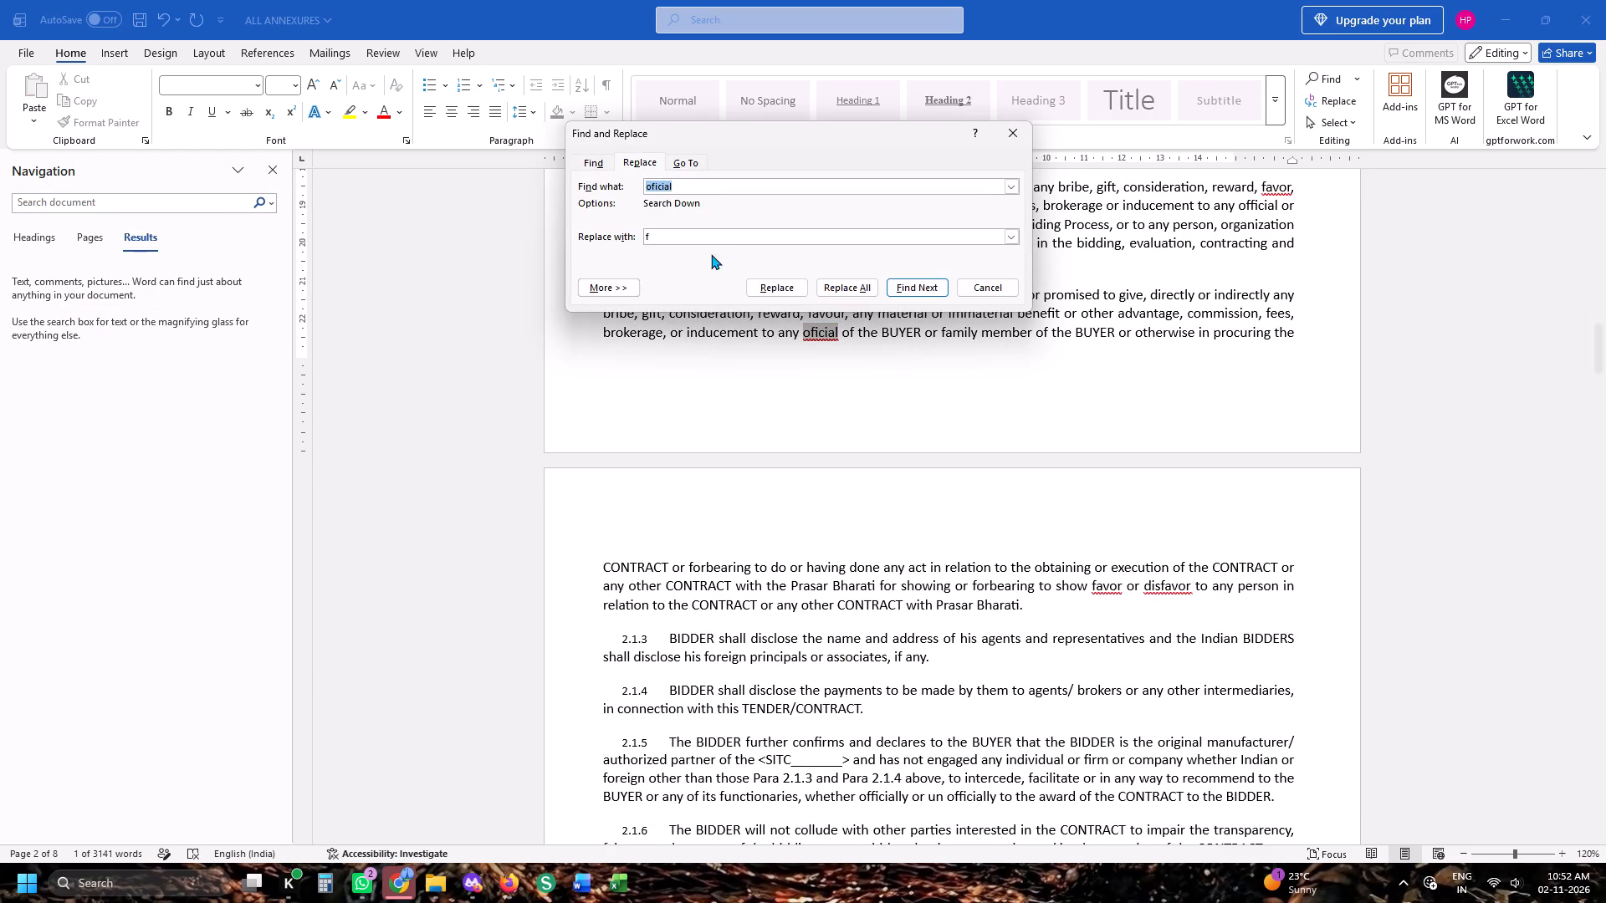
pyautogui.click(704, 237)
pyautogui.hotkey('ctrl', 'a')
pyautogui.hotkey('ctrl', 'v')
pyautogui.press('BackSpace')
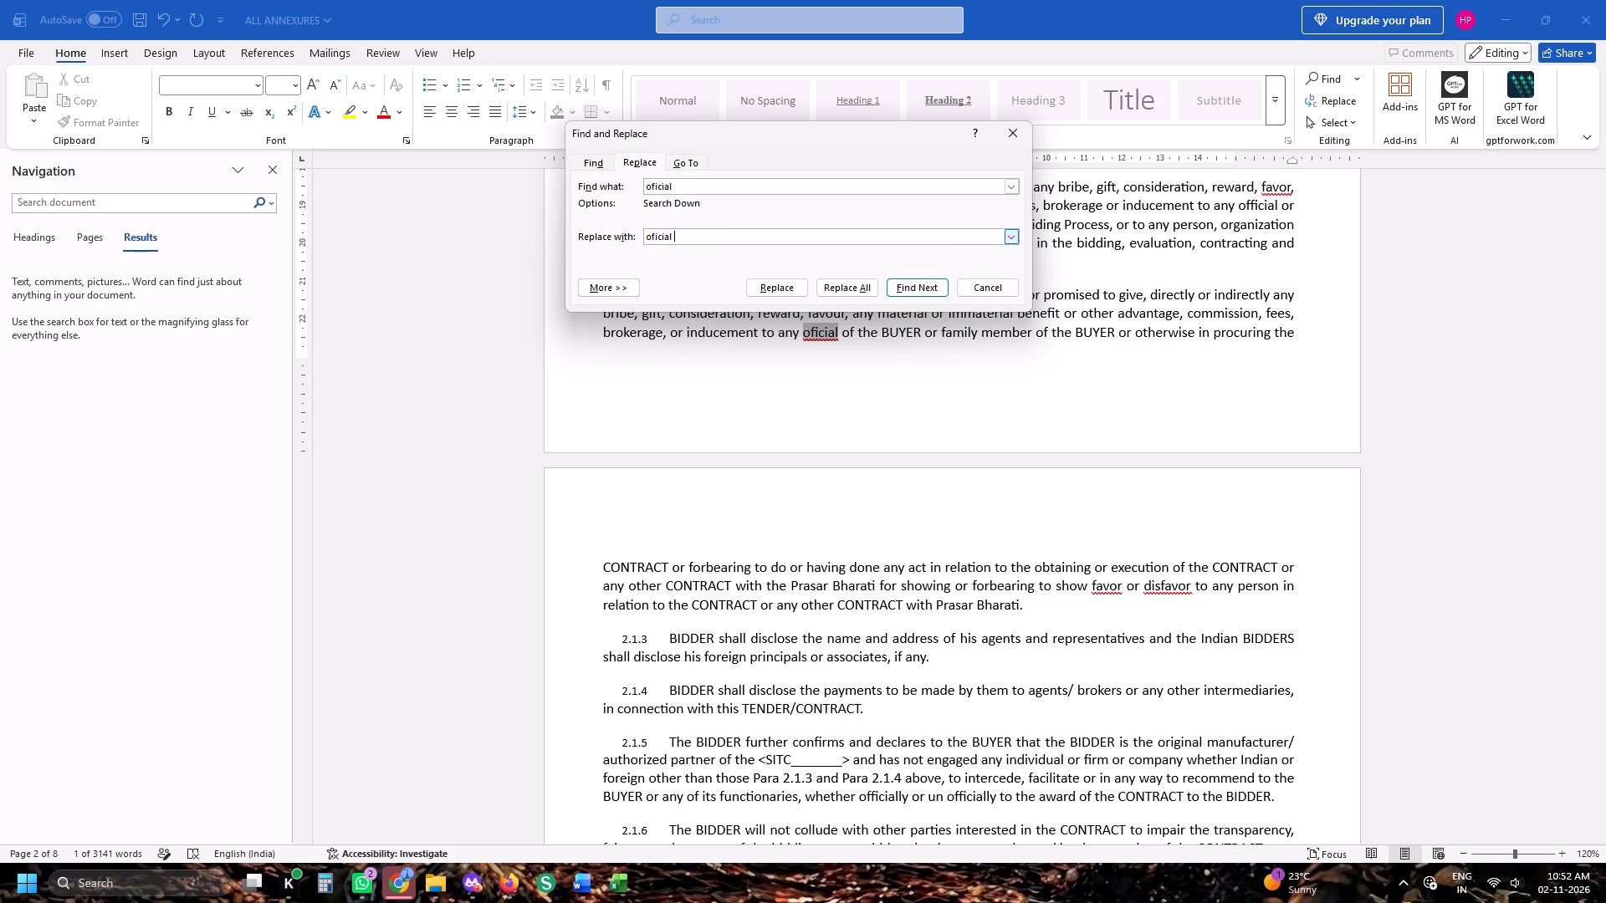
pyautogui.press('Left')
pyautogui.press('Left')
pyautogui.press('Left')
pyautogui.press('Left')
pyautogui.press('Left')
pyautogui.press('Left')
pyautogui.press('f')
pyautogui.click(761, 289)
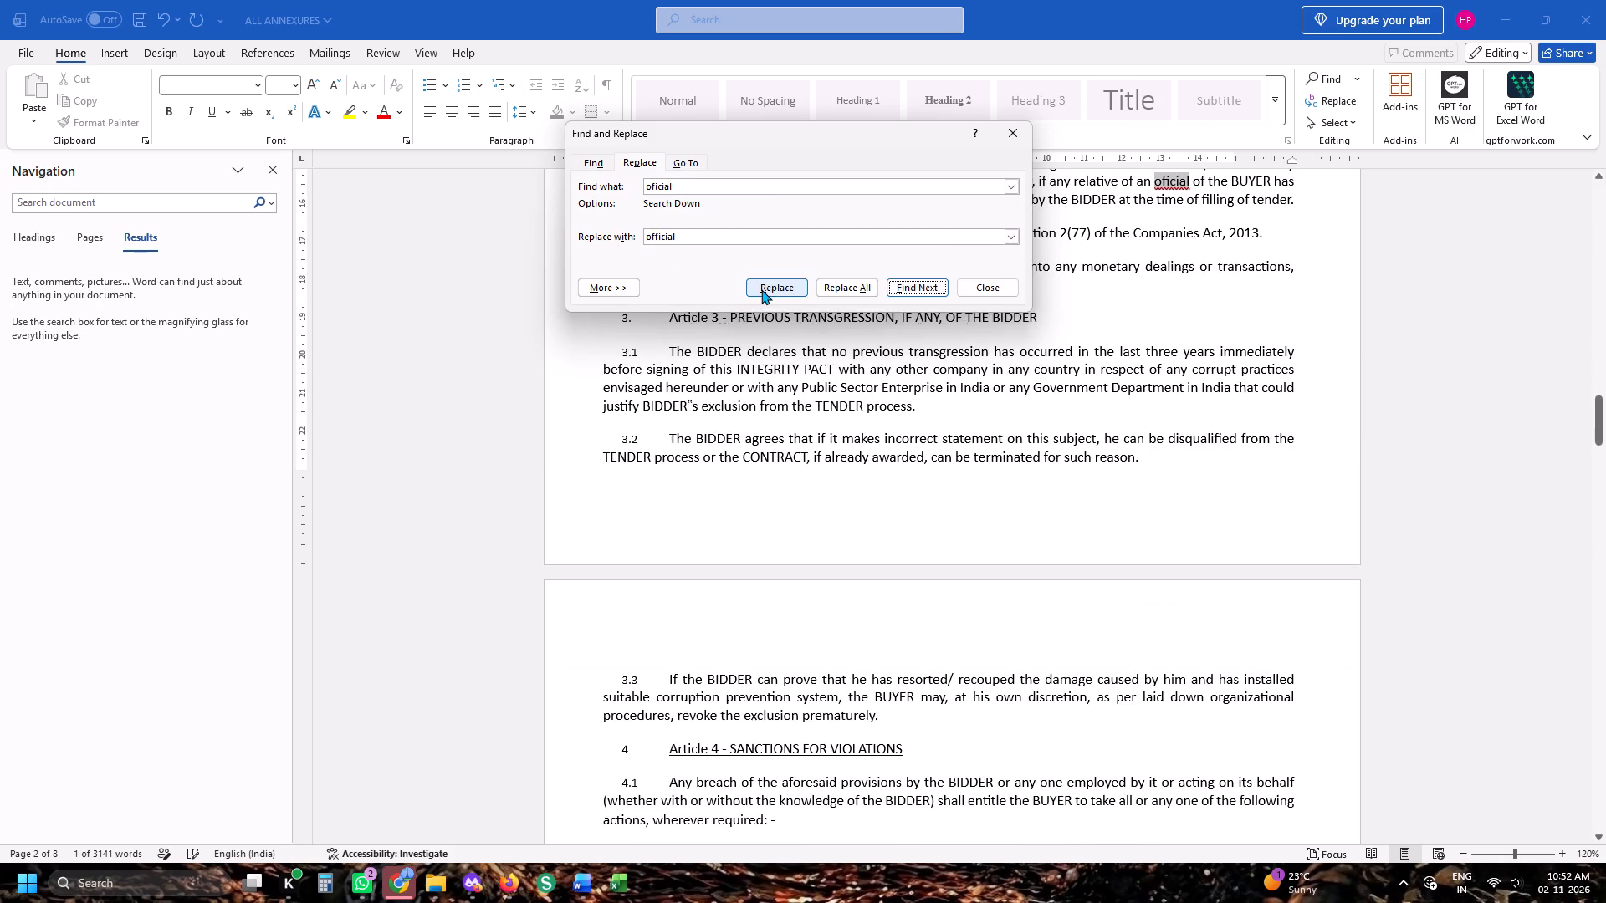
pyautogui.click(834, 289)
pyautogui.click(841, 283)
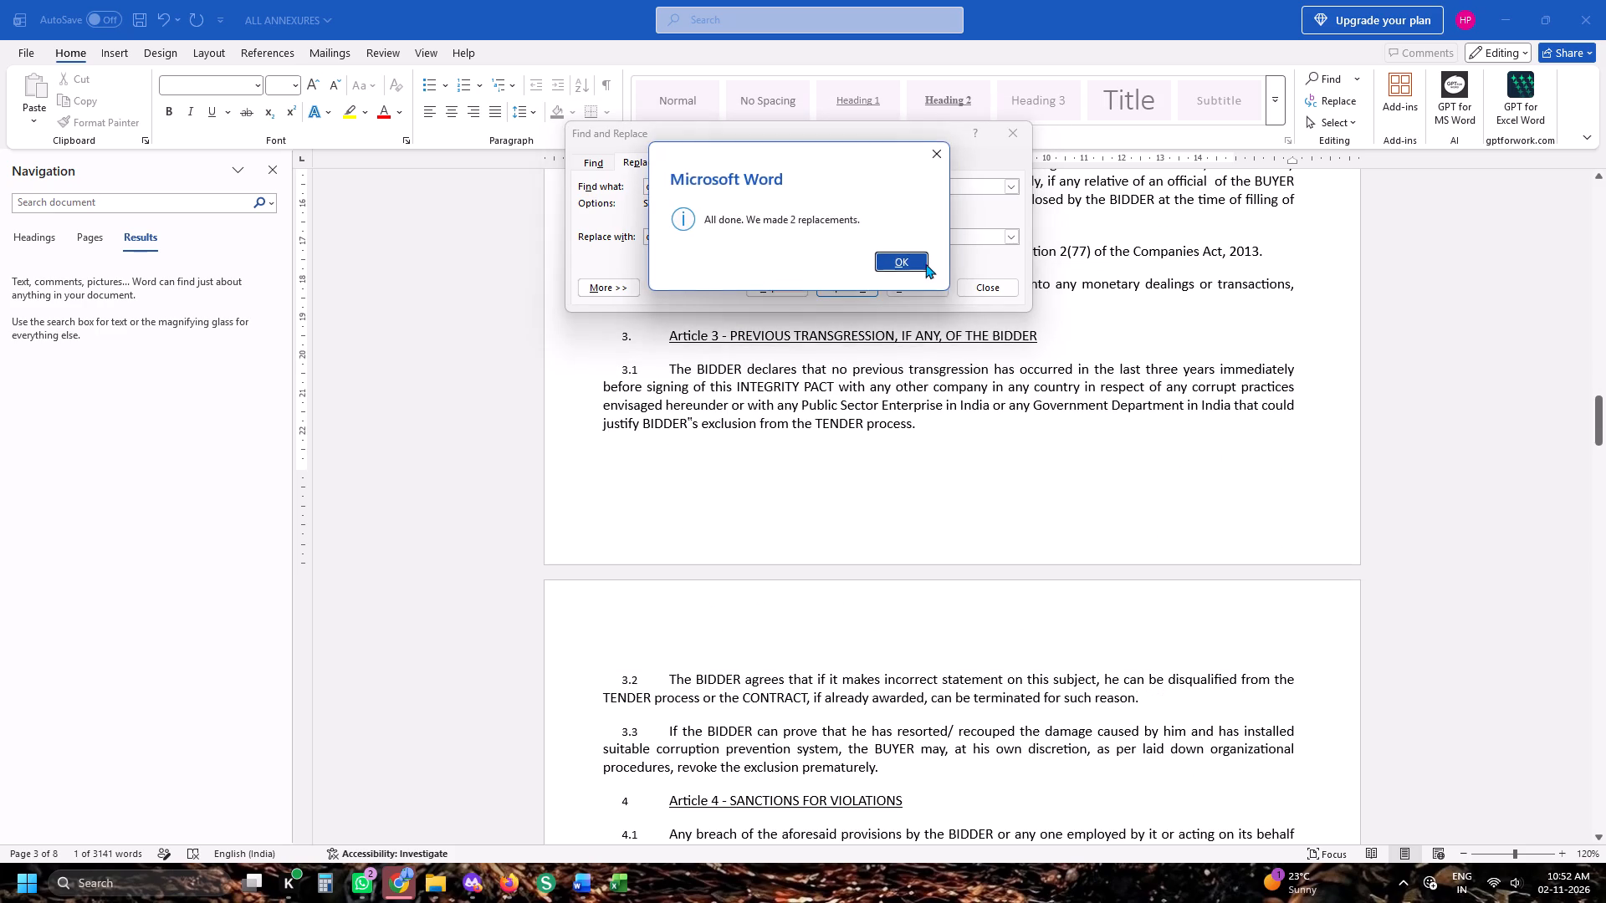
pyautogui.click(912, 260)
pyautogui.click(987, 287)
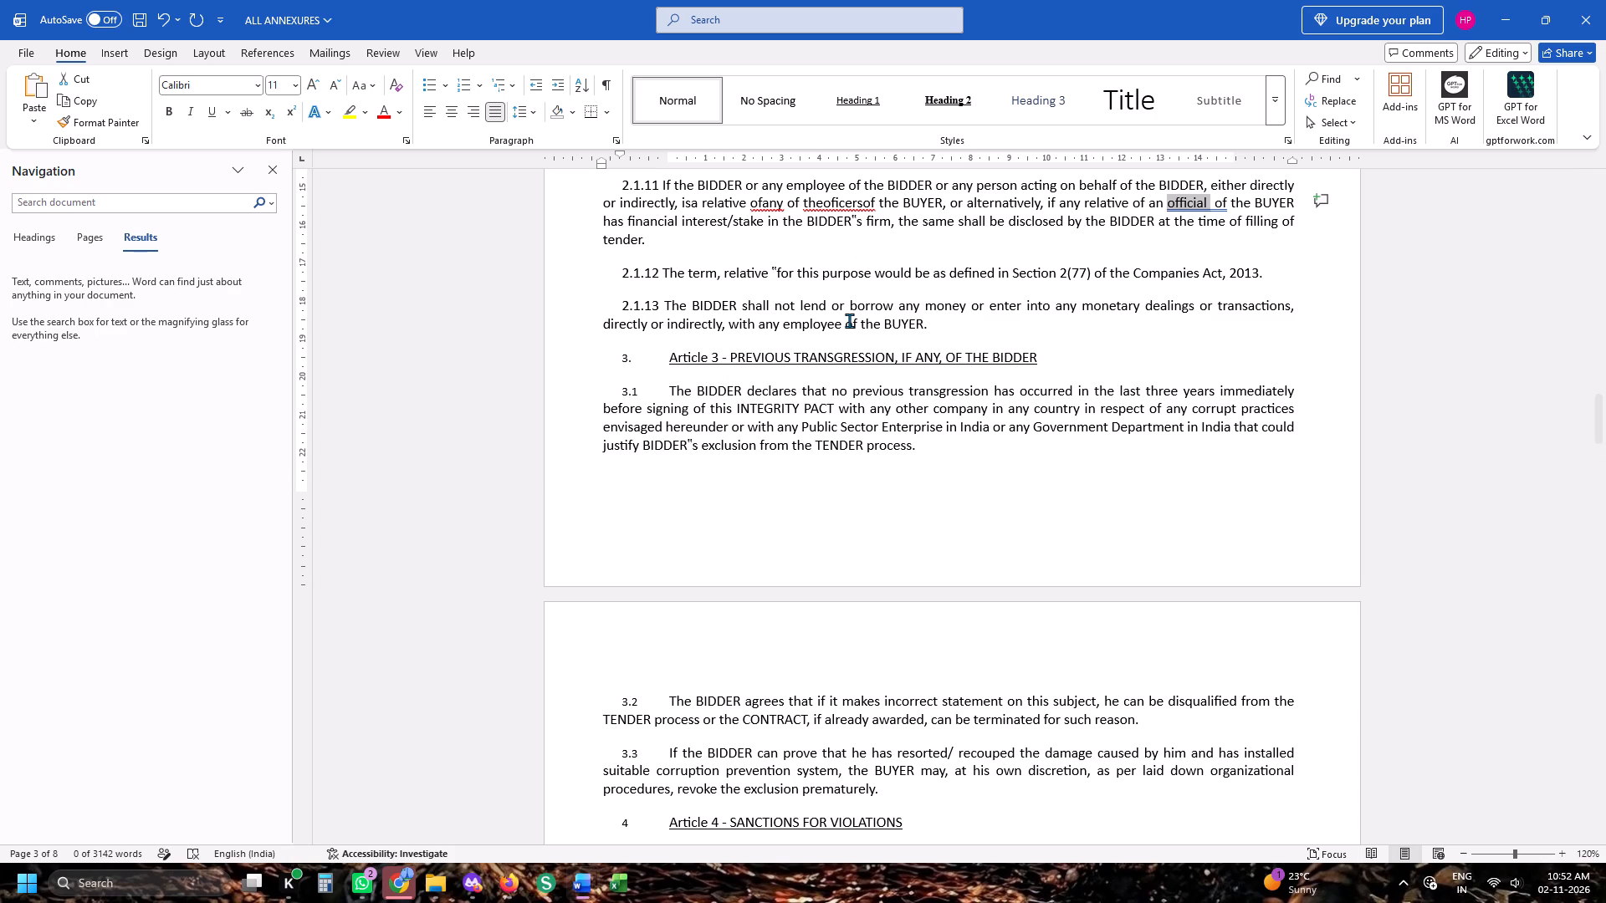
# Split the run-together "includinginformationcontained" in clause 2.1.8 into "including in formation contained".
pyautogui.scroll(5, 887, 322)
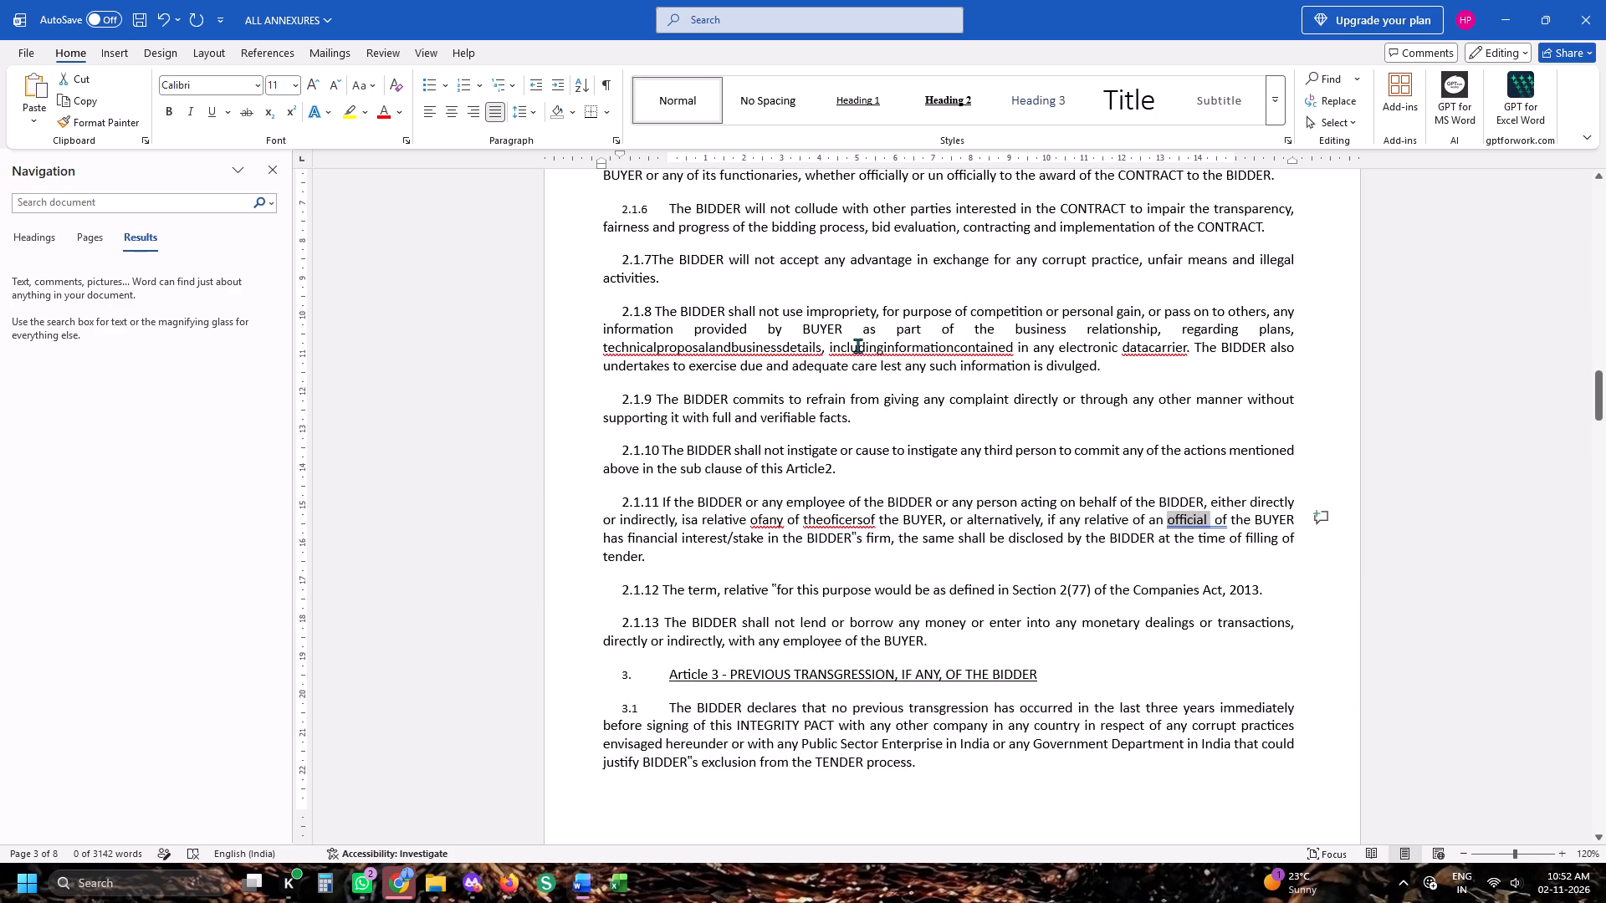
pyautogui.click(887, 347)
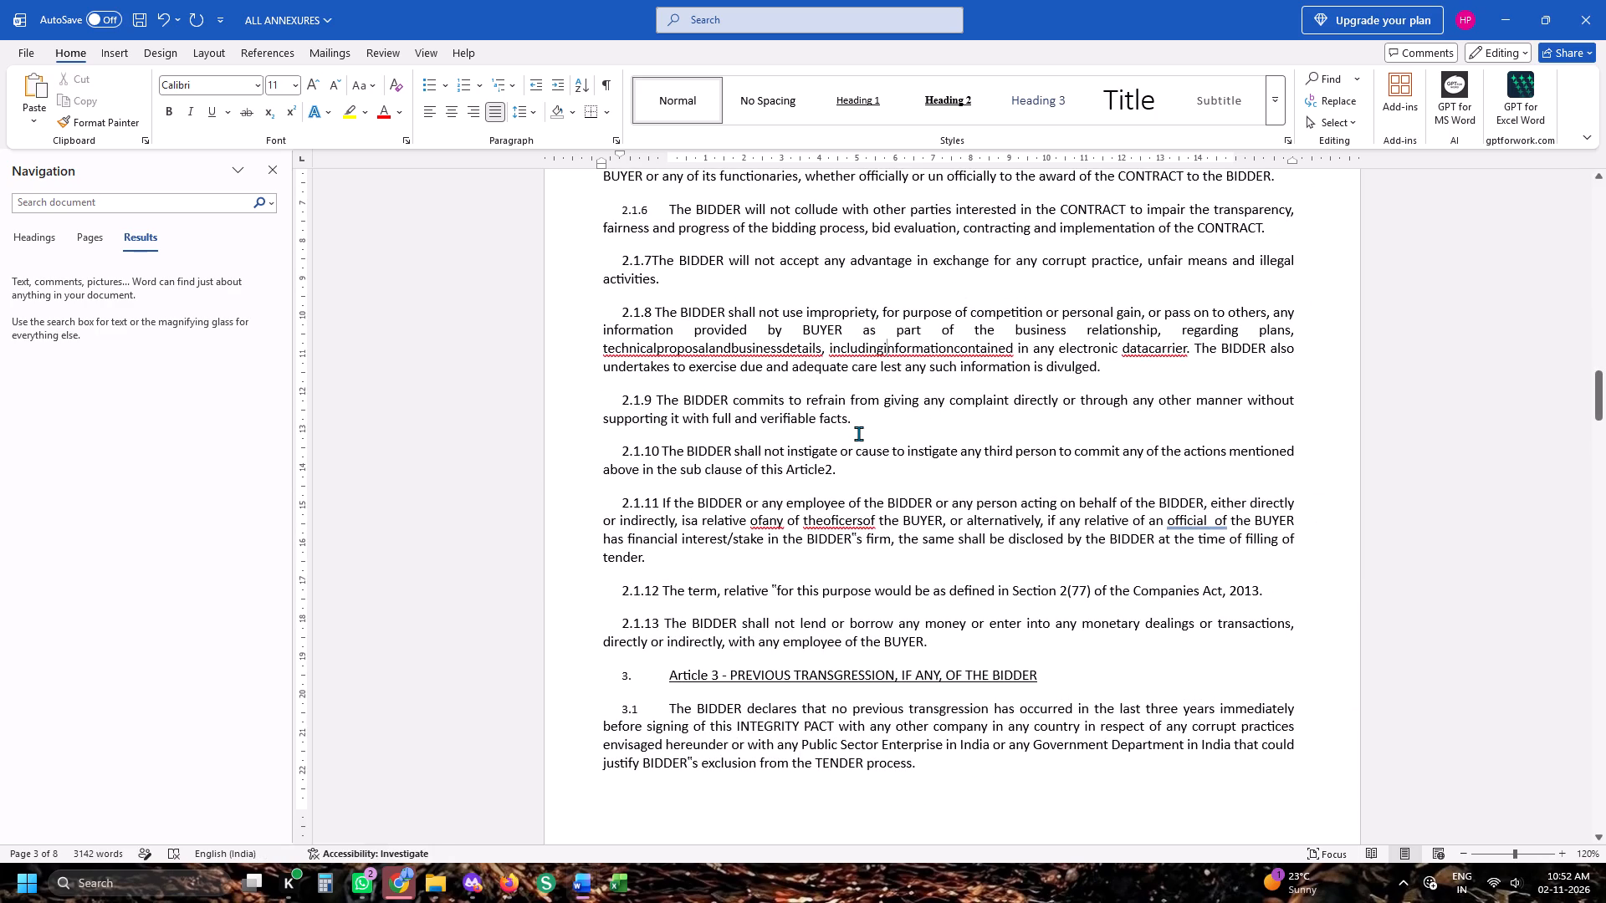
pyautogui.press('Left')
pyautogui.press('space')
pyautogui.press('Right')
pyautogui.press('Right')
pyautogui.press('space')
pyautogui.press('Right')
pyautogui.press('Right')
pyautogui.press('Right')
pyautogui.press('Right')
pyautogui.press('Right')
pyautogui.press('Right')
pyautogui.press('Right')
pyautogui.press('Right')
pyautogui.press('Right')
pyautogui.press('Right')
pyautogui.press('Right')
pyautogui.press('Right')
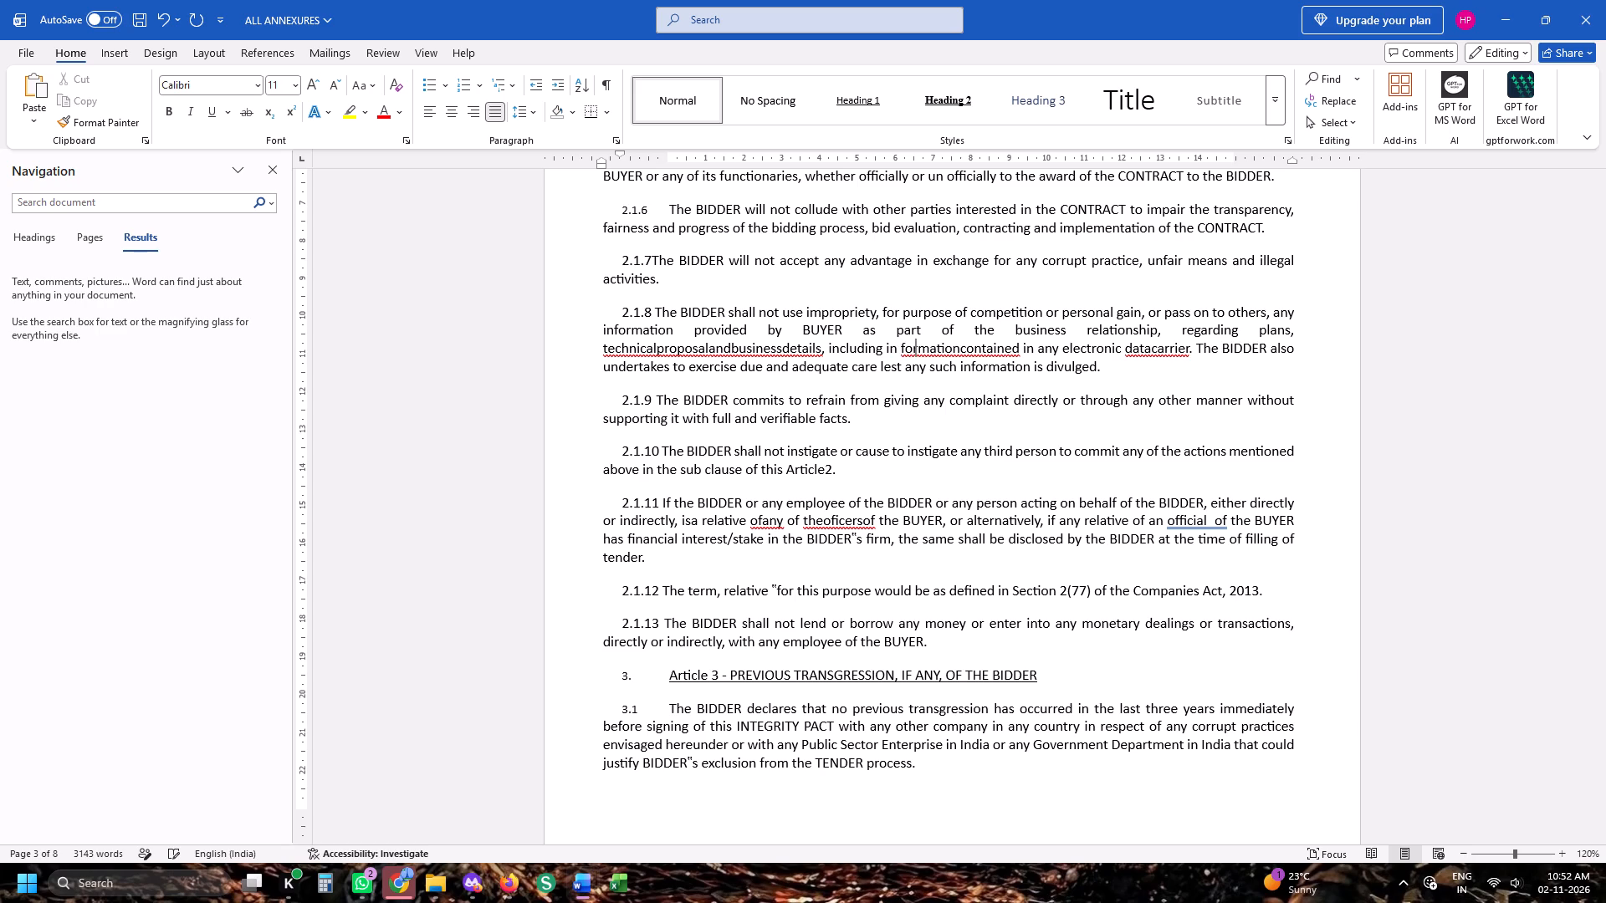
pyautogui.press('Left')
pyautogui.press('Left')
pyautogui.press('Left')
pyautogui.press('space')
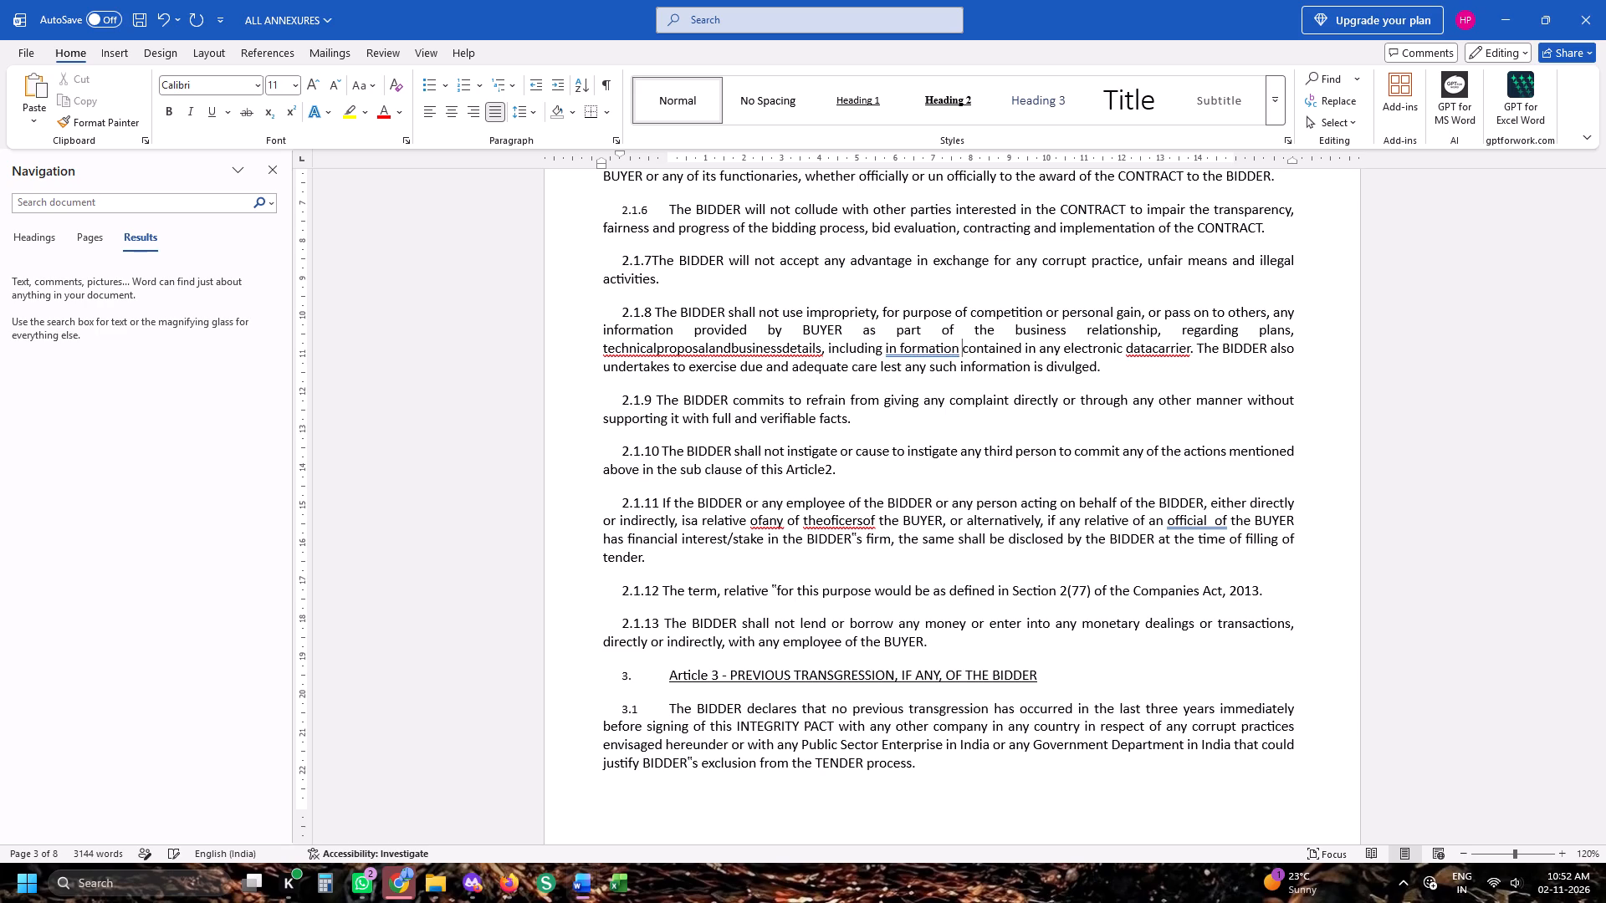
# Split "datacarrier" in clause 2.1.8 into "data carrier".
pyautogui.press('Right')
pyautogui.press('Right')
pyautogui.press('Right')
pyautogui.press('Right')
pyautogui.press('Right')
pyautogui.press('Right')
pyautogui.press('Right')
pyautogui.press('Right')
pyautogui.press('Right')
pyautogui.press('Right')
pyautogui.press('Right')
pyautogui.press('Right')
pyautogui.press('Right')
pyautogui.press('Right')
pyautogui.press('Right')
pyautogui.press('Right')
pyautogui.press('Right')
pyautogui.press('Right')
pyautogui.press('Right')
pyautogui.press('Right')
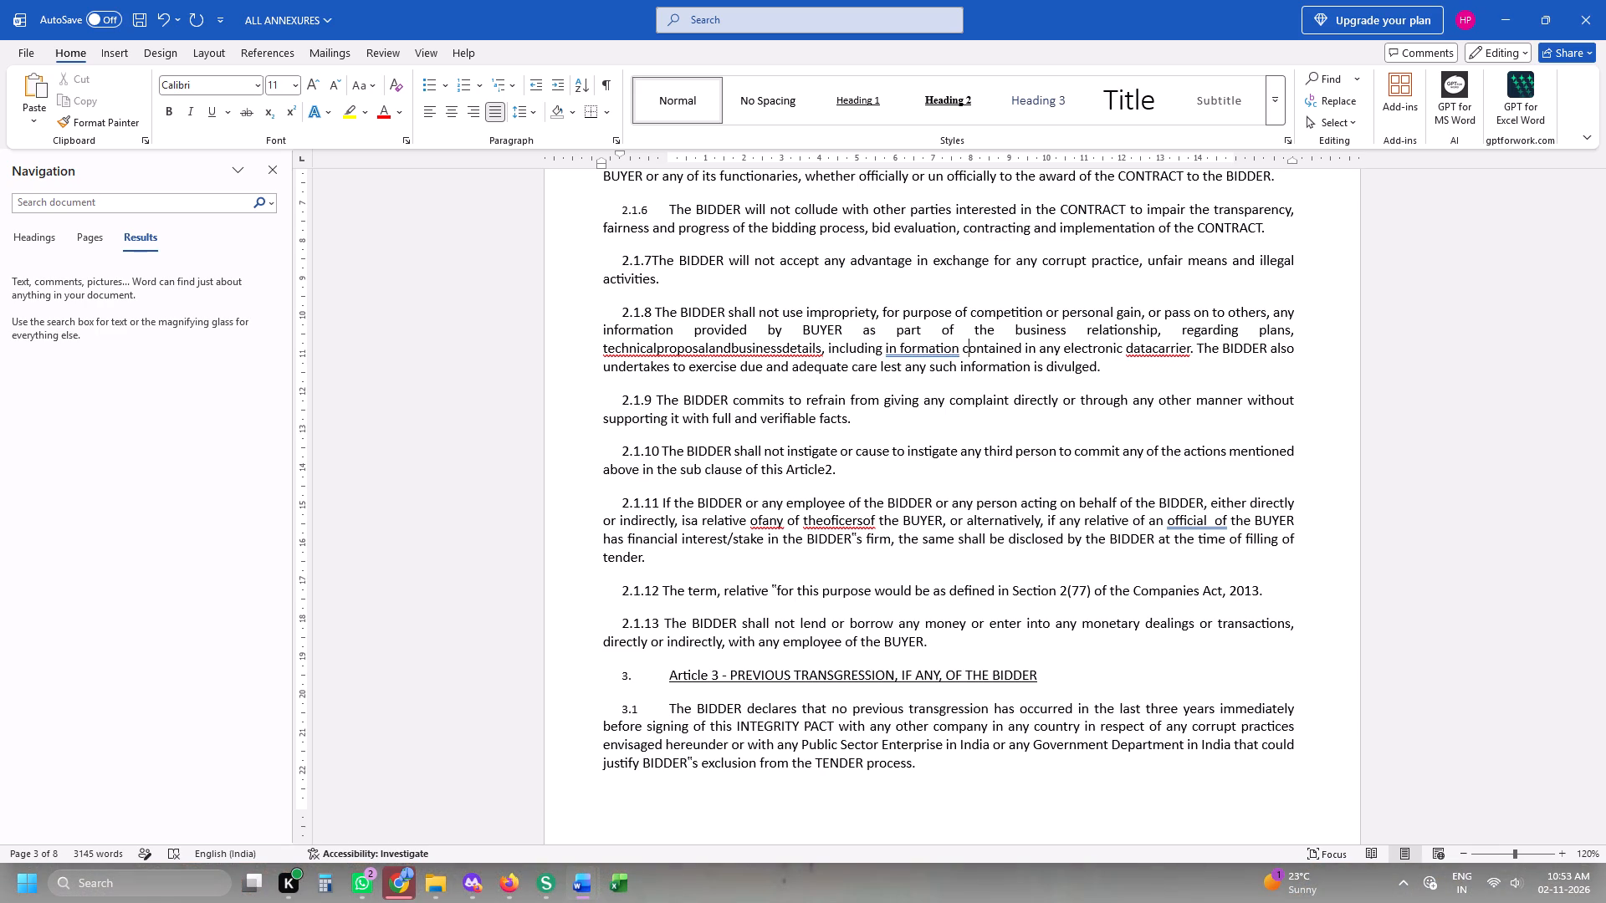
pyautogui.press('space')
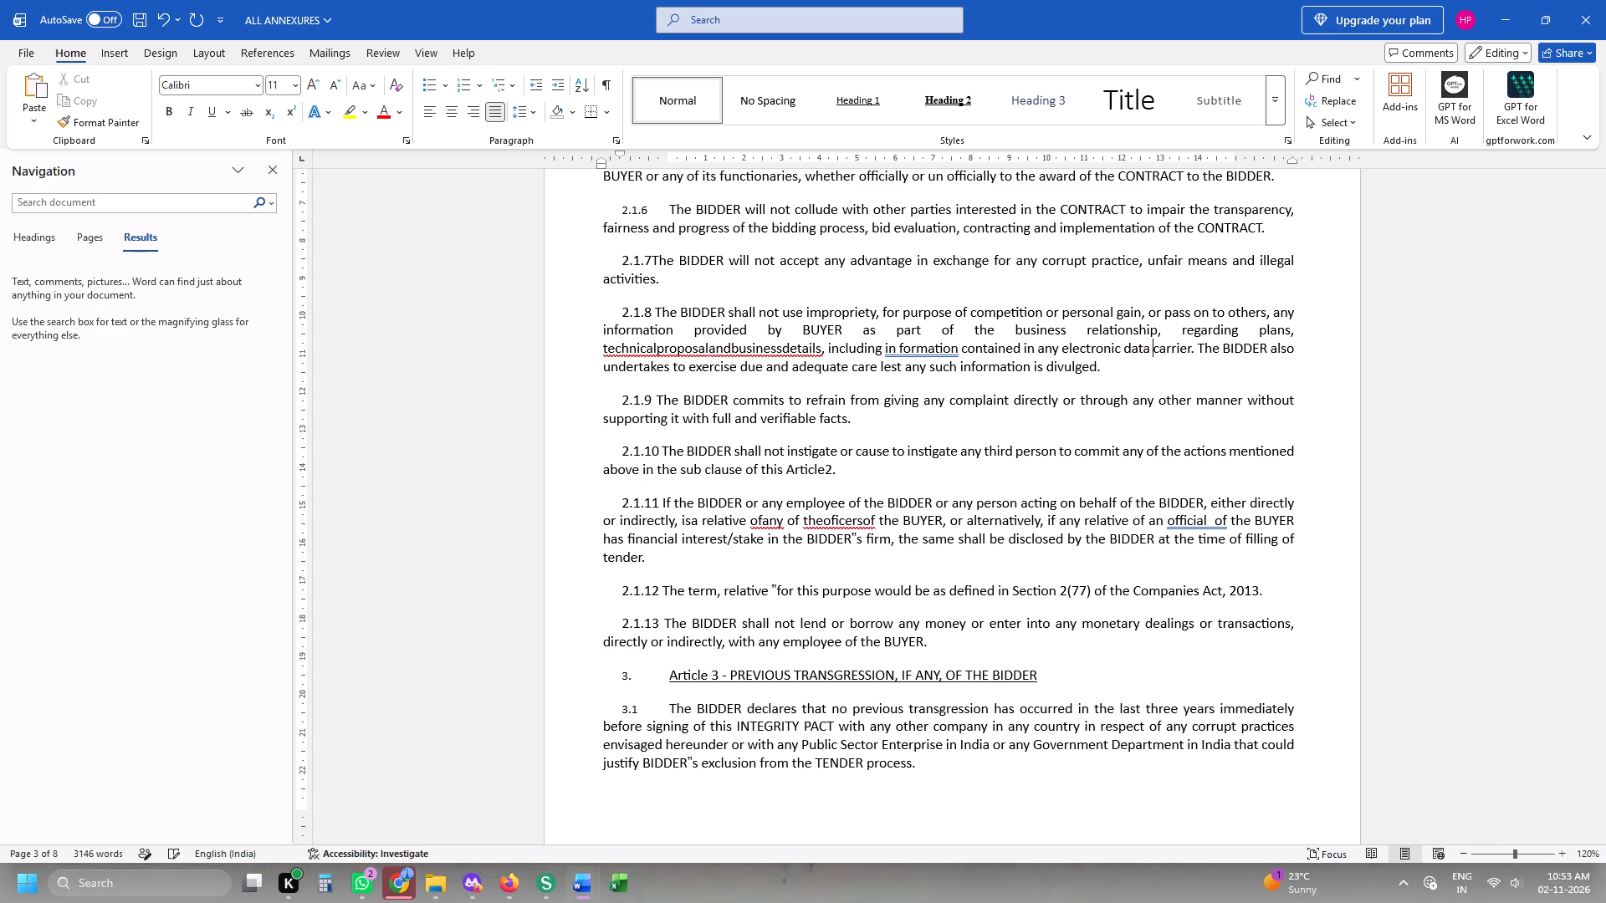
# Split the run-together "technicalproposalandbusinessdetails" in clause 2.1.8 into "technical proposal and business details".
pyautogui.press('Left')
pyautogui.press('Left')
pyautogui.press('Left')
pyautogui.press('Left')
pyautogui.press('Left')
pyautogui.press('Left')
pyautogui.press('Left')
pyautogui.press('Left')
pyautogui.press('Left')
pyautogui.press('Left')
pyautogui.press('Left')
pyautogui.press('Left')
pyautogui.press('Left')
pyautogui.press('Left')
pyautogui.press('Left')
pyautogui.press('Left')
pyautogui.press('Left')
pyautogui.press('Left')
pyautogui.press('Left')
pyautogui.press('Left')
pyautogui.press('Right')
pyautogui.press('Right')
pyautogui.press('Right')
pyautogui.press('Right')
pyautogui.press('Right')
pyautogui.press('Right')
pyautogui.press('Right')
pyautogui.press('Right')
pyautogui.press('Right')
pyautogui.press('Right')
pyautogui.press('Right')
pyautogui.press('Right')
pyautogui.press('Right')
pyautogui.press('Right')
pyautogui.press('Right')
pyautogui.press('space')
pyautogui.press('Left')
pyautogui.press('Left')
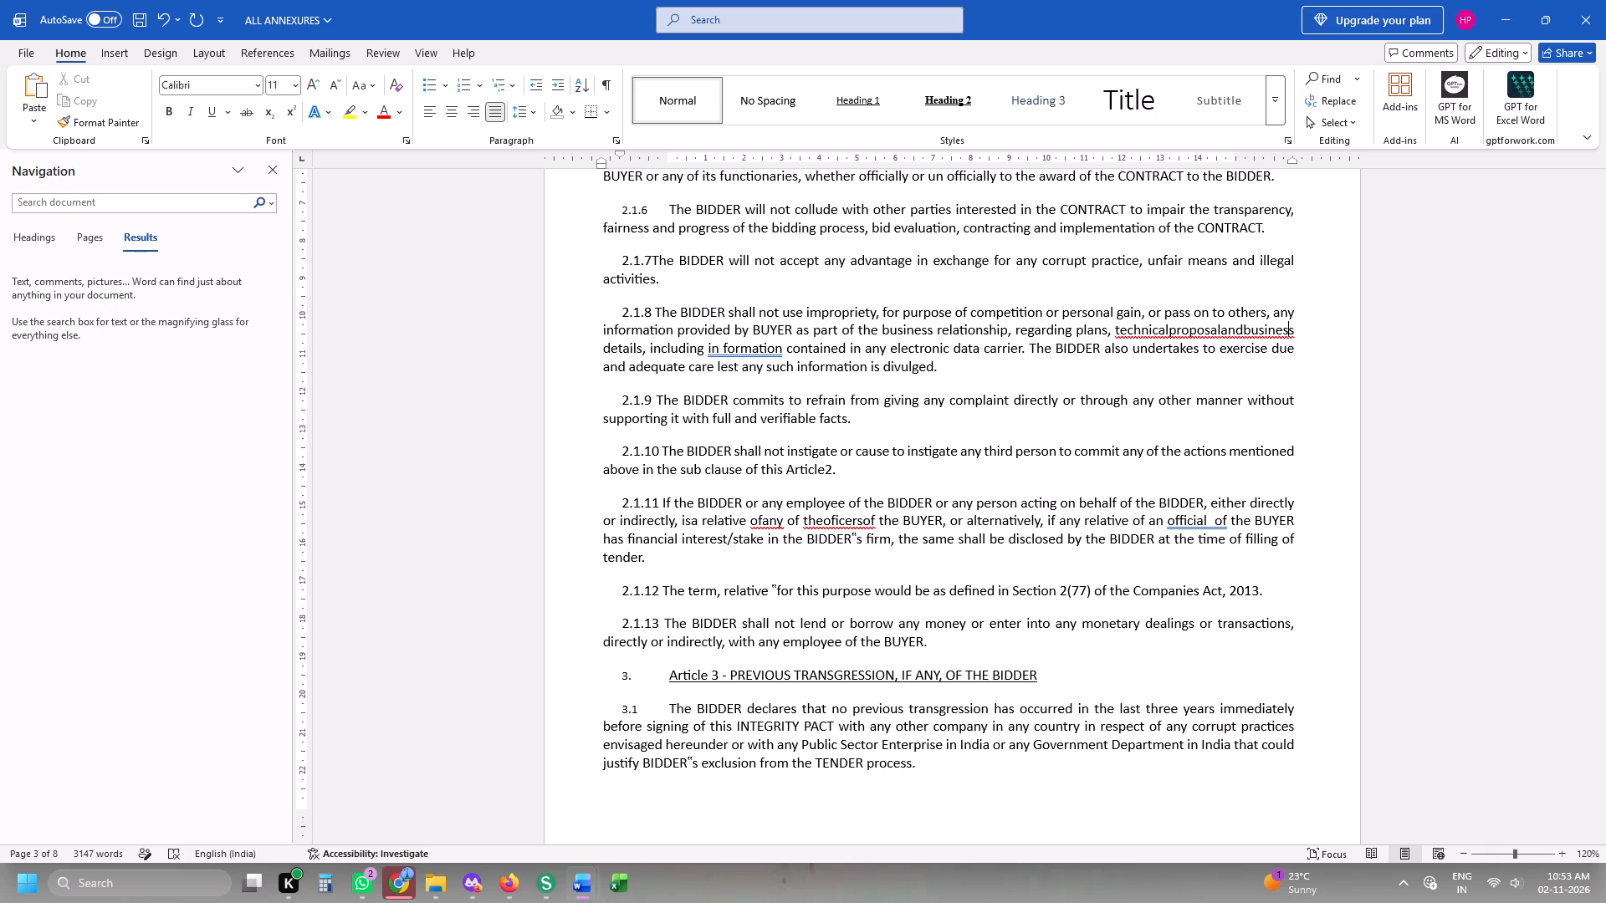
pyautogui.press('Left')
pyautogui.press('Left')
pyautogui.press('Left')
pyautogui.press('Left')
pyautogui.press('Left')
pyautogui.press('Left')
pyautogui.press('Left')
pyautogui.press('space')
pyautogui.press('Left')
pyautogui.press('Left')
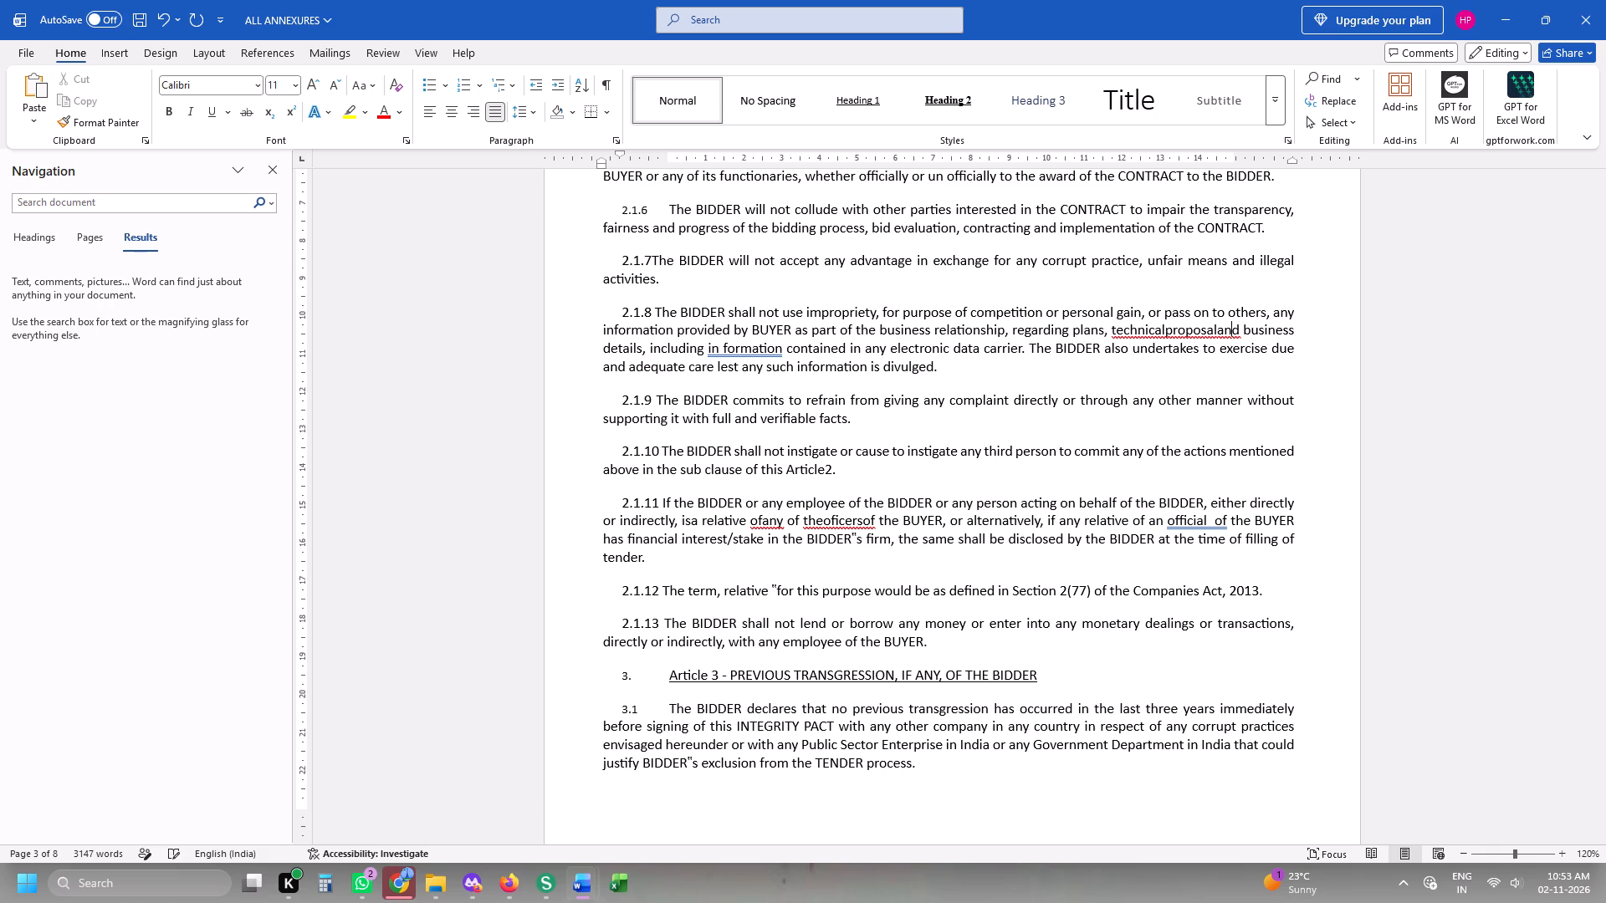
pyautogui.press('Left')
pyautogui.press('Left')
pyautogui.press('Left')
pyautogui.press('Left')
pyautogui.press('Left')
pyautogui.press('Left')
pyautogui.press('Left')
pyautogui.press('Left')
pyautogui.press('Left')
pyautogui.press('Left')
pyautogui.press('Left')
pyautogui.press('Right')
pyautogui.press('space')
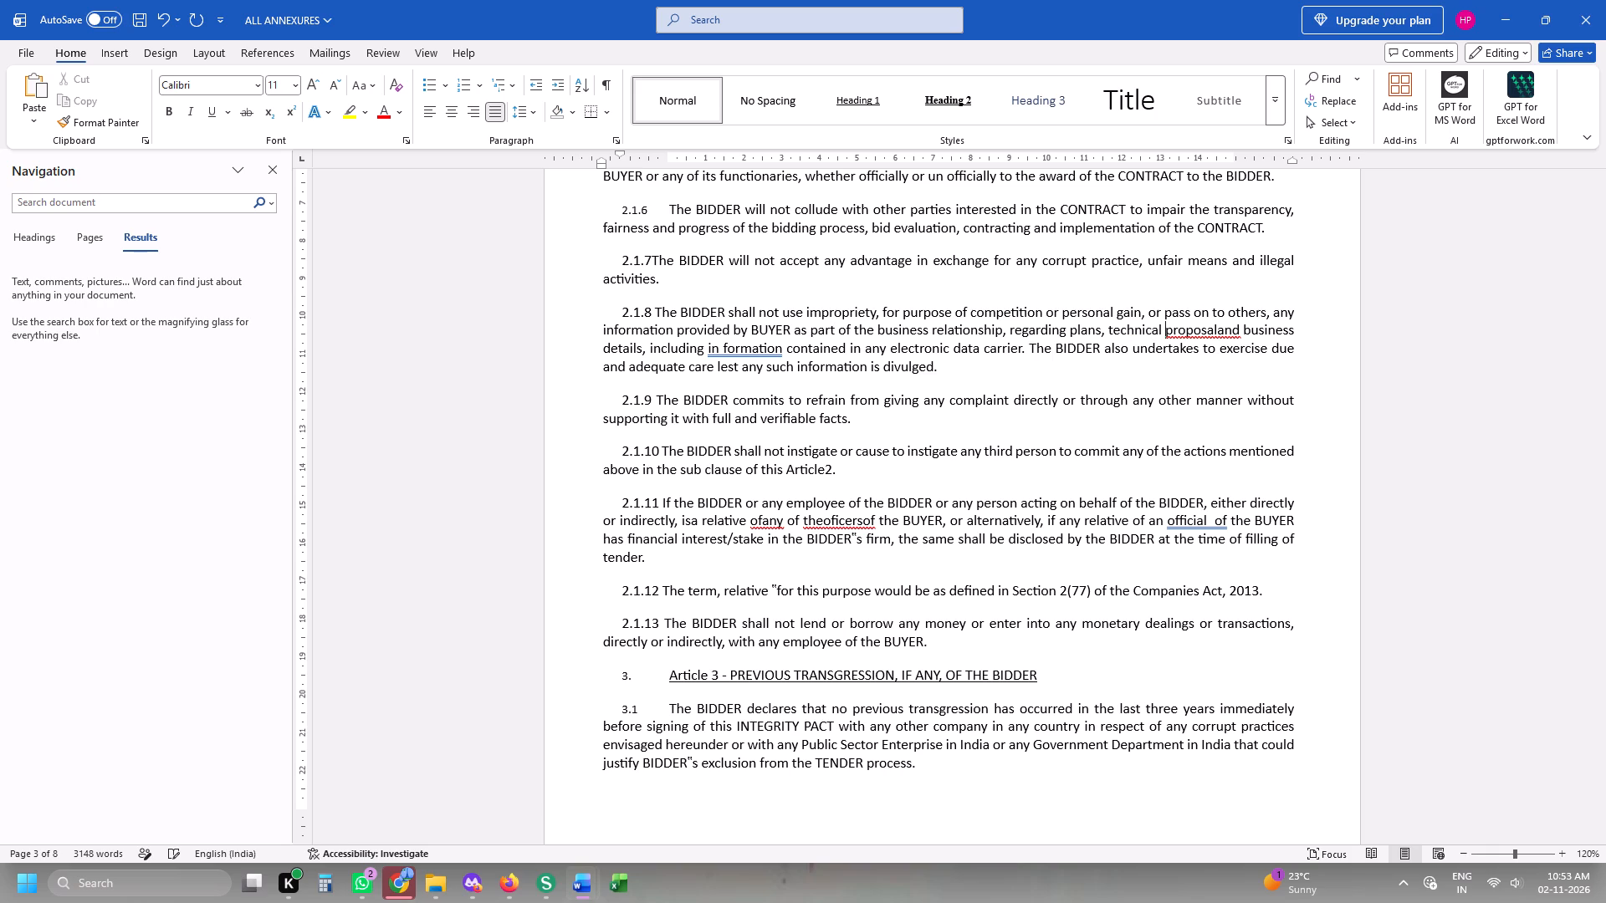
pyautogui.click(1221, 332)
pyautogui.press('Left')
pyautogui.press('space')
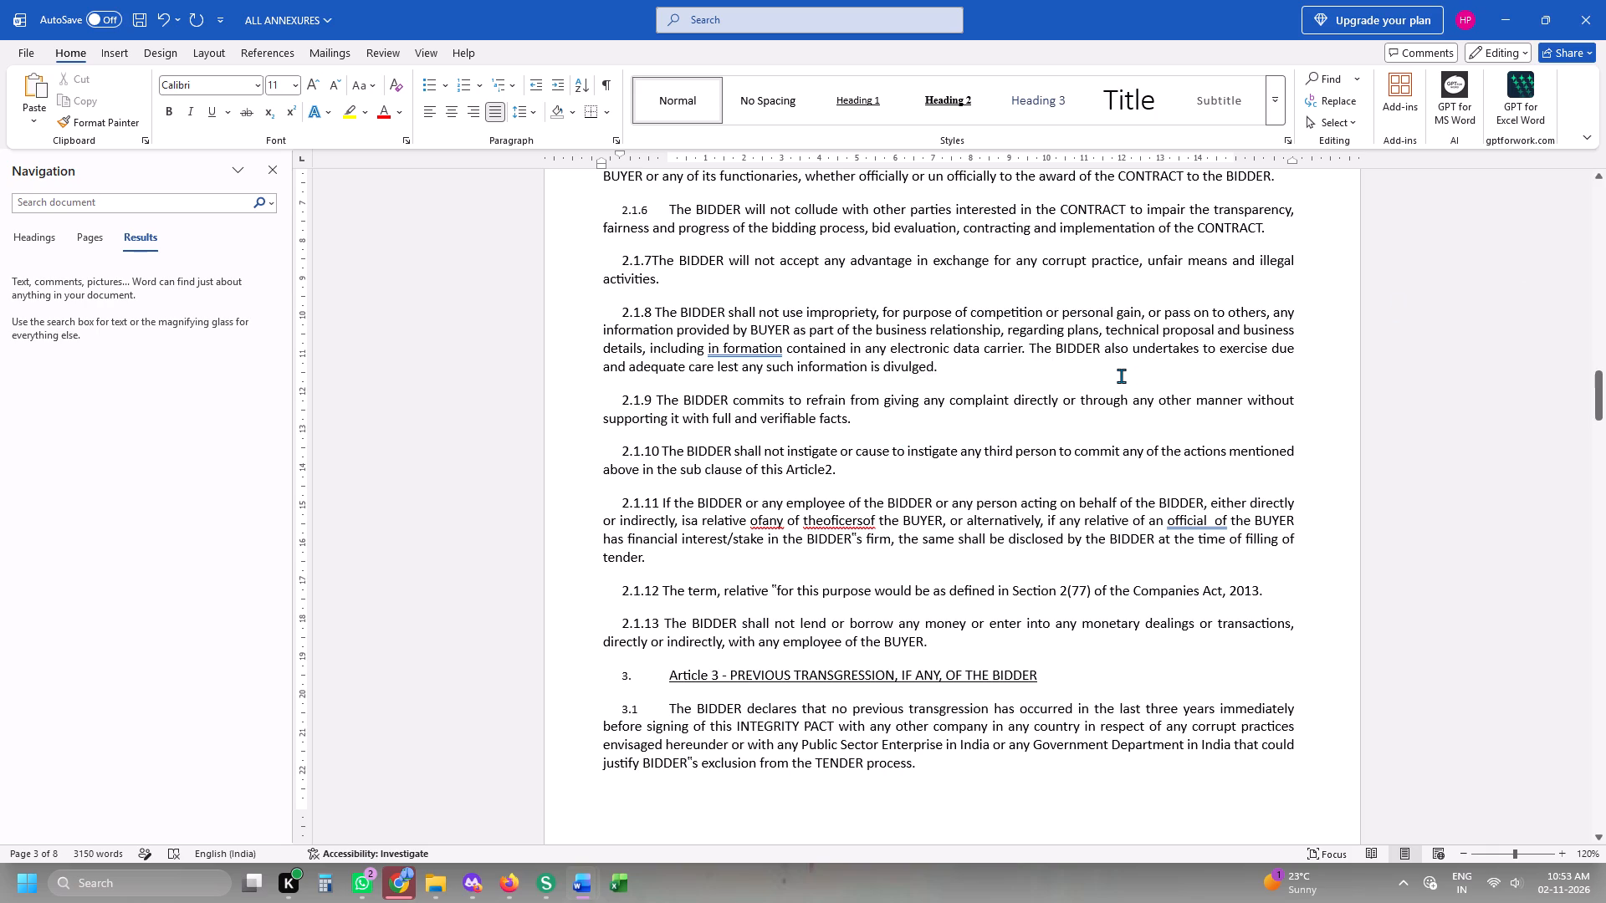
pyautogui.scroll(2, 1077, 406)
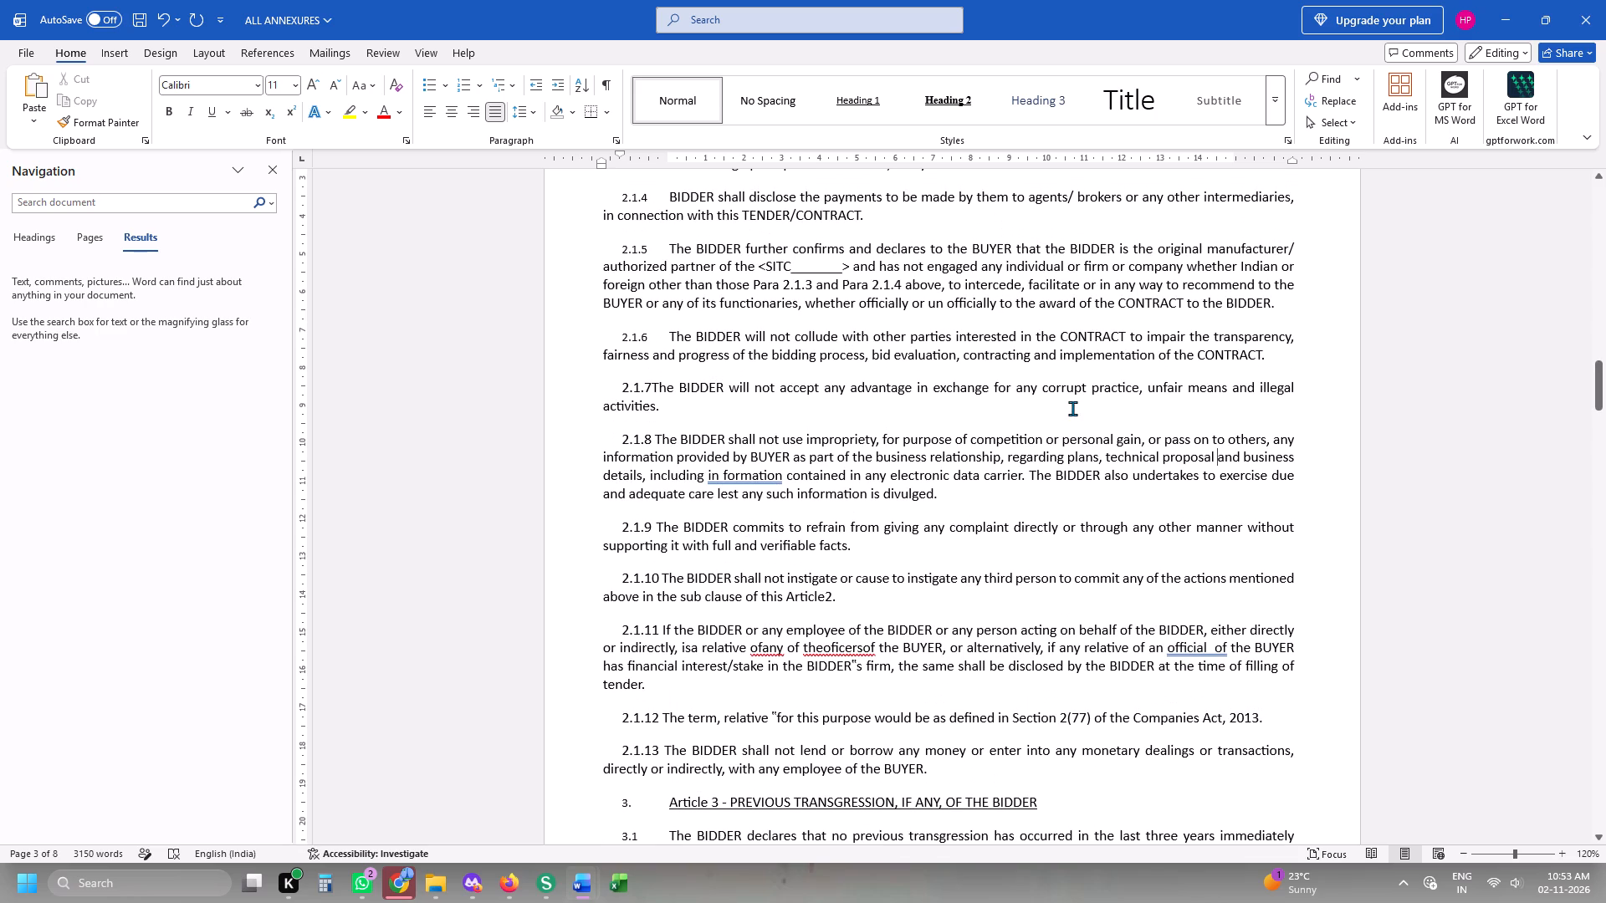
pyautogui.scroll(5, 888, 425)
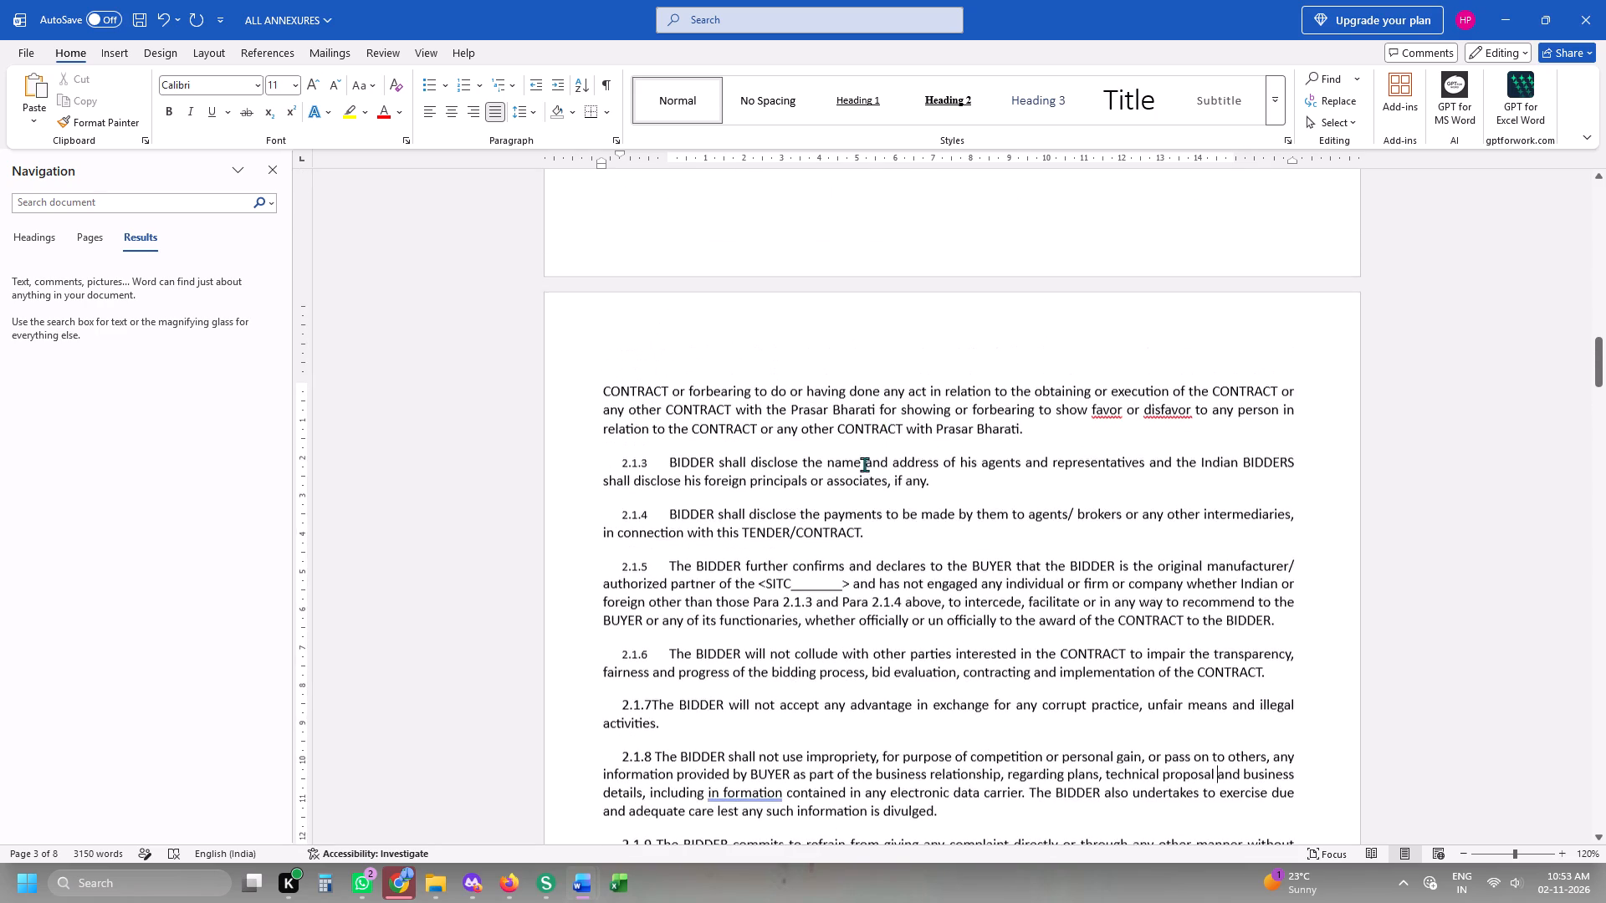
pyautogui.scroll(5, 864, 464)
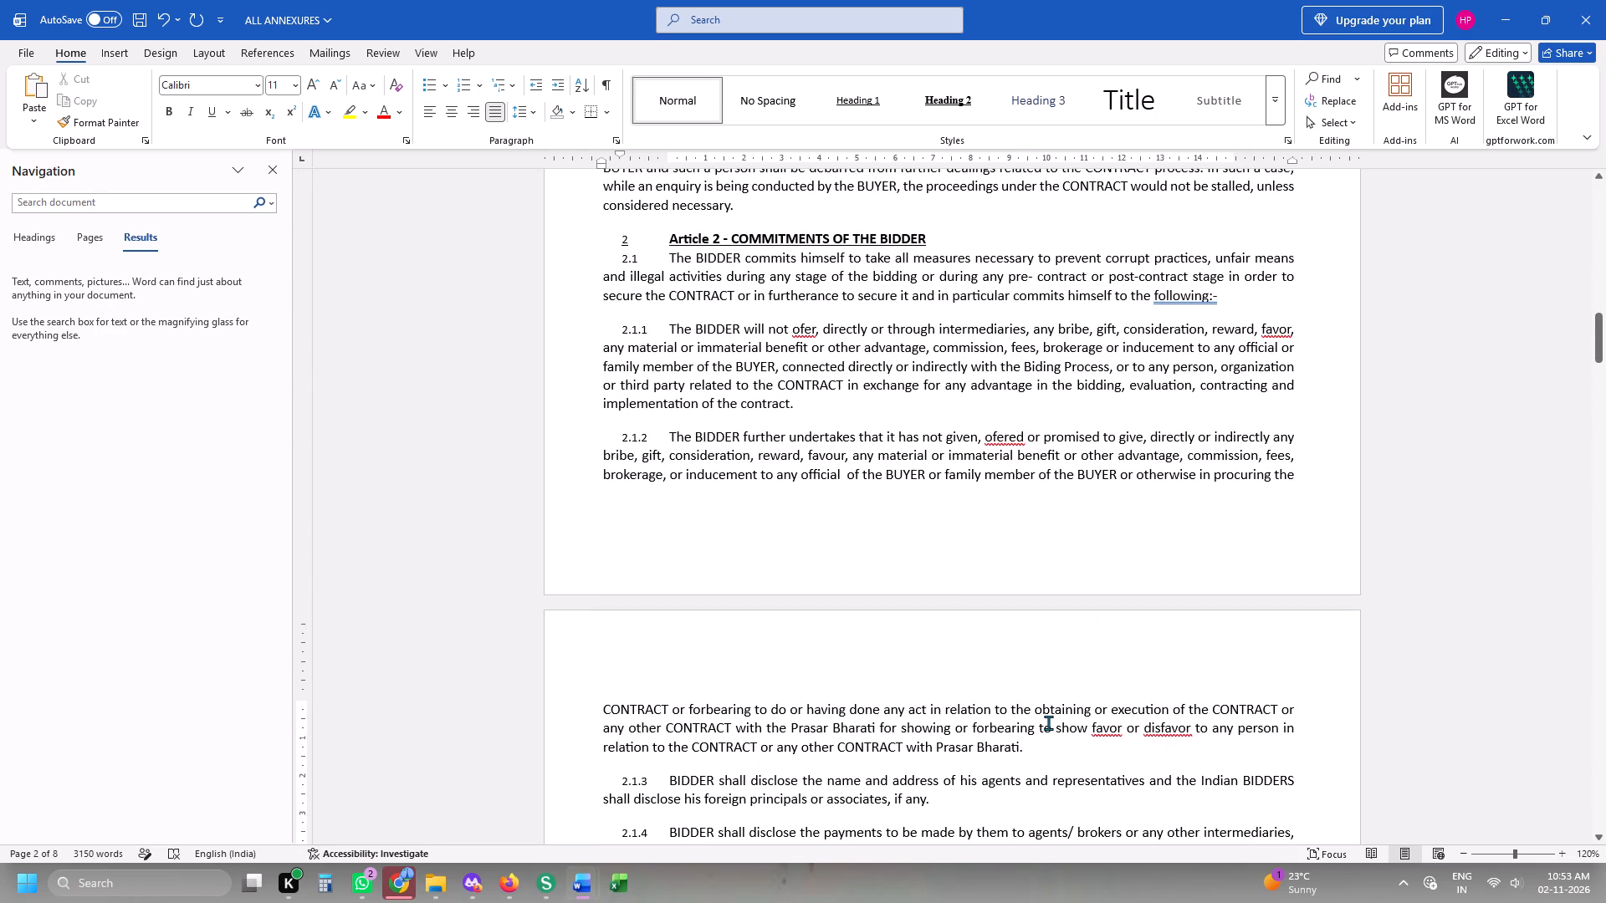
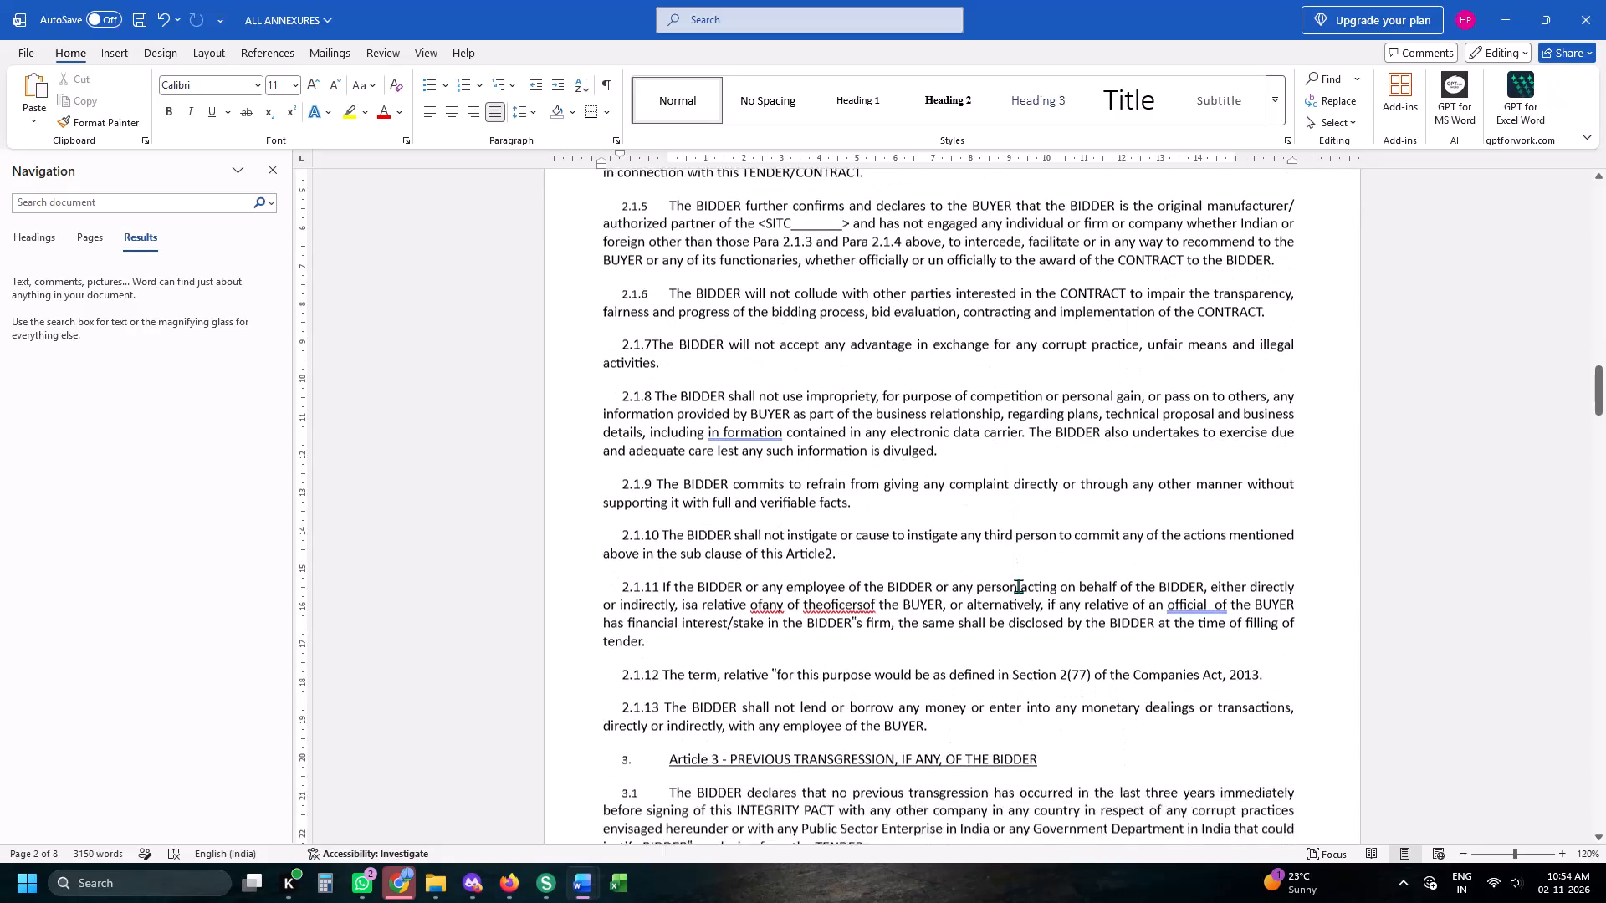
# Split the run-together "ofany of theoficersof" in clause 2.1.11 into "of any of the oficers of".
pyautogui.scroll(-2, 933, 554)
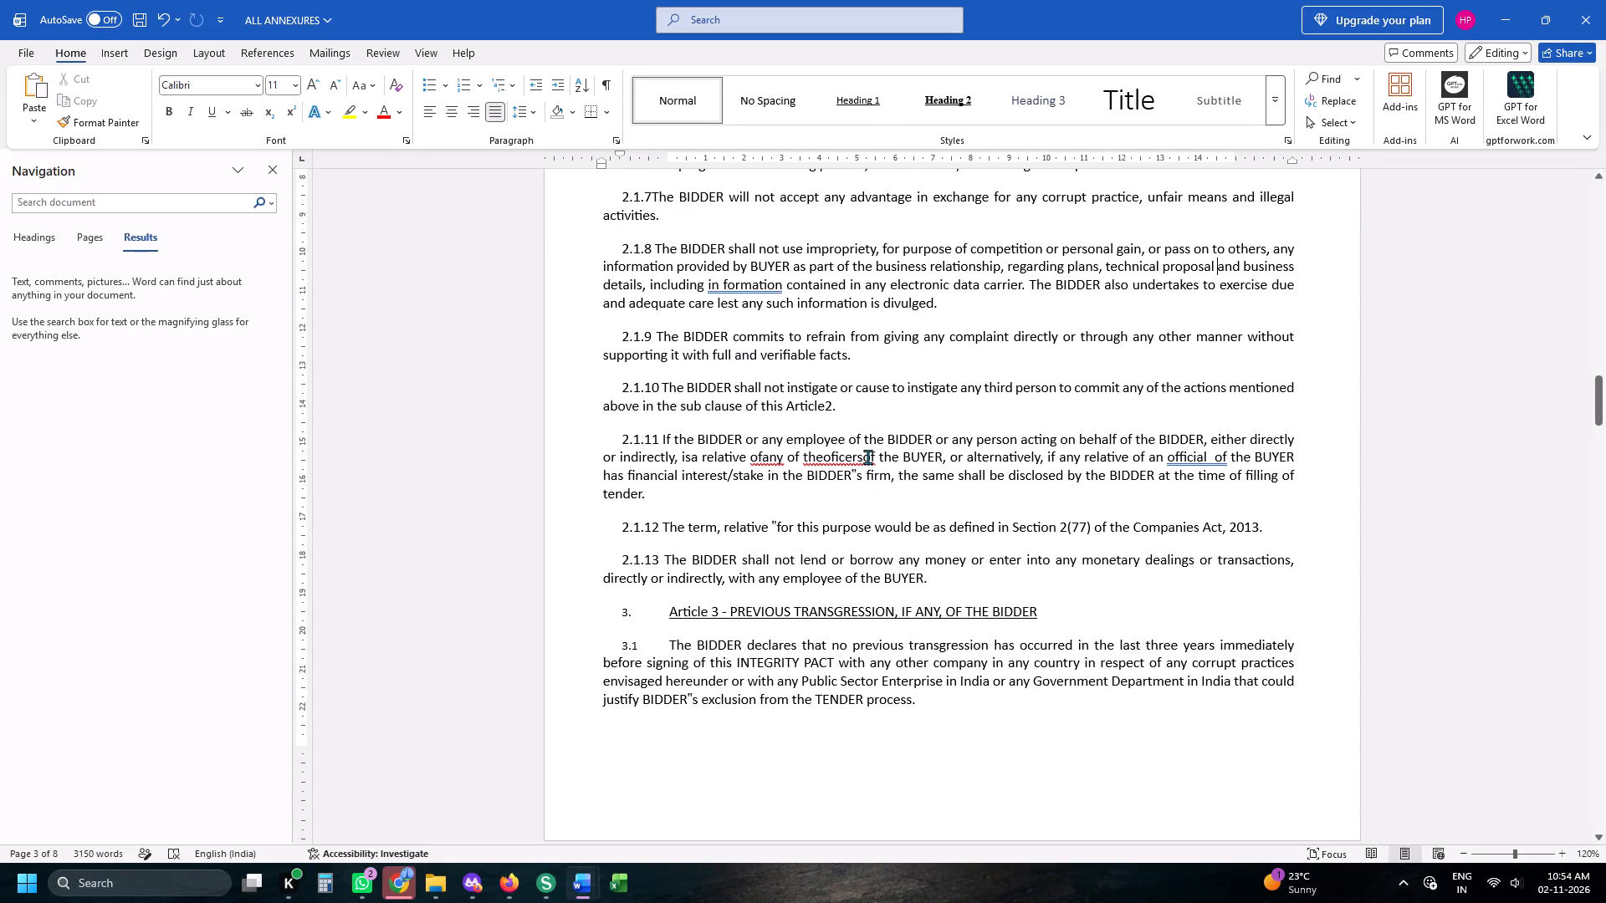
pyautogui.moveTo(867, 457); pyautogui.dragTo(869, 476)
pyautogui.press('Left')
pyautogui.press('space')
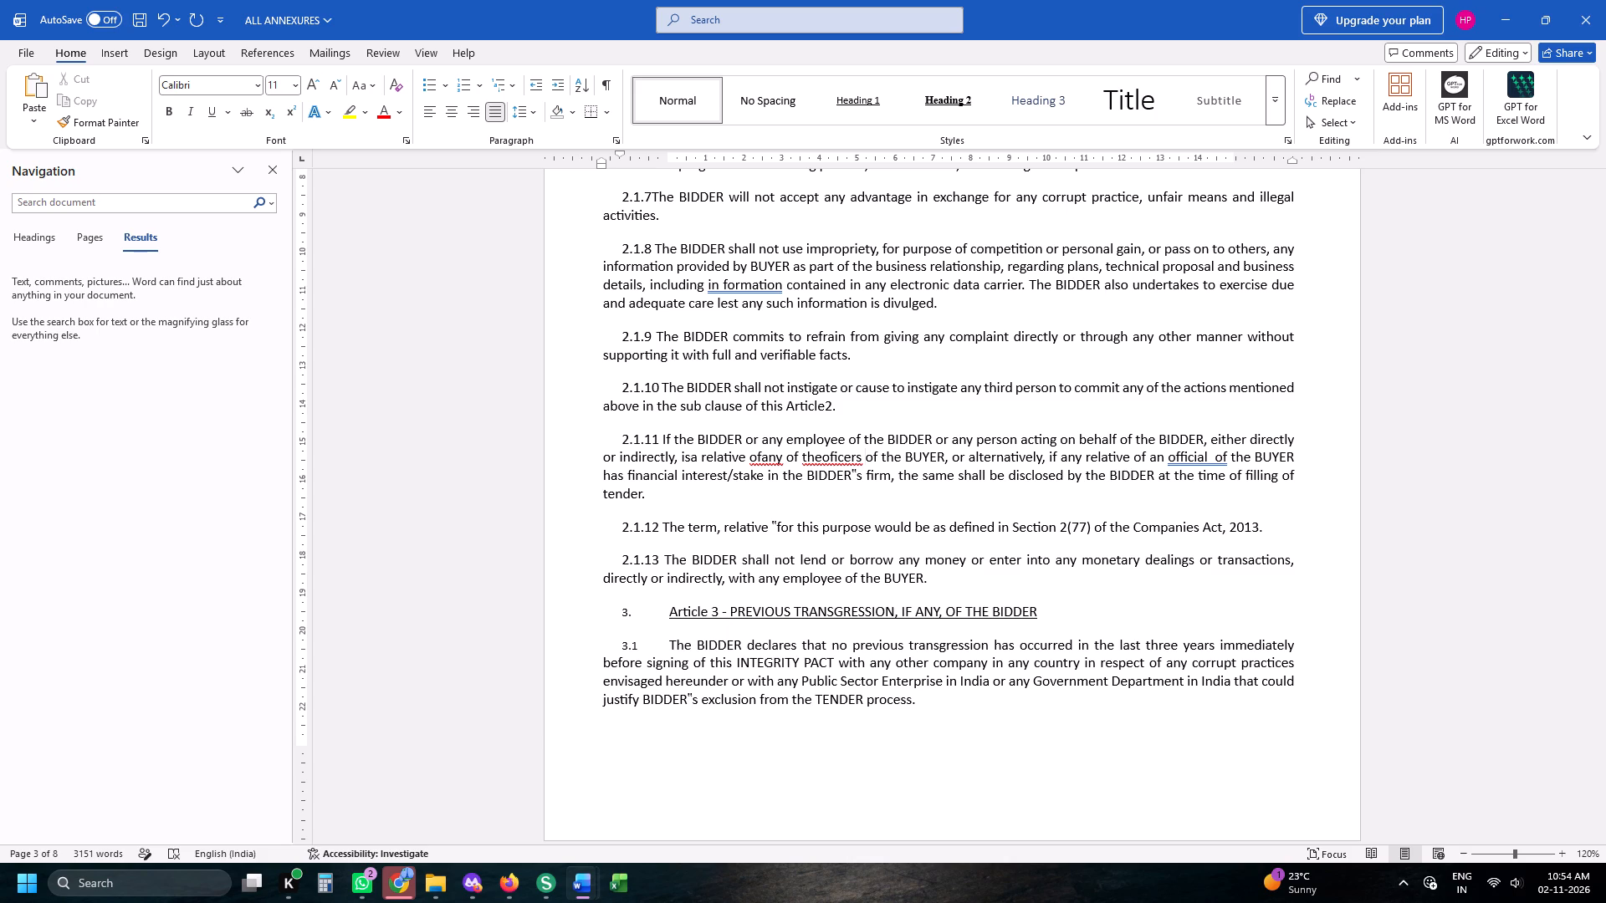
pyautogui.click(823, 458)
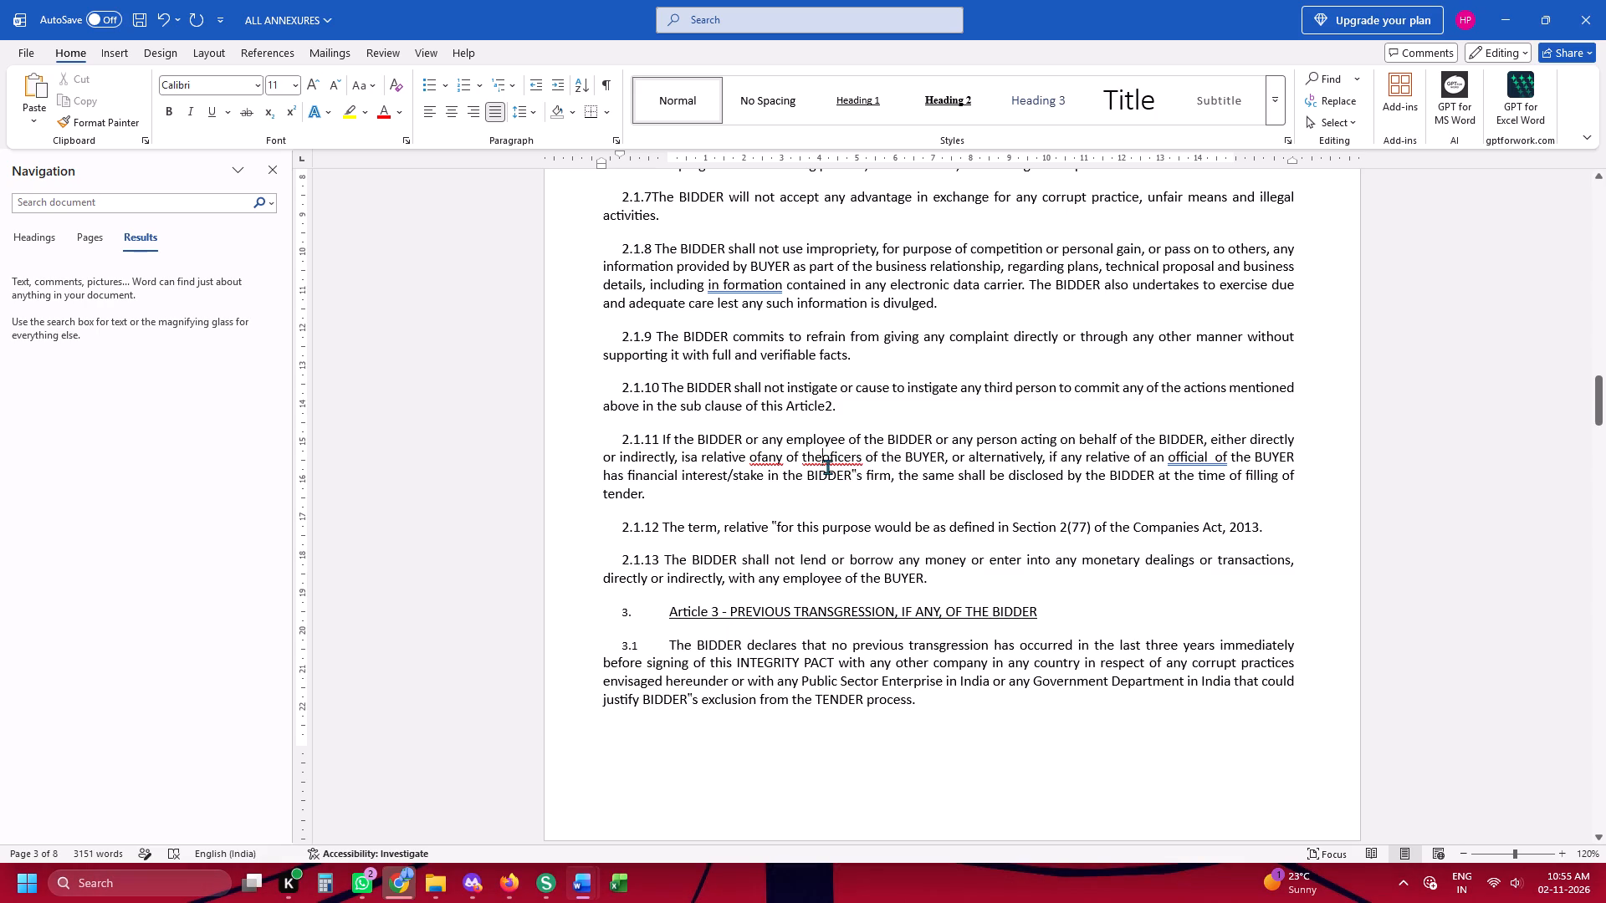
pyautogui.press('space')
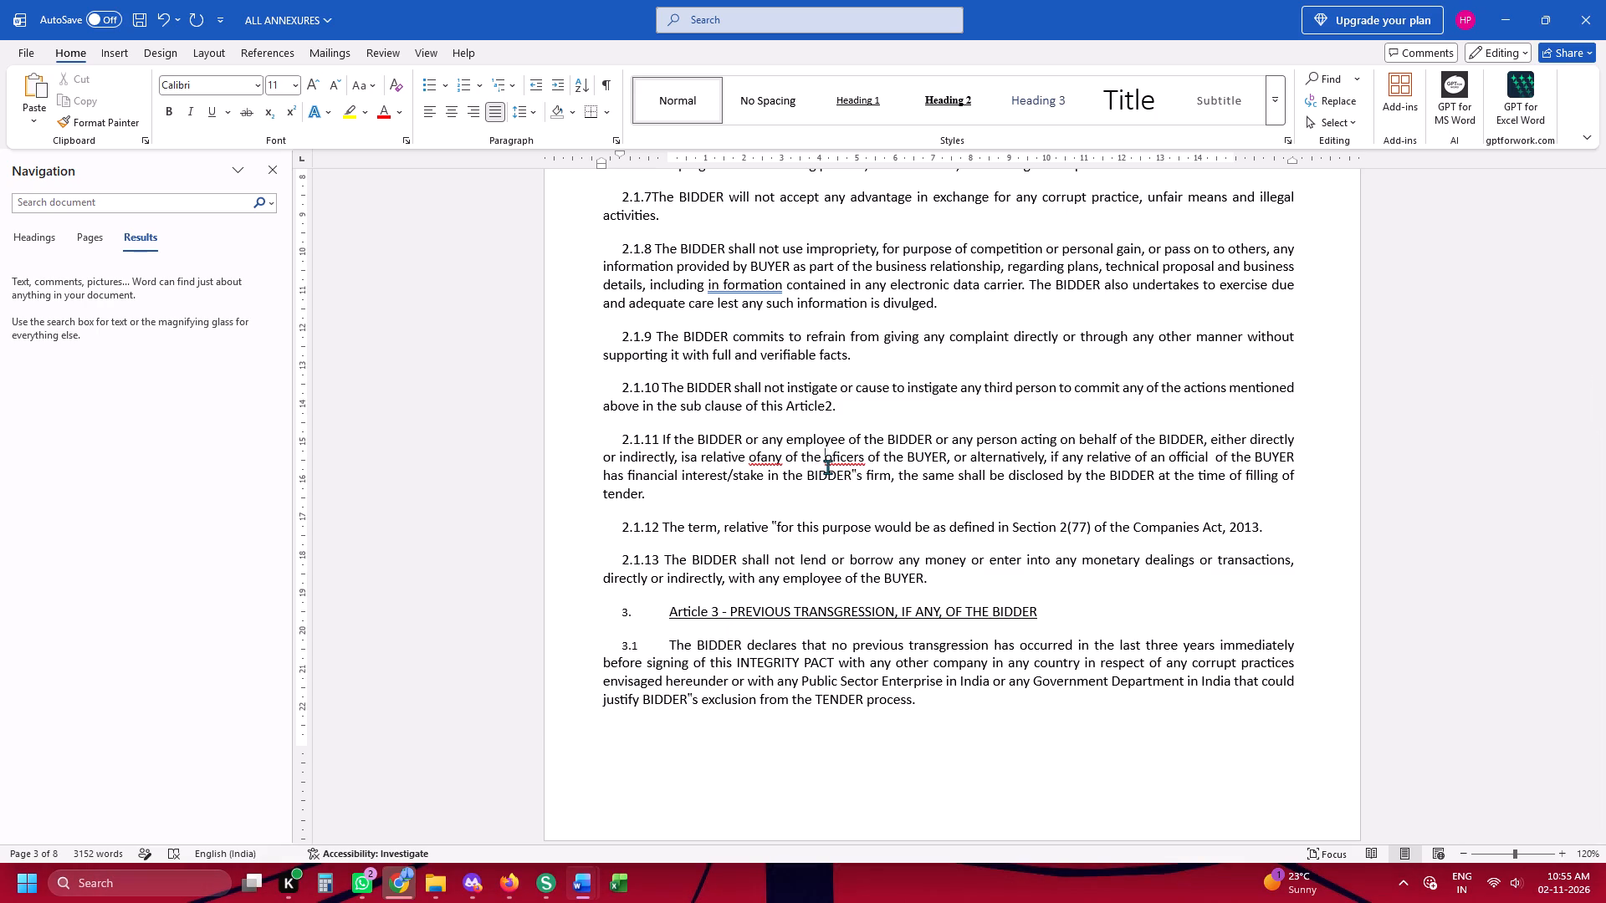
pyautogui.hotkey('ctrl', 'Left')
pyautogui.hotkey('ctrl', 'Left')
pyautogui.hotkey('ctrl', 'Left')
pyautogui.press('Right')
pyautogui.press('Right')
pyautogui.press('space')
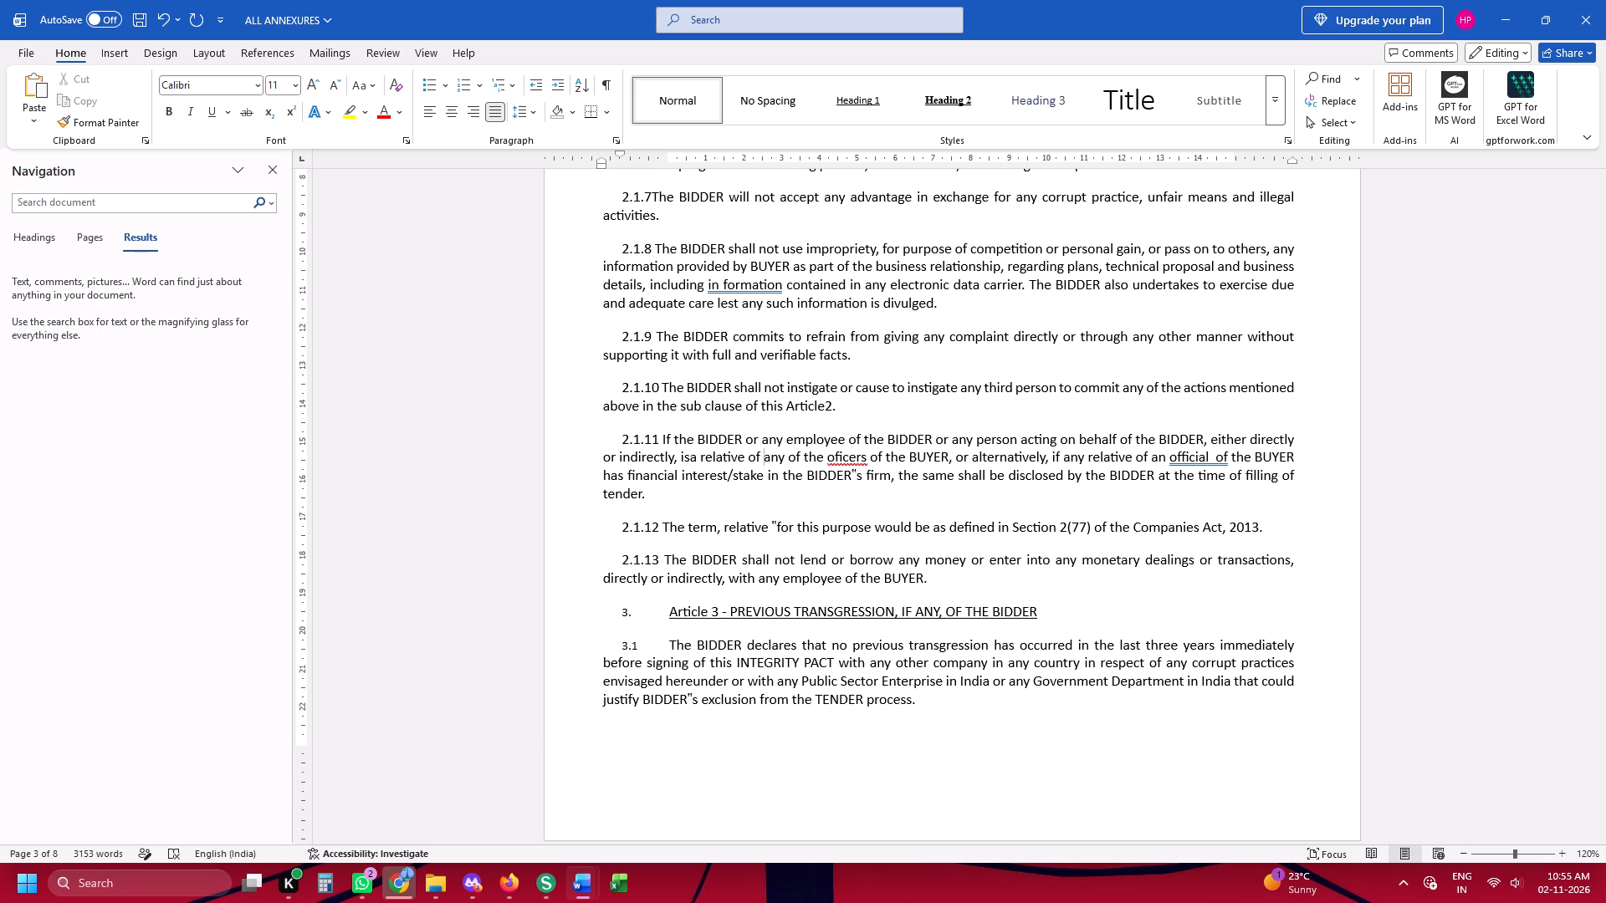
# Correct "ofered" in clause 2.1.2 to "offered" and "ofer" in clause 2.1.1 to "offer".
pyautogui.scroll(11, 906, 538)
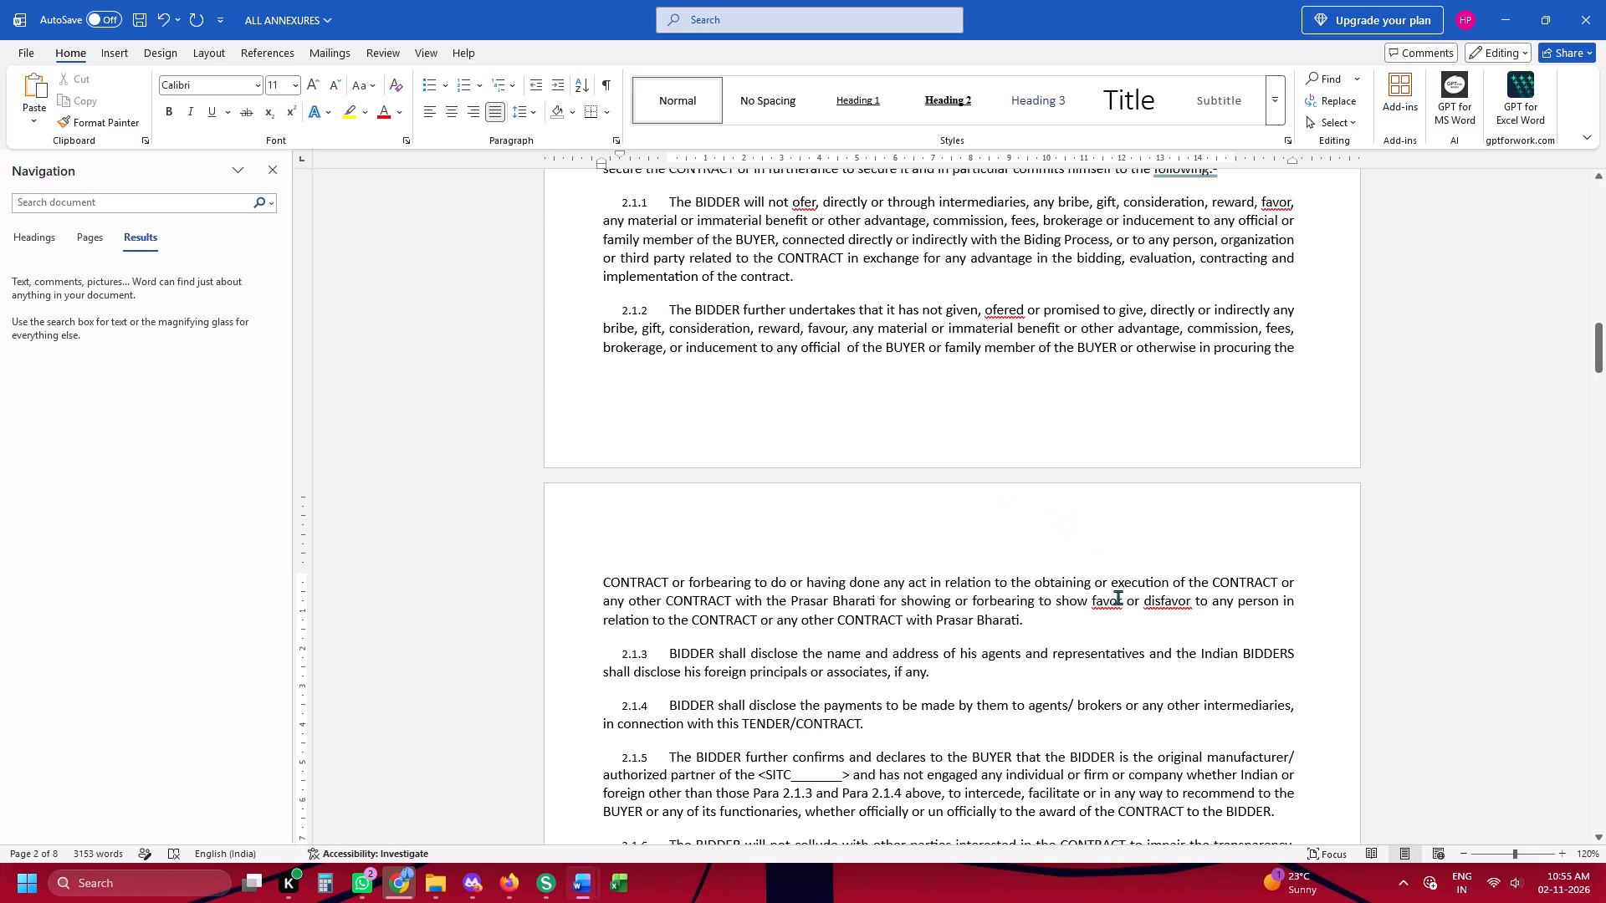
pyautogui.click(995, 304)
pyautogui.press('f')
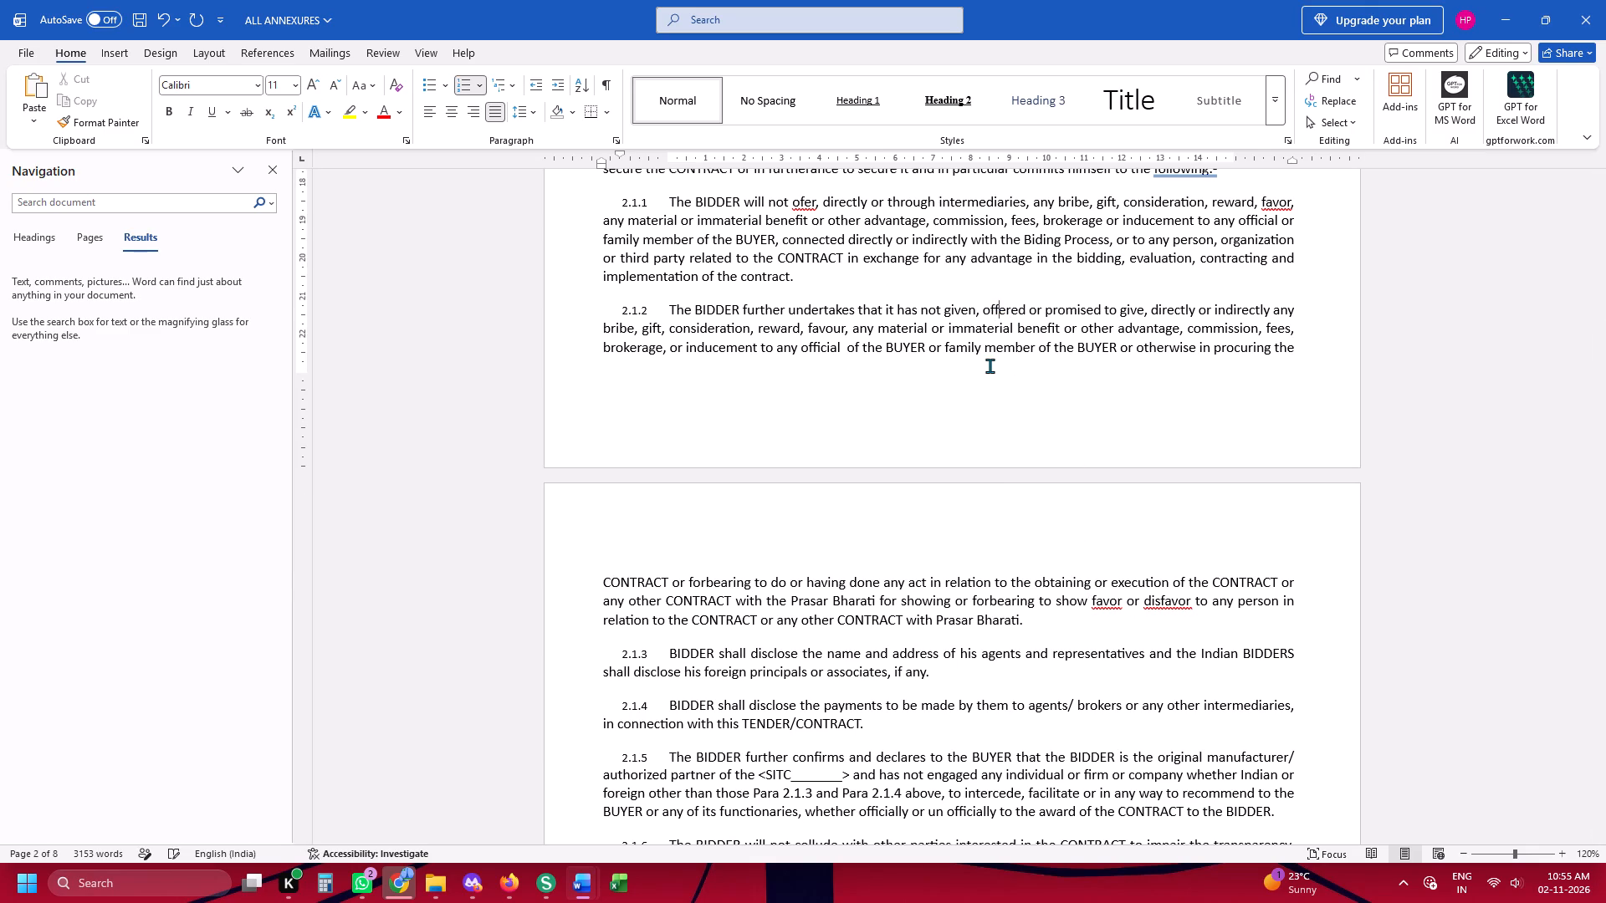
pyautogui.click(806, 200)
pyautogui.press('f')
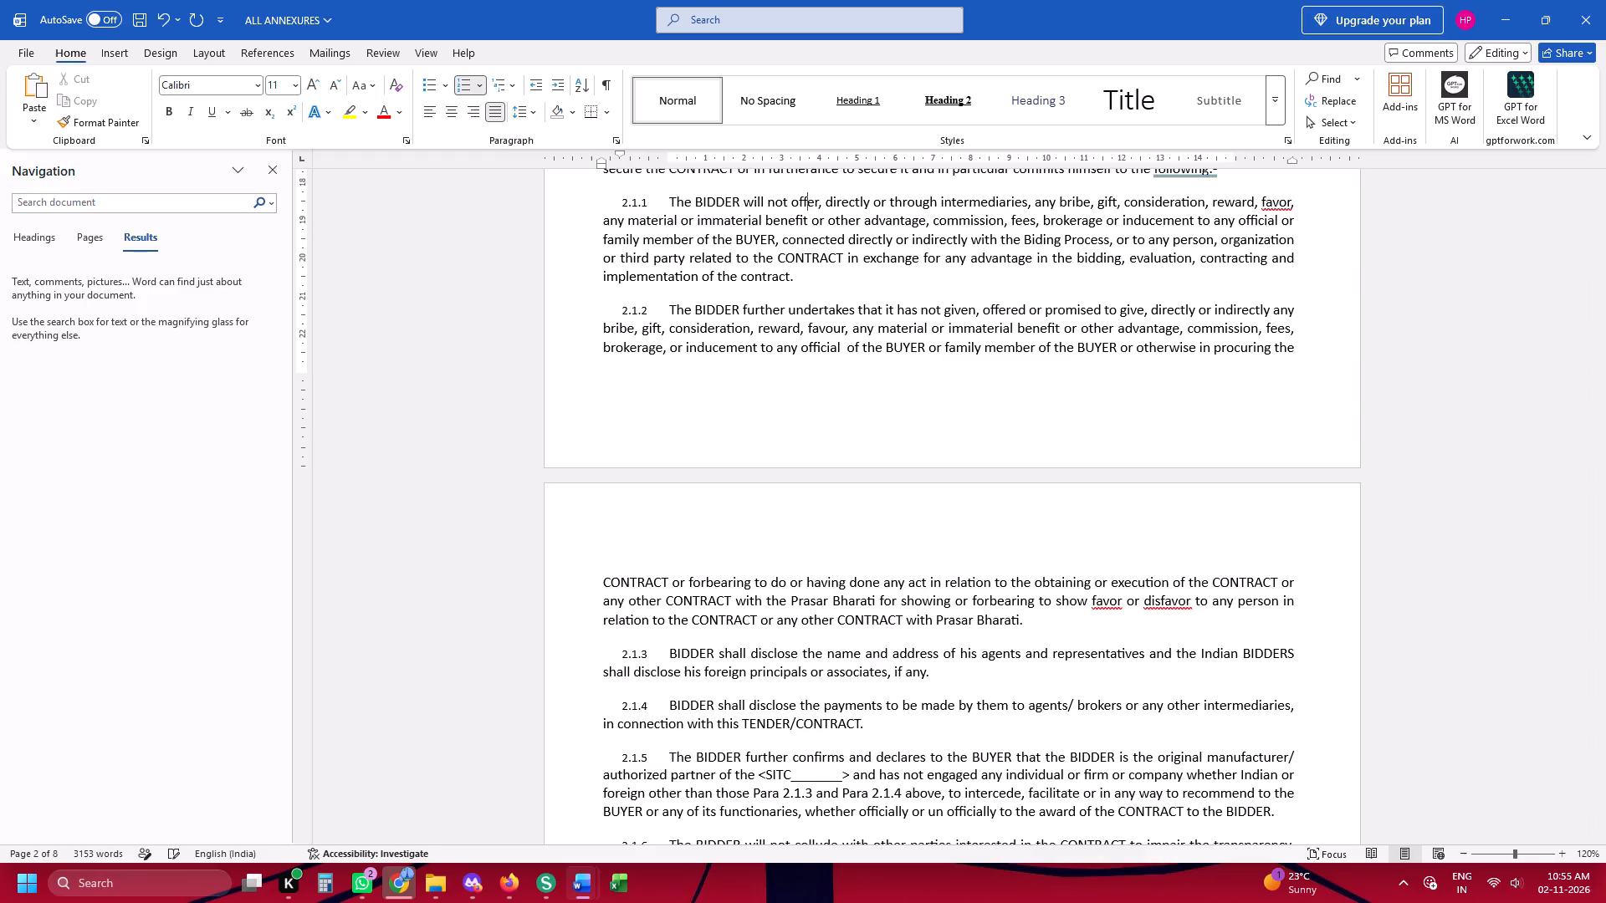
# Cut the Annexure-8 (Form-8) Annexure-C holiday/banning and liquidation declaration, from its heading through the Designation line, out of the document.
pyautogui.scroll(-20, 817, 316)
pyautogui.scroll(-9, 817, 316)
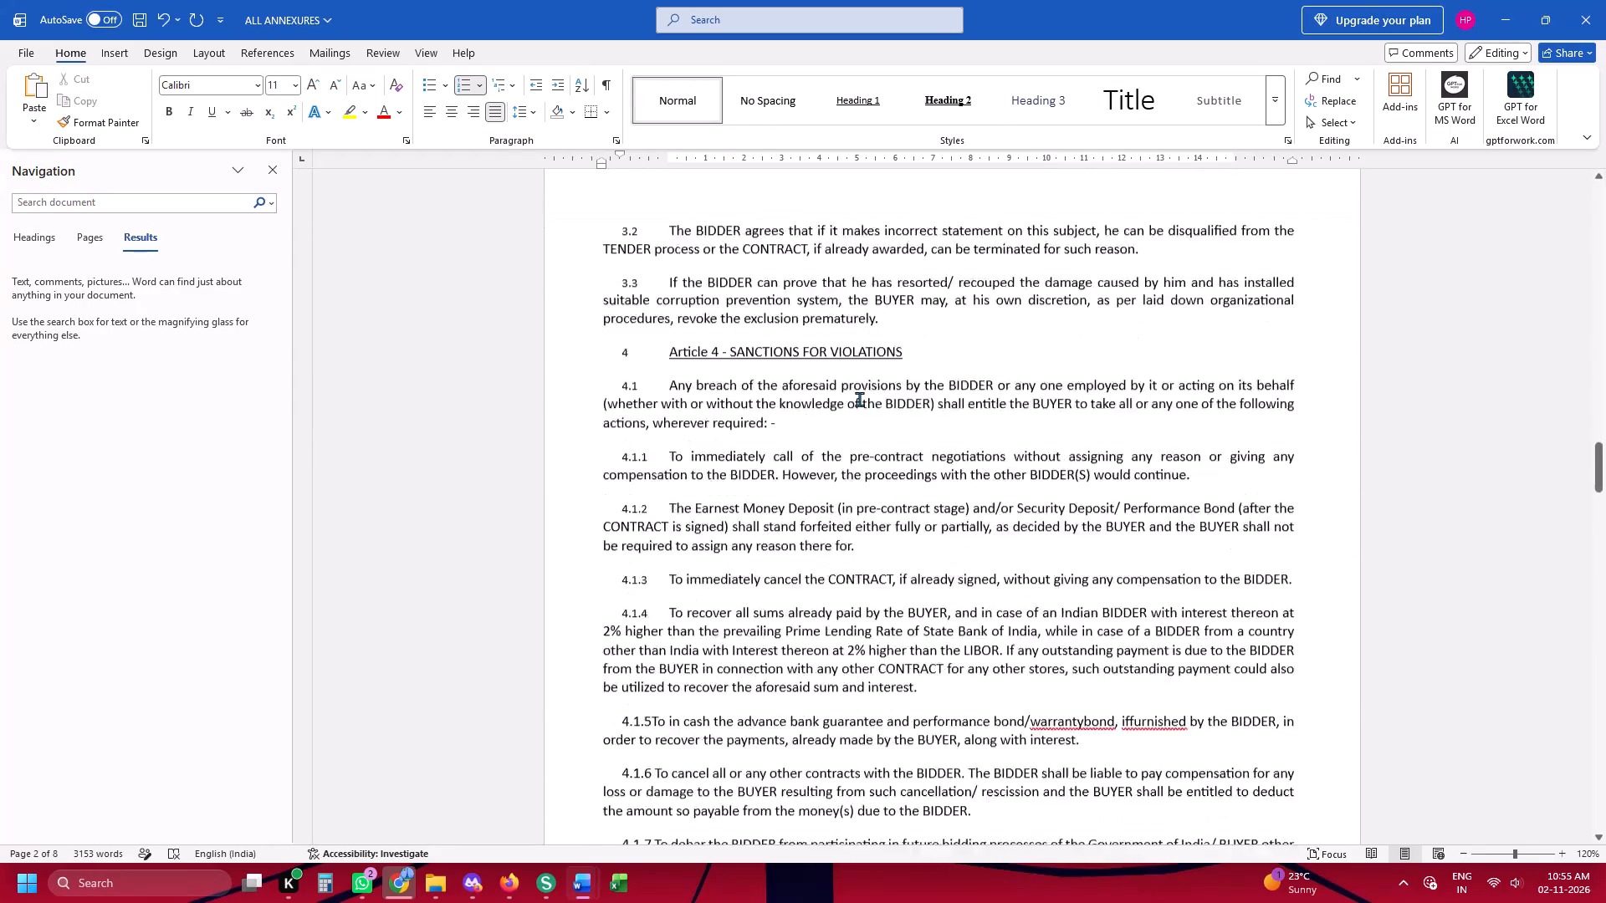
pyautogui.scroll(-16, 859, 399)
pyautogui.scroll(-7, 857, 402)
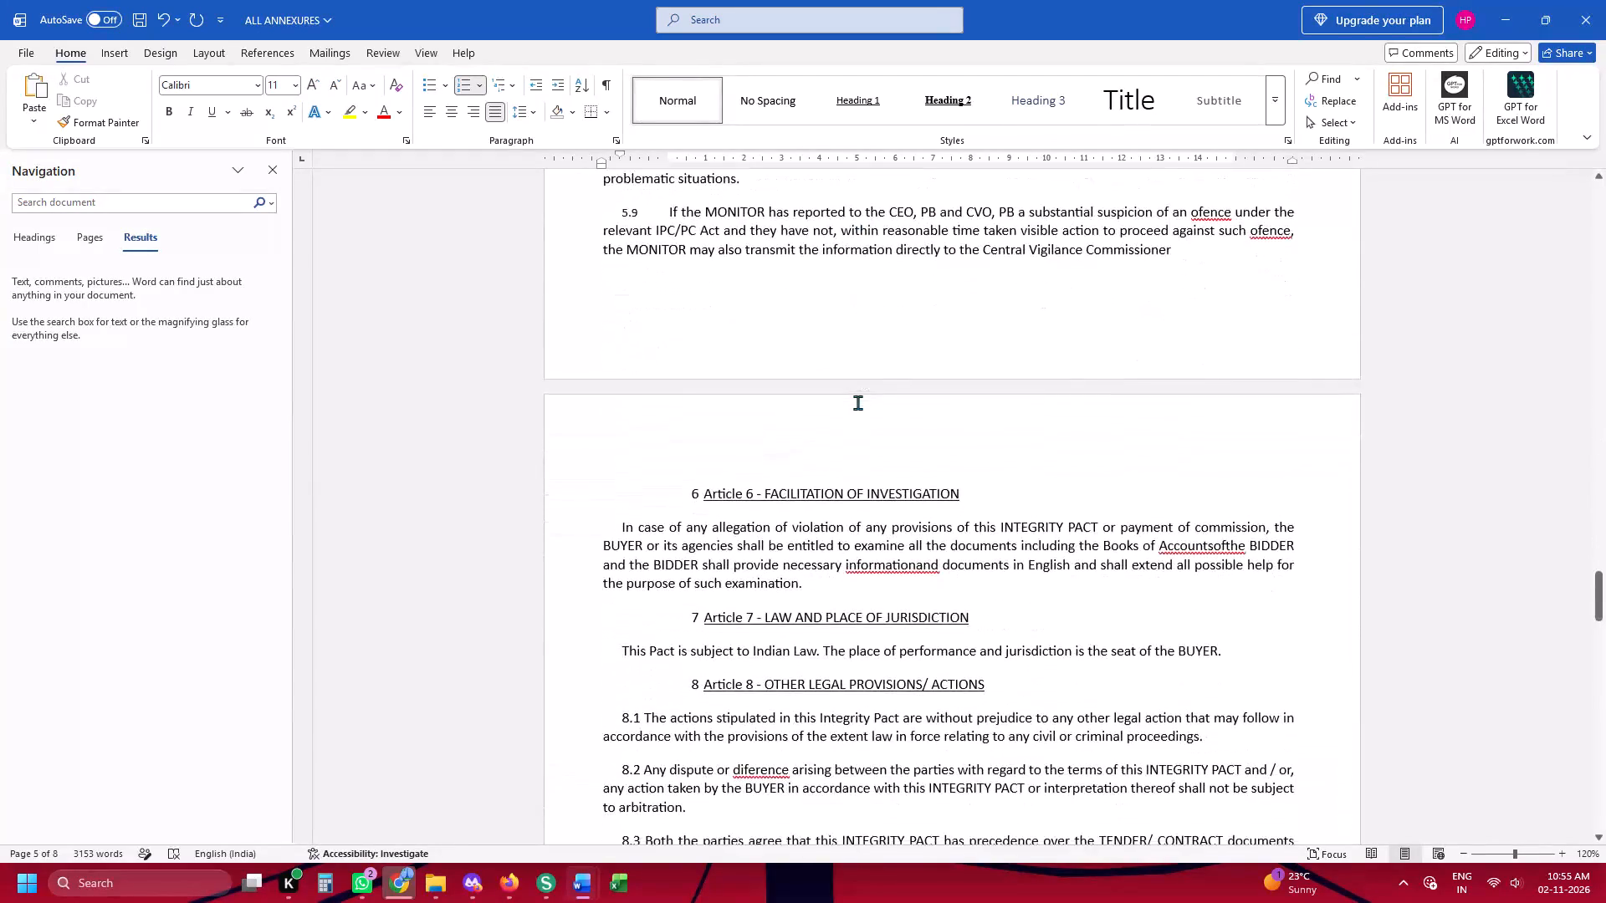
pyautogui.scroll(-5, 857, 402)
pyautogui.scroll(-17, 990, 410)
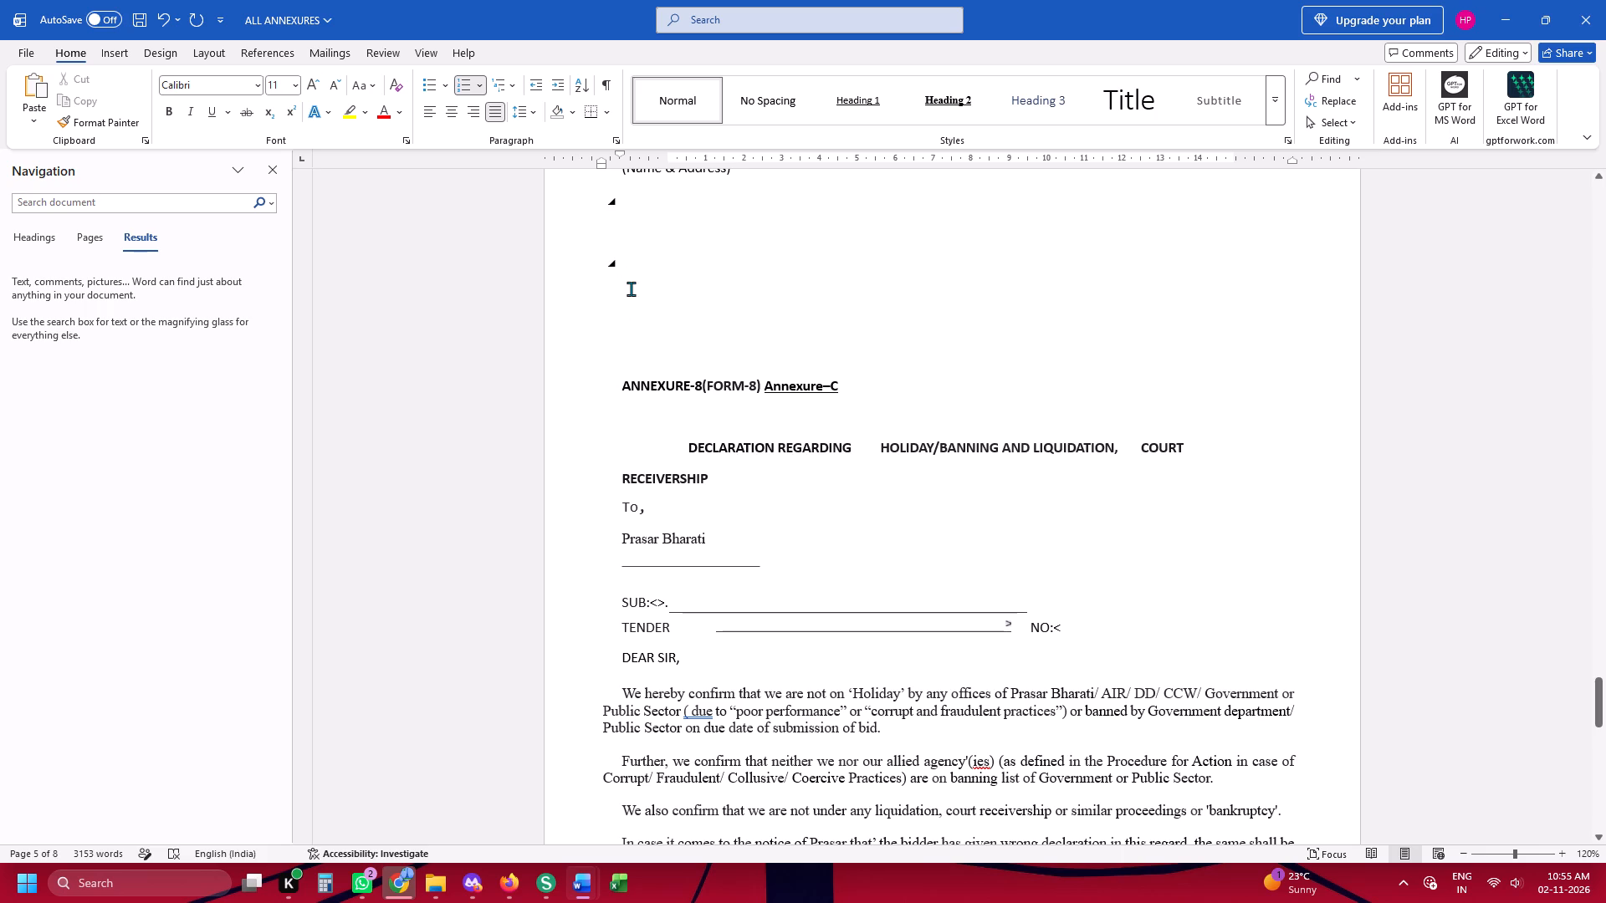
pyautogui.moveTo(621, 379); pyautogui.dragTo(690, 446)
pyautogui.scroll(-9, 688, 446)
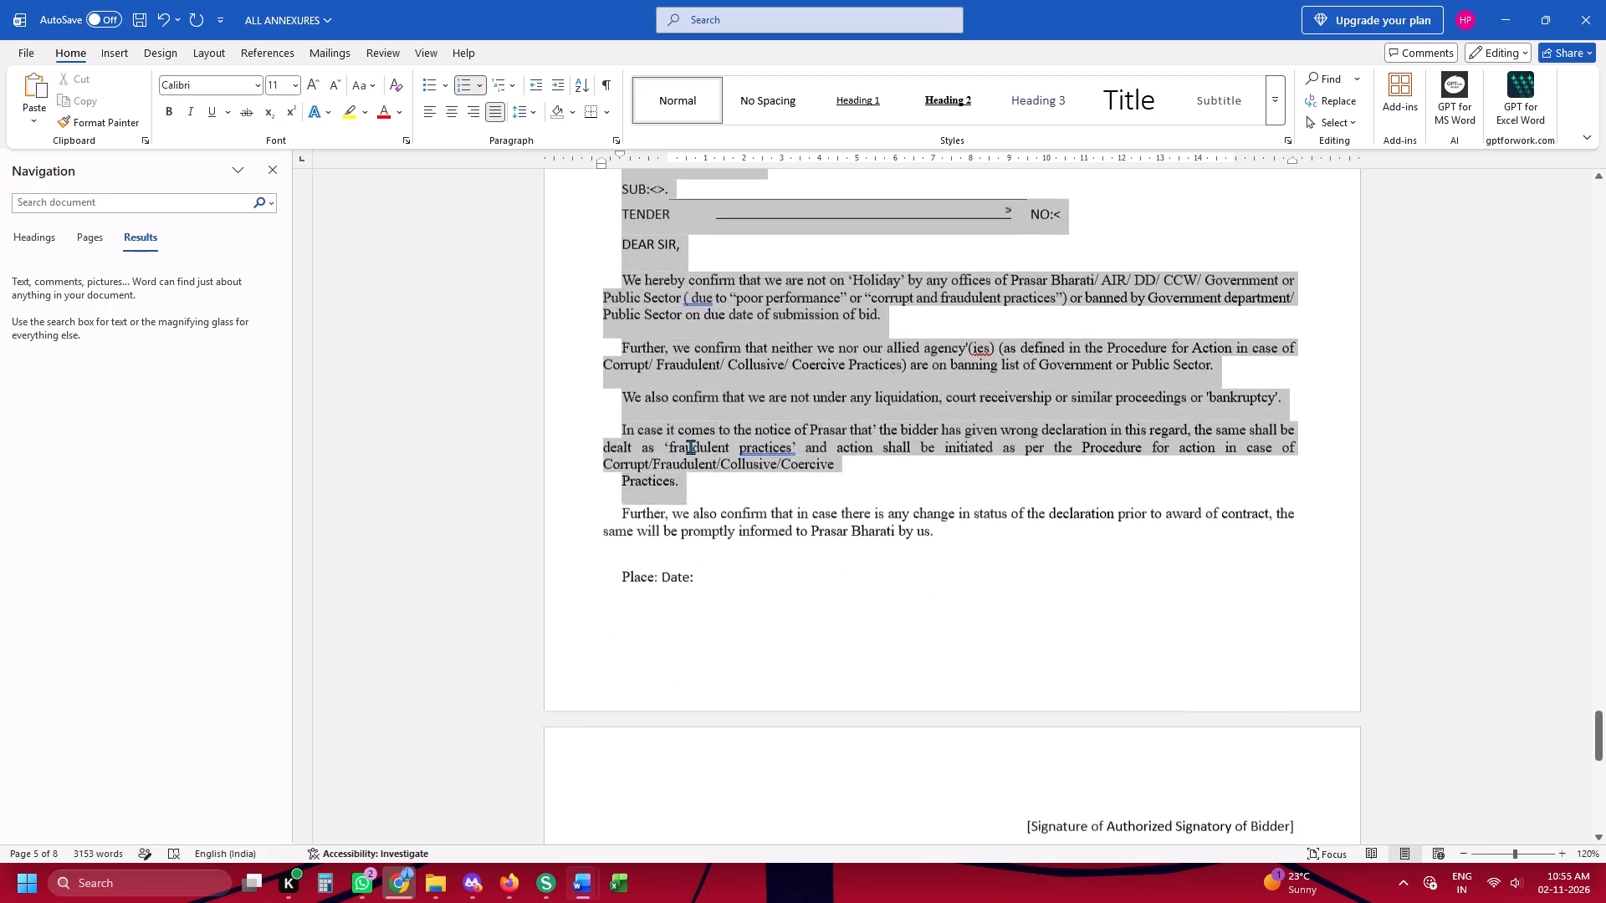
pyautogui.scroll(-5, 690, 446)
pyautogui.moveTo(690, 446); pyautogui.dragTo(697, 446)
pyautogui.scroll(10, 697, 446)
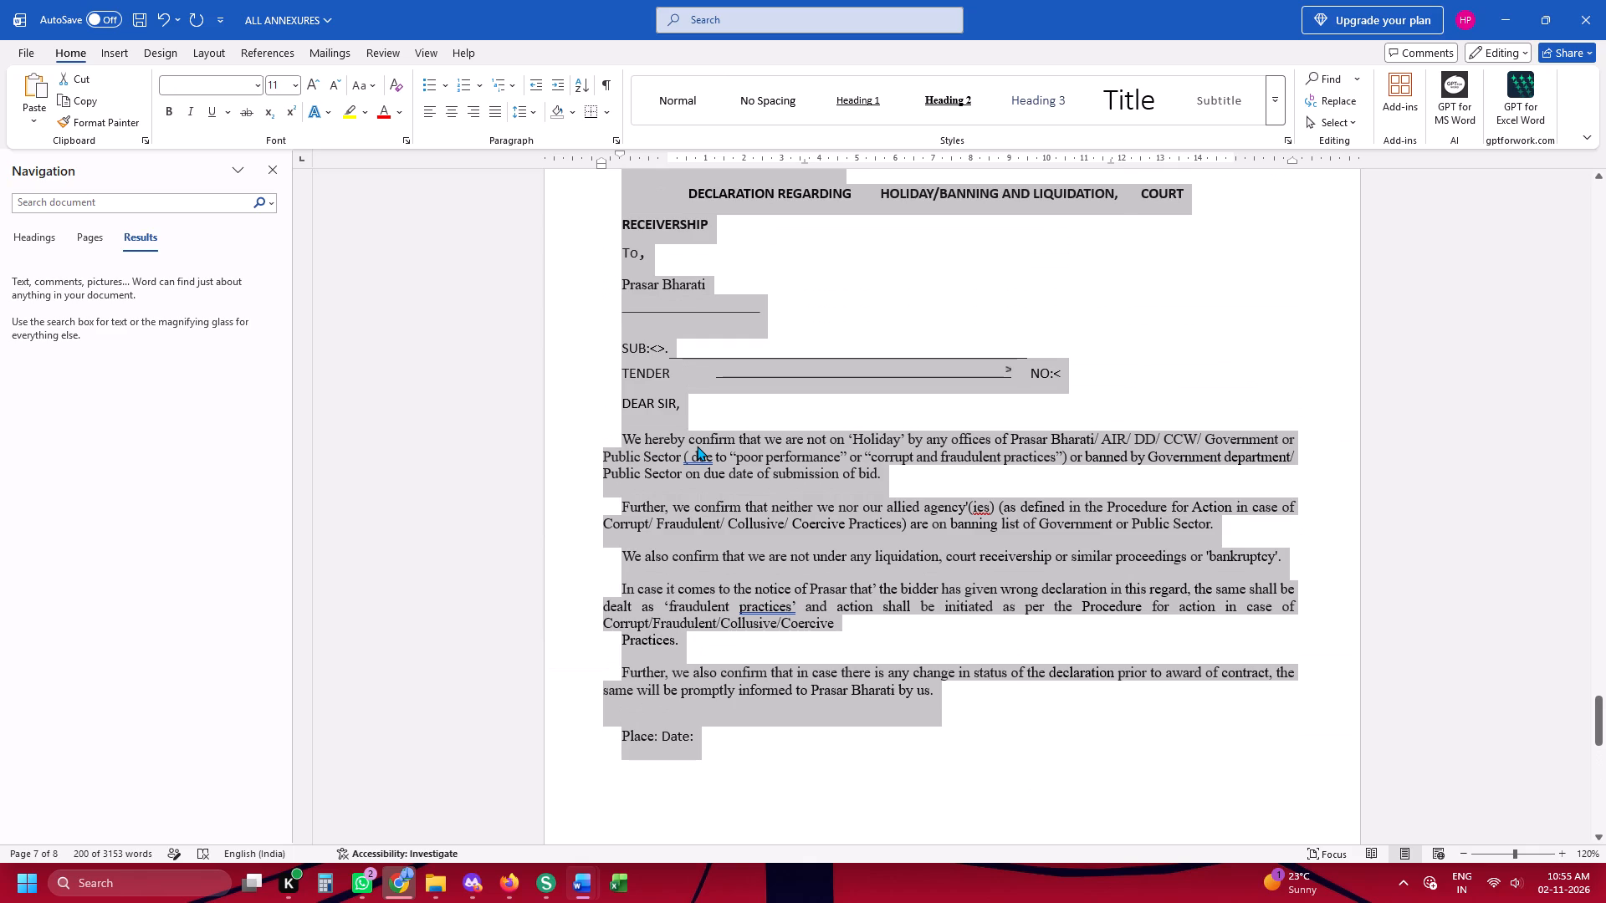
pyautogui.hotkey('ctrl', 'x')
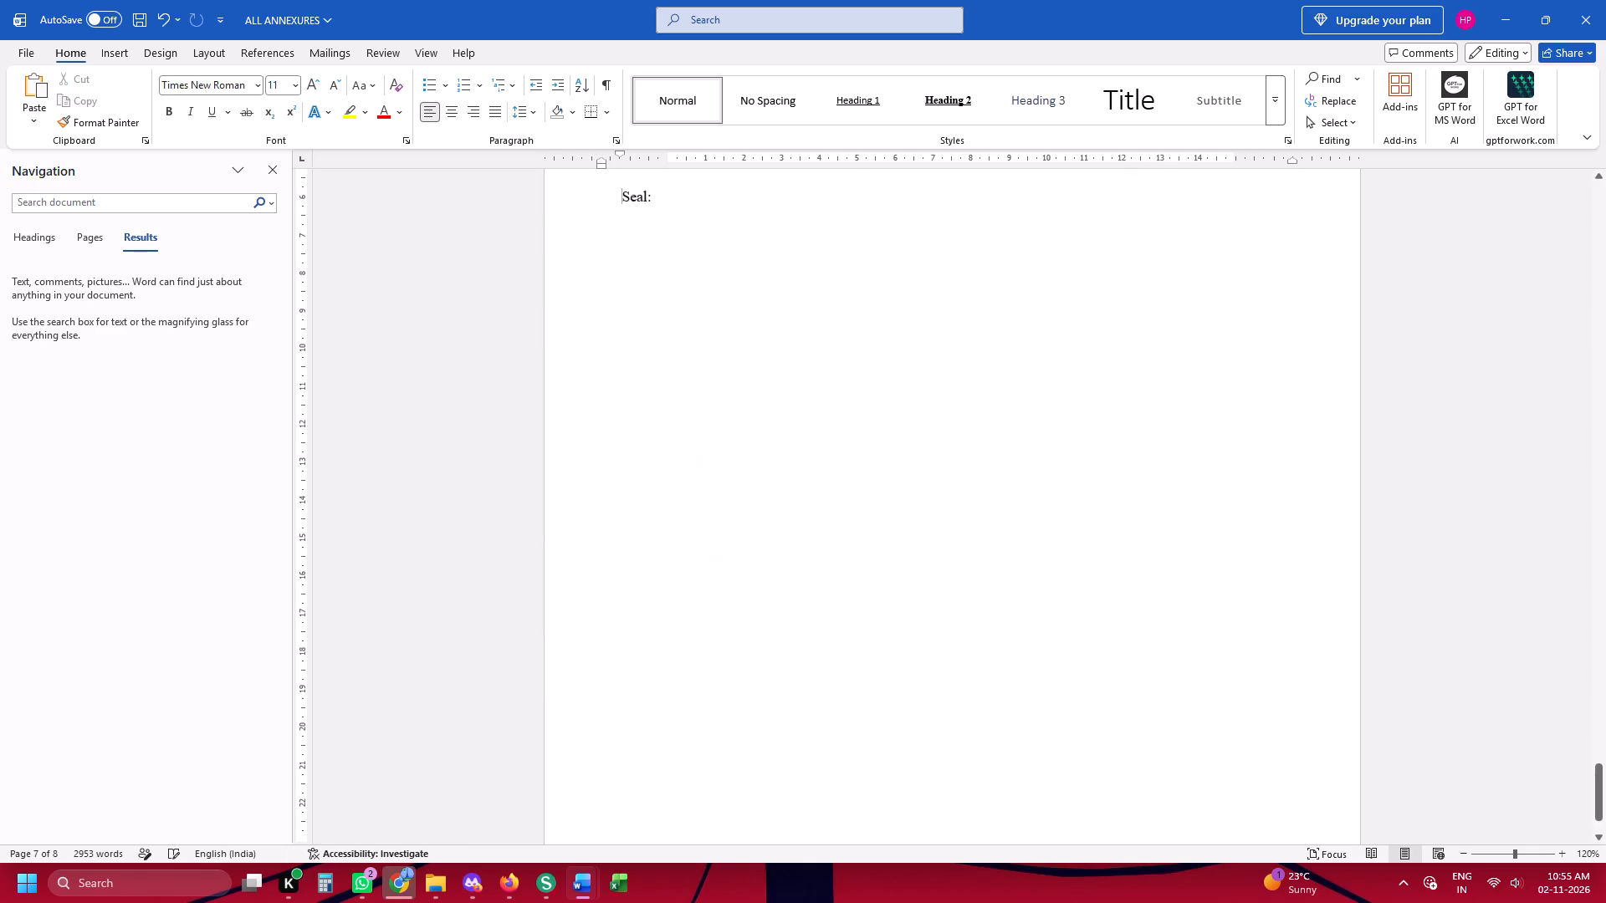
# Switch to the letterhead-hhspl document and replace its entire body with the cut Annexure-8 declaration.
pyautogui.click(594, 869)
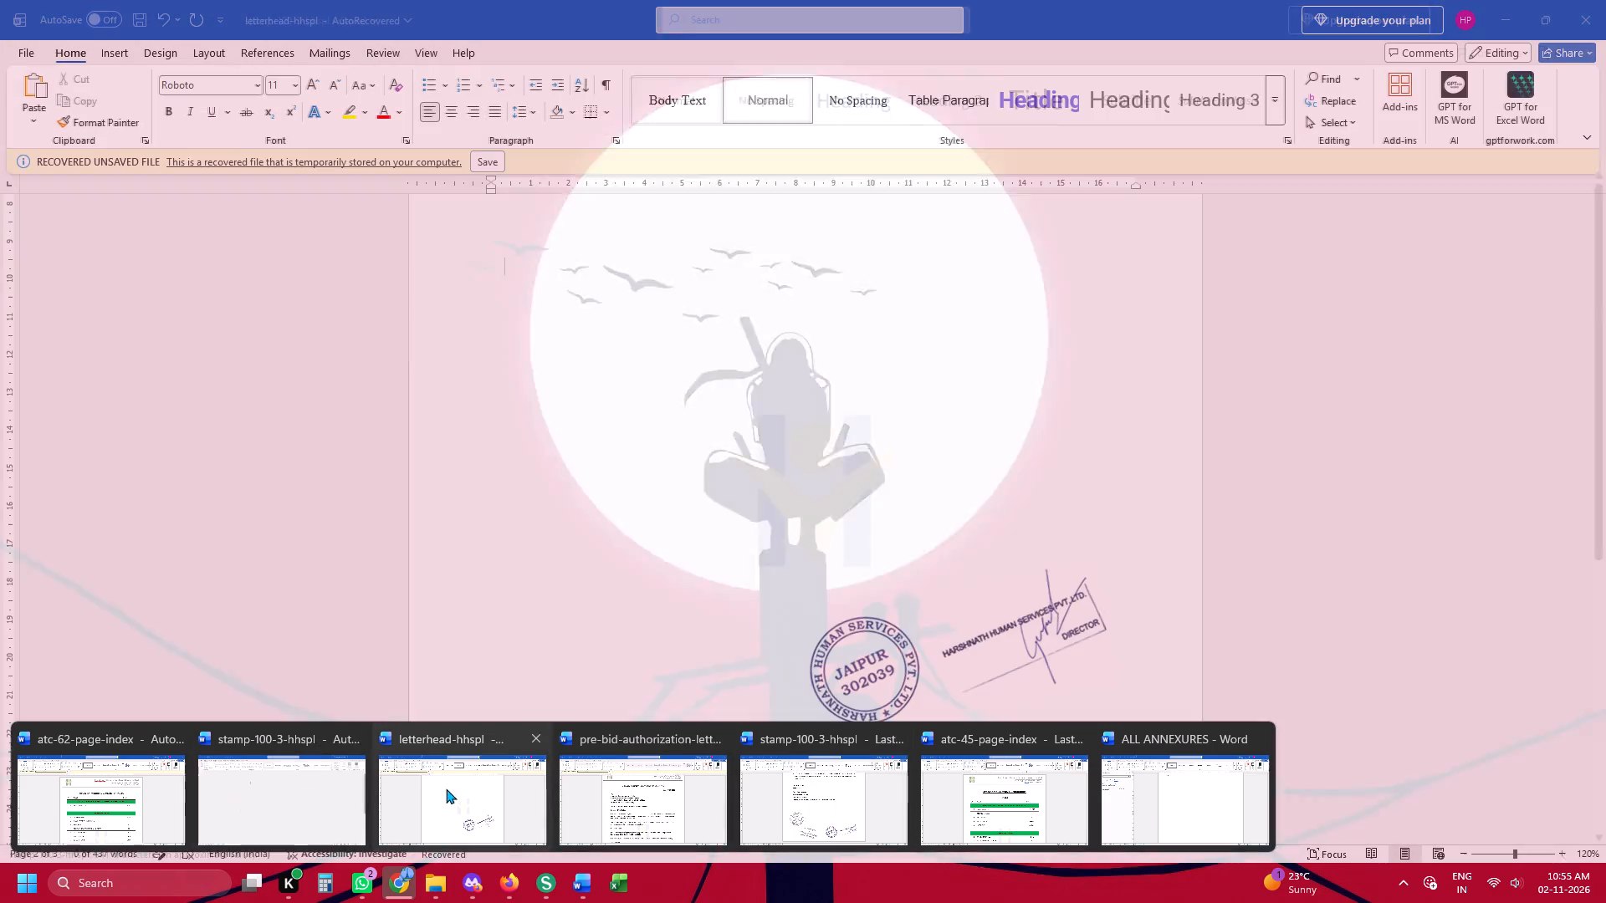
pyautogui.click(504, 788)
pyautogui.scroll(16, 725, 528)
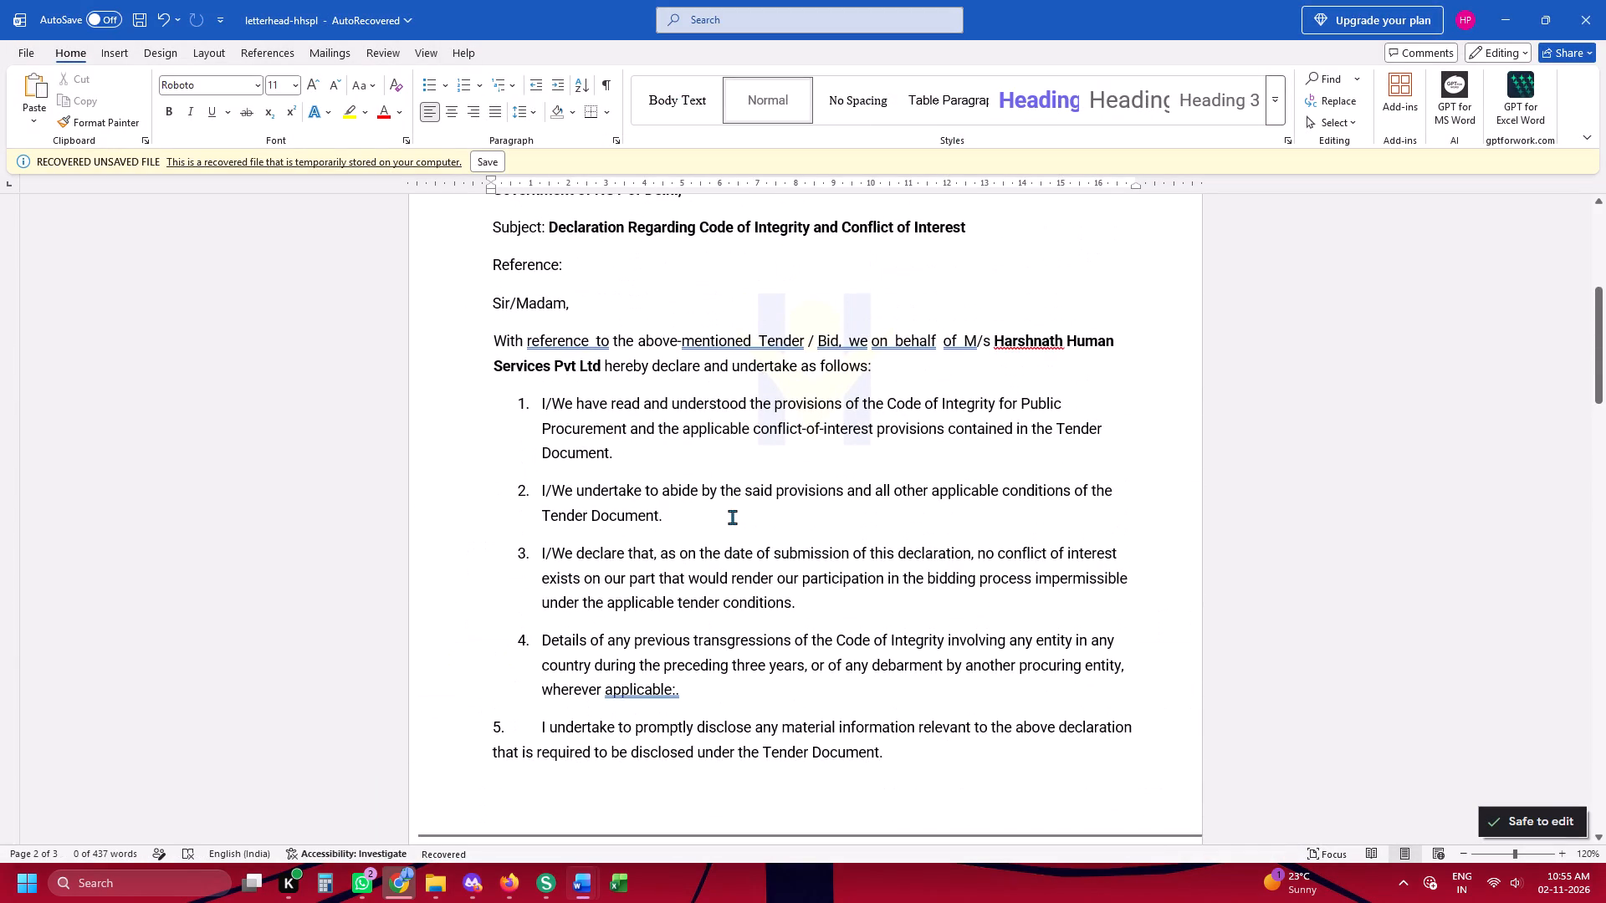
pyautogui.hotkey('ctrl', 'a')
pyautogui.hotkey('ctrl', 'v')
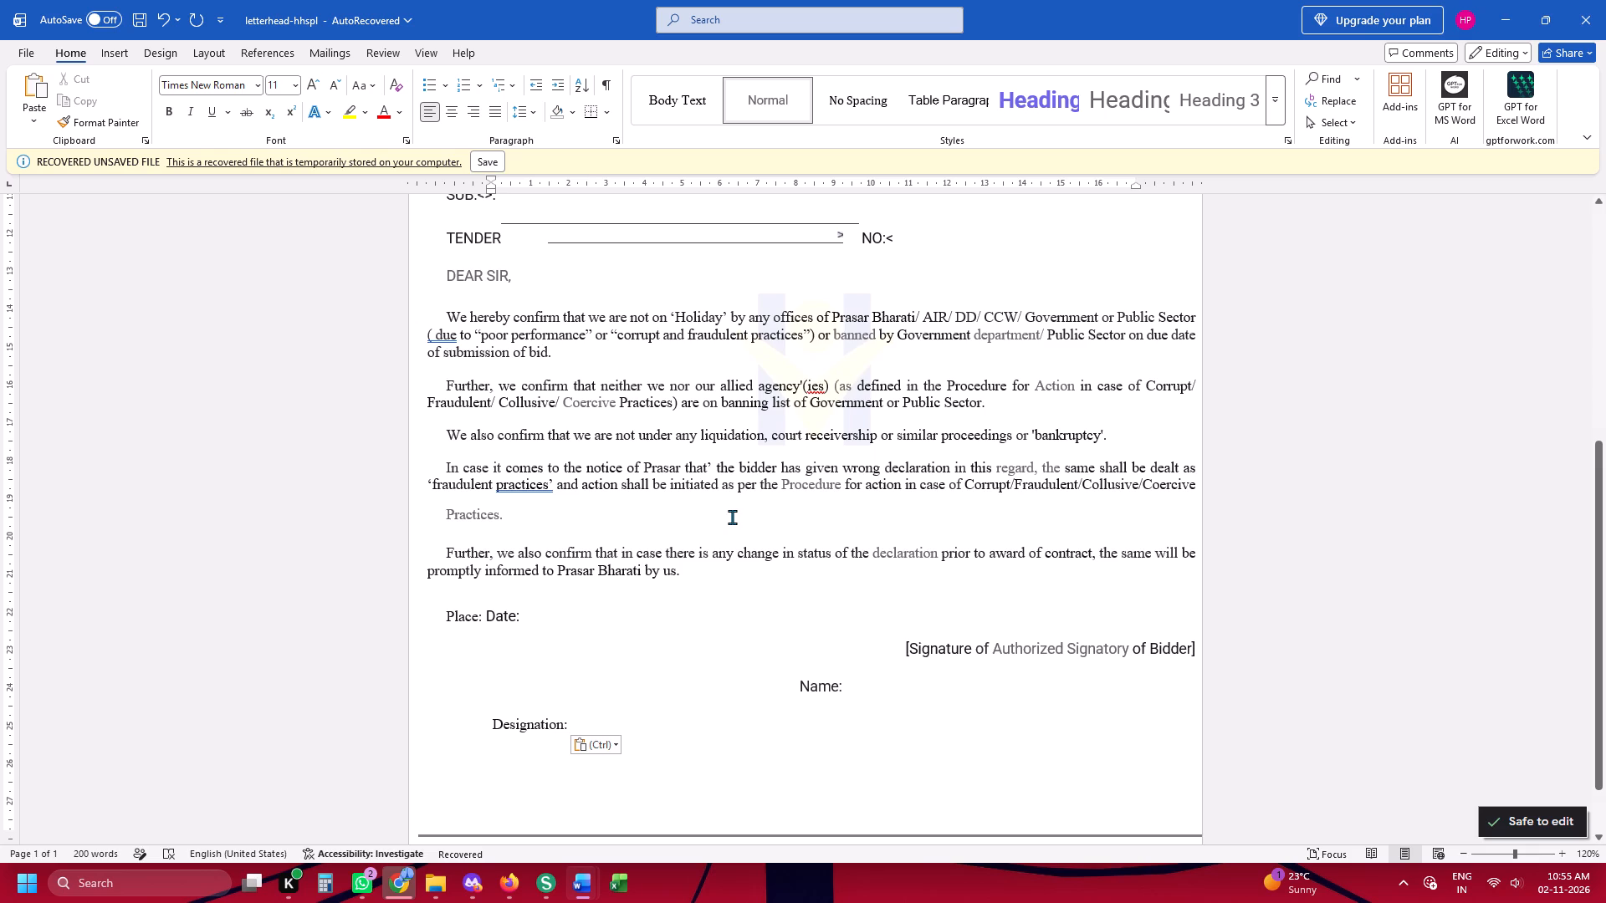
pyautogui.hotkey('ctrl', 'a')
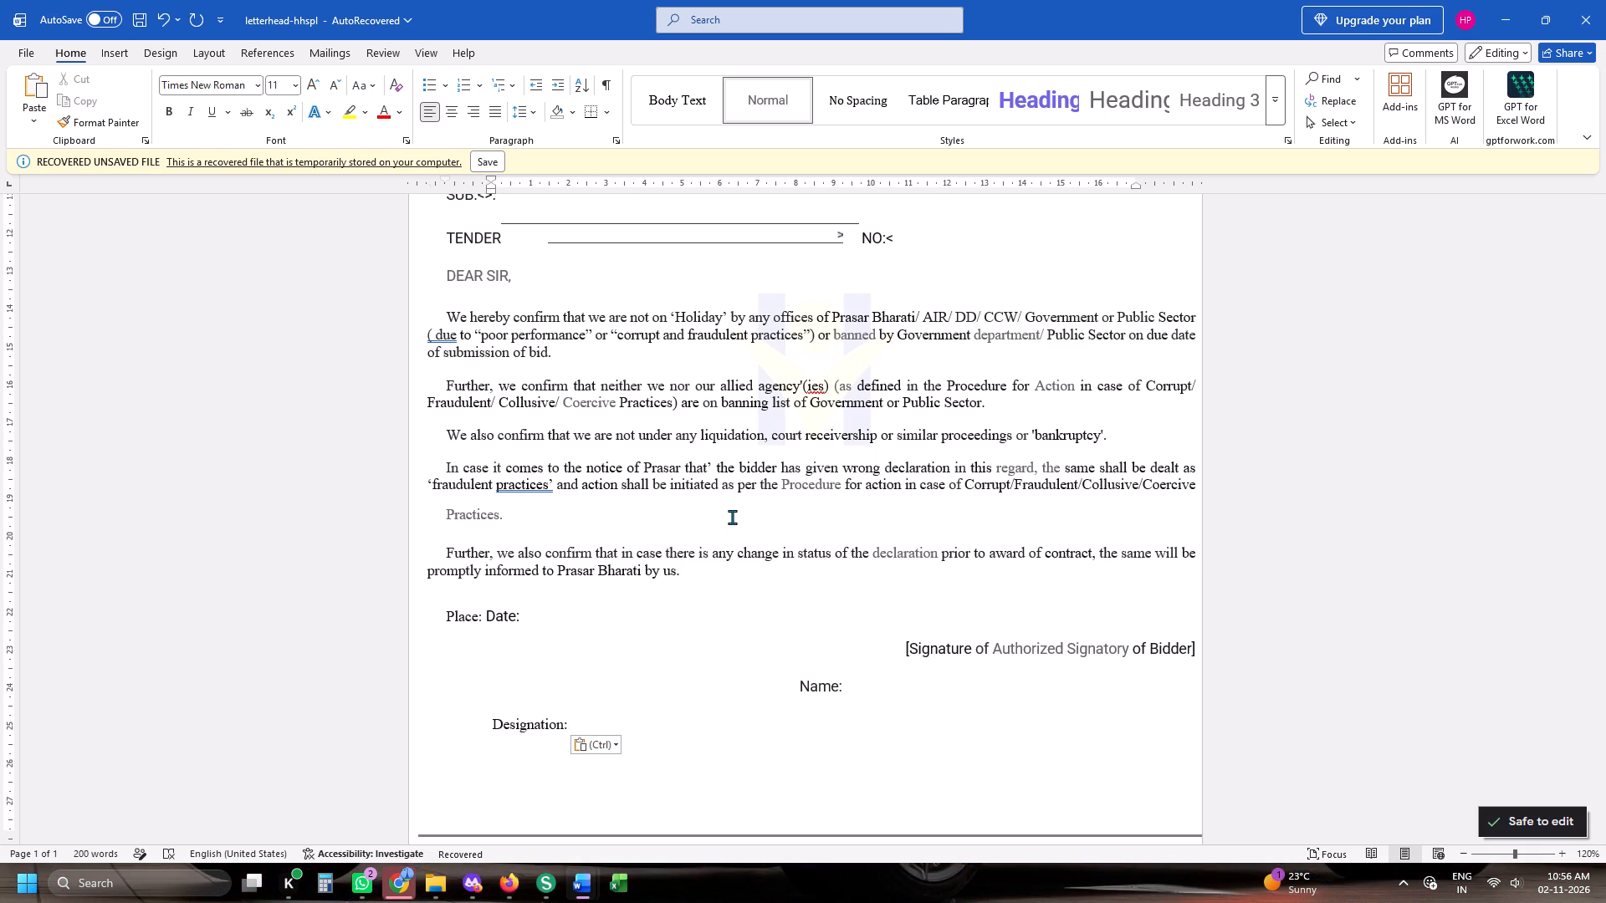
pyautogui.hotkey('ctrl', 'v')
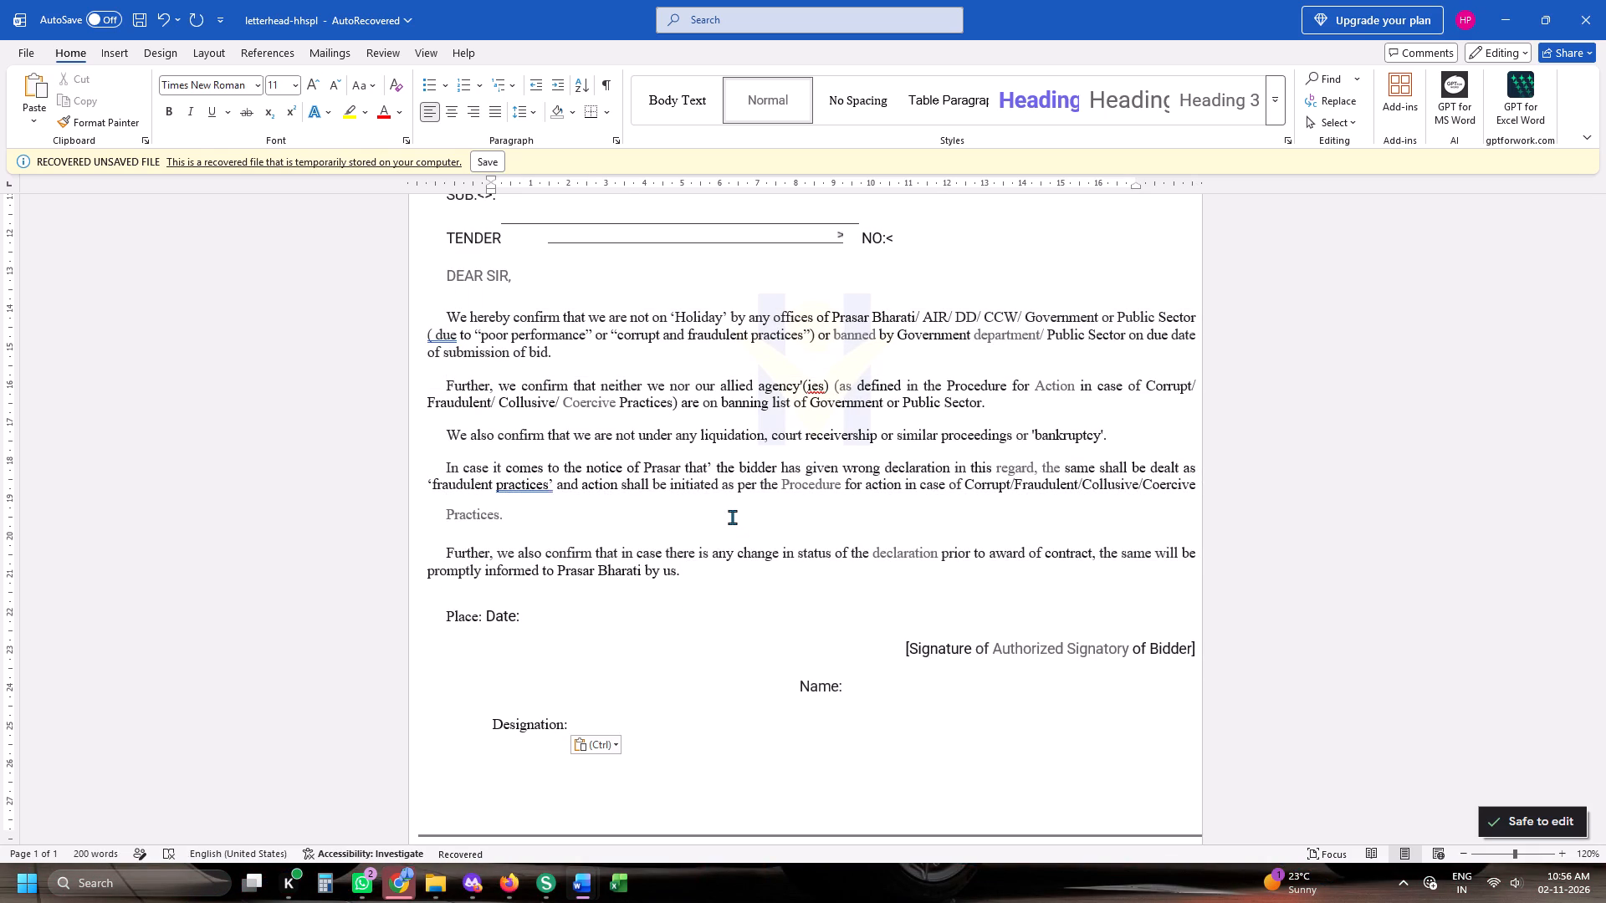
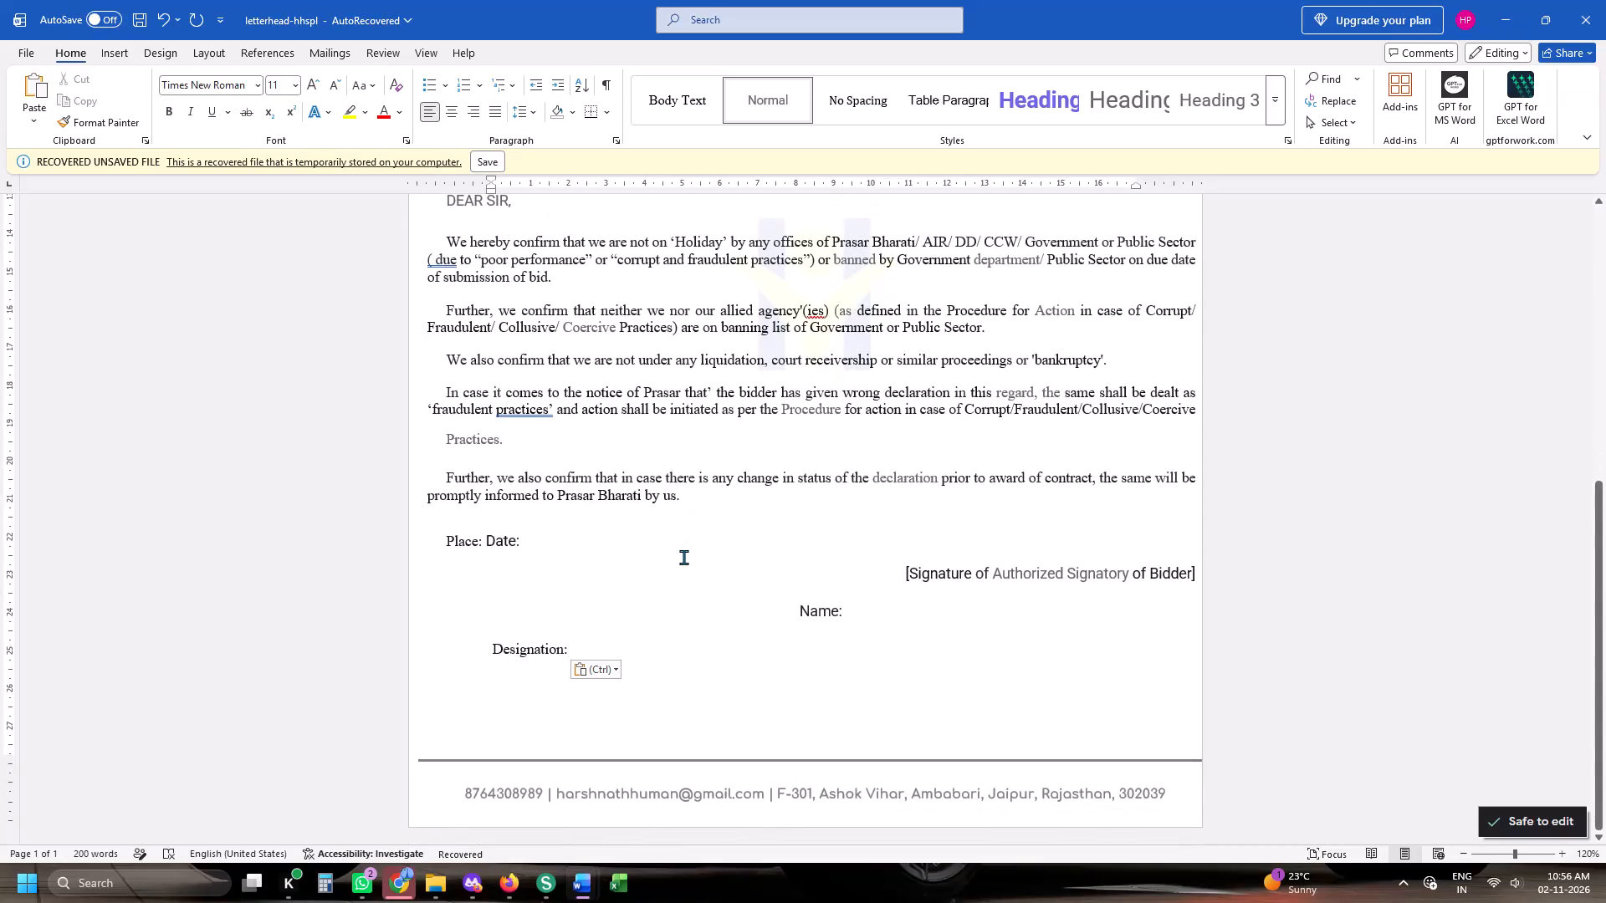
# Delete the annexure label line above the declaration title in the letterhead document.
pyautogui.scroll(2, 683, 557)
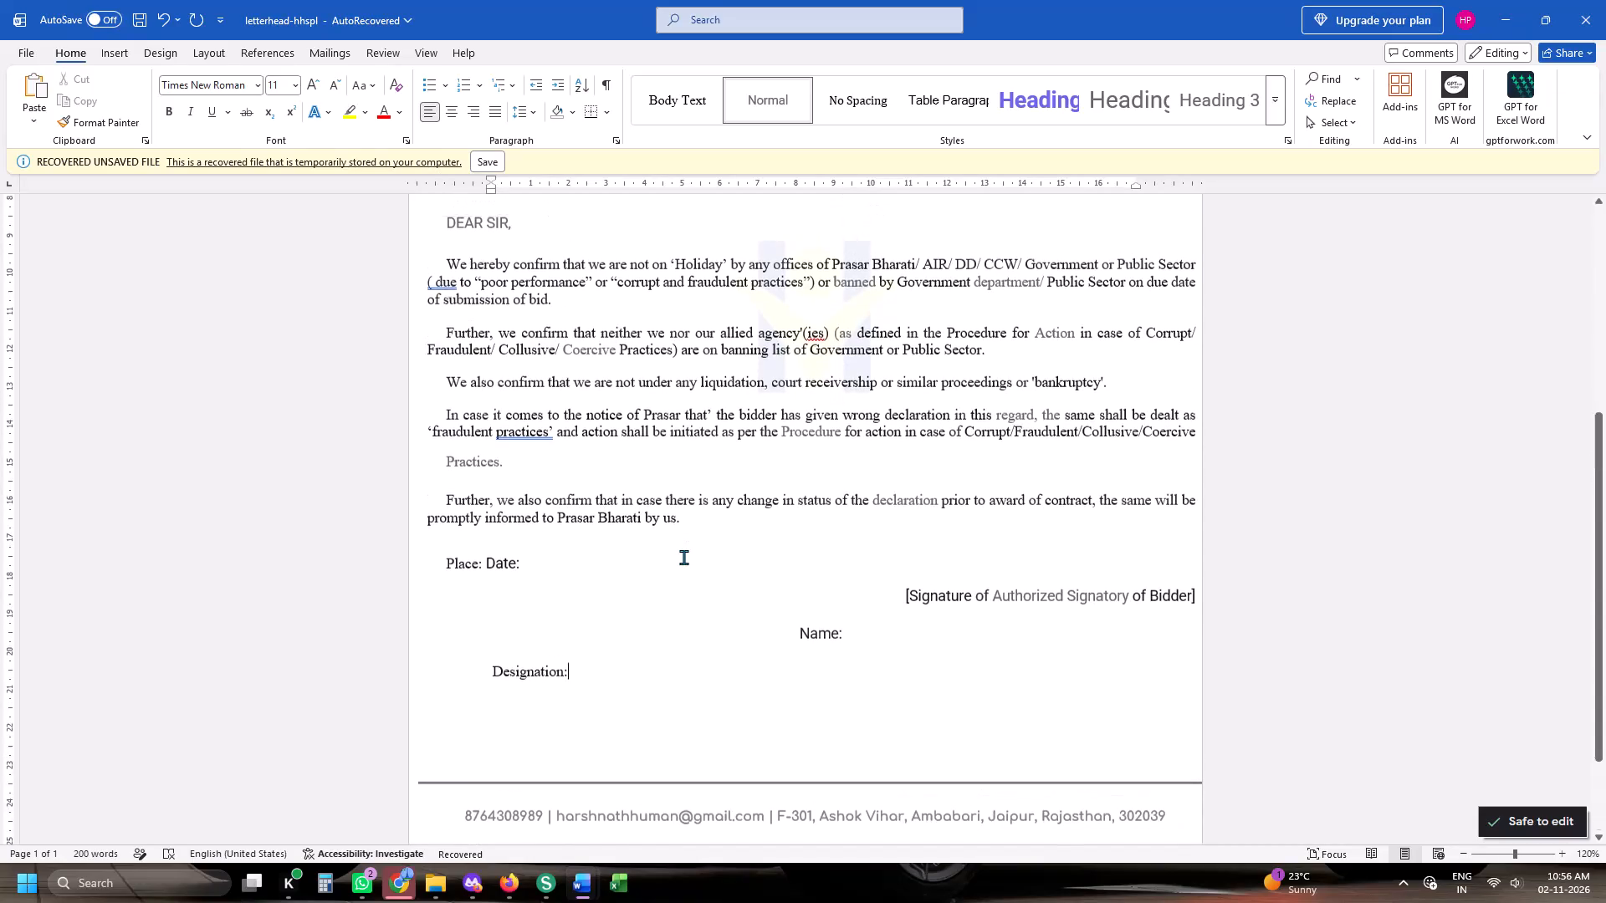
pyautogui.scroll(6, 683, 557)
pyautogui.moveTo(729, 345); pyautogui.dragTo(399, 349)
pyautogui.press('Delete')
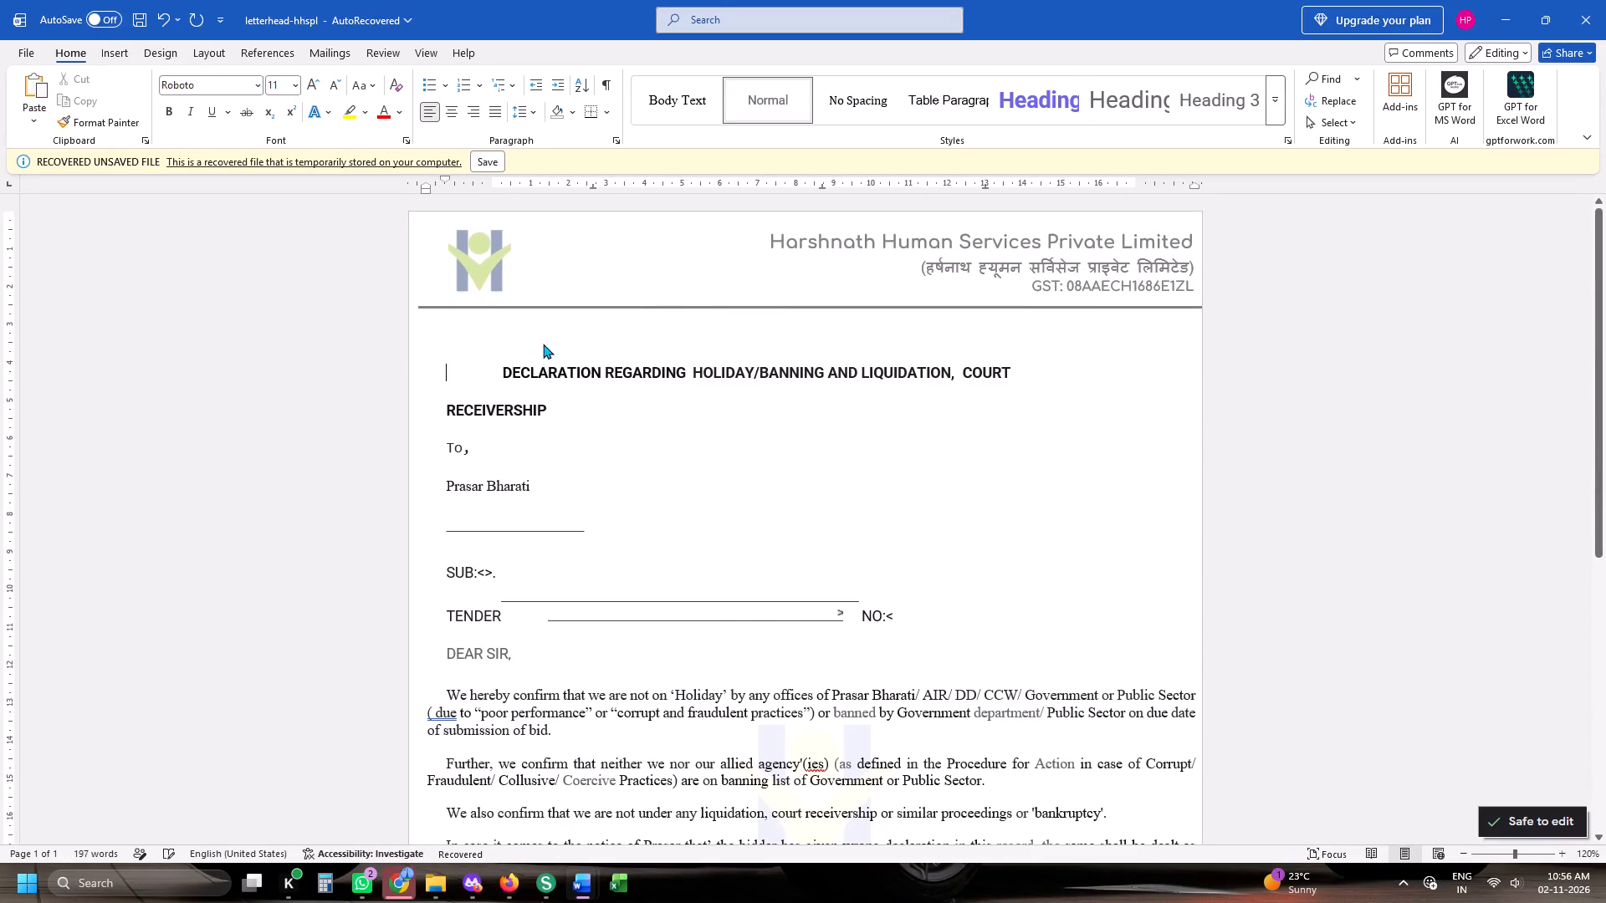
pyautogui.scroll(-15, 647, 440)
# Switch to the ALL ANNEXURES document and correct "diference" in clause 8.2 of the Integrity Pact to "difference".
pyautogui.hotkey('alt', 'Tab')
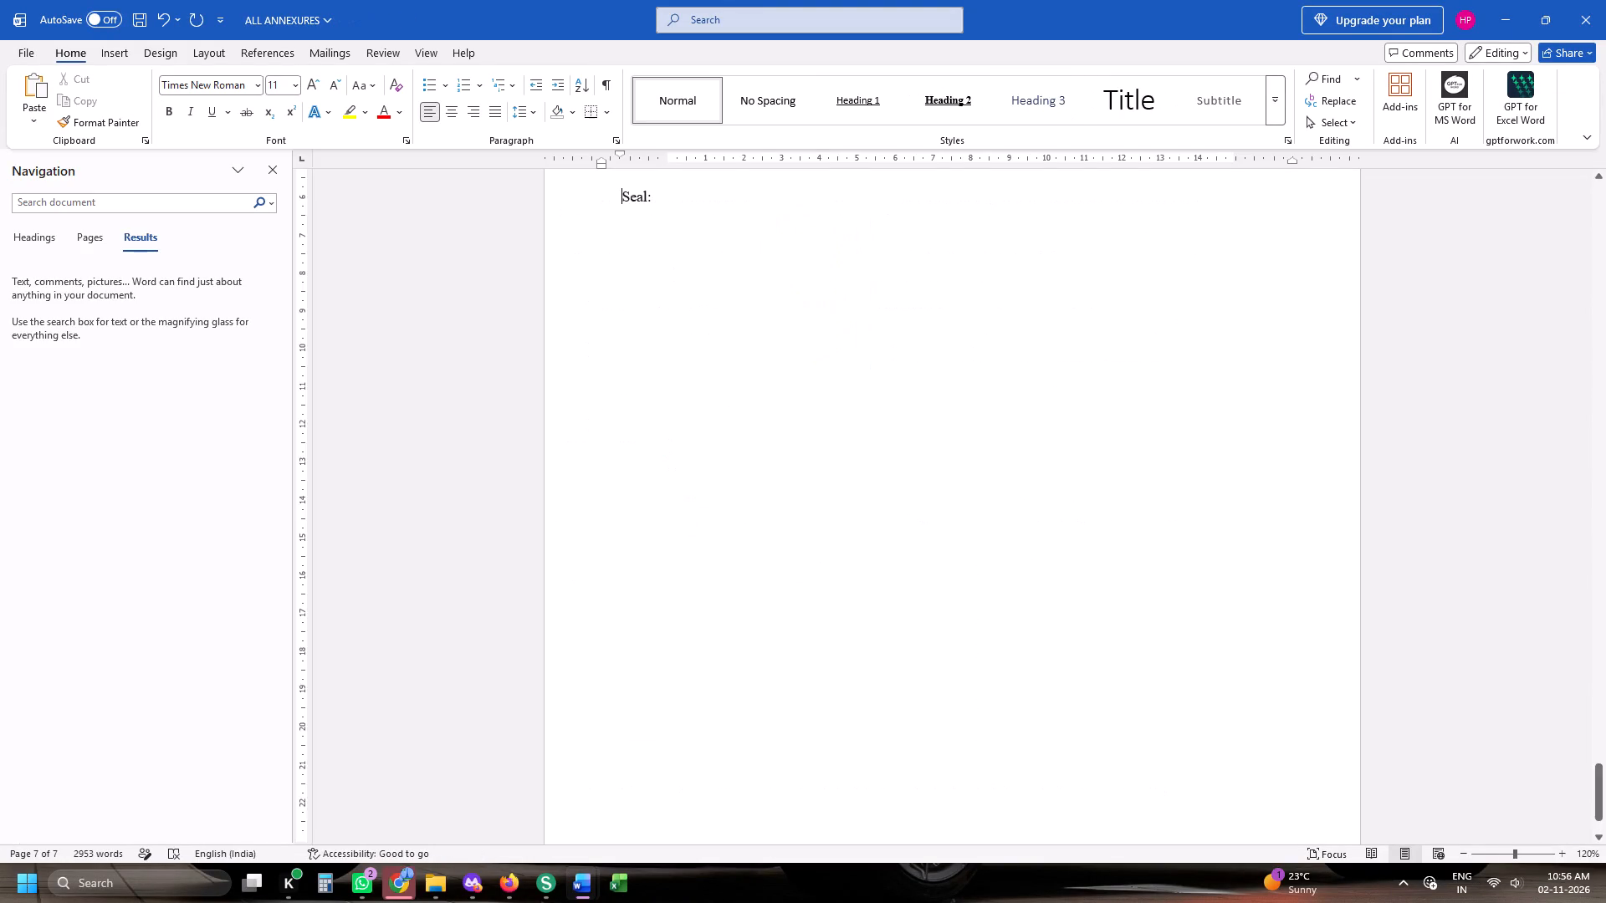
pyautogui.scroll(20, 747, 538)
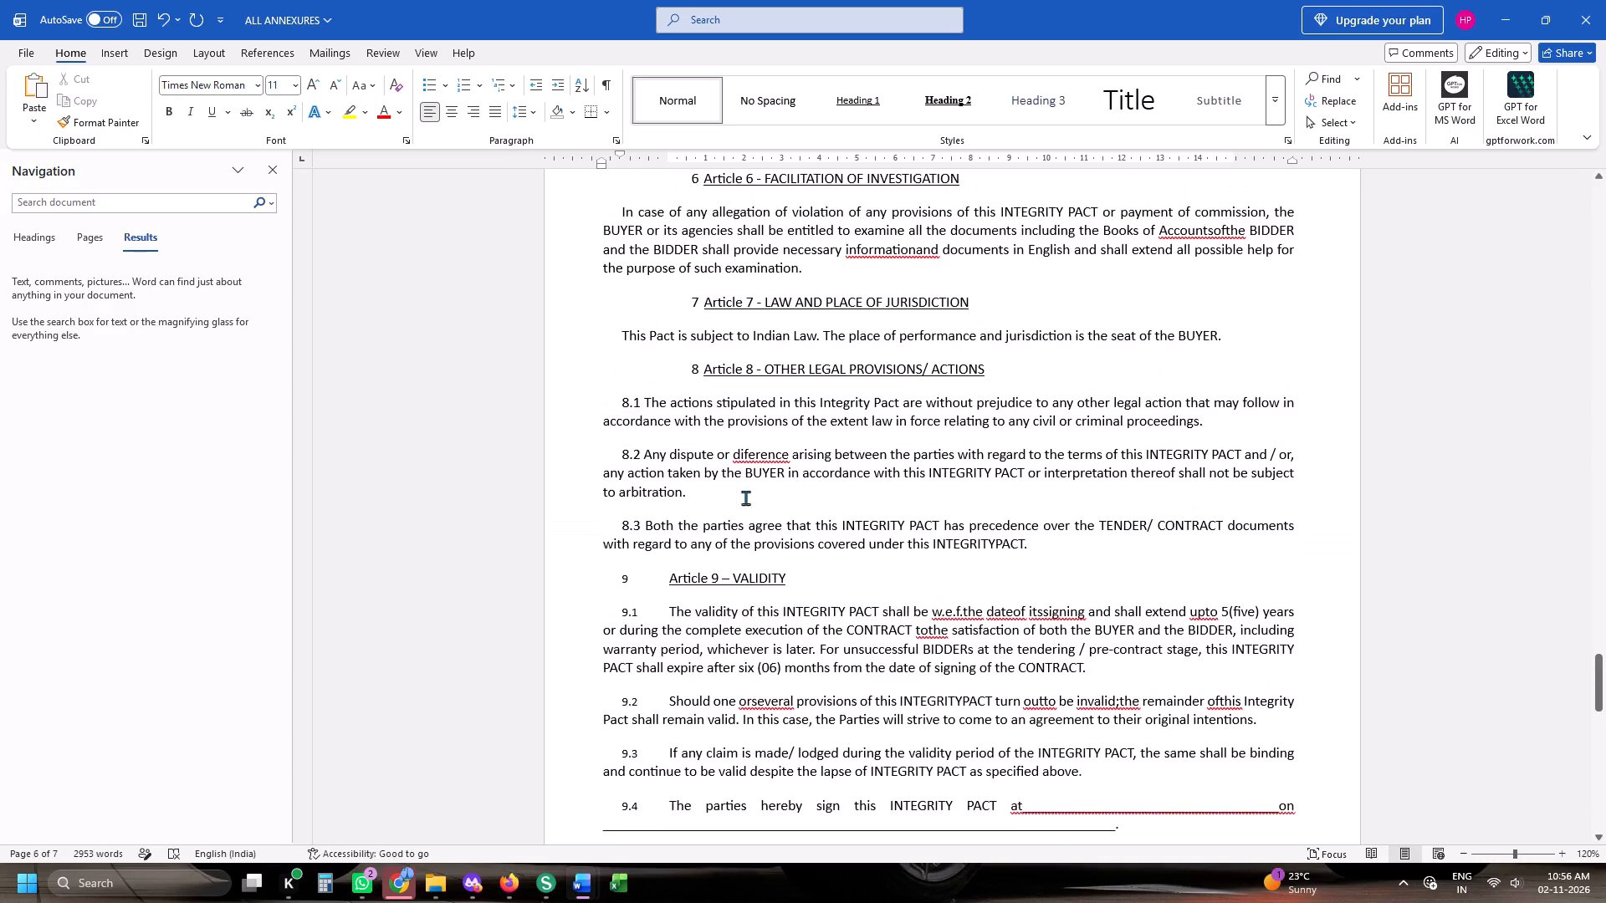
pyautogui.moveTo(749, 456); pyautogui.dragTo(747, 472)
pyautogui.press('f')
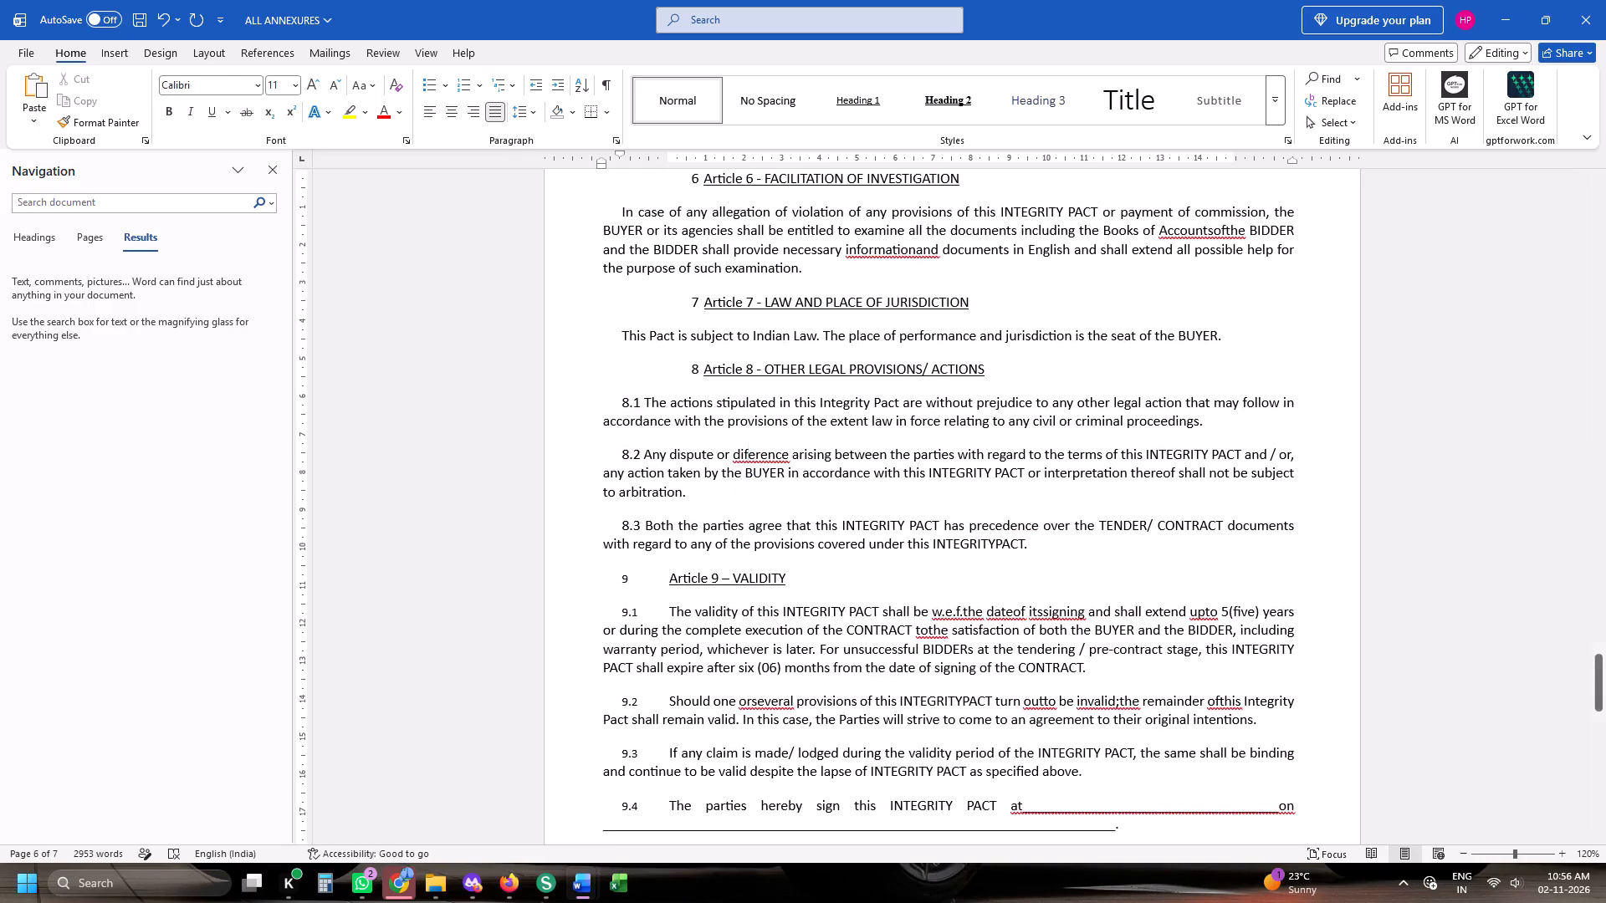
# Correct "oficers" in clause 2.1.11 of the Integrity Pact to "officers".
pyautogui.scroll(14, 967, 344)
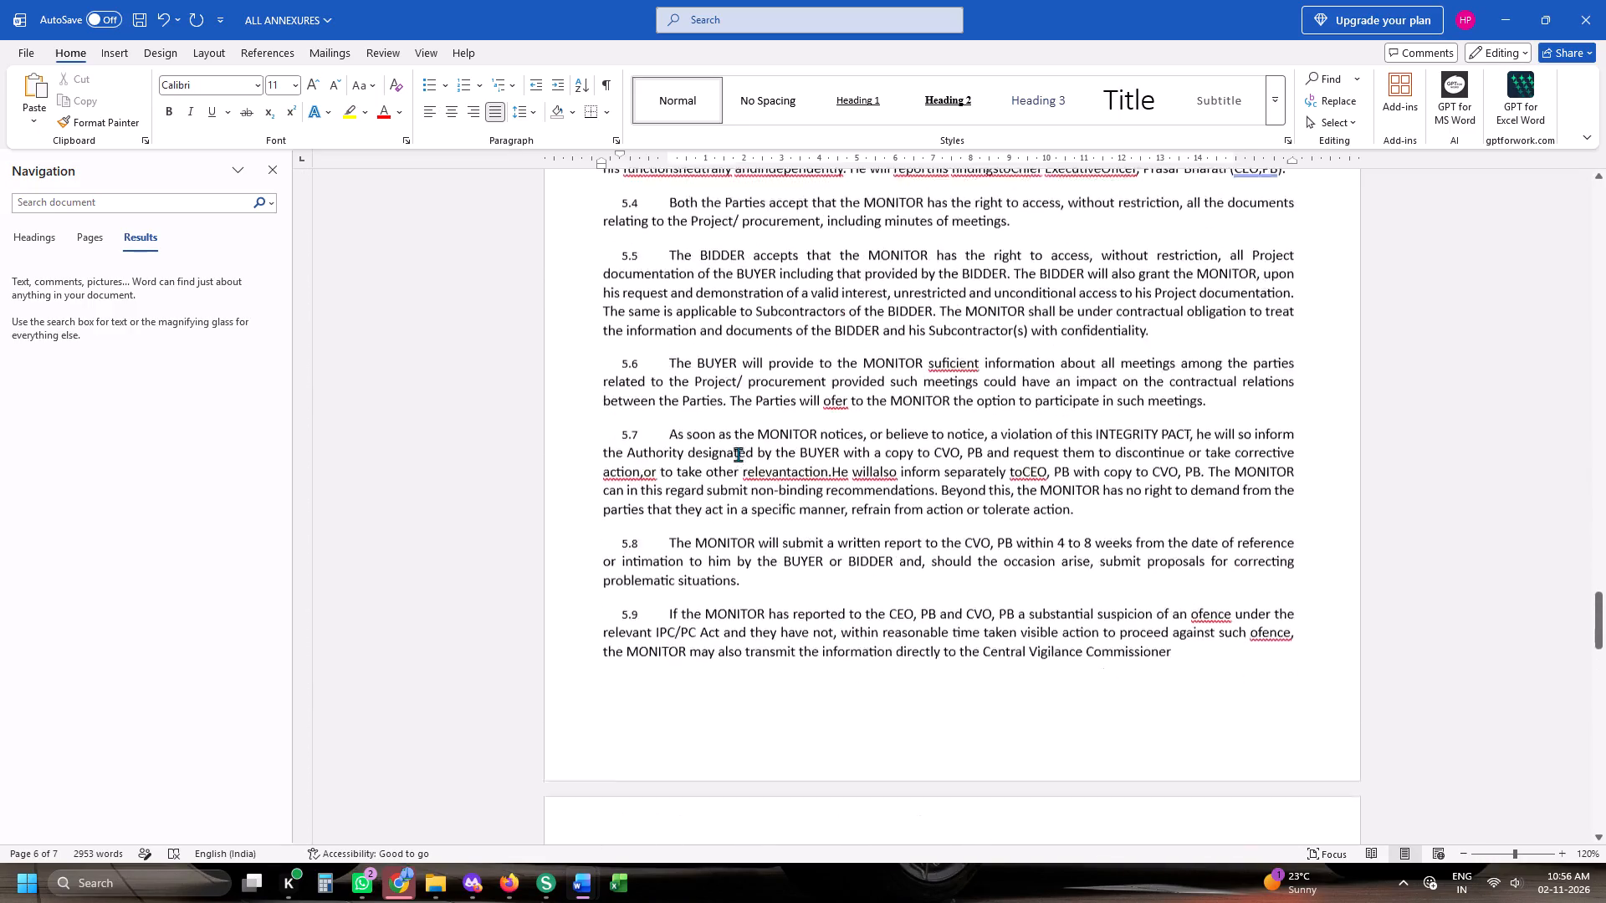
pyautogui.scroll(7, 738, 454)
pyautogui.scroll(20, 738, 454)
pyautogui.scroll(1, 738, 454)
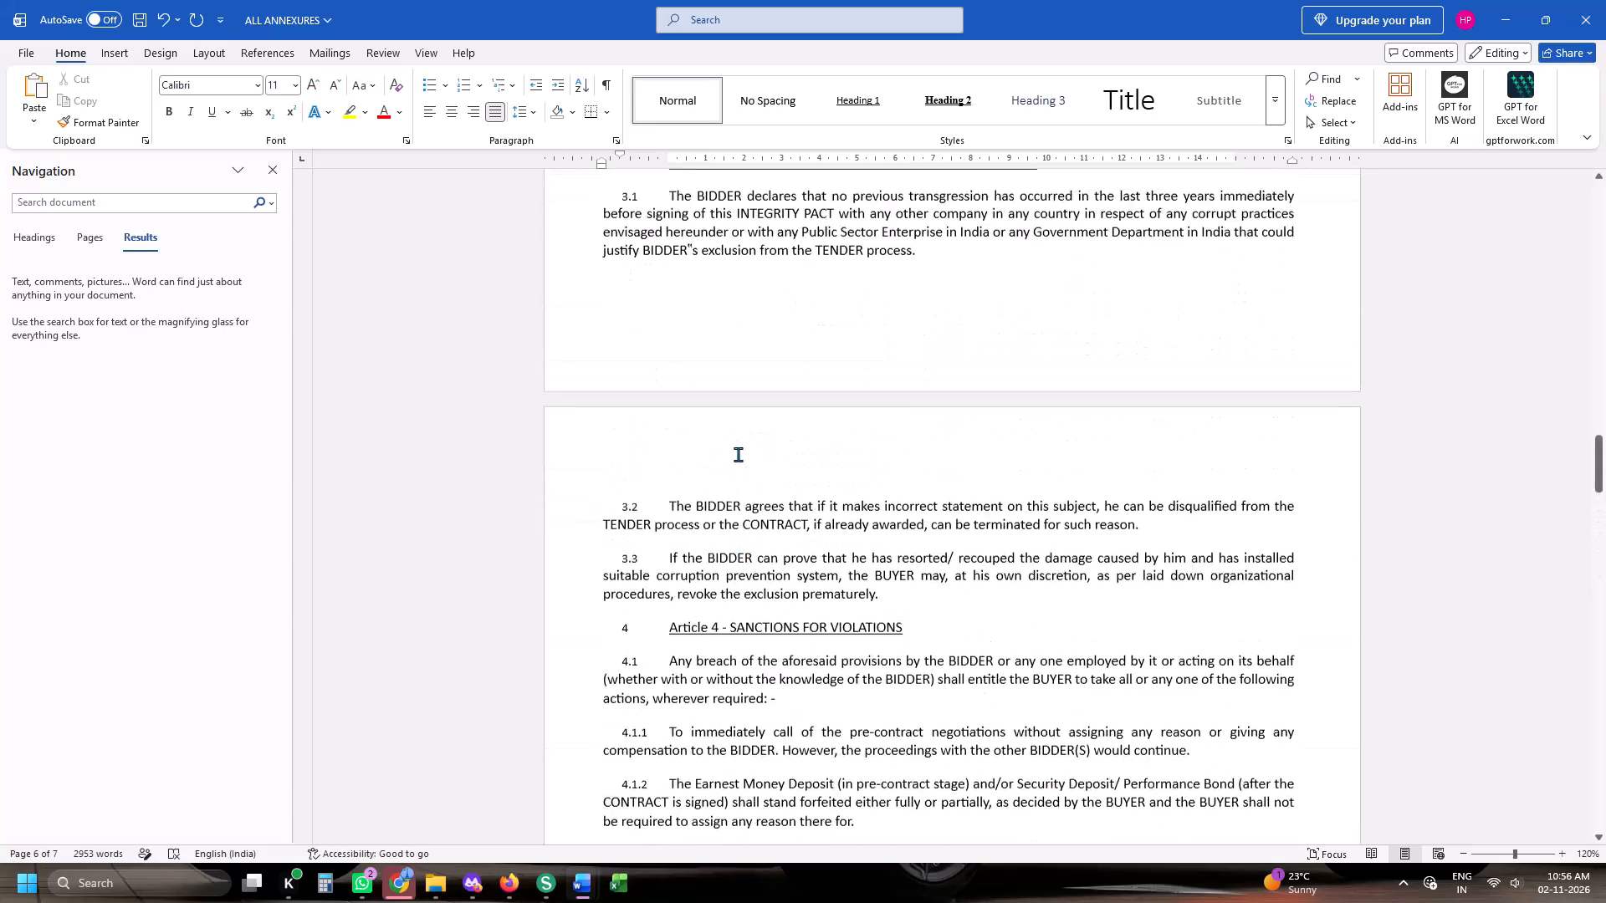
pyautogui.scroll(3, 738, 454)
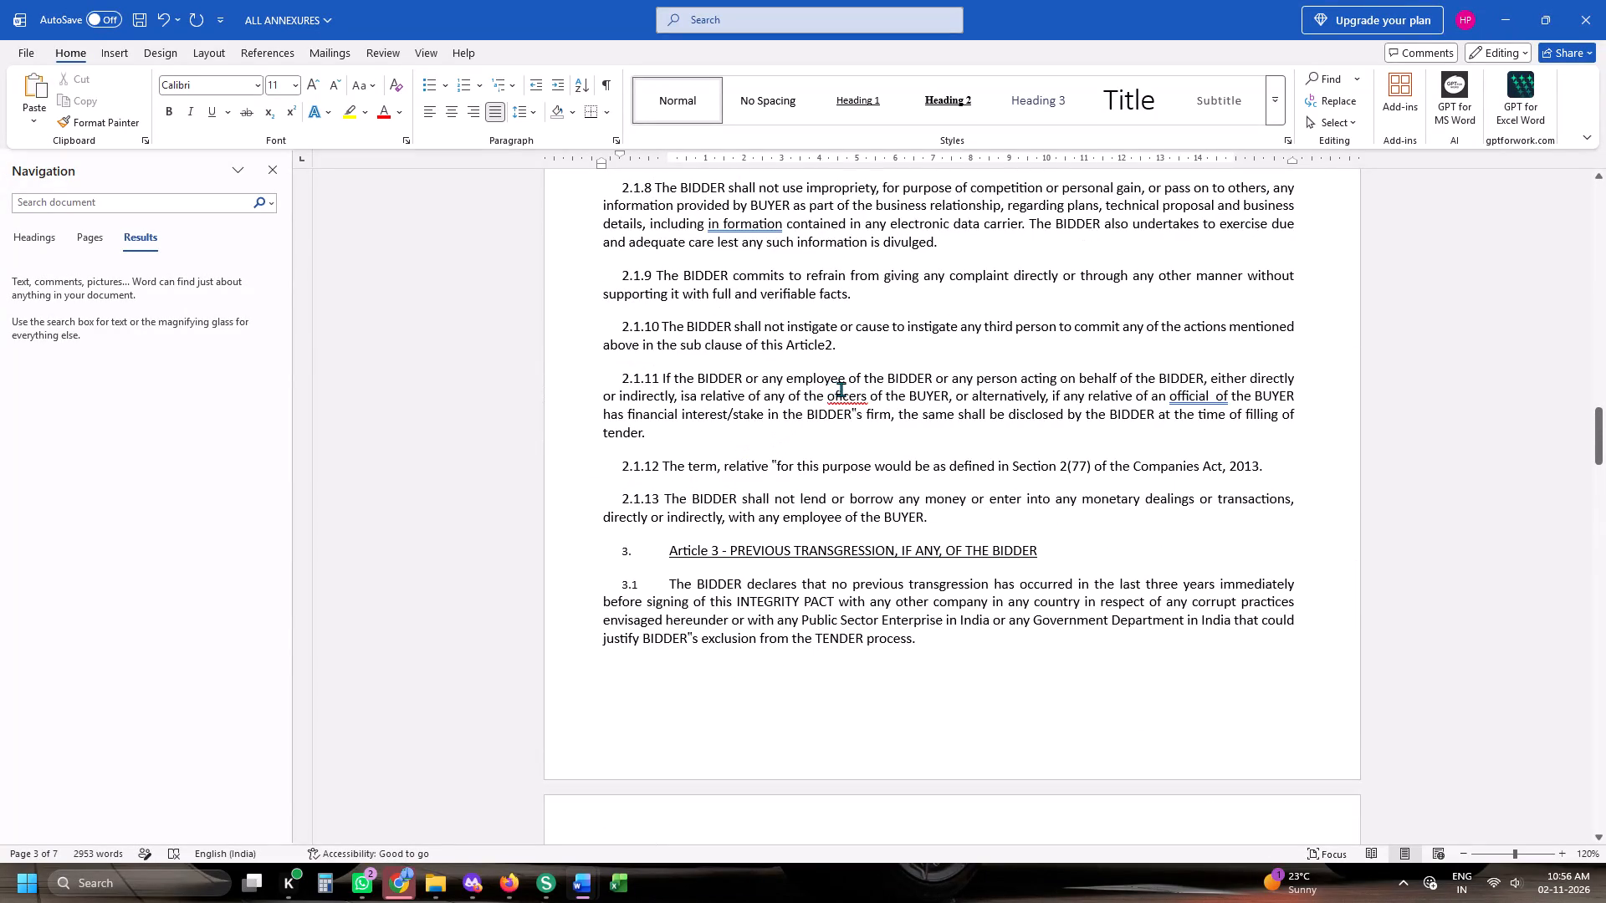
pyautogui.click(841, 389)
pyautogui.press('Left')
pyautogui.press('f')
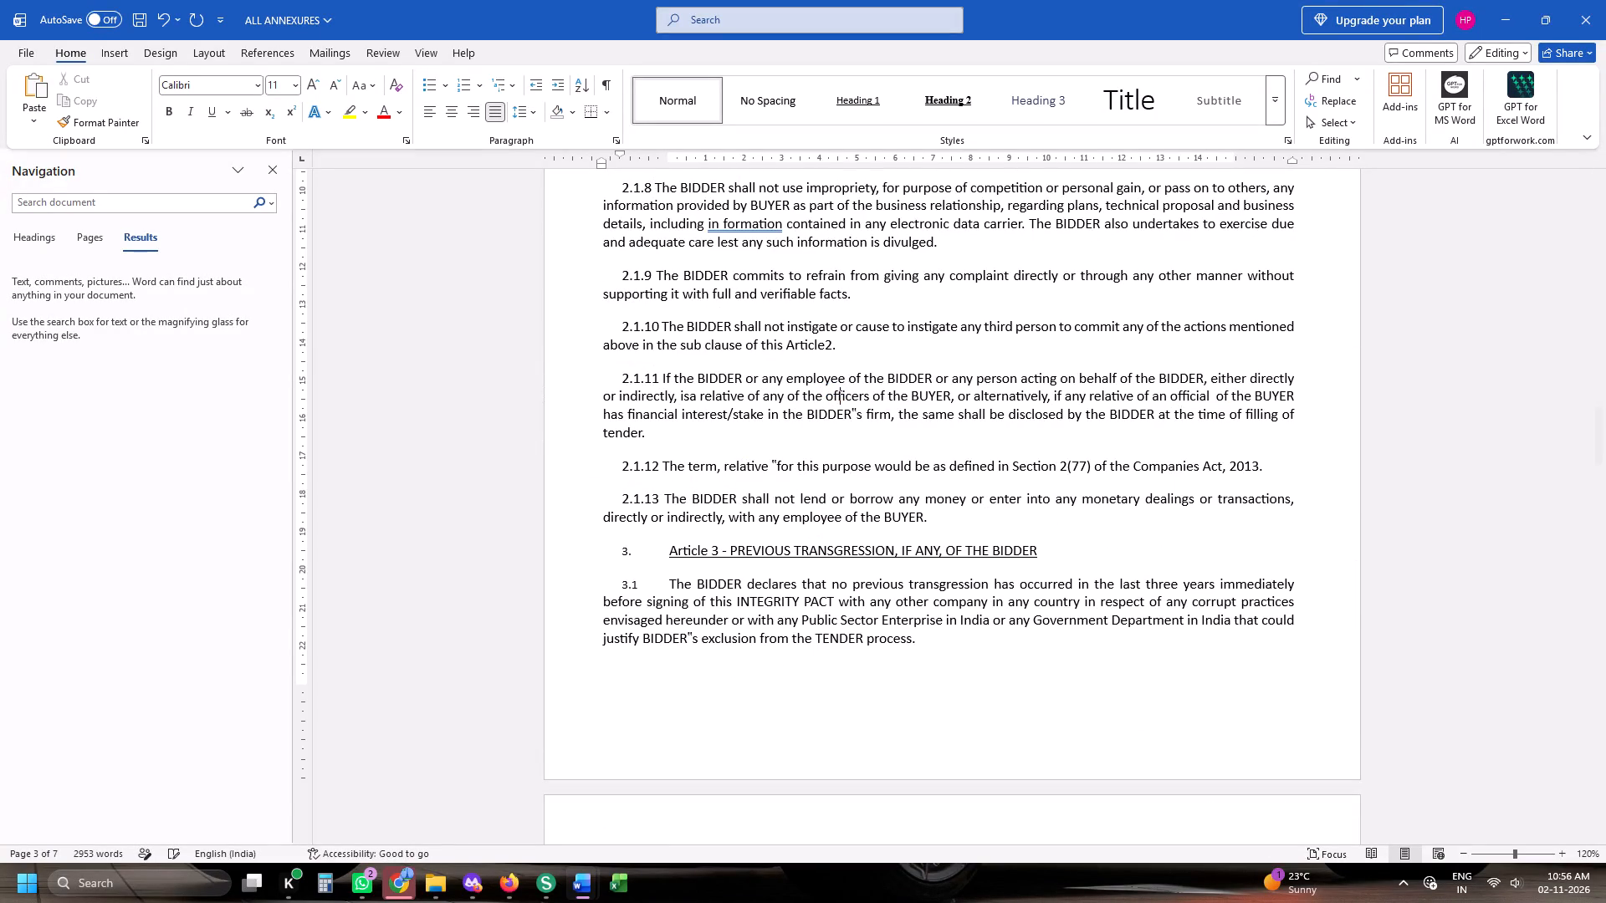
# Make the Article 3 (Previous Transgression), Article 4 (Sanctions for Violations) and Article 5 (Independent Monitors) headings bold.
pyautogui.scroll(-7, 785, 395)
pyautogui.scroll(15, 785, 395)
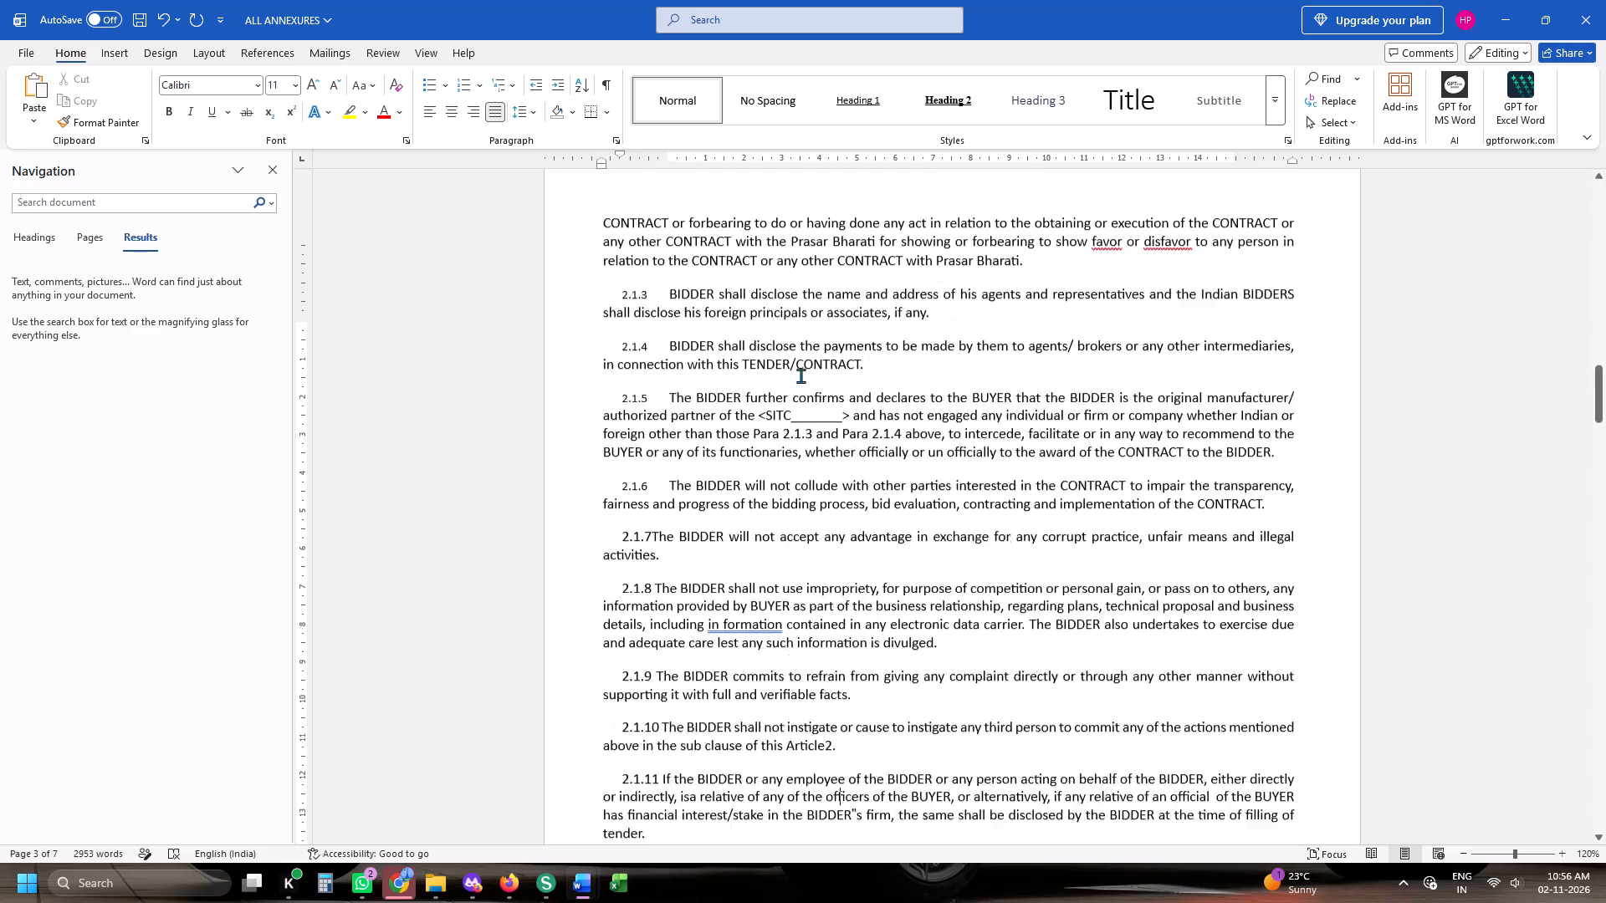
pyautogui.scroll(-13, 810, 399)
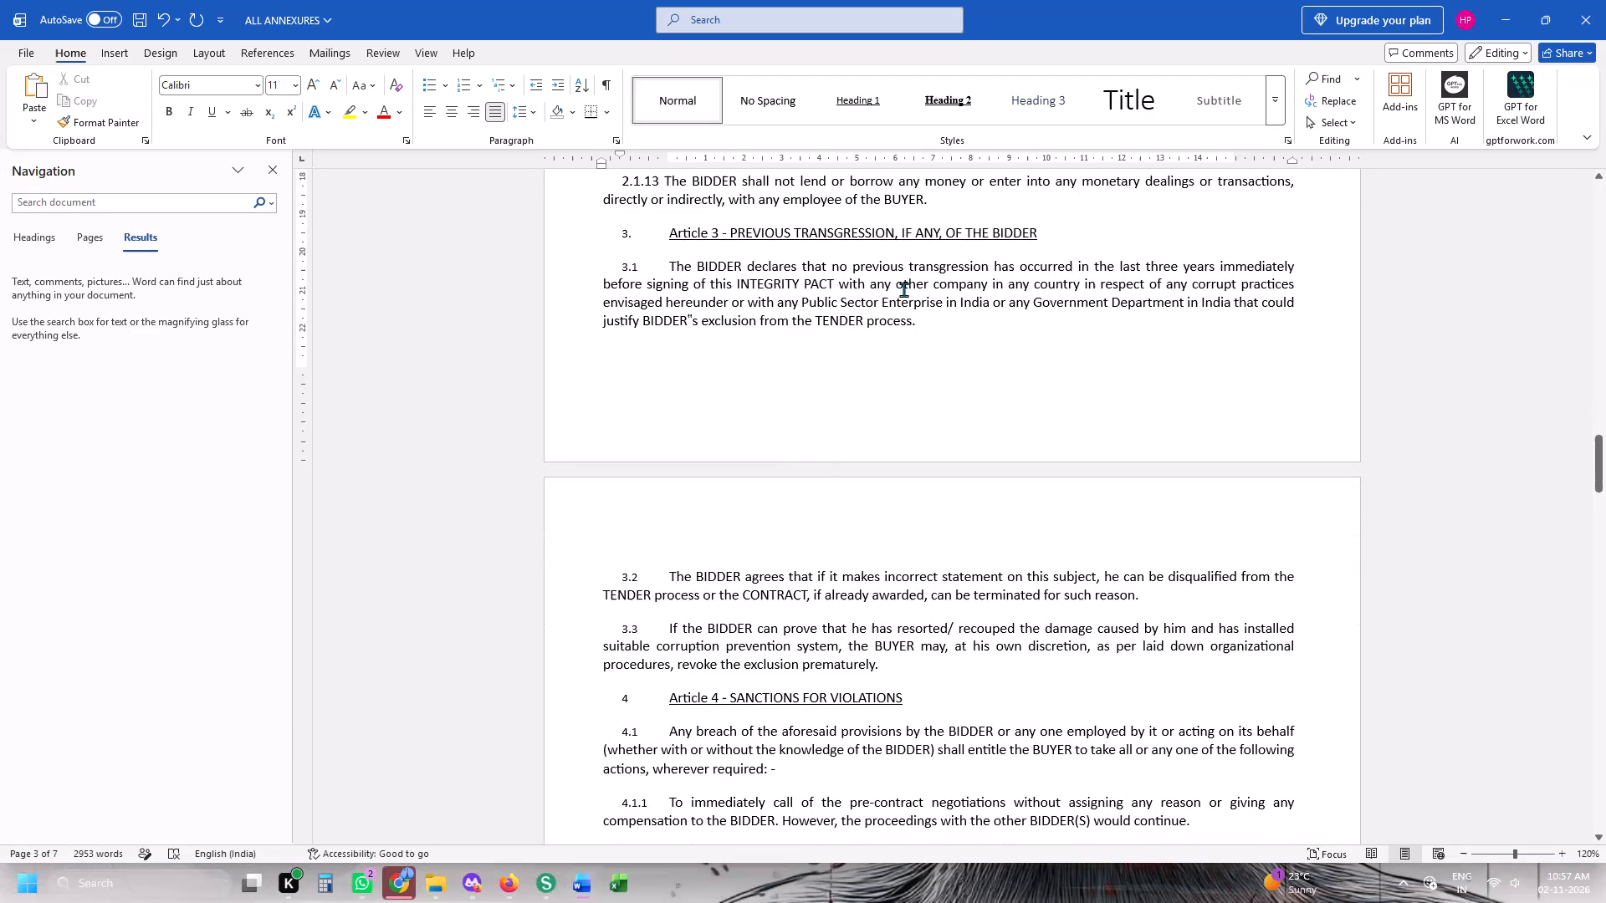
pyautogui.moveTo(1045, 233); pyautogui.dragTo(665, 223)
pyautogui.hotkey('ctrl', 'b')
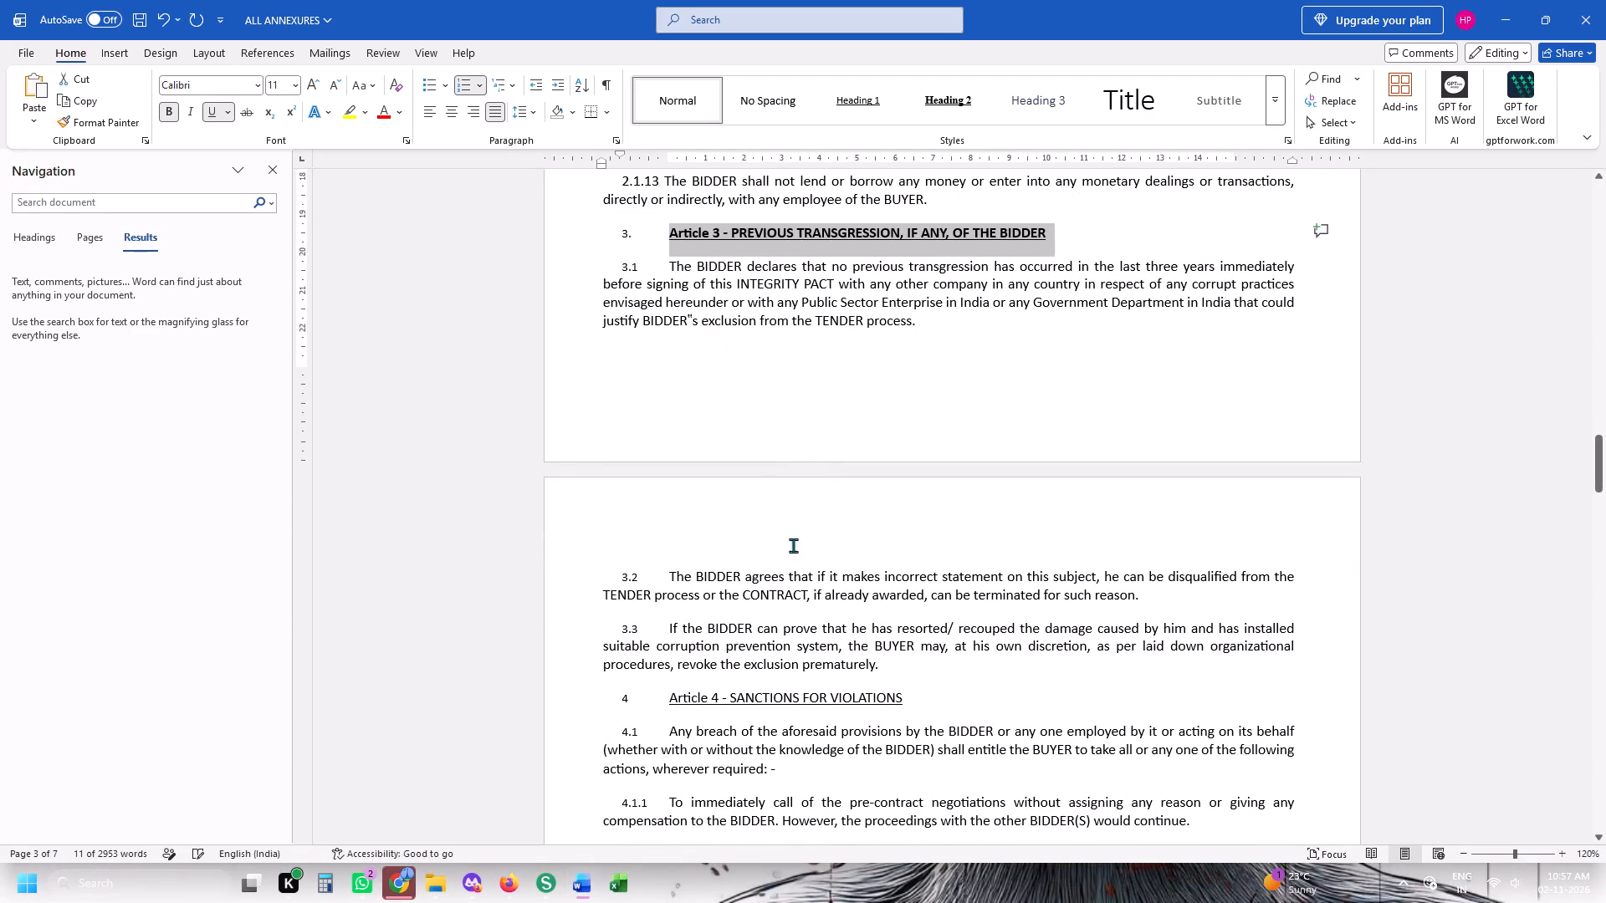
pyautogui.moveTo(898, 703); pyautogui.dragTo(676, 701)
pyautogui.hotkey('ctrl', 'b')
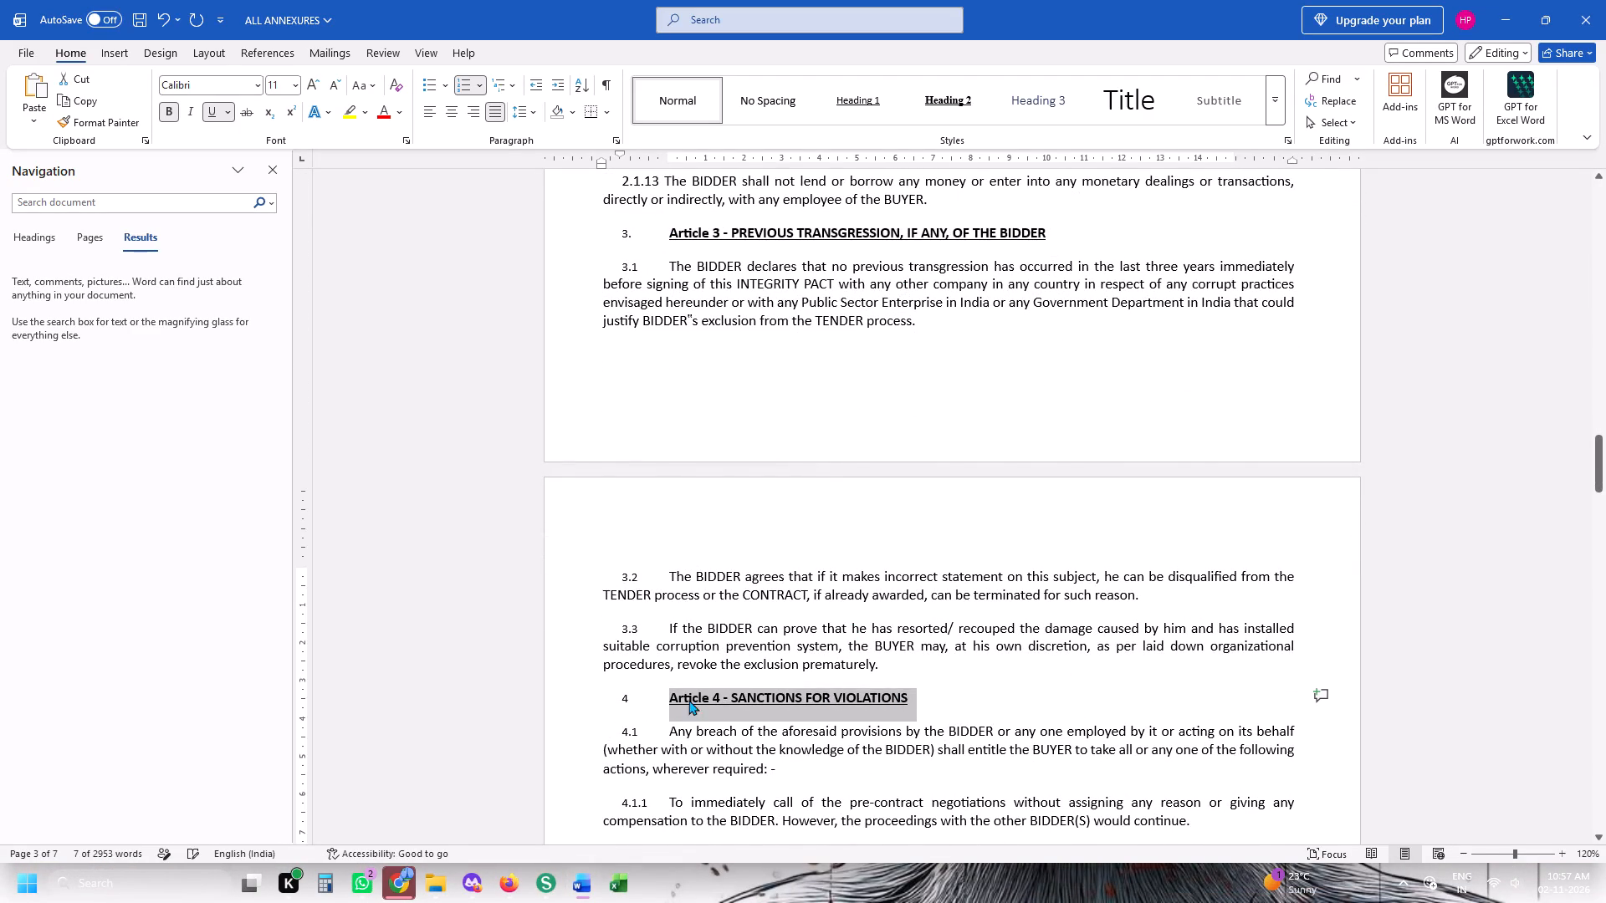
pyautogui.scroll(-12, 902, 556)
pyautogui.scroll(-10, 867, 528)
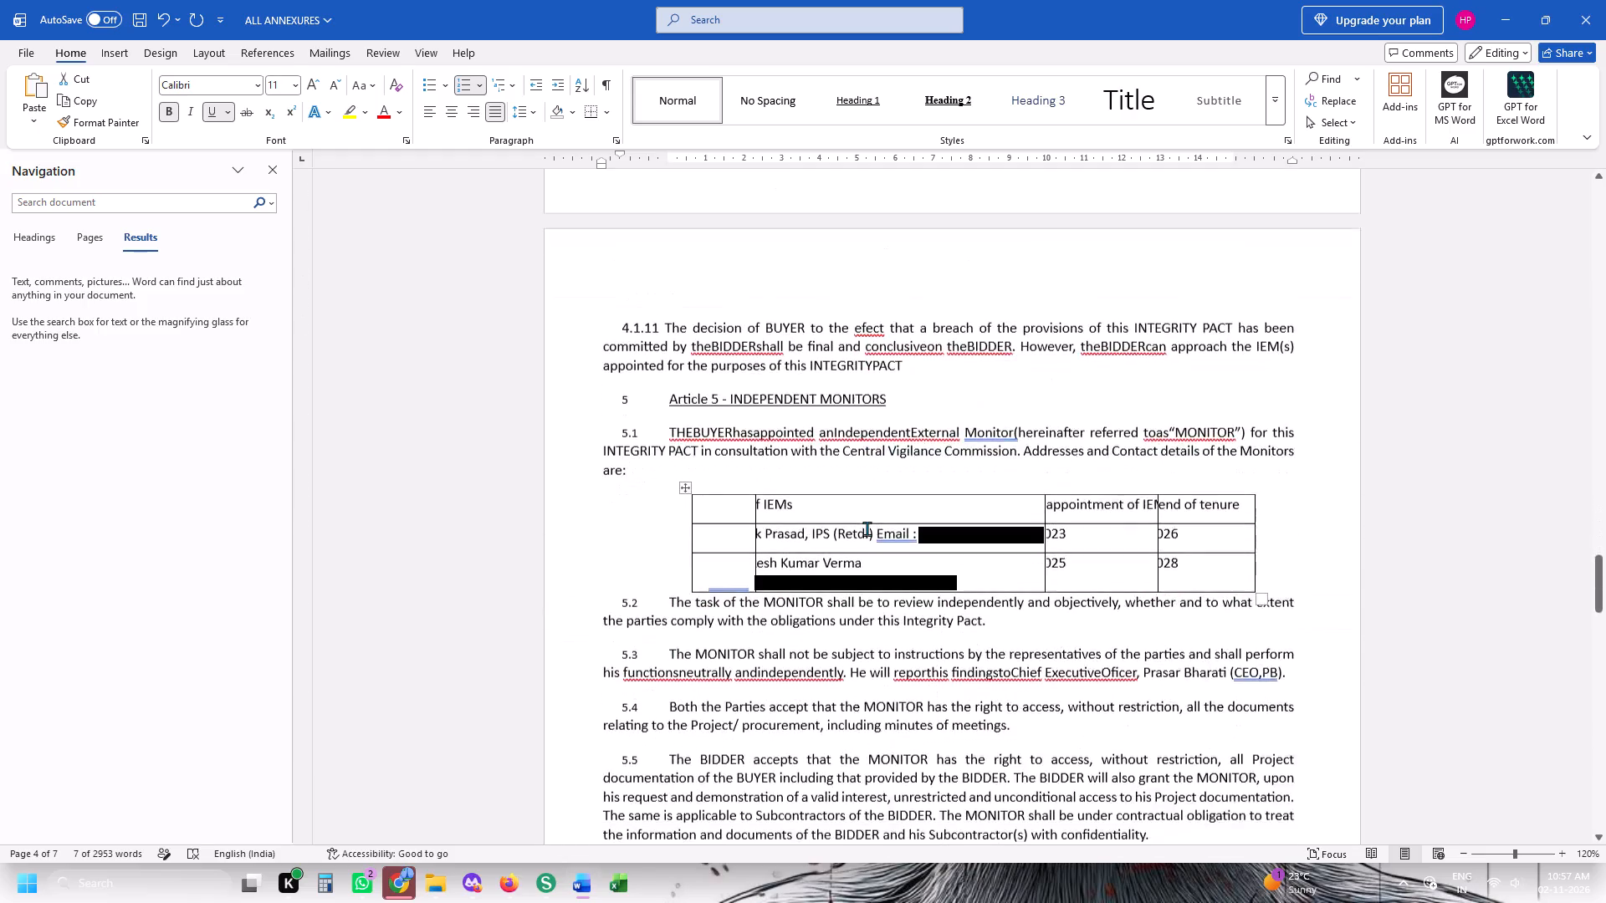
pyautogui.moveTo(920, 314); pyautogui.dragTo(637, 315)
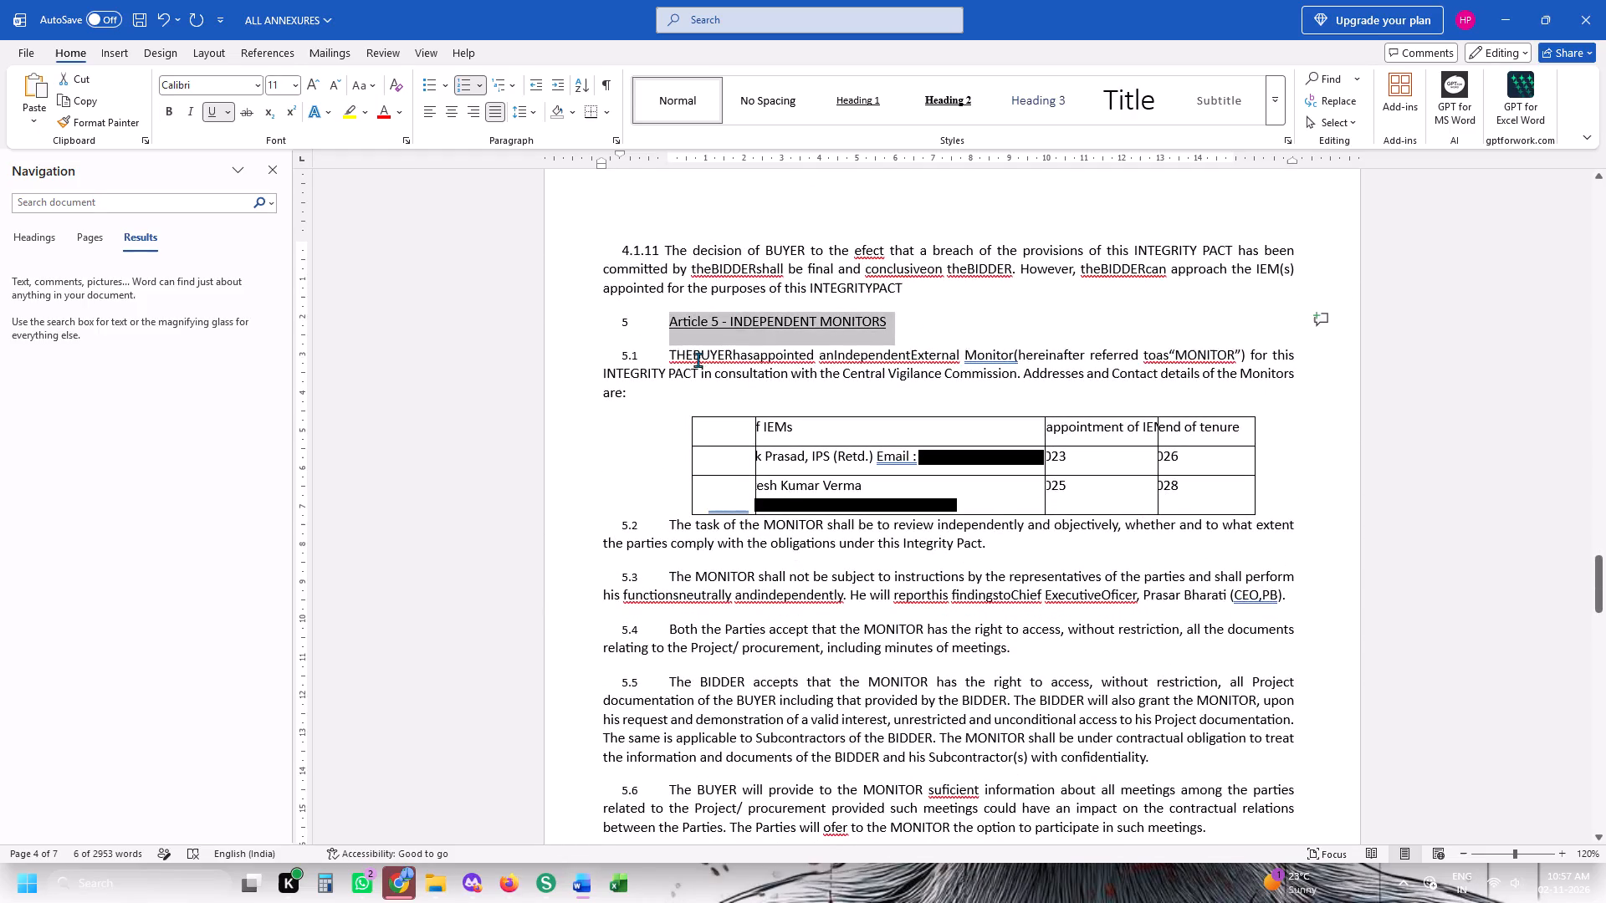
pyautogui.hotkey('ctrl', 'b')
# Split the run-together words in clause 5.3 so the phrase reads "functions neutrally and independently".
pyautogui.scroll(-3, 877, 625)
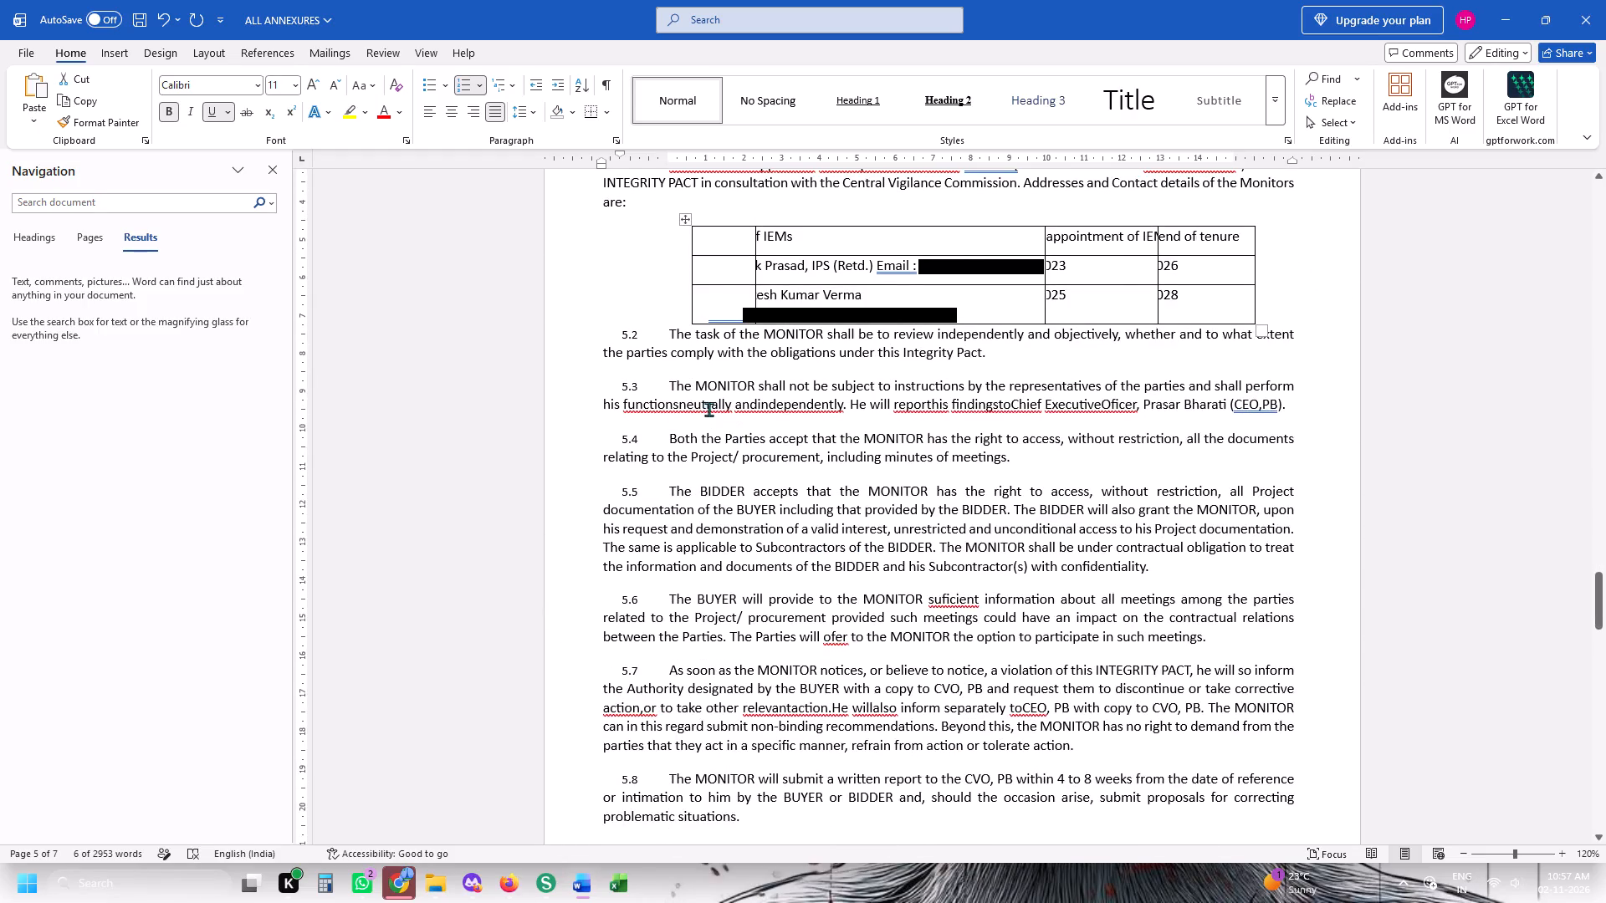
pyautogui.click(674, 408)
pyautogui.press('space')
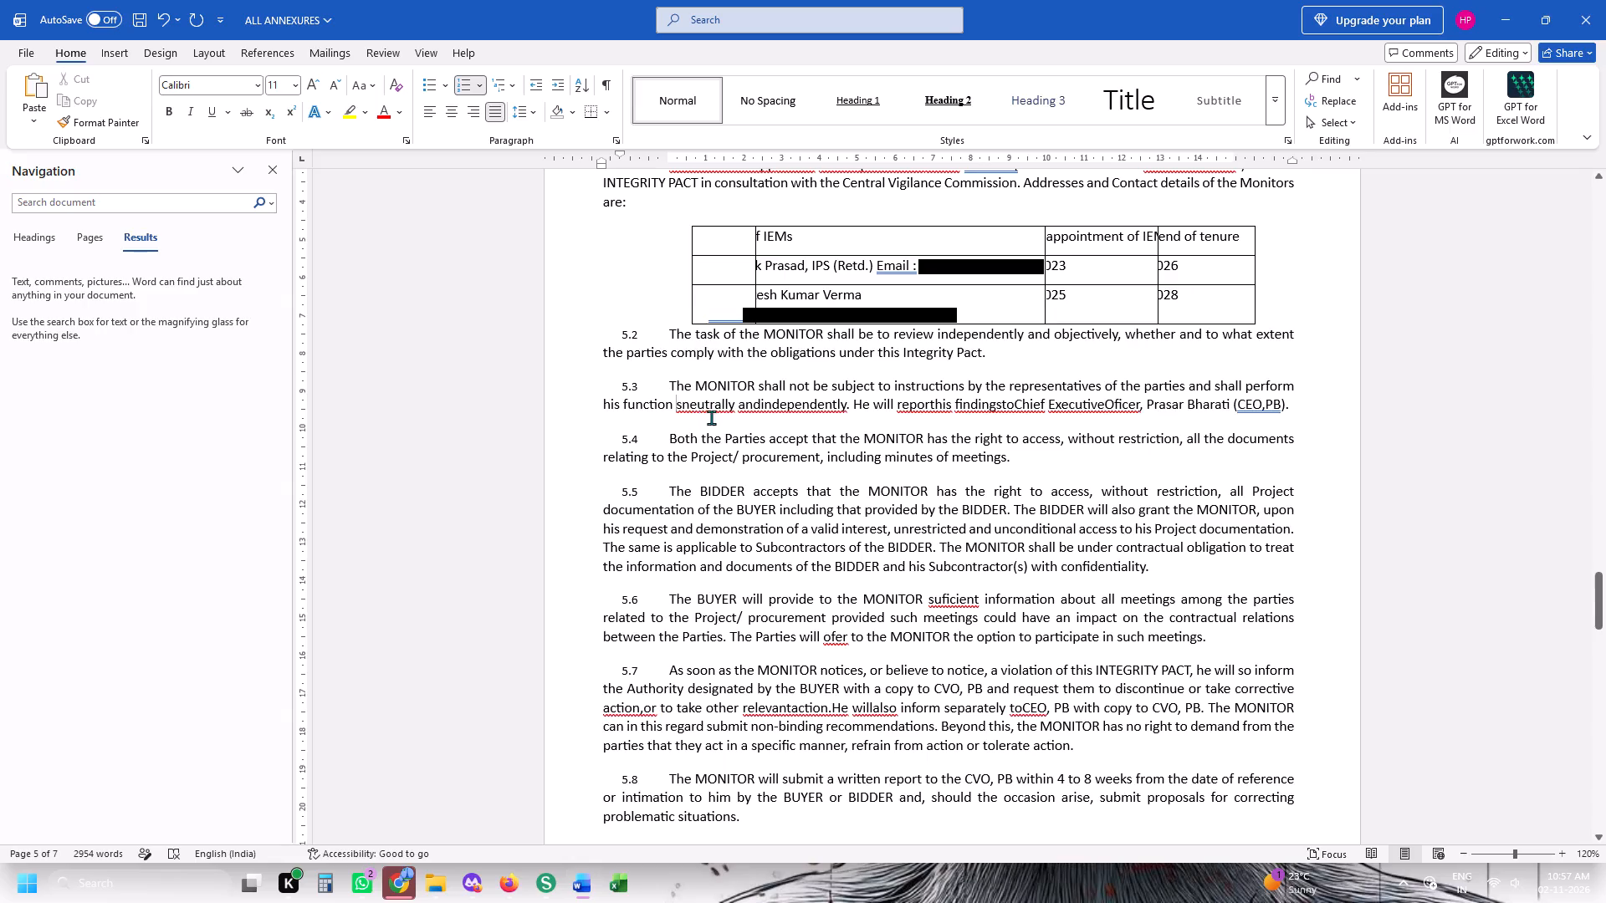
pyautogui.click(760, 407)
pyautogui.press('space')
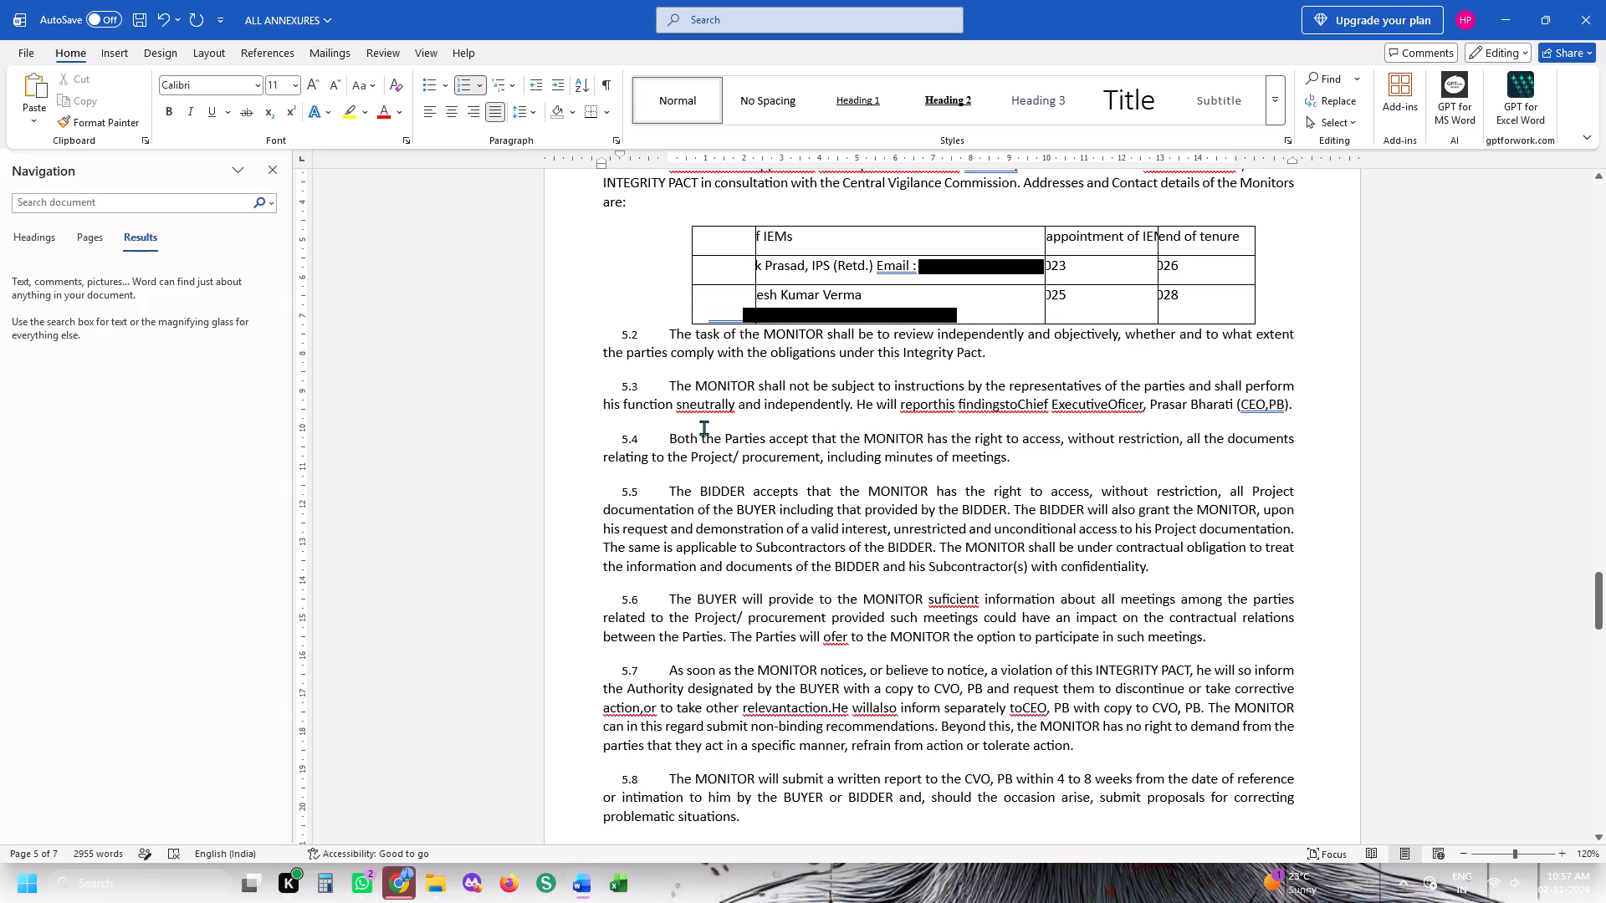
pyautogui.click(675, 405)
pyautogui.press('BackSpace')
pyautogui.press('Right')
pyautogui.press('space')
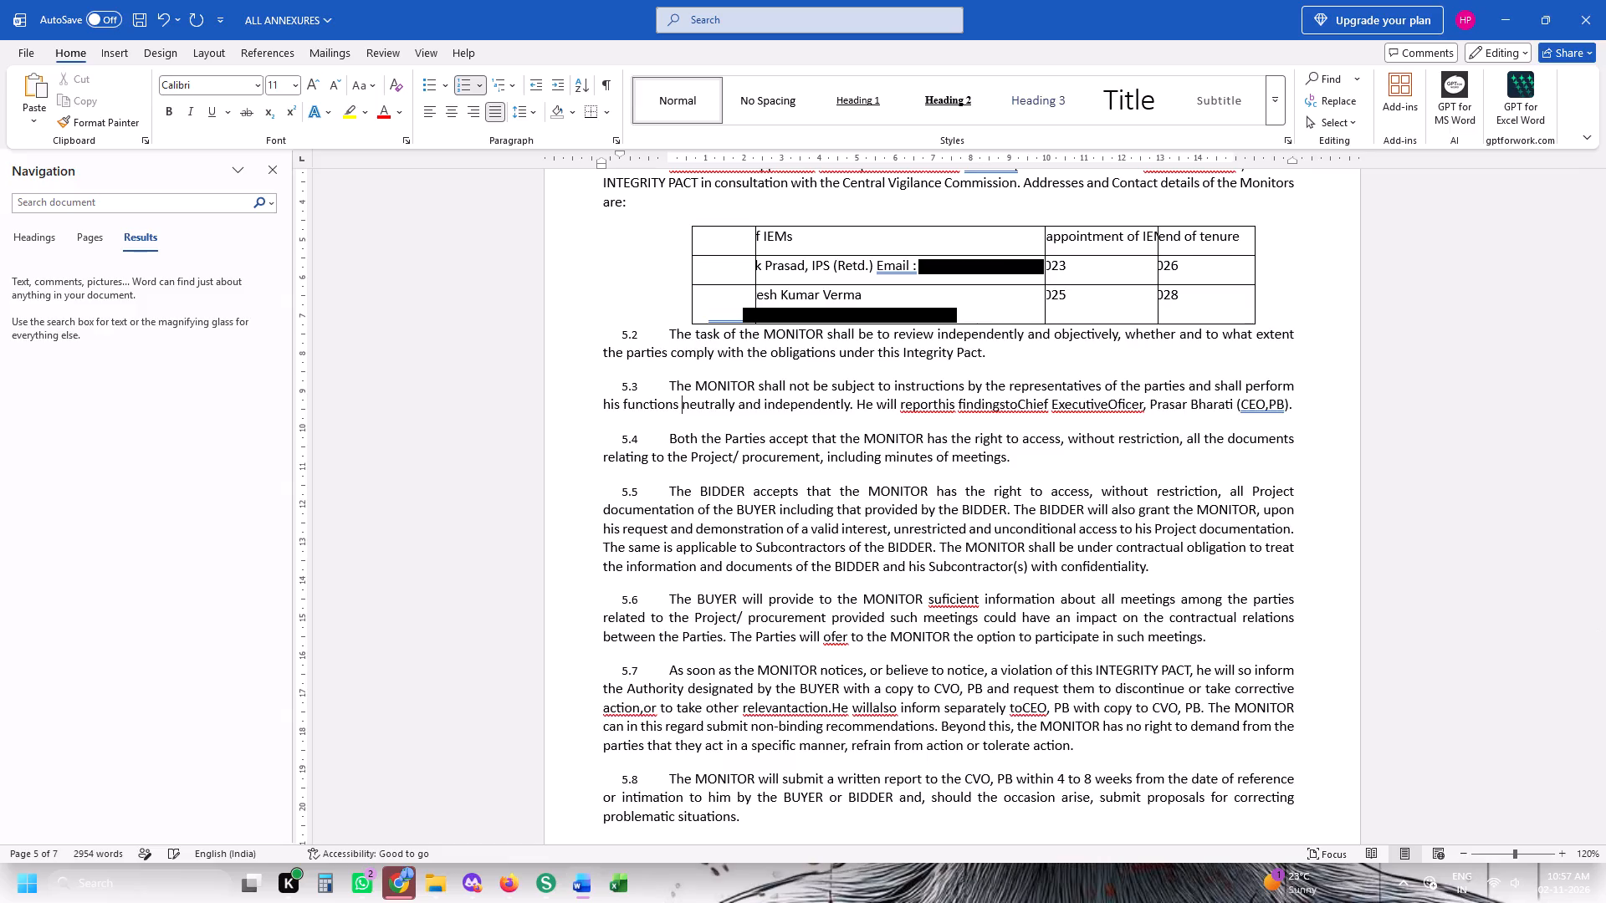
# Split "reporthis findingstoChief" in clause 5.3 into "report his findings to Chief".
pyautogui.click(1009, 405)
pyautogui.press('Left')
pyautogui.press('space')
pyautogui.press('Right')
pyautogui.press('Right')
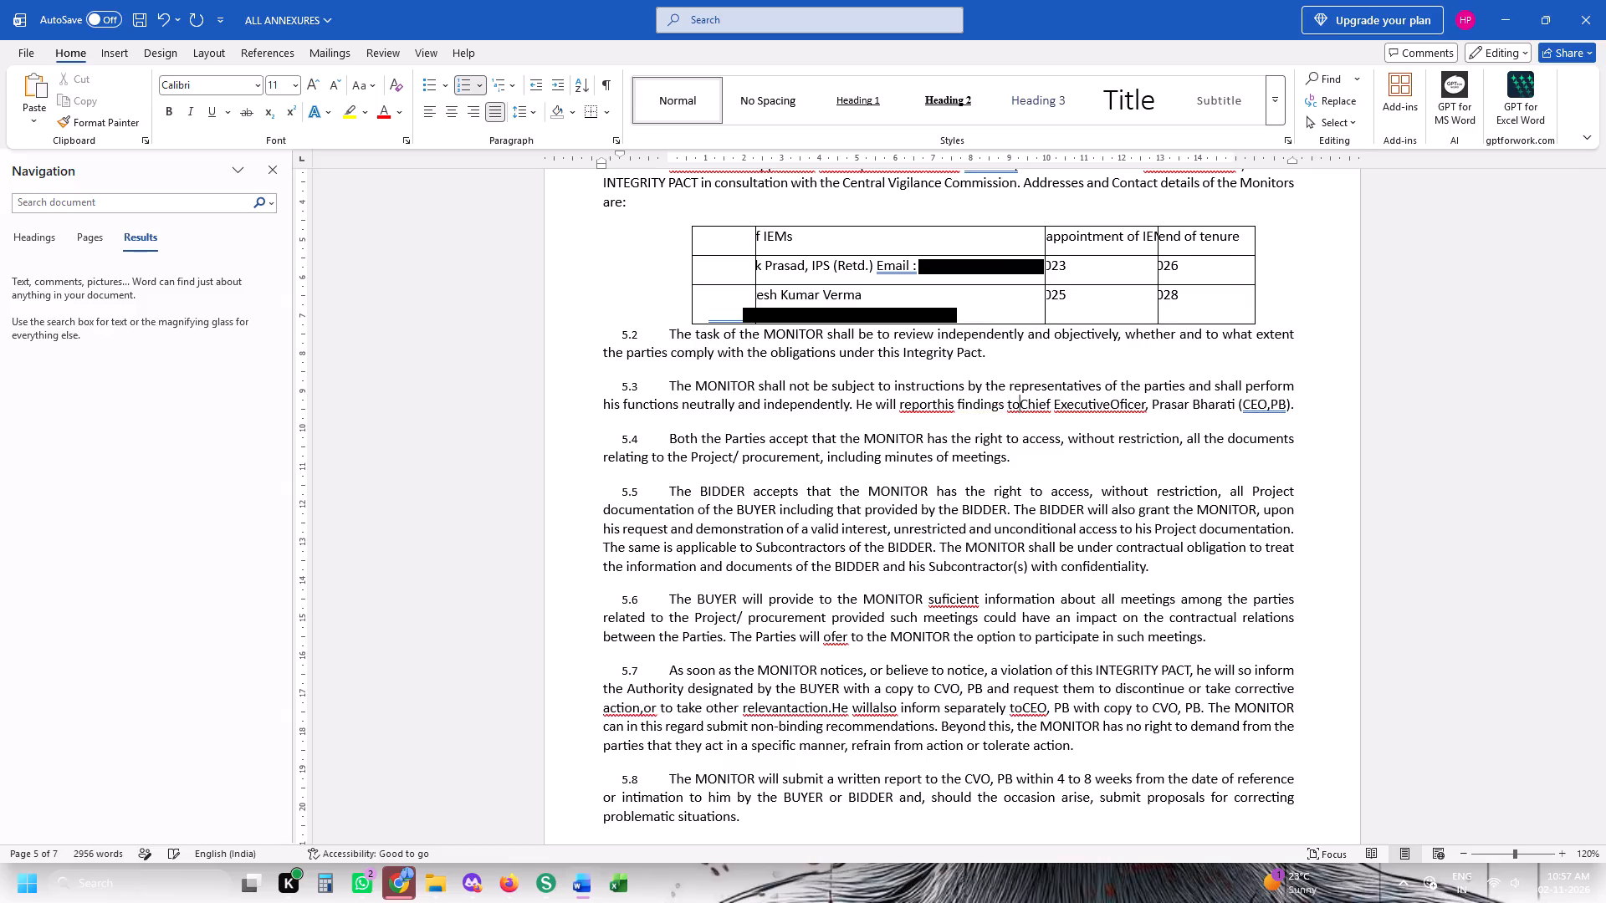
pyautogui.press('Right')
pyautogui.press('space')
pyautogui.press('BackSpace')
pyautogui.press('Left')
pyautogui.press('space')
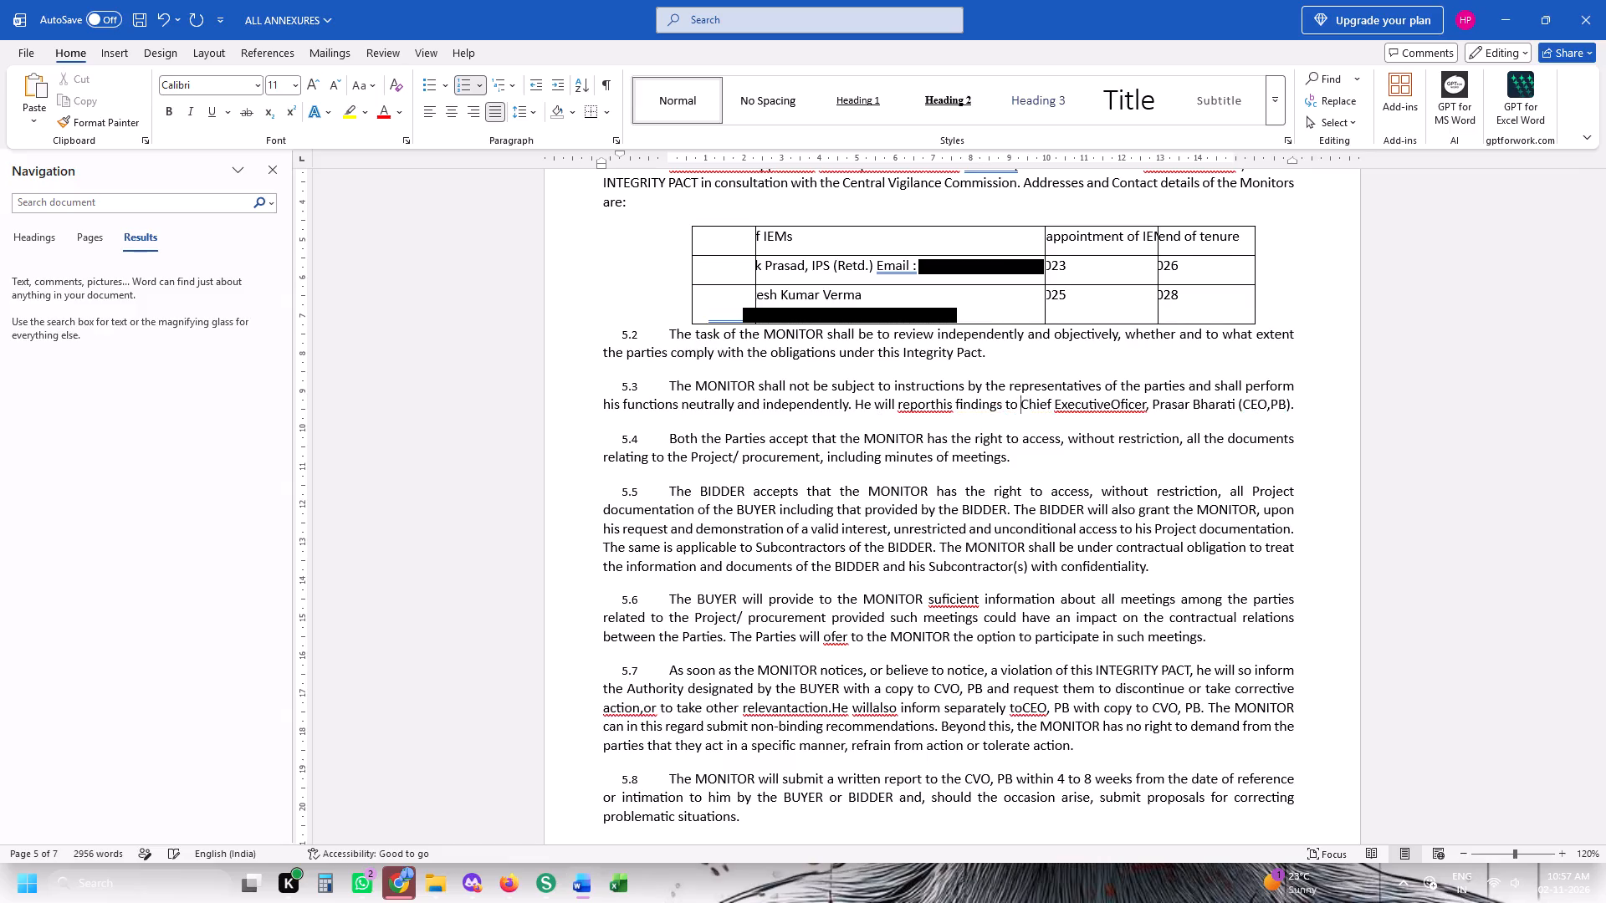
pyautogui.click(928, 405)
pyautogui.press('Right')
pyautogui.press('space')
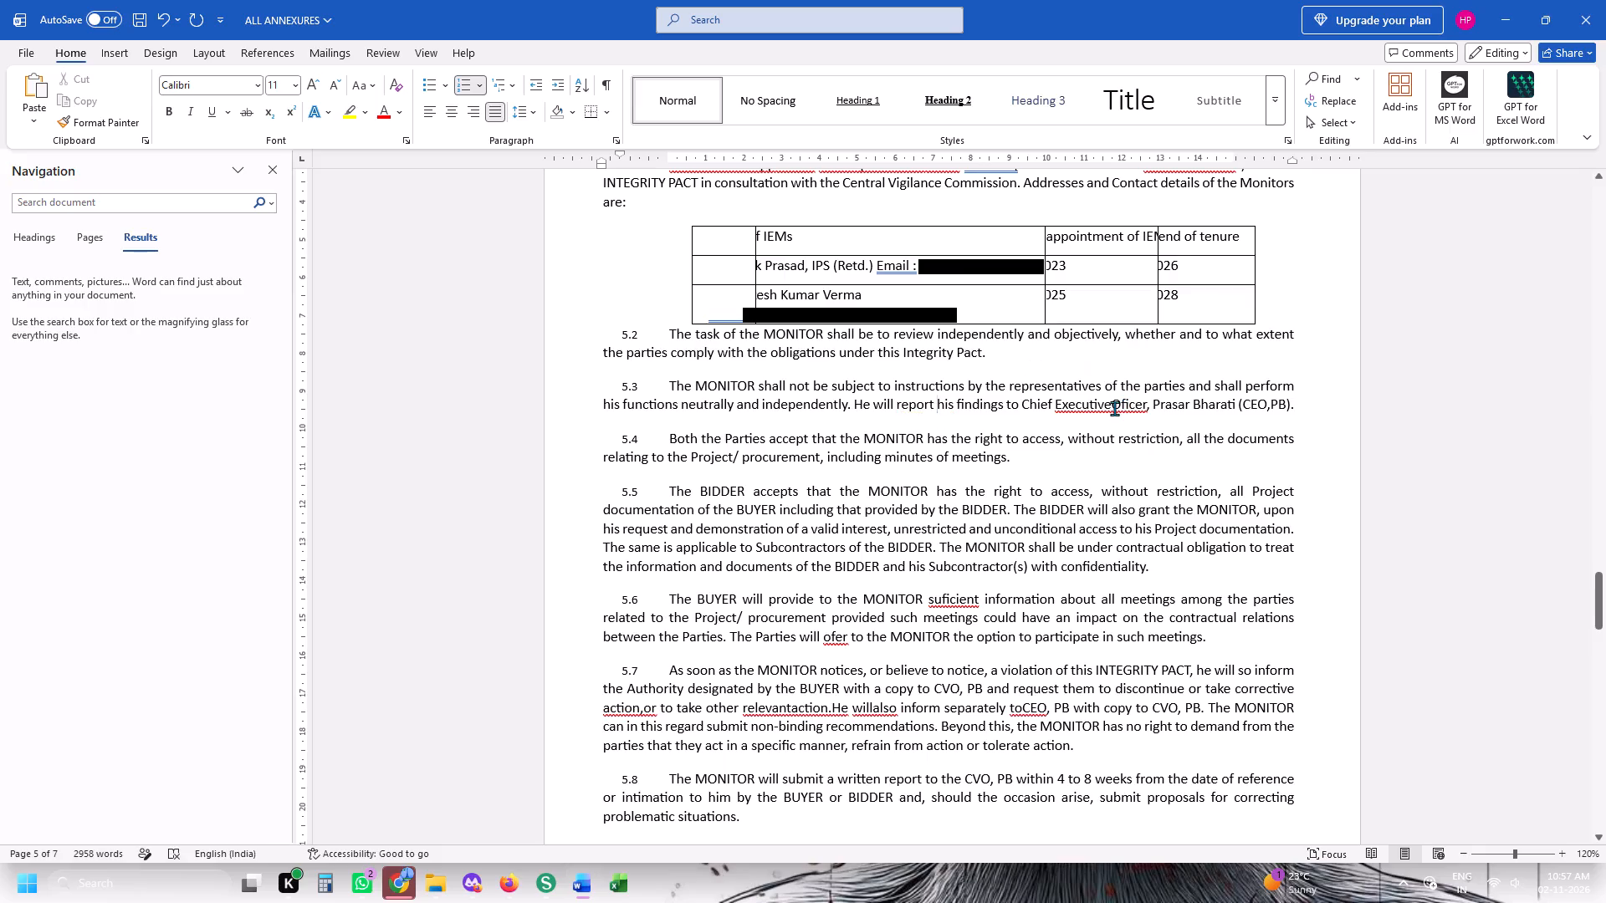
# Correct "ExecutiveOficer" in clause 5.3 to "Executive Officer".
pyautogui.click(1114, 408)
pyautogui.press('space')
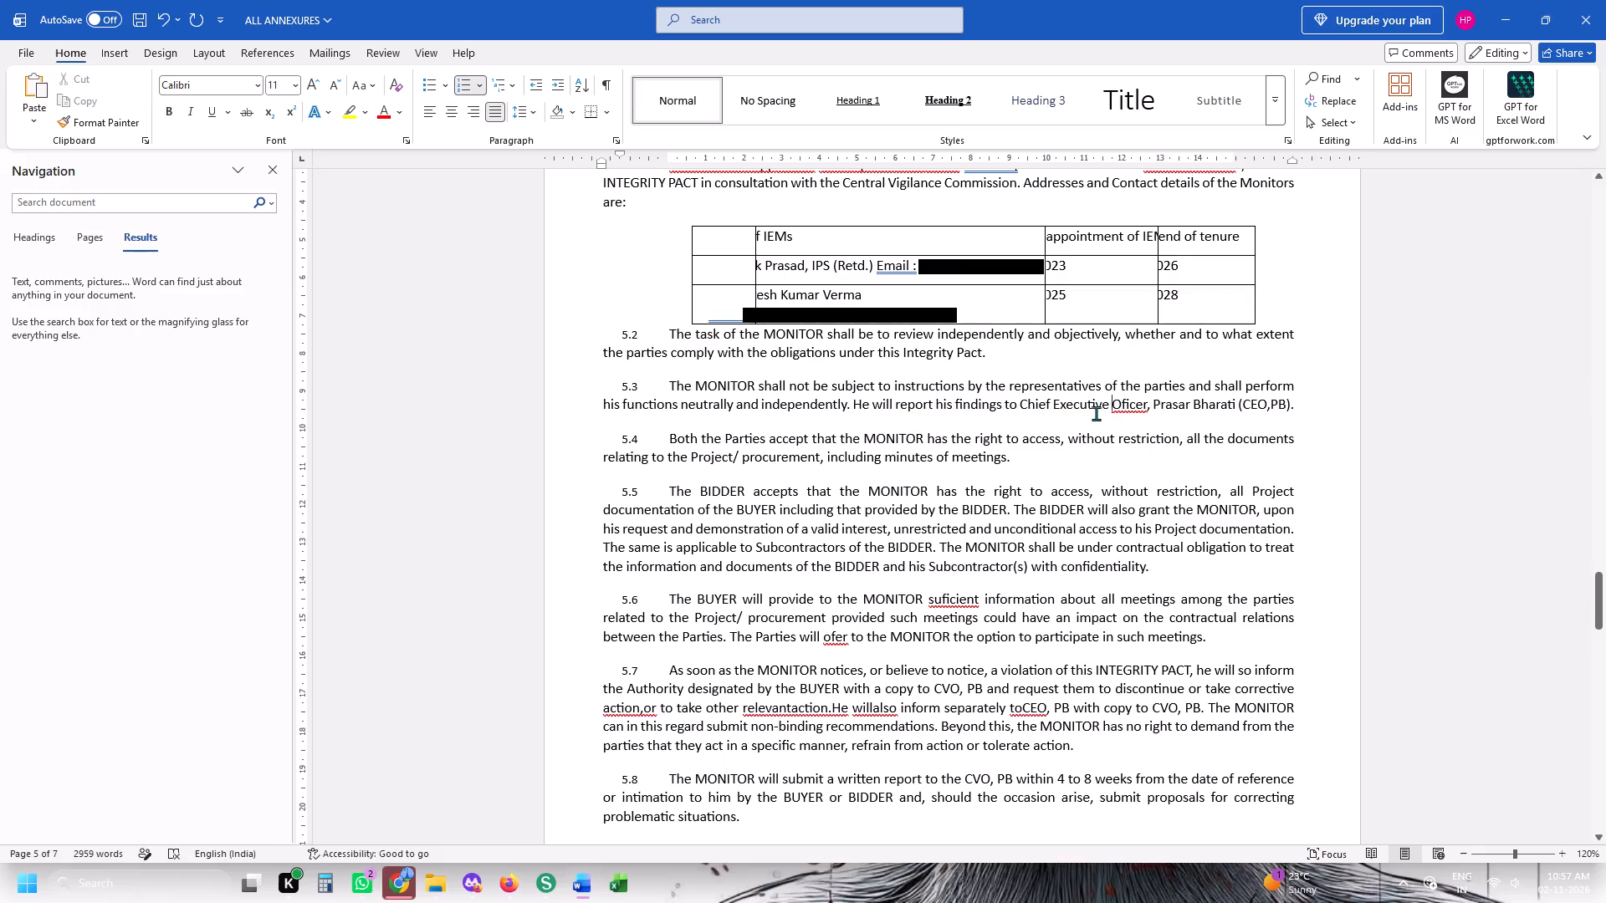
pyautogui.click(1131, 406)
pyautogui.press('Left')
pyautogui.press('f')
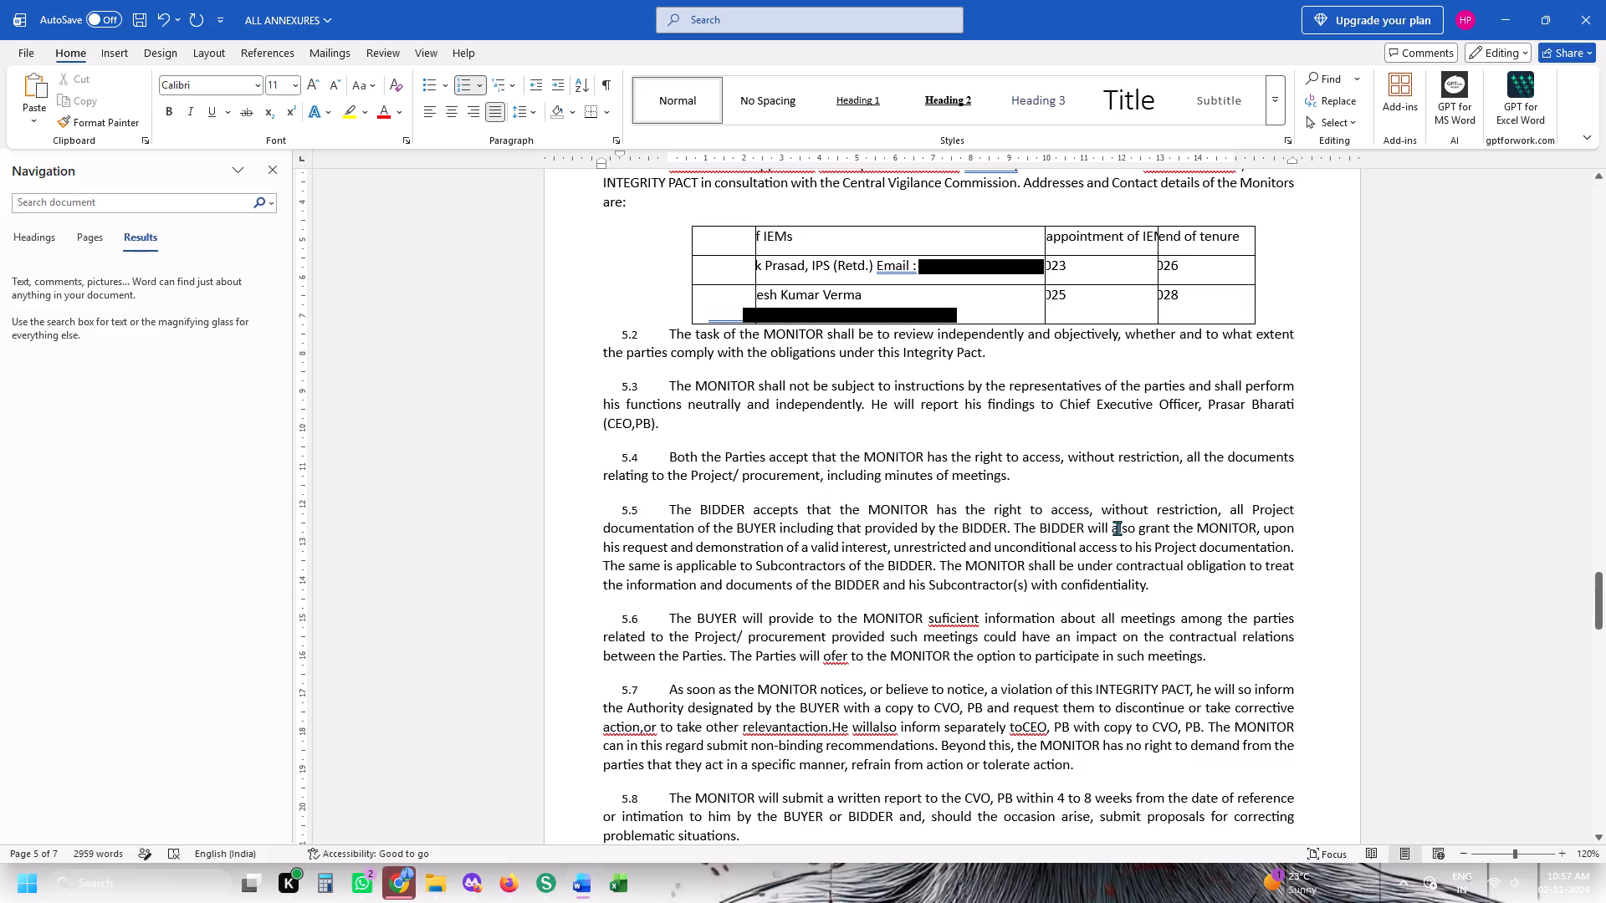
# Correct "ofer" in clause 5.6 to "offer" and split "toCEO" in clause 5.7 into "to CEO".
pyautogui.scroll(-4, 1077, 538)
pyautogui.click(831, 411)
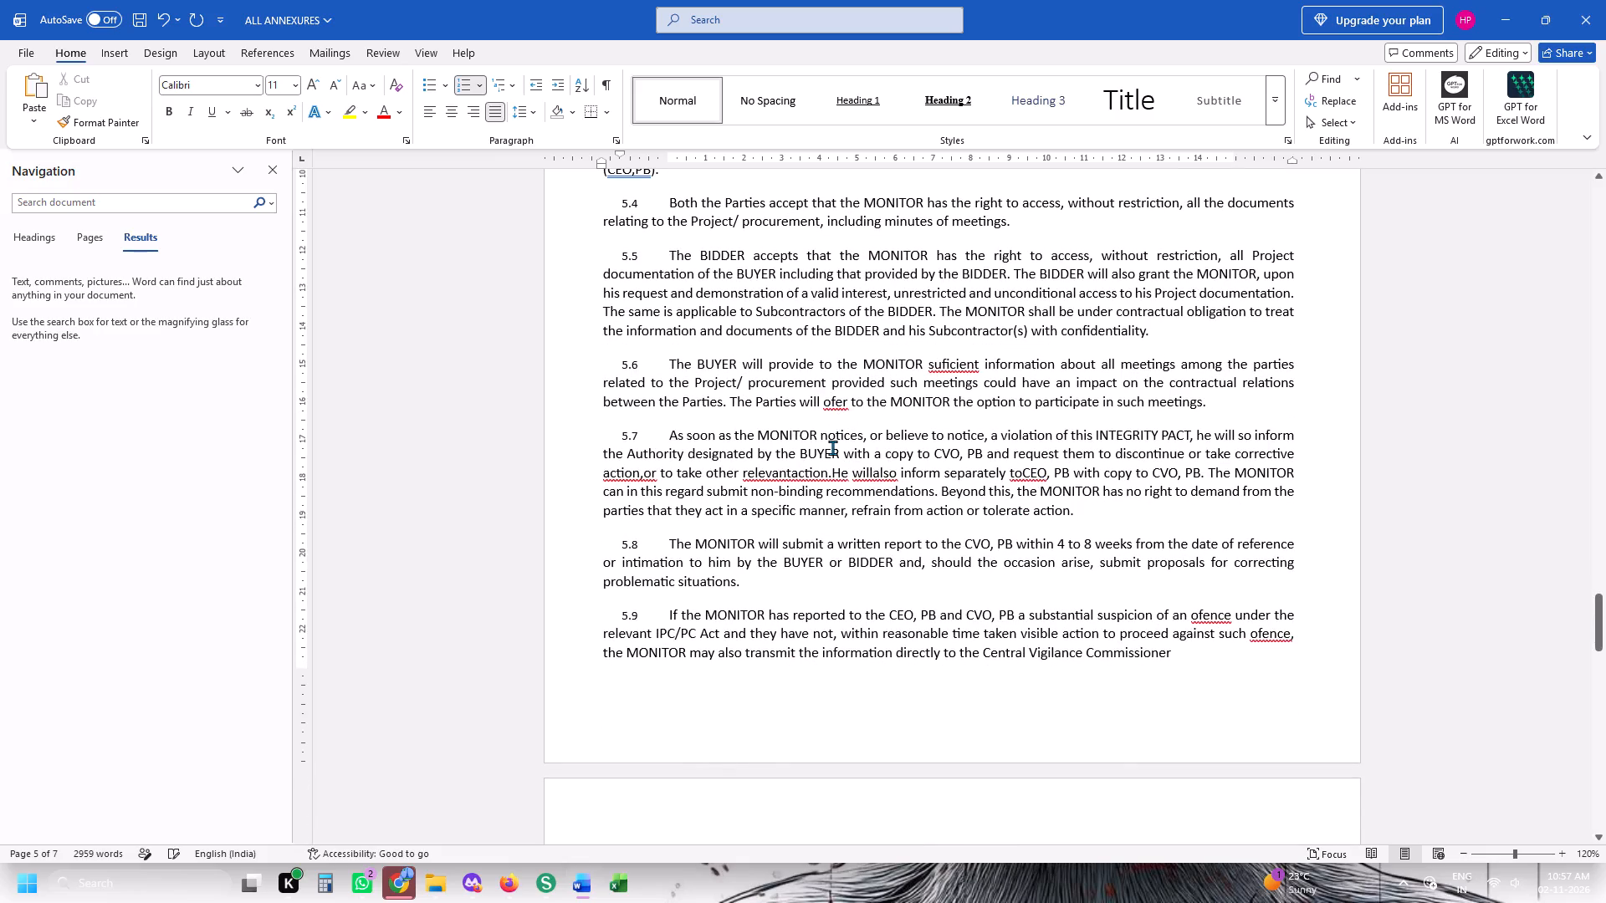
pyautogui.press('Right')
pyautogui.press('f')
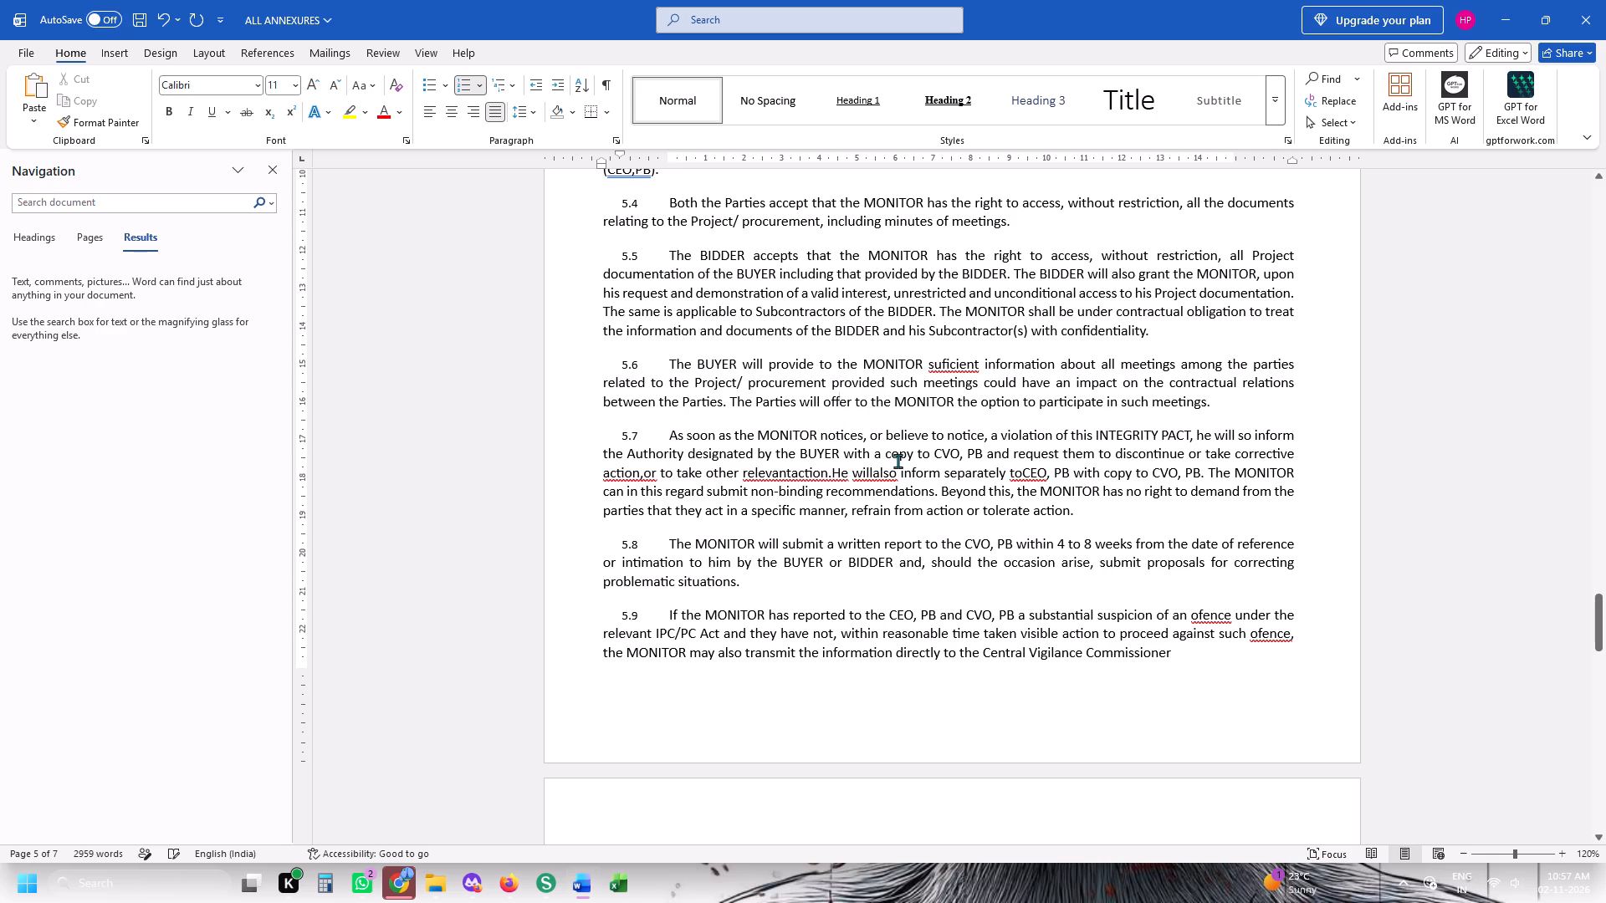
pyautogui.click(1024, 474)
pyautogui.press('space')
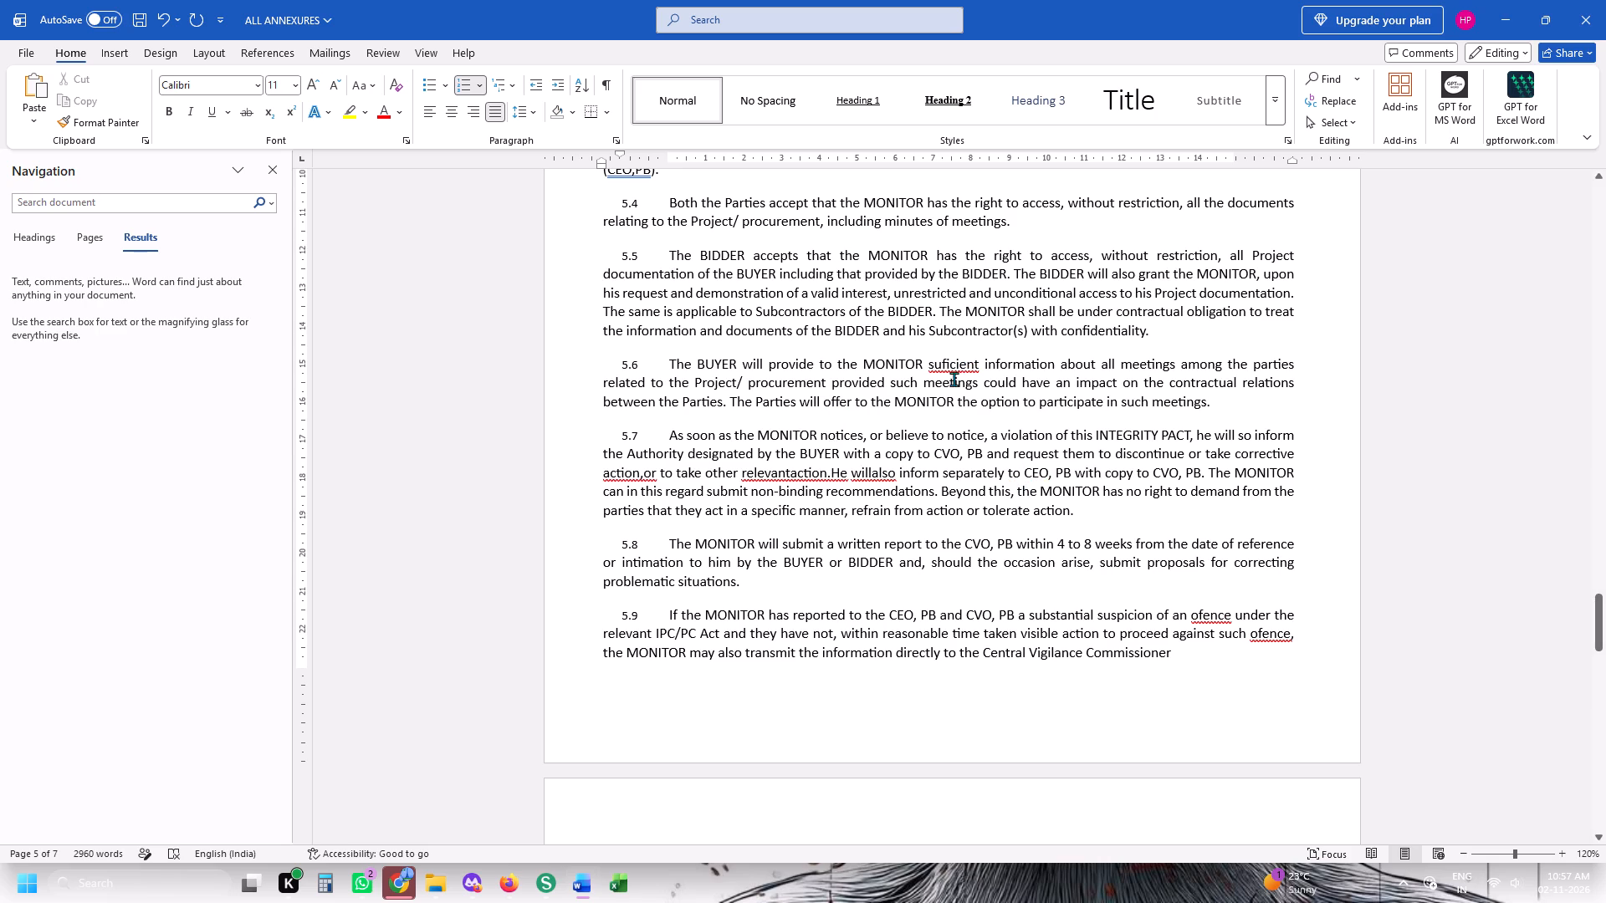
# Correct "suficient" in clause 5.6 to "sufficient".
pyautogui.click(949, 365)
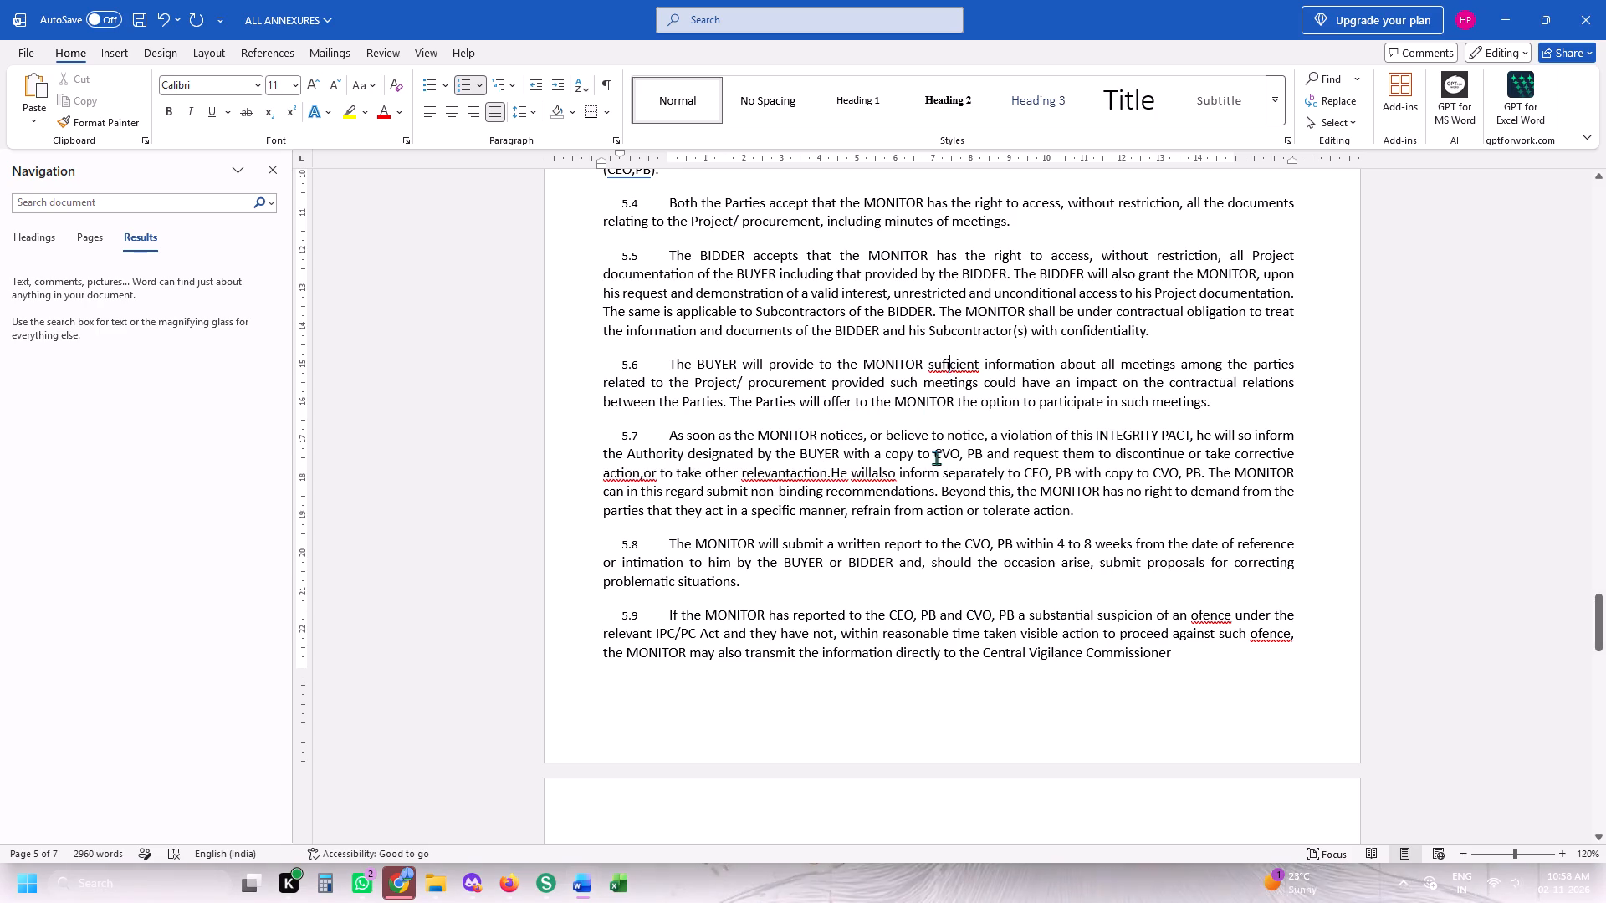
pyautogui.press('Left')
pyautogui.press('f')
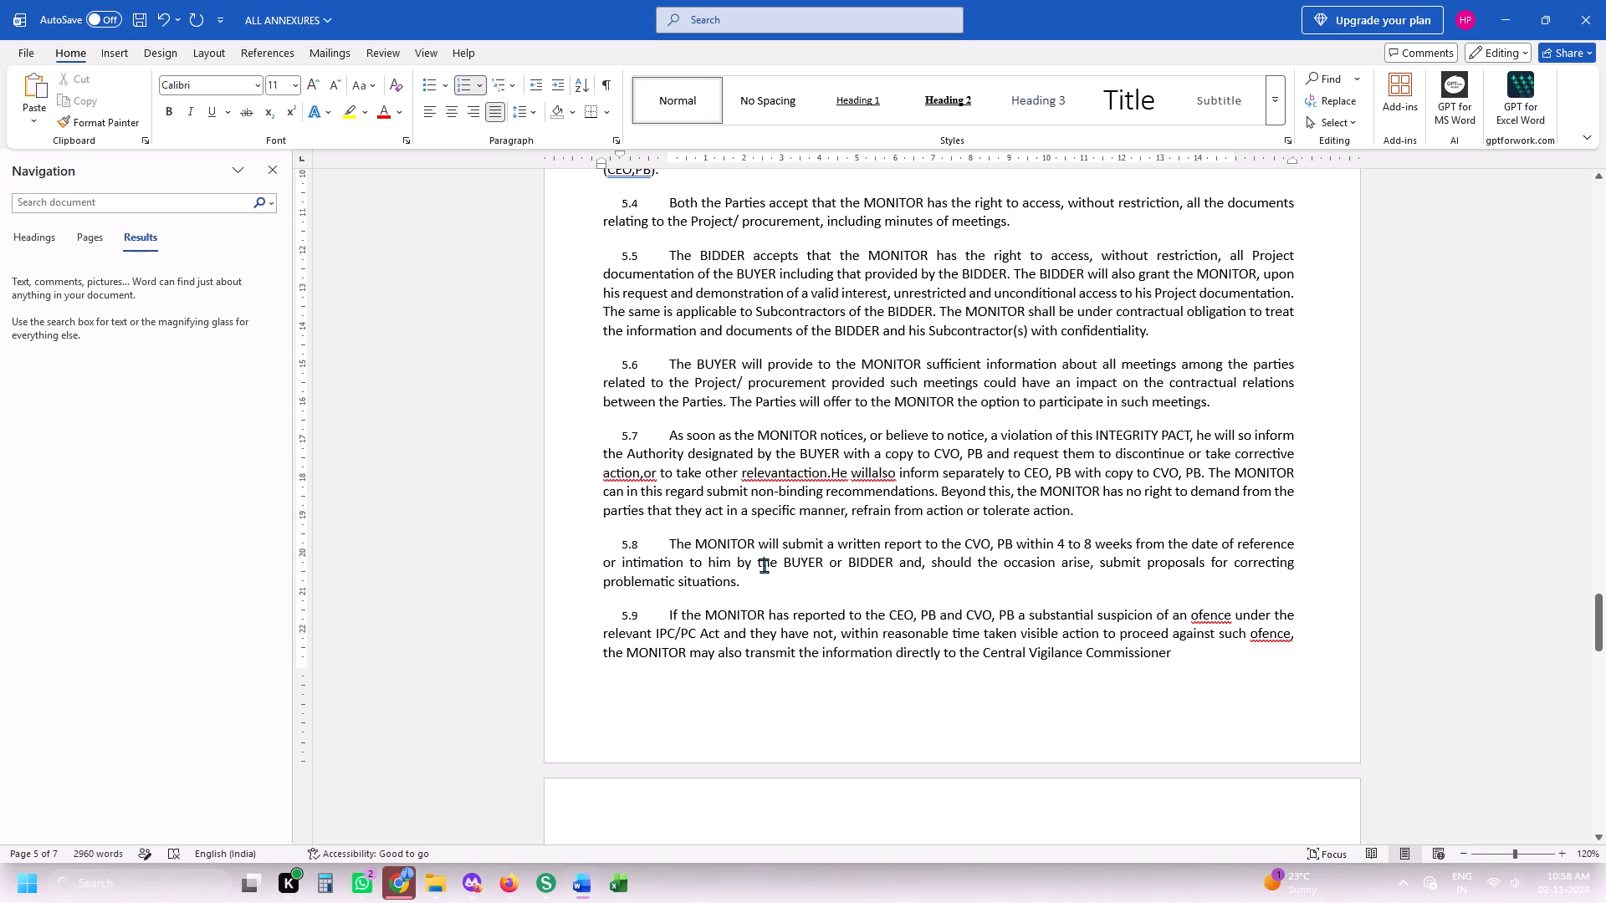
# Add the missing spaces in clause 5.7 so "willalso" reads "will also" and "action,or" reads "action, or".
pyautogui.click(872, 471)
pyautogui.press('space')
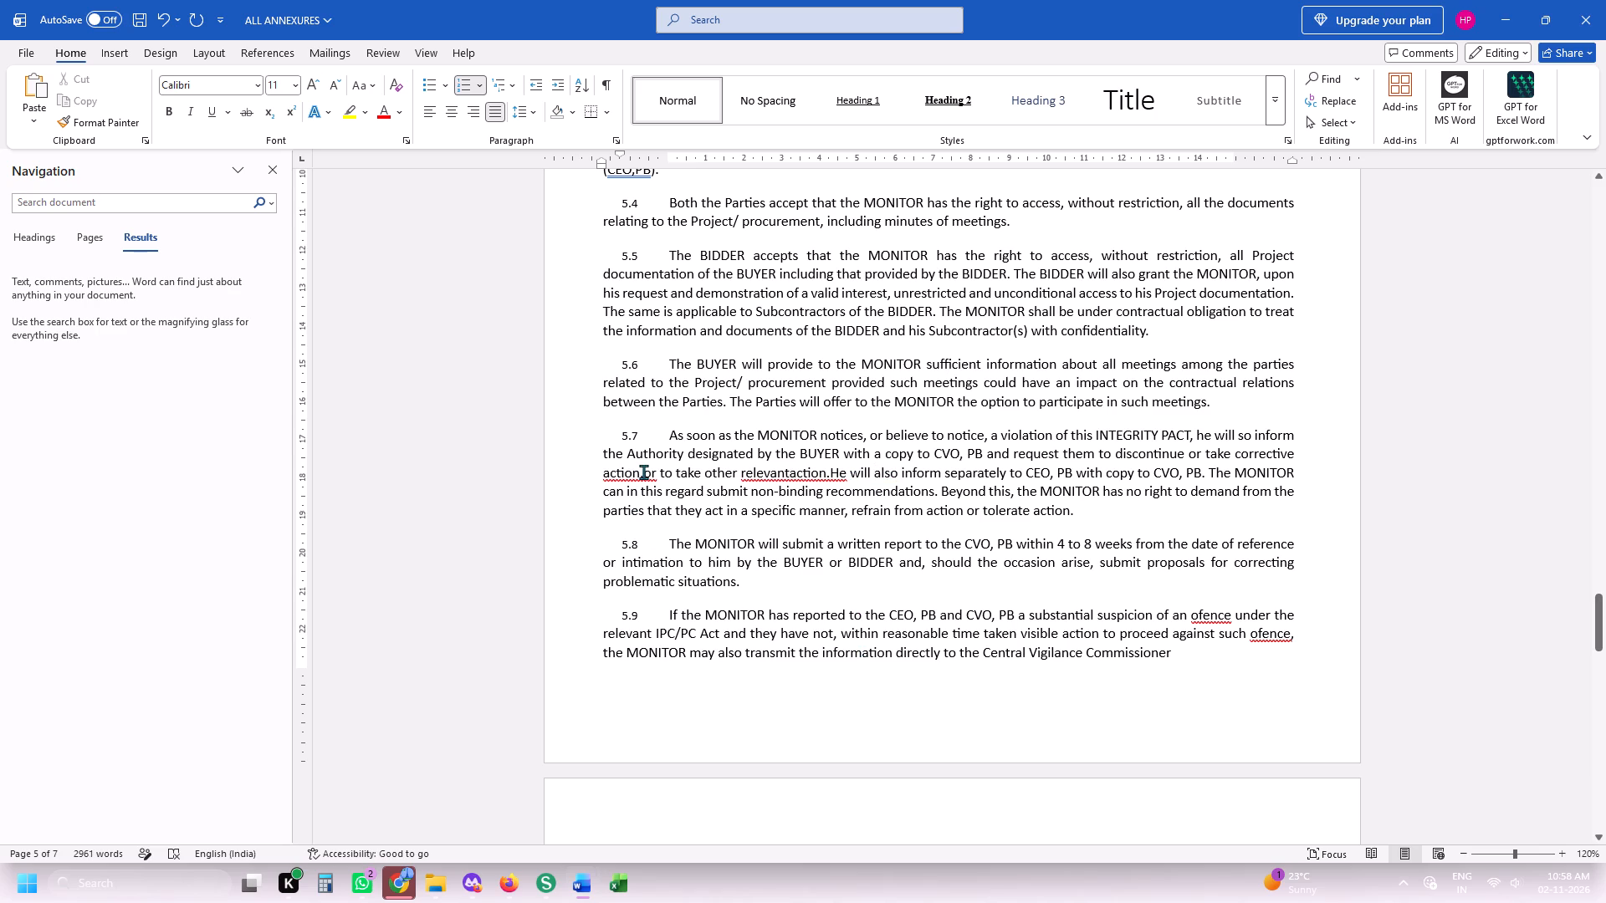
pyautogui.click(643, 472)
pyautogui.press('space')
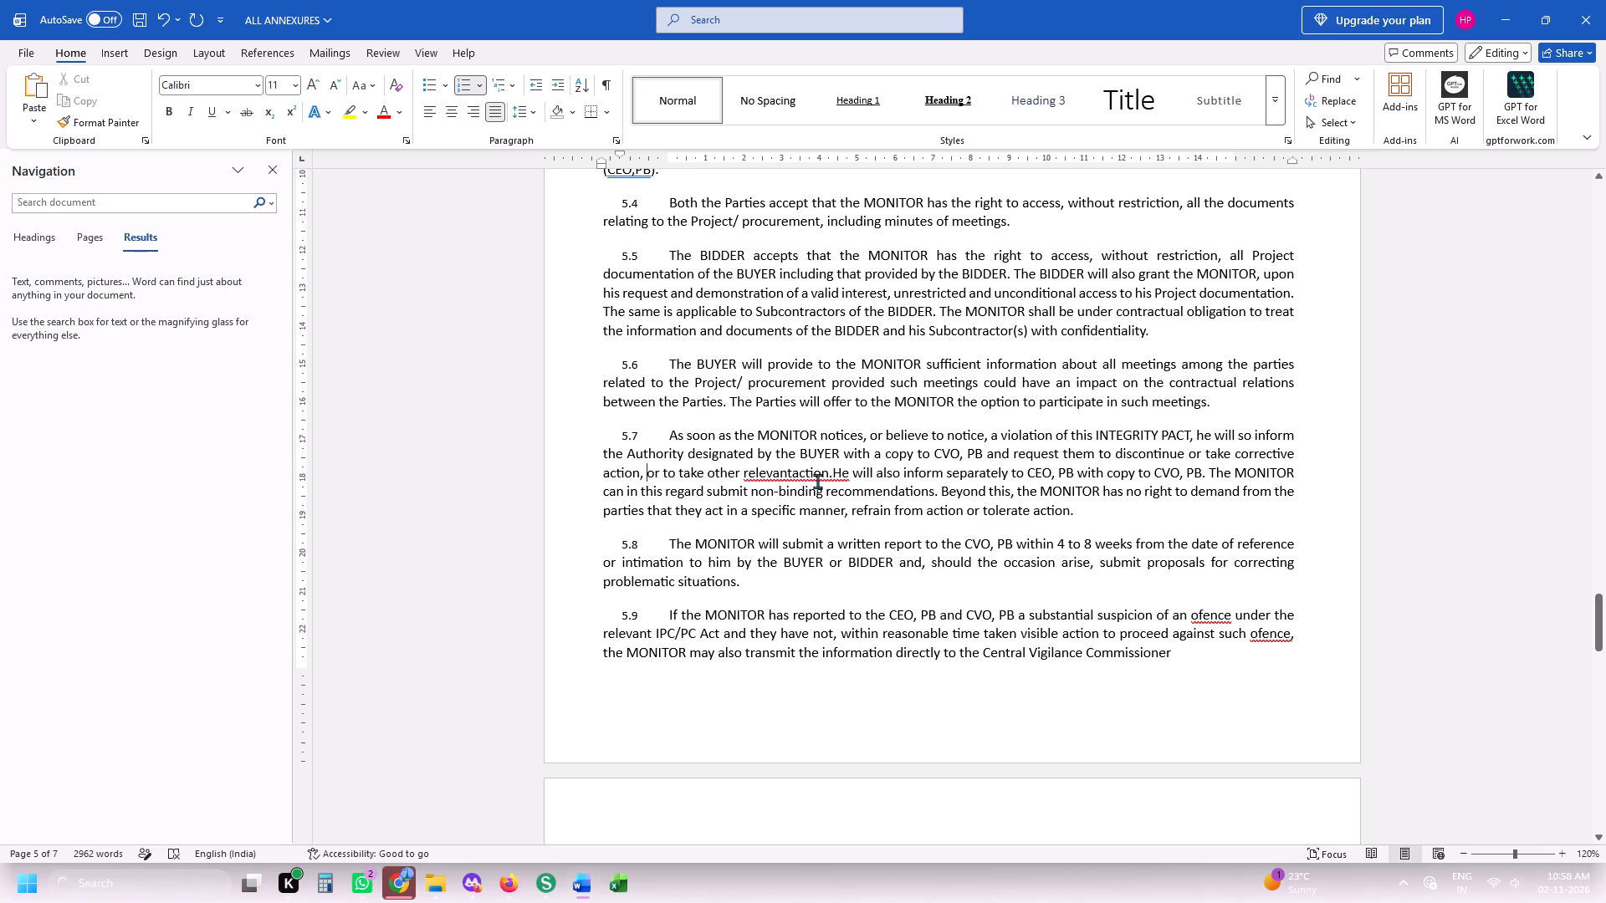
# Add the missing spaces in clause 5.7 so "relevantaction.He" reads "relevant action. He".
pyautogui.click(833, 472)
pyautogui.press('space')
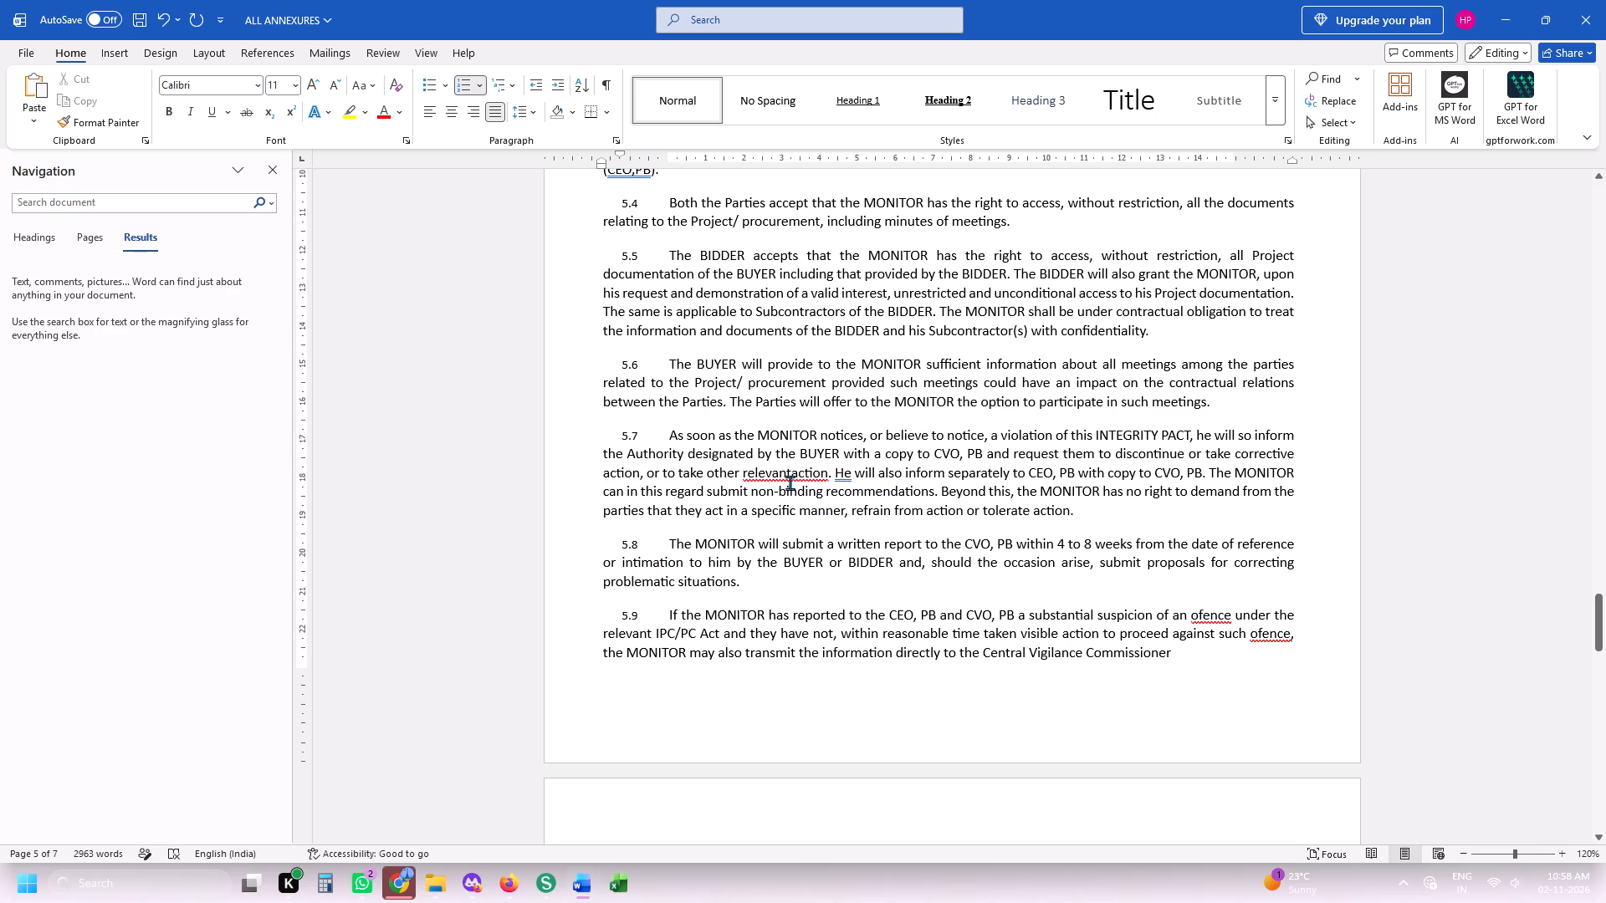
pyautogui.click(795, 476)
pyautogui.press('Left')
pyautogui.press('space')
# Add spaces in clause 5.1 so it reads "THE BUYER has appointed" and "Independent External".
pyautogui.scroll(13, 788, 548)
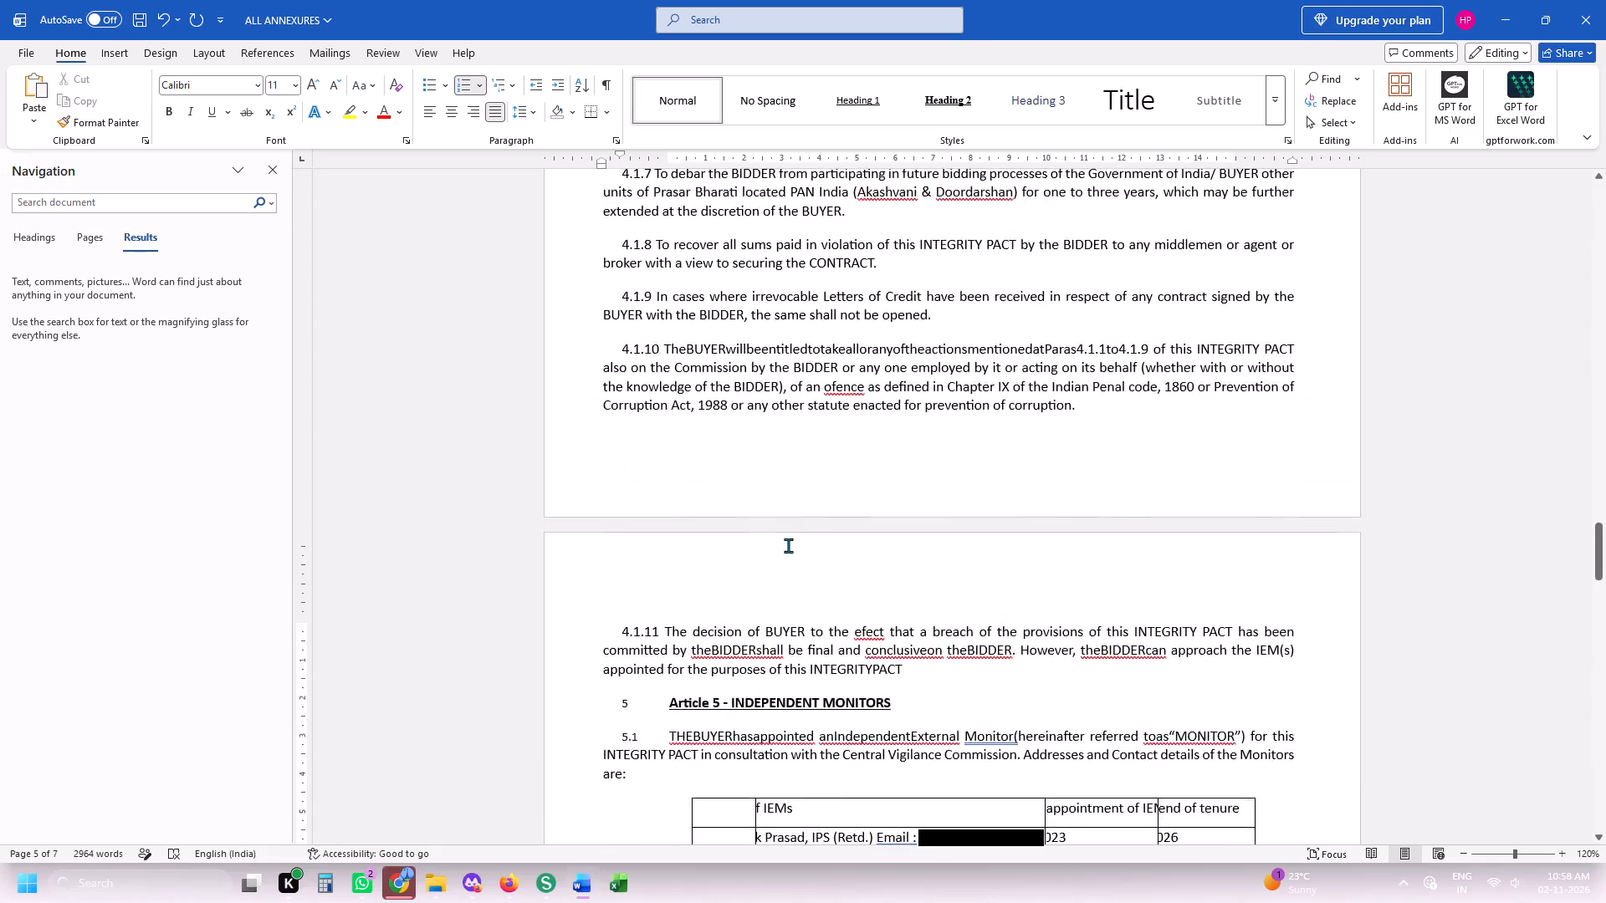
pyautogui.scroll(-7, 788, 545)
pyautogui.scroll(3, 783, 413)
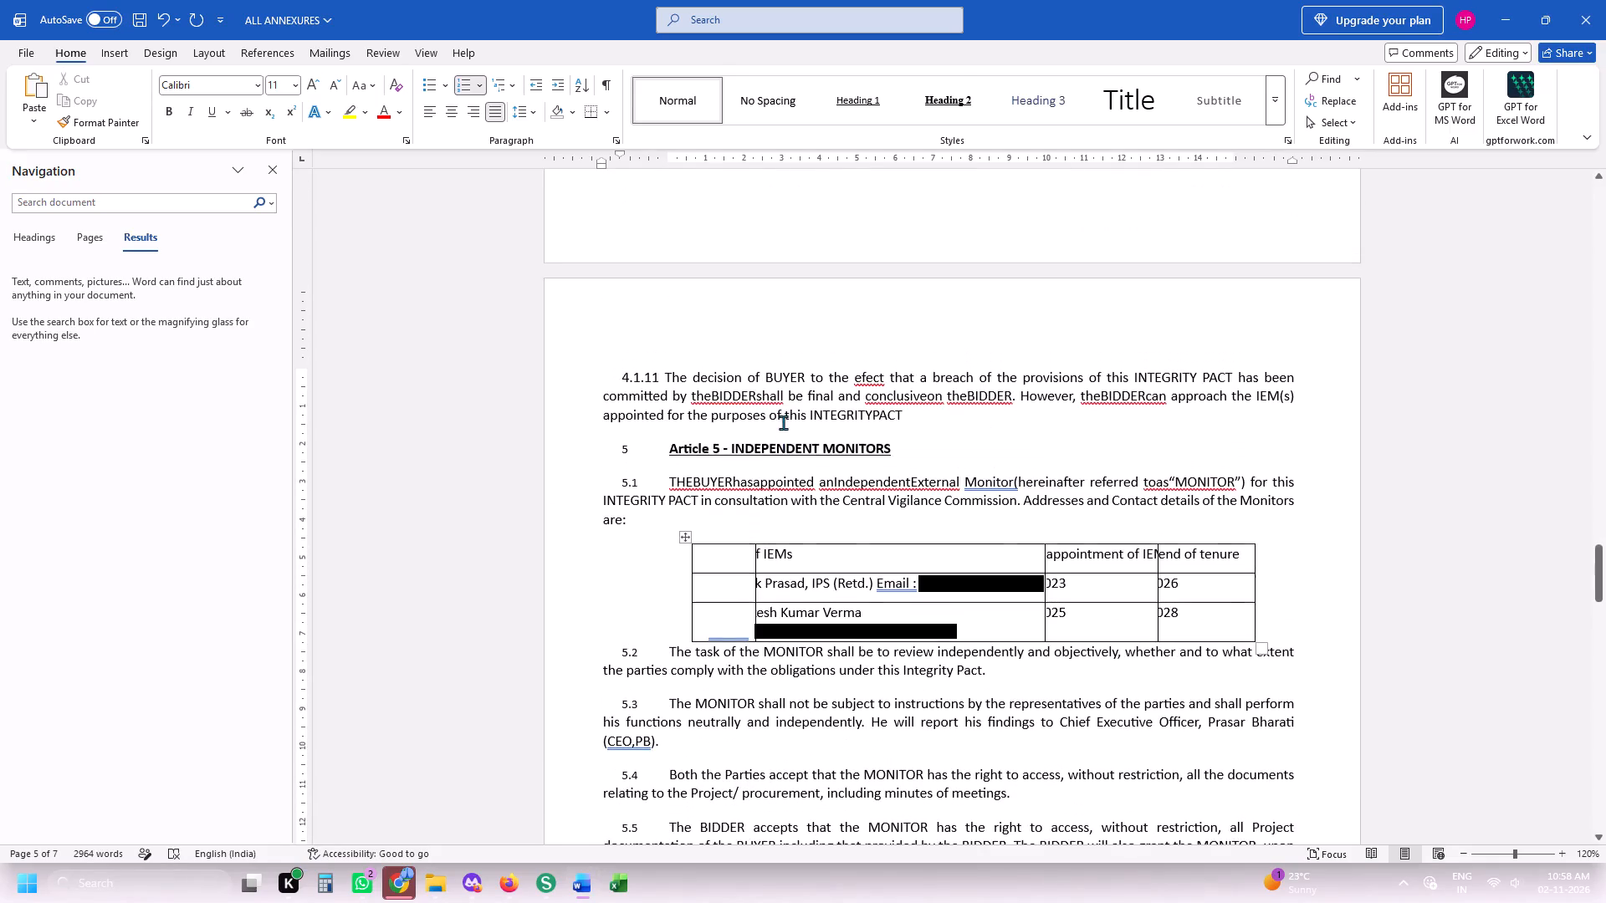
pyautogui.click(697, 487)
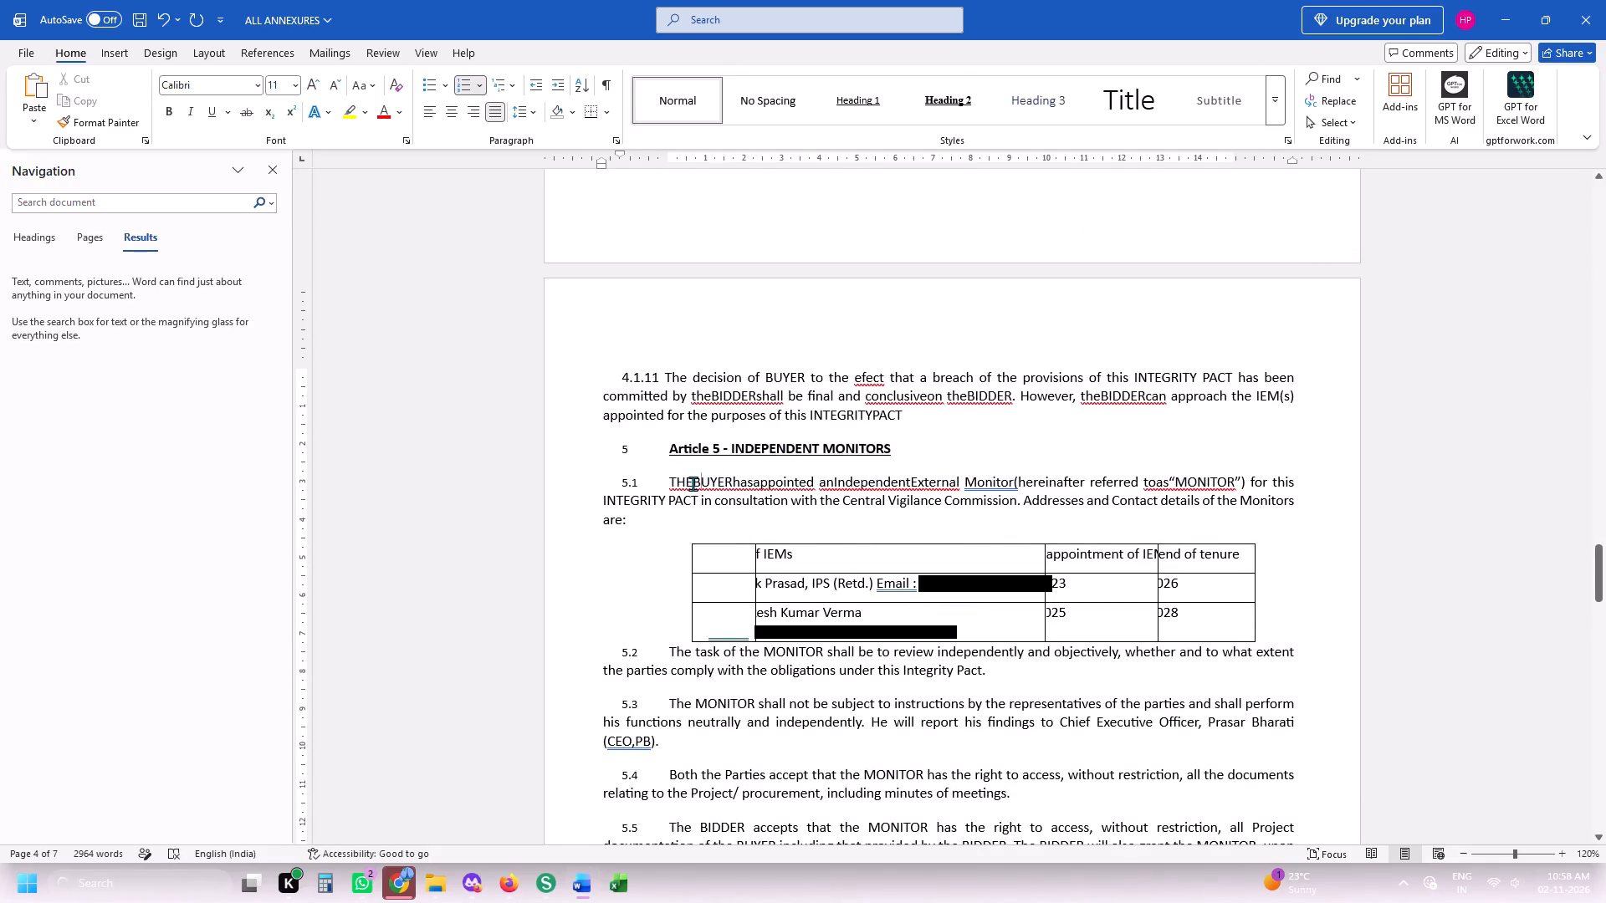
pyautogui.click(693, 483)
pyautogui.press('space')
pyautogui.click(734, 477)
pyautogui.press('space')
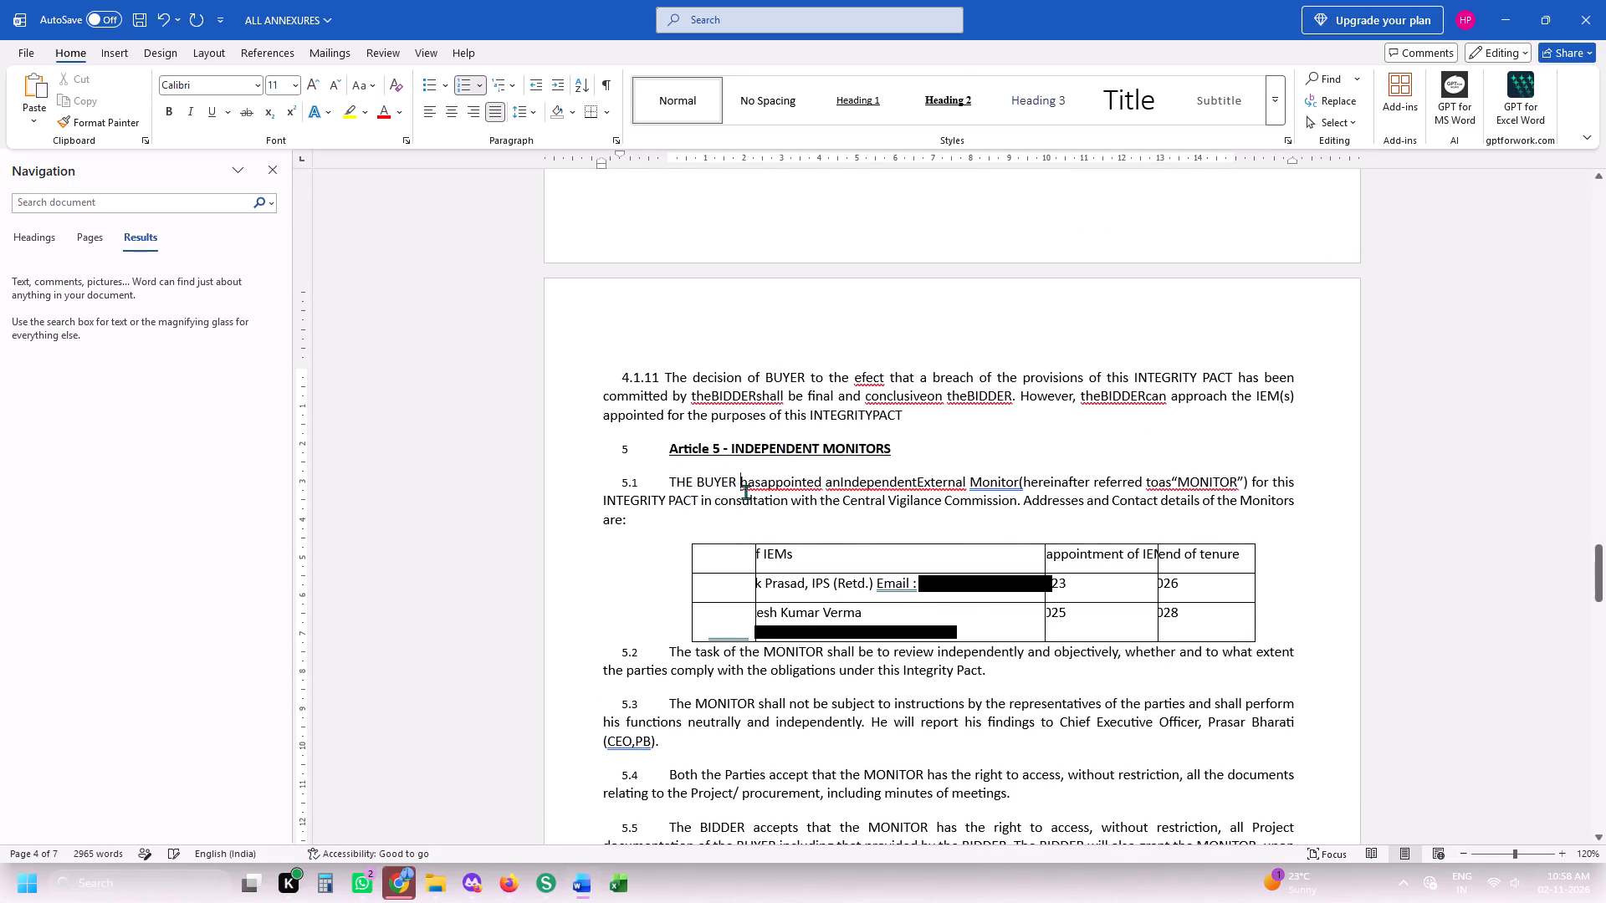
pyautogui.click(765, 483)
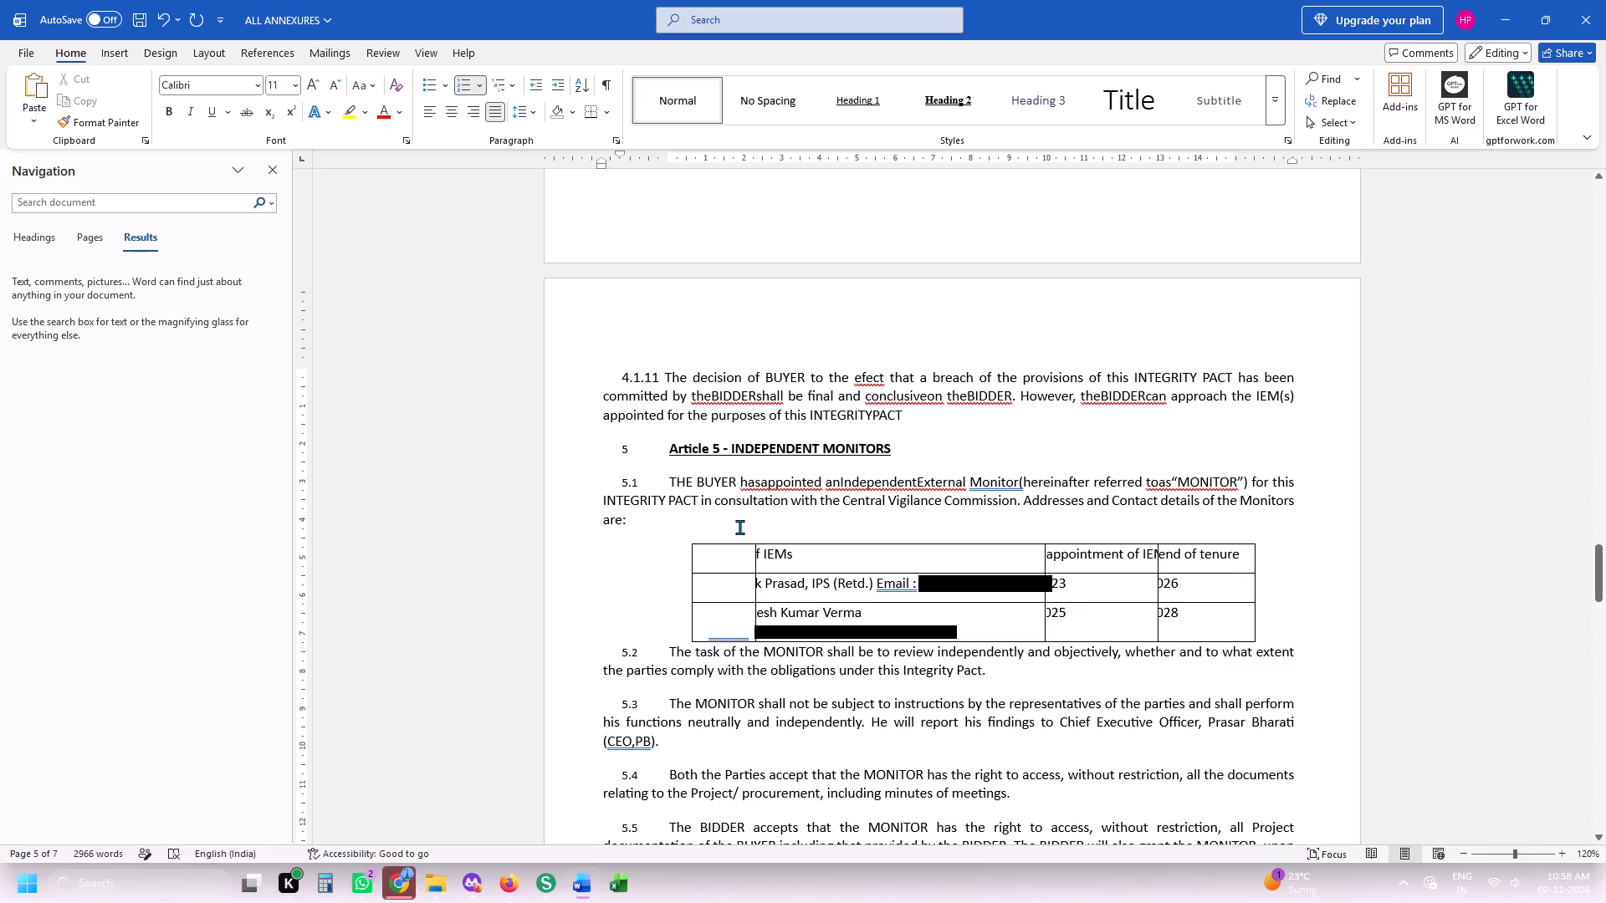
pyautogui.press('Left')
pyautogui.press('space')
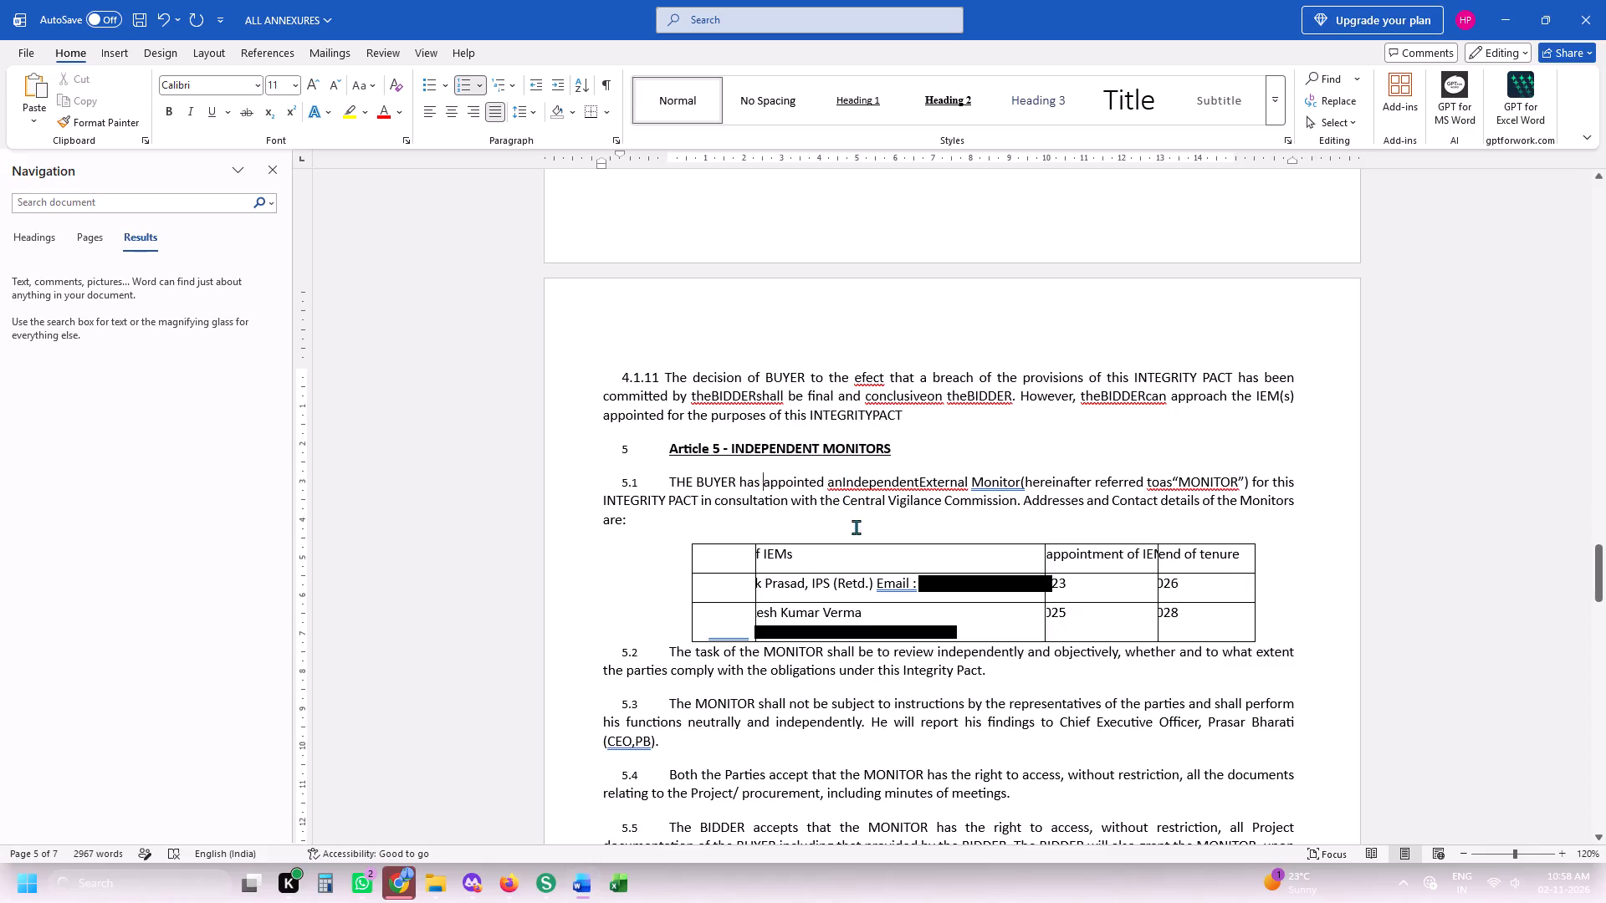
pyautogui.click(918, 482)
pyautogui.press('space')
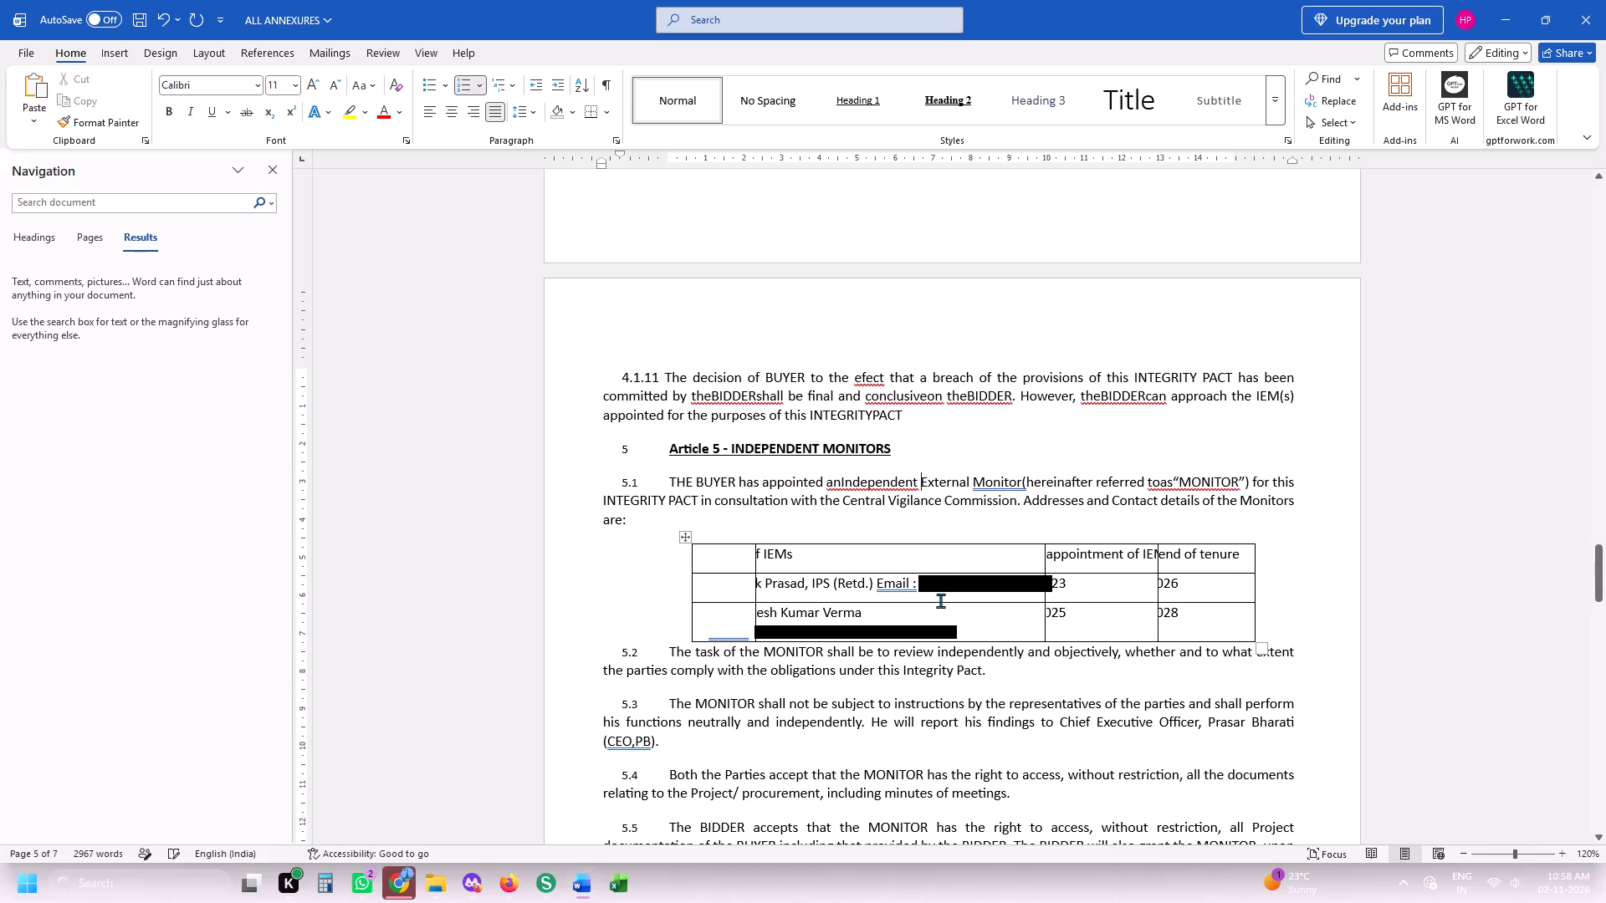
# In clause 4.1.11, correct "efect" to "effect", separate "the" from "BIDDERshall", and split "theBIDDERcan" into "the BIDDER can".
pyautogui.click(711, 393)
pyautogui.press('space')
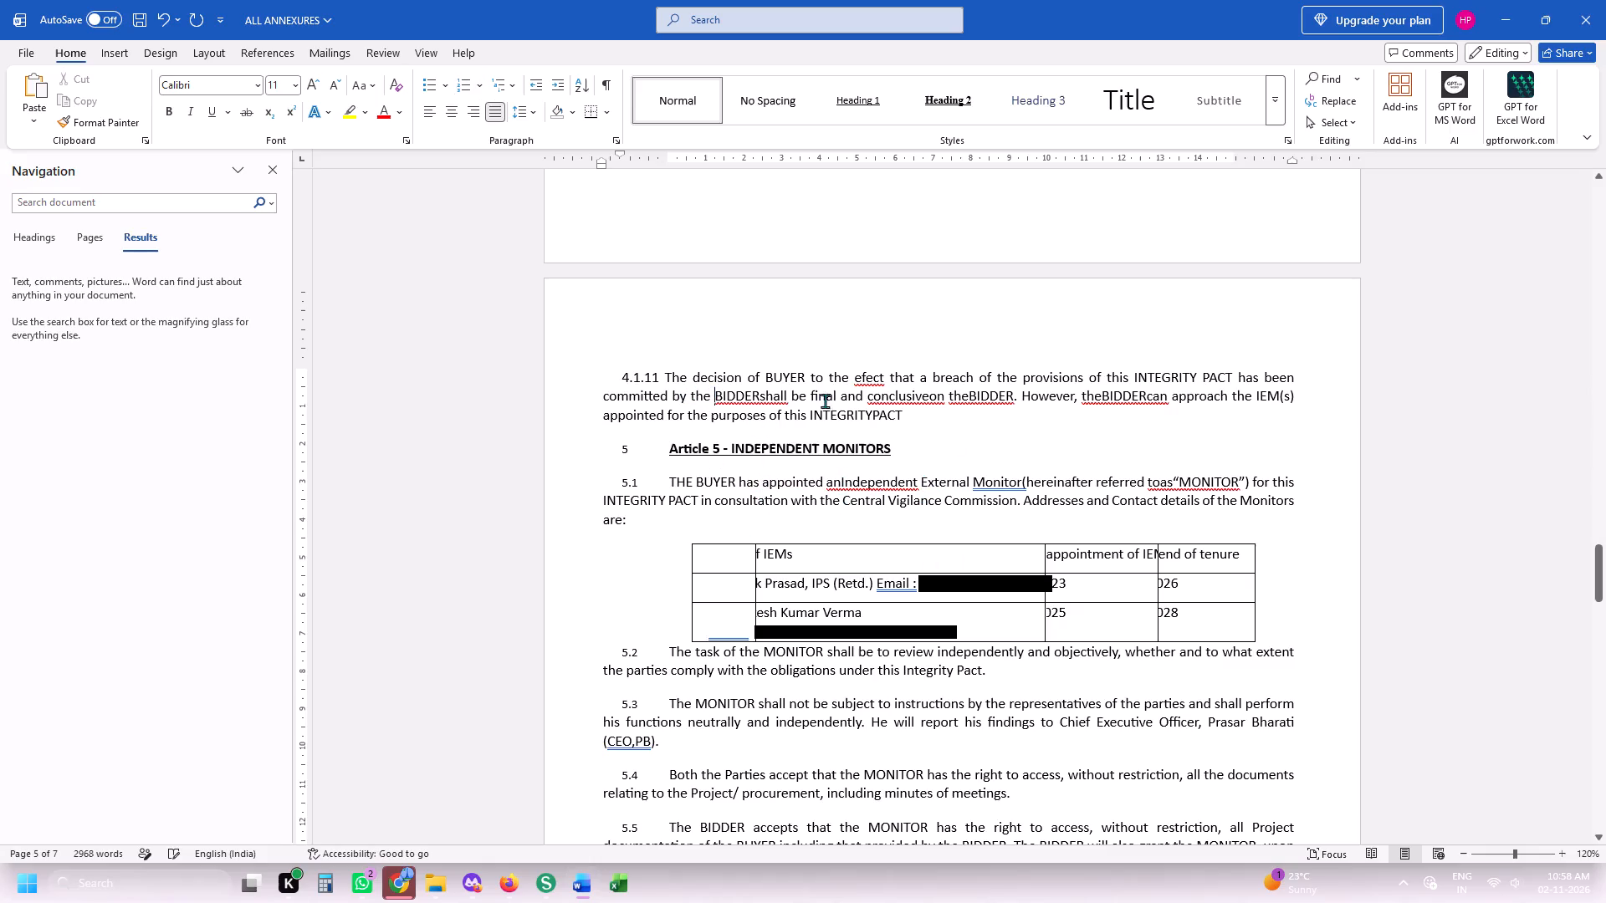
pyautogui.click(857, 378)
pyautogui.press('Right')
pyautogui.press('f')
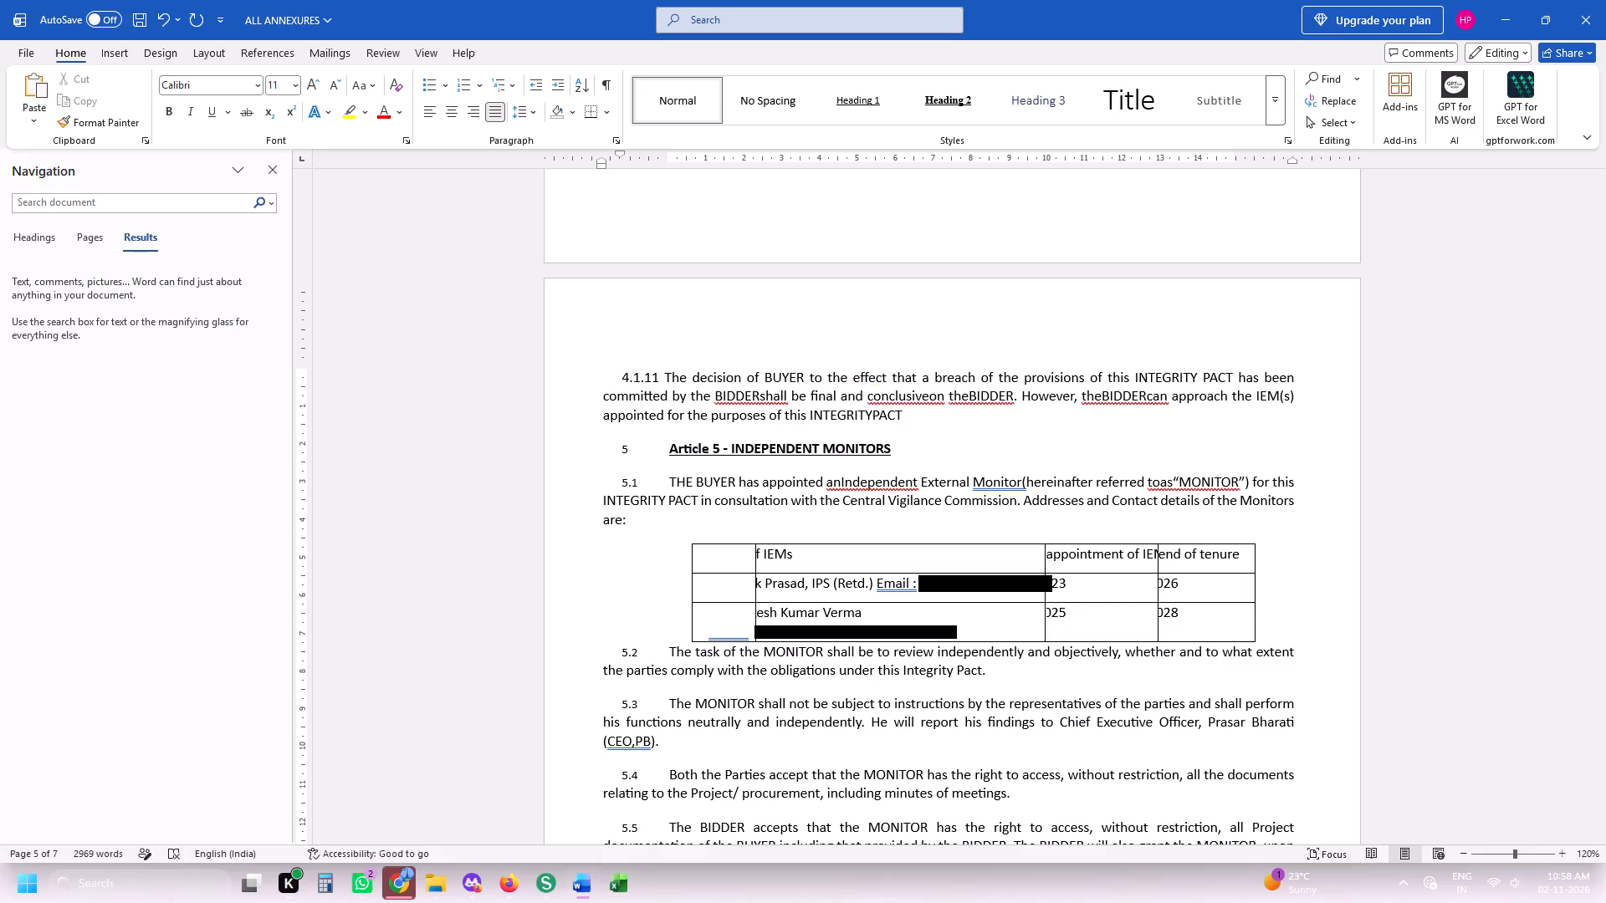
pyautogui.click(1145, 392)
pyautogui.press('space')
pyautogui.click(1102, 402)
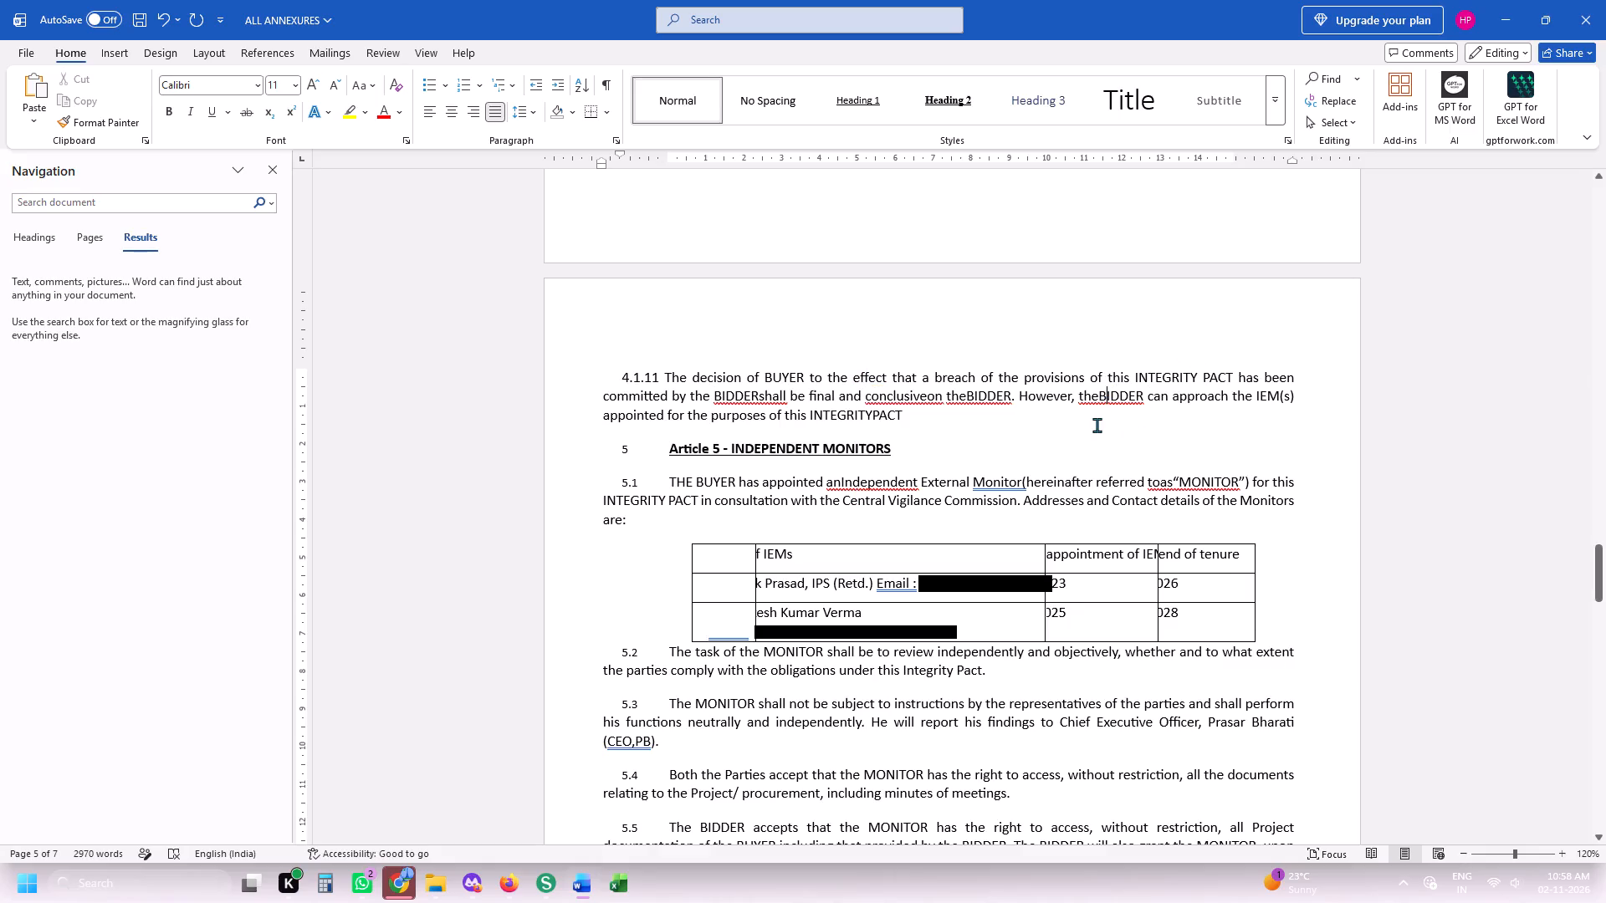
pyautogui.press('Left')
pyautogui.press('space')
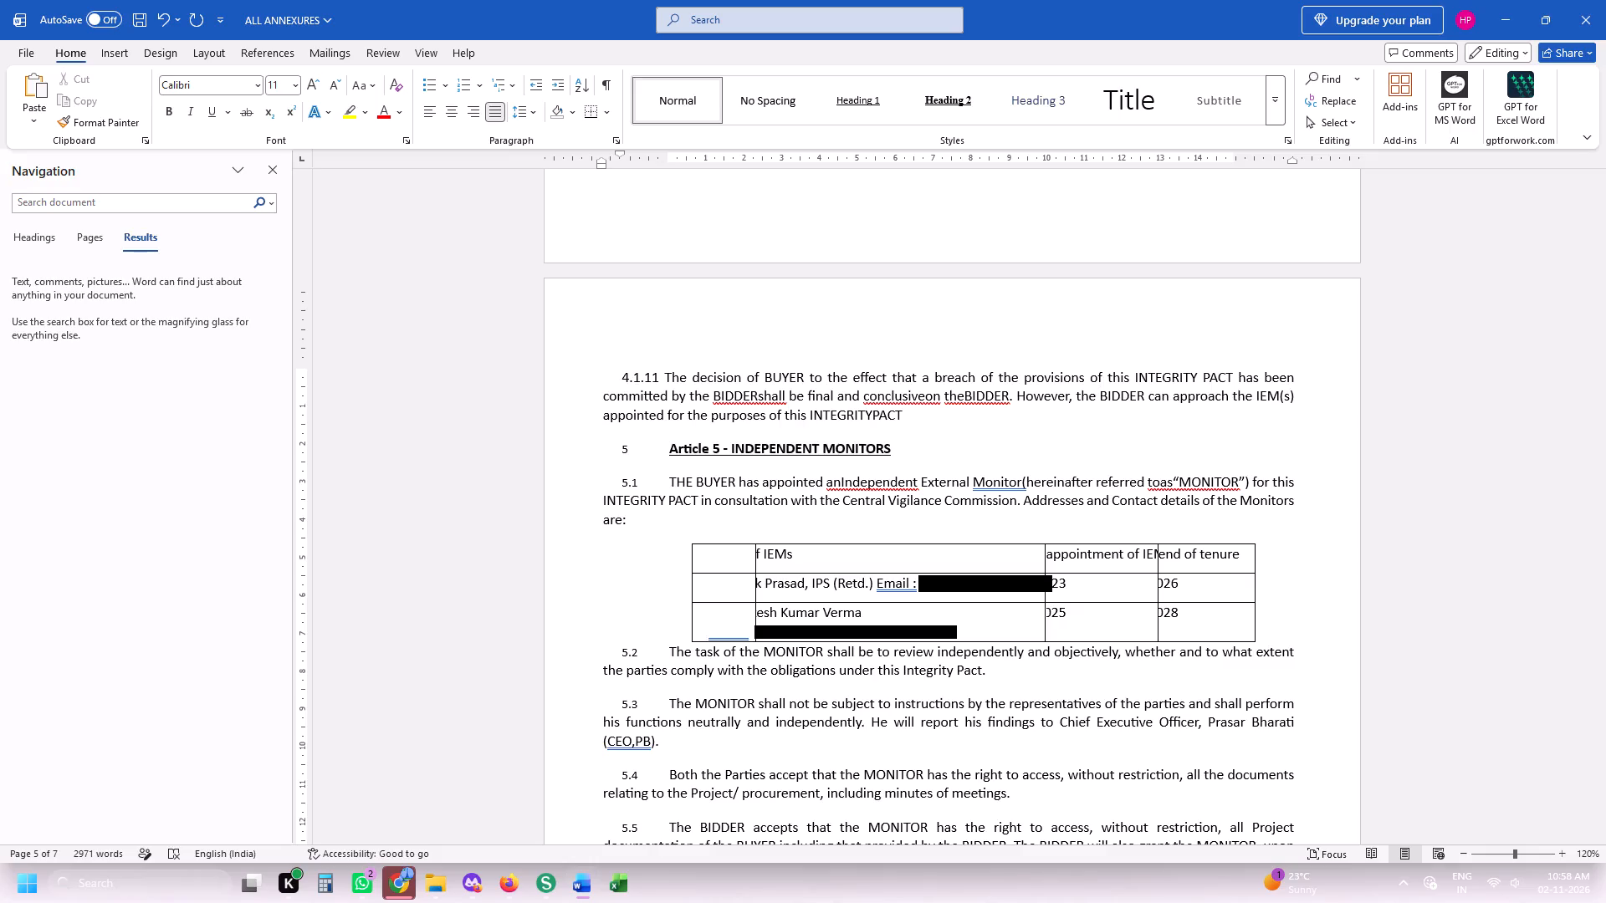
# Add the remaining spaces in clause 5.1 so it reads "an Independent" and "to as “MONITOR”".
pyautogui.click(841, 482)
pyautogui.press('space')
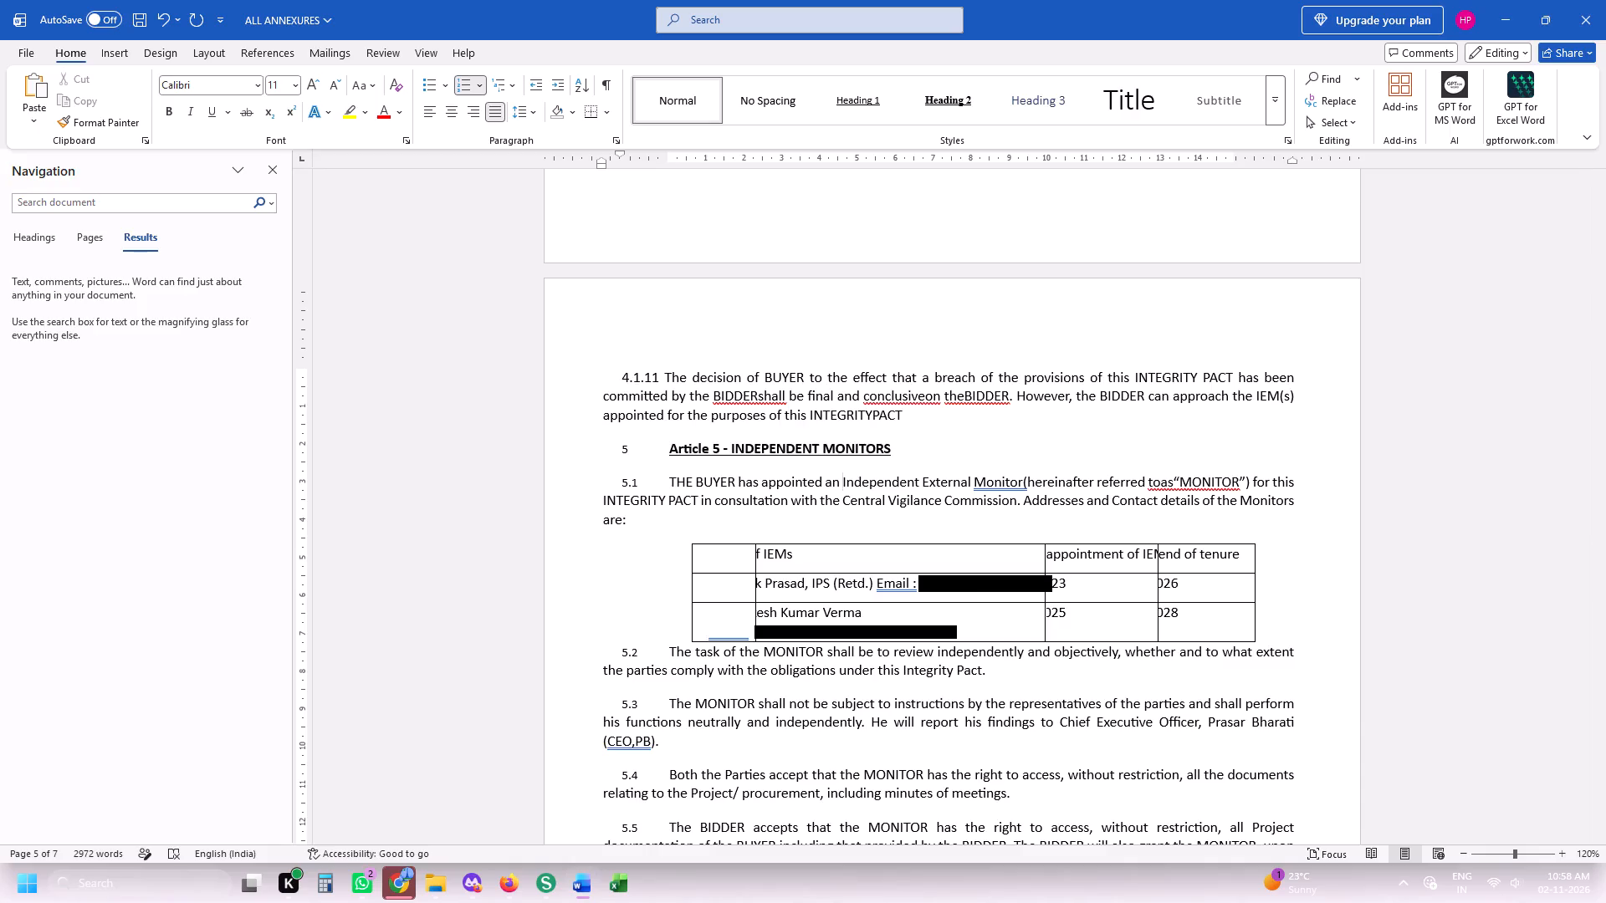
pyautogui.click(1162, 475)
pyautogui.press('space')
pyautogui.click(1199, 481)
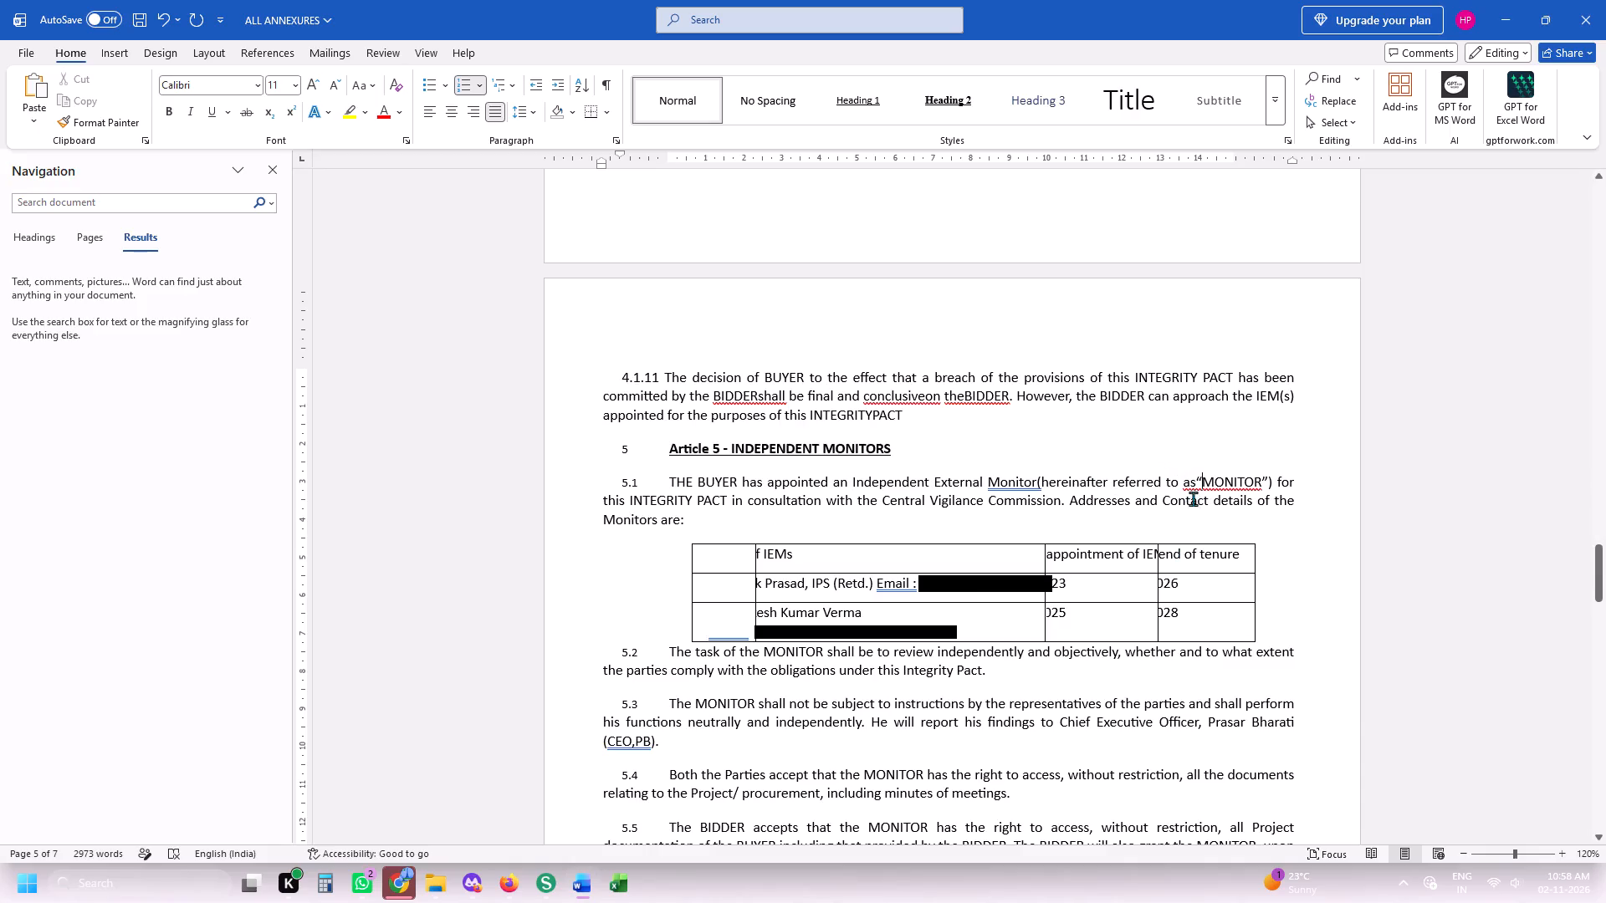
pyautogui.press('Left')
pyautogui.press('space')
# Make the headings of Articles 6, 7, 8 and 9 bold.
pyautogui.scroll(-3, 1178, 507)
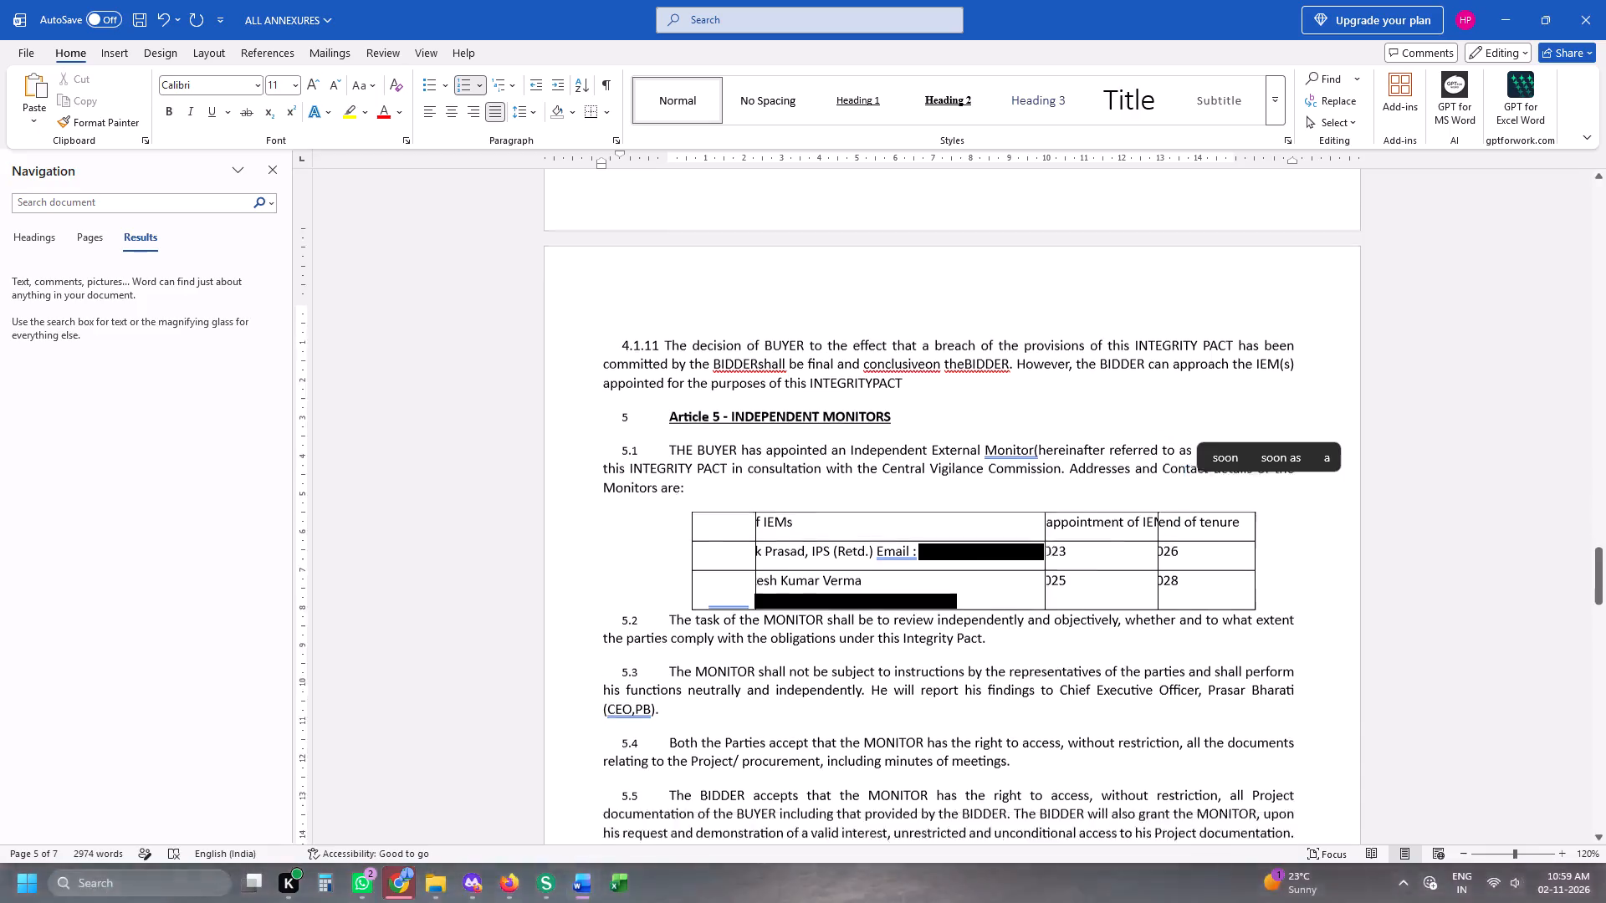
pyautogui.scroll(-2, 1148, 518)
pyautogui.scroll(-14, 754, 367)
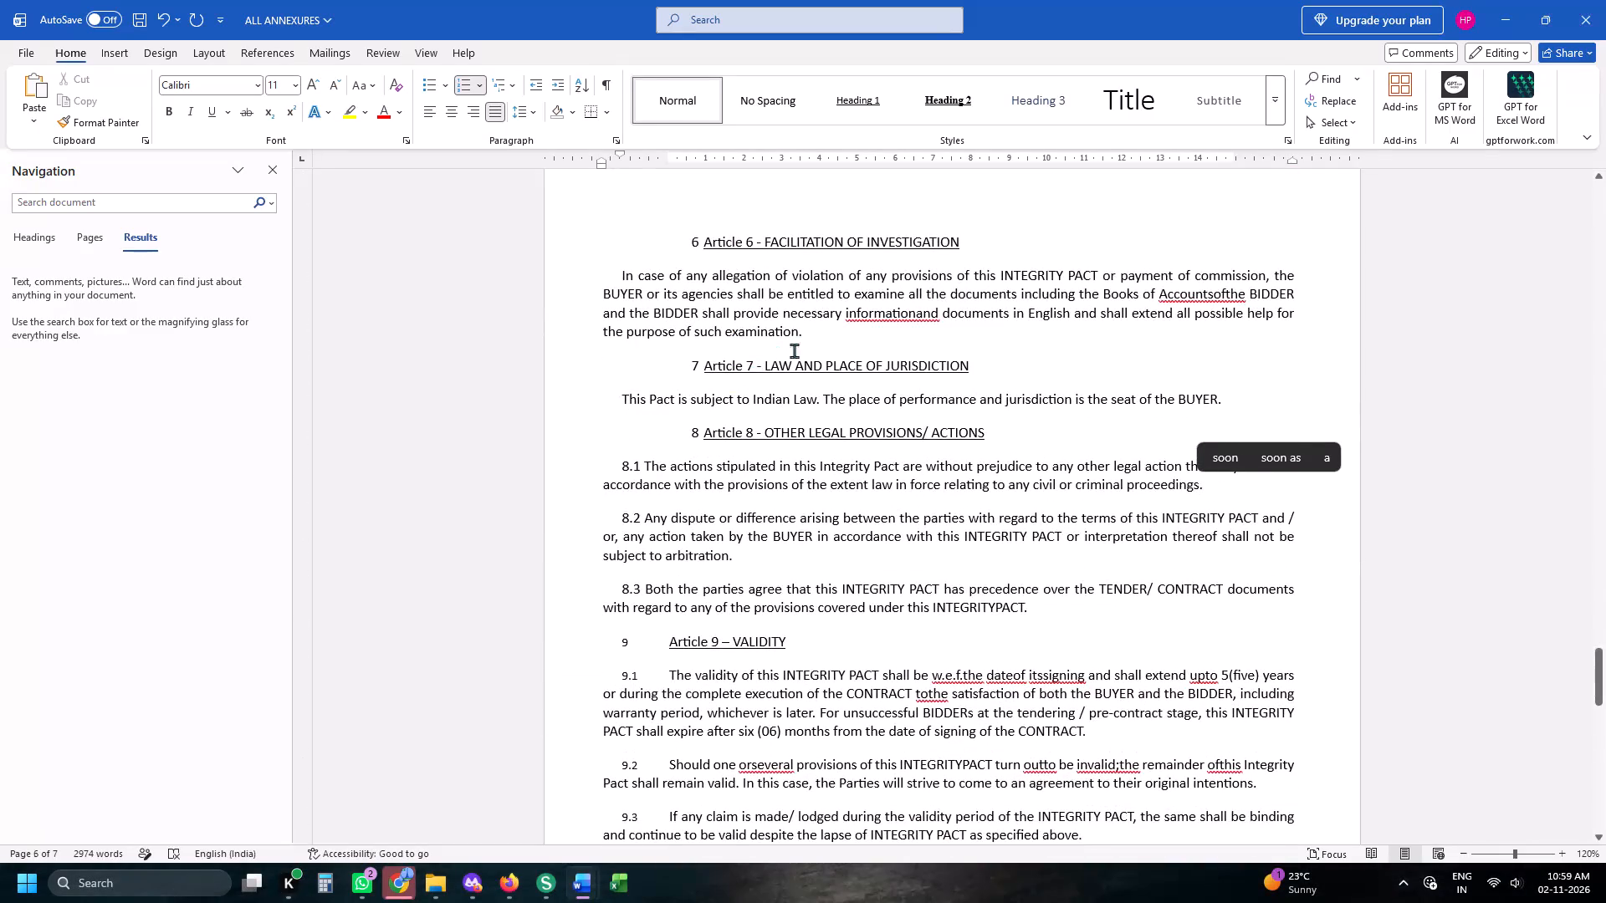
pyautogui.moveTo(958, 240); pyautogui.dragTo(689, 237)
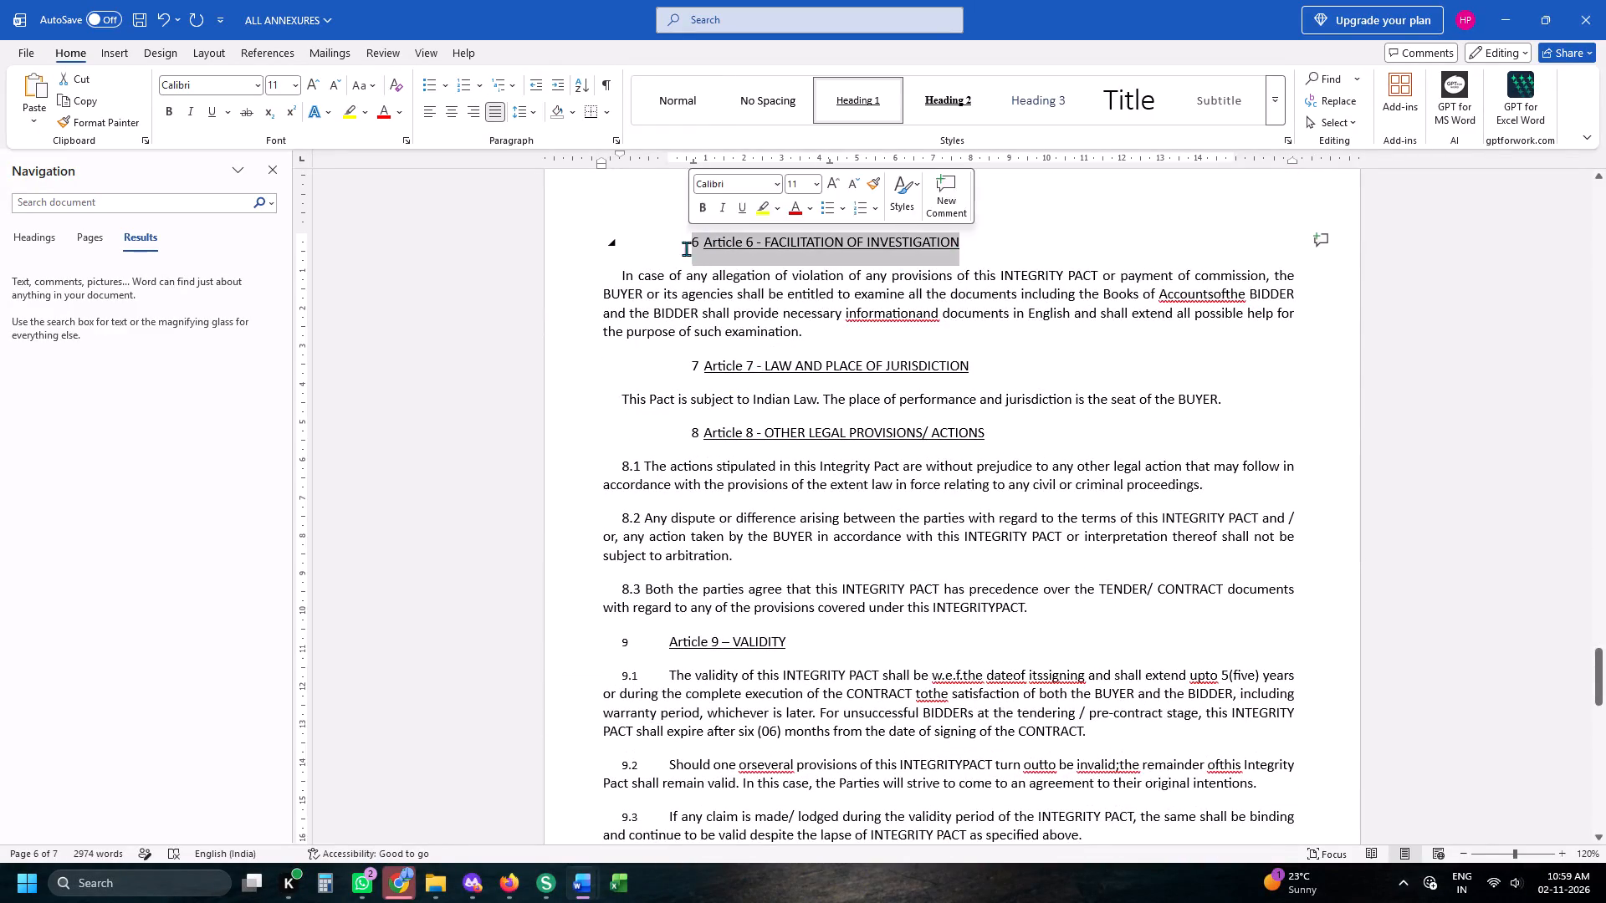
pyautogui.hotkey('ctrl', 'b')
pyautogui.keyDown('ctrl'); pyautogui.moveTo(976, 365); pyautogui.dragTo(692, 354); pyautogui.keyUp('ctrl')
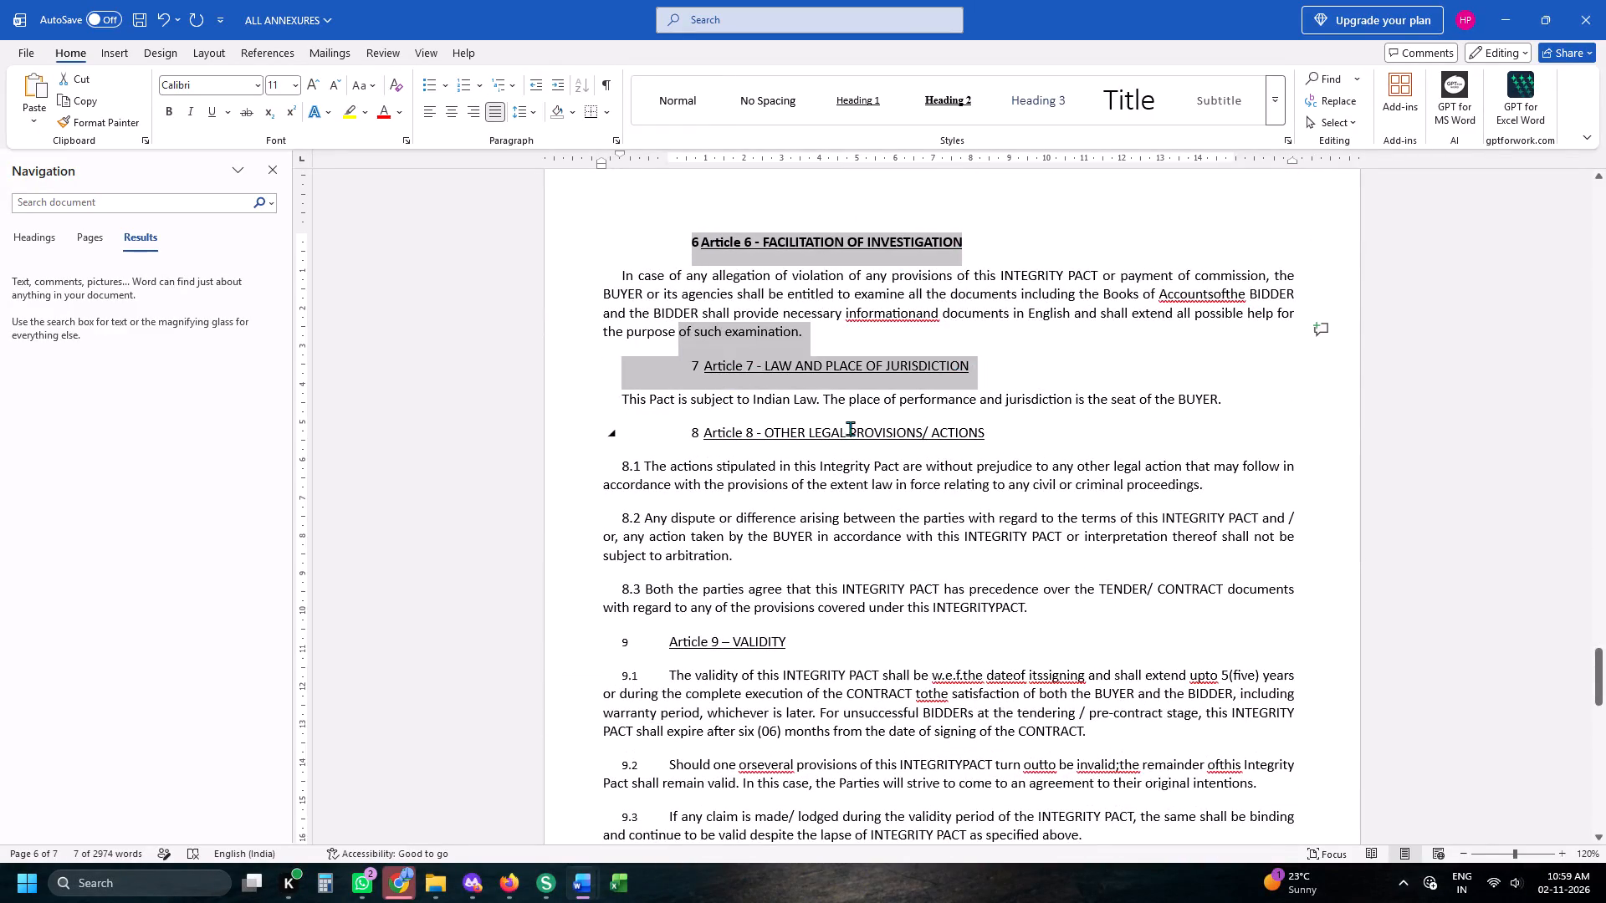
pyautogui.keyDown('ctrl'); pyautogui.click(940, 387); pyautogui.keyUp('ctrl')
pyautogui.click(975, 370)
pyautogui.moveTo(974, 370); pyautogui.dragTo(845, 369)
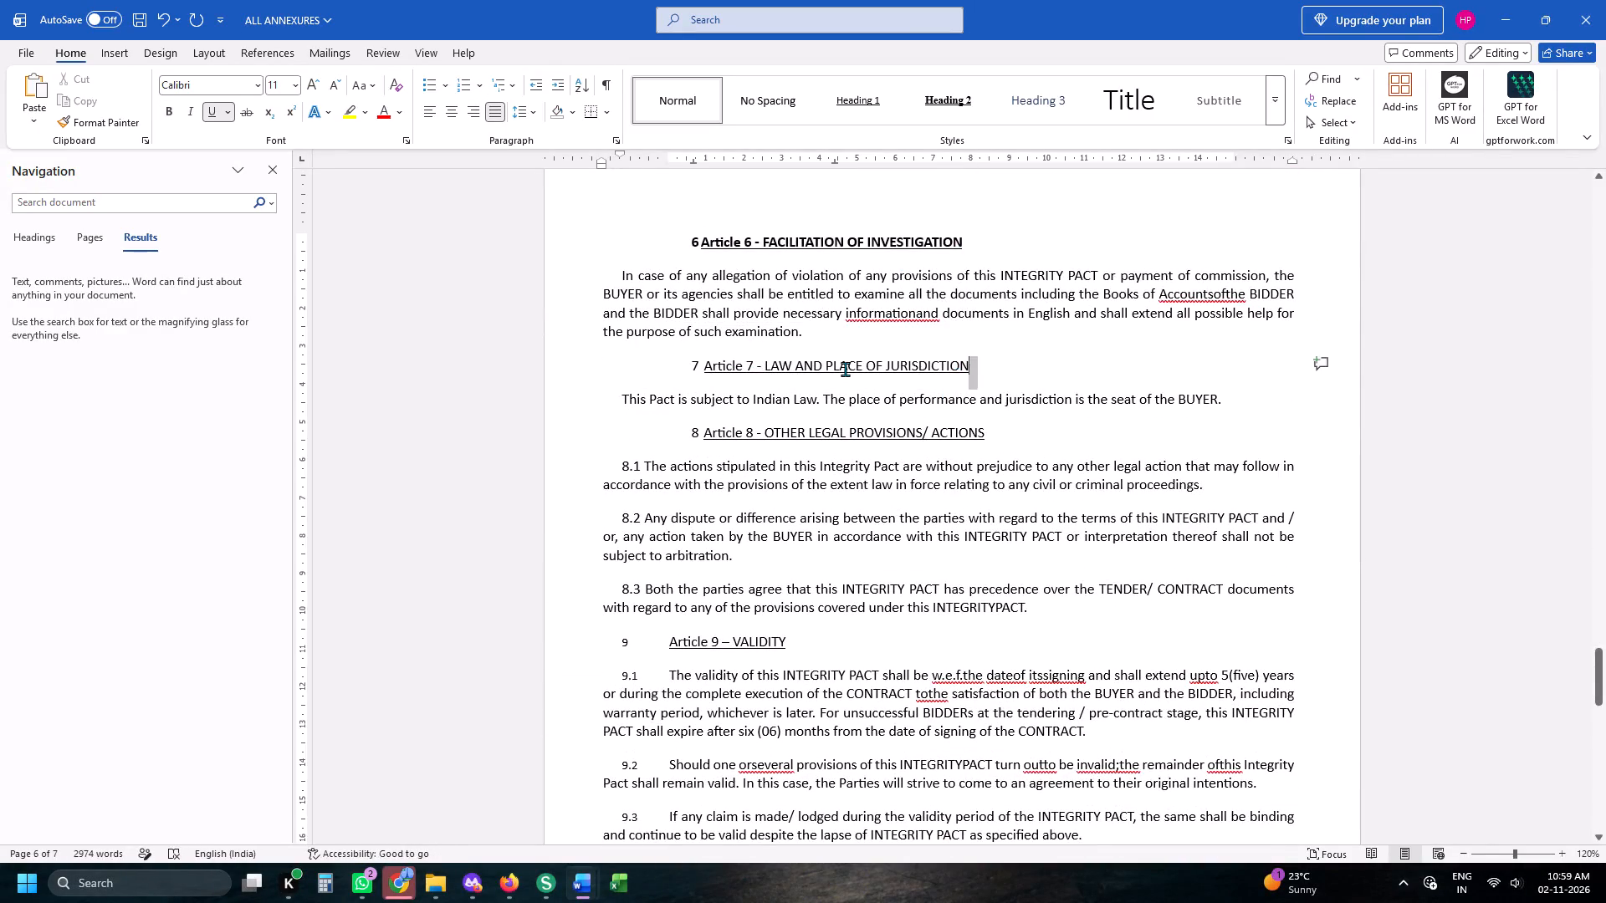
pyautogui.moveTo(845, 369); pyautogui.dragTo(698, 368)
pyautogui.keyDown('ctrl'); pyautogui.moveTo(997, 436); pyautogui.dragTo(698, 427); pyautogui.keyUp('ctrl')
pyautogui.keyDown('ctrl'); pyautogui.moveTo(797, 640); pyautogui.dragTo(666, 633); pyautogui.keyUp('ctrl')
pyautogui.hotkey('ctrl', 'b')
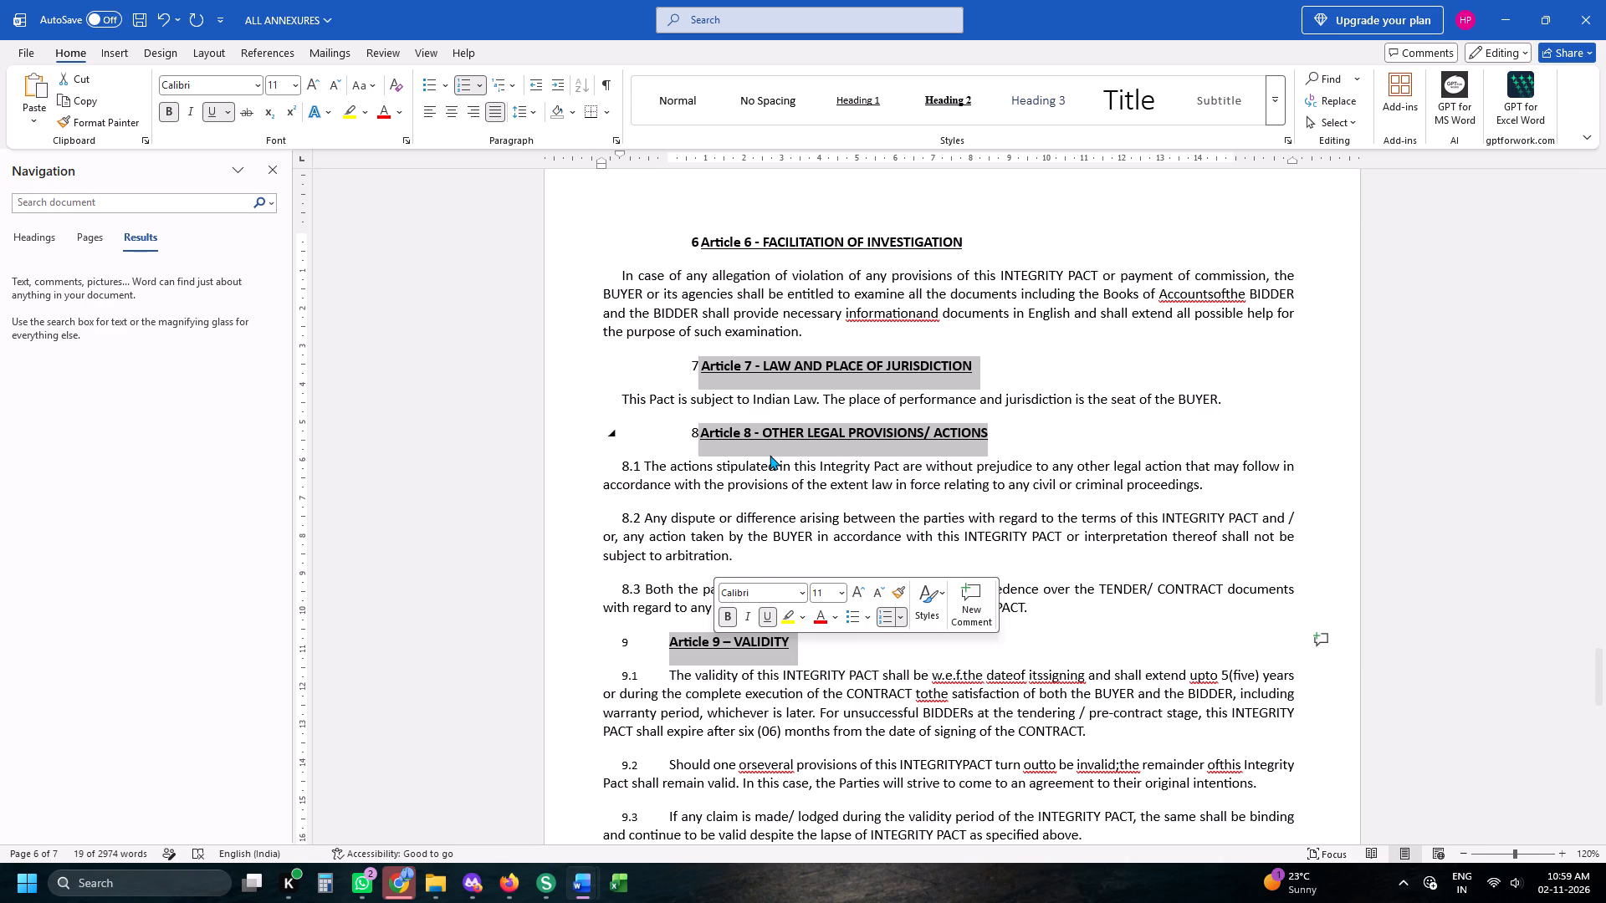
# Delete everything below clause 9.4, from "(For & On behalf of the Prasar Bharati)" through the final "Seal:" page.
pyautogui.scroll(-7, 770, 455)
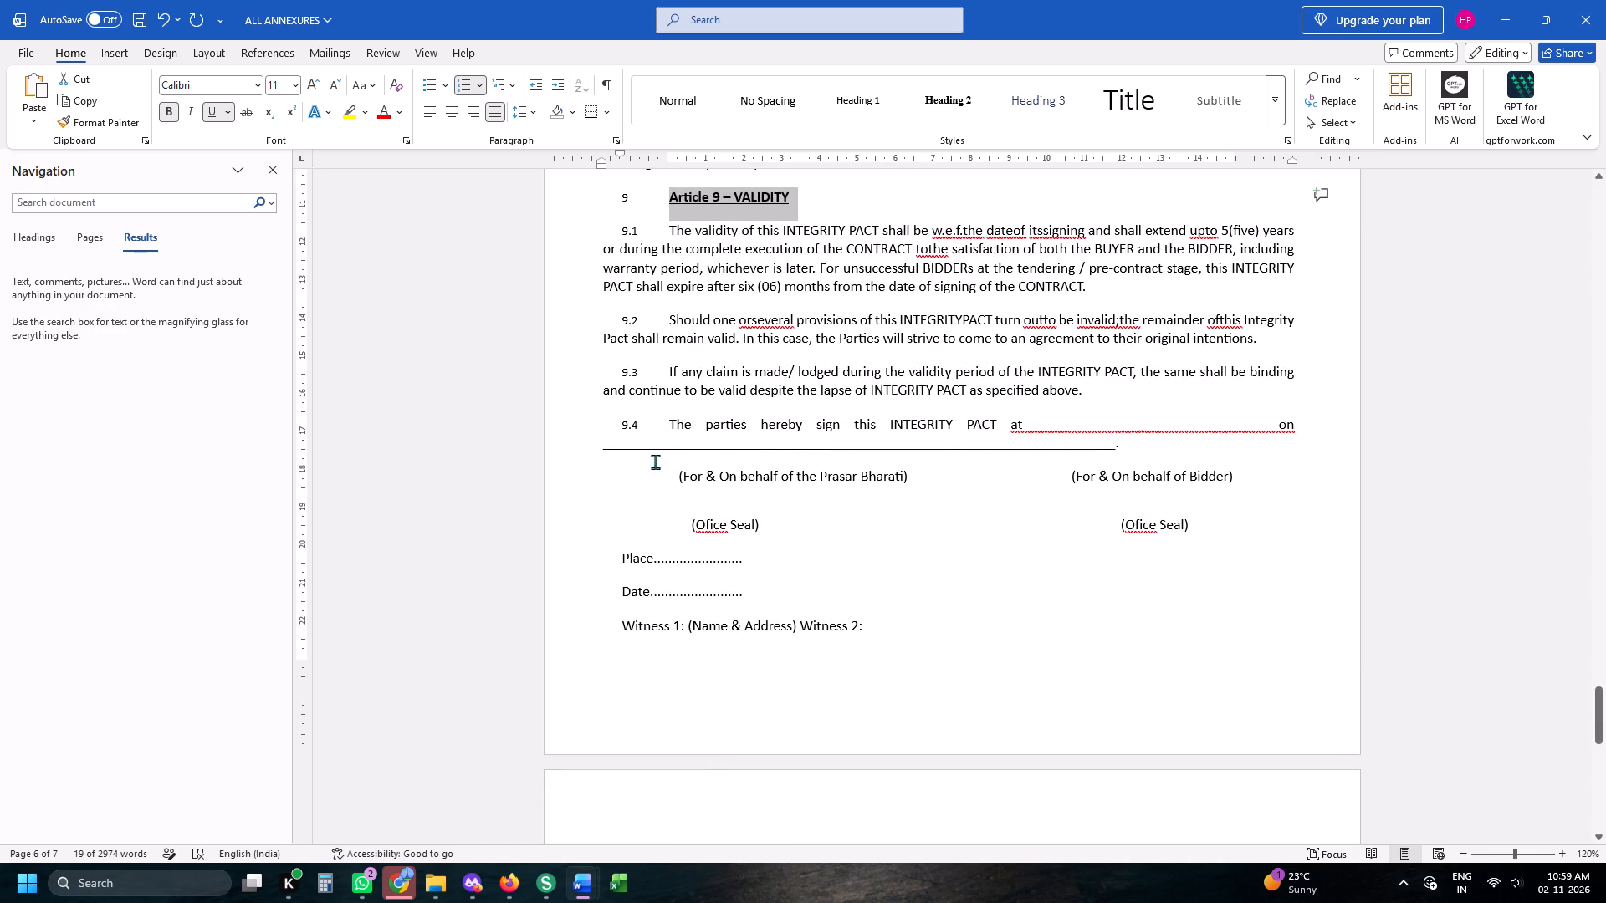
pyautogui.moveTo(672, 479); pyautogui.dragTo(742, 554)
pyautogui.scroll(-7, 734, 559)
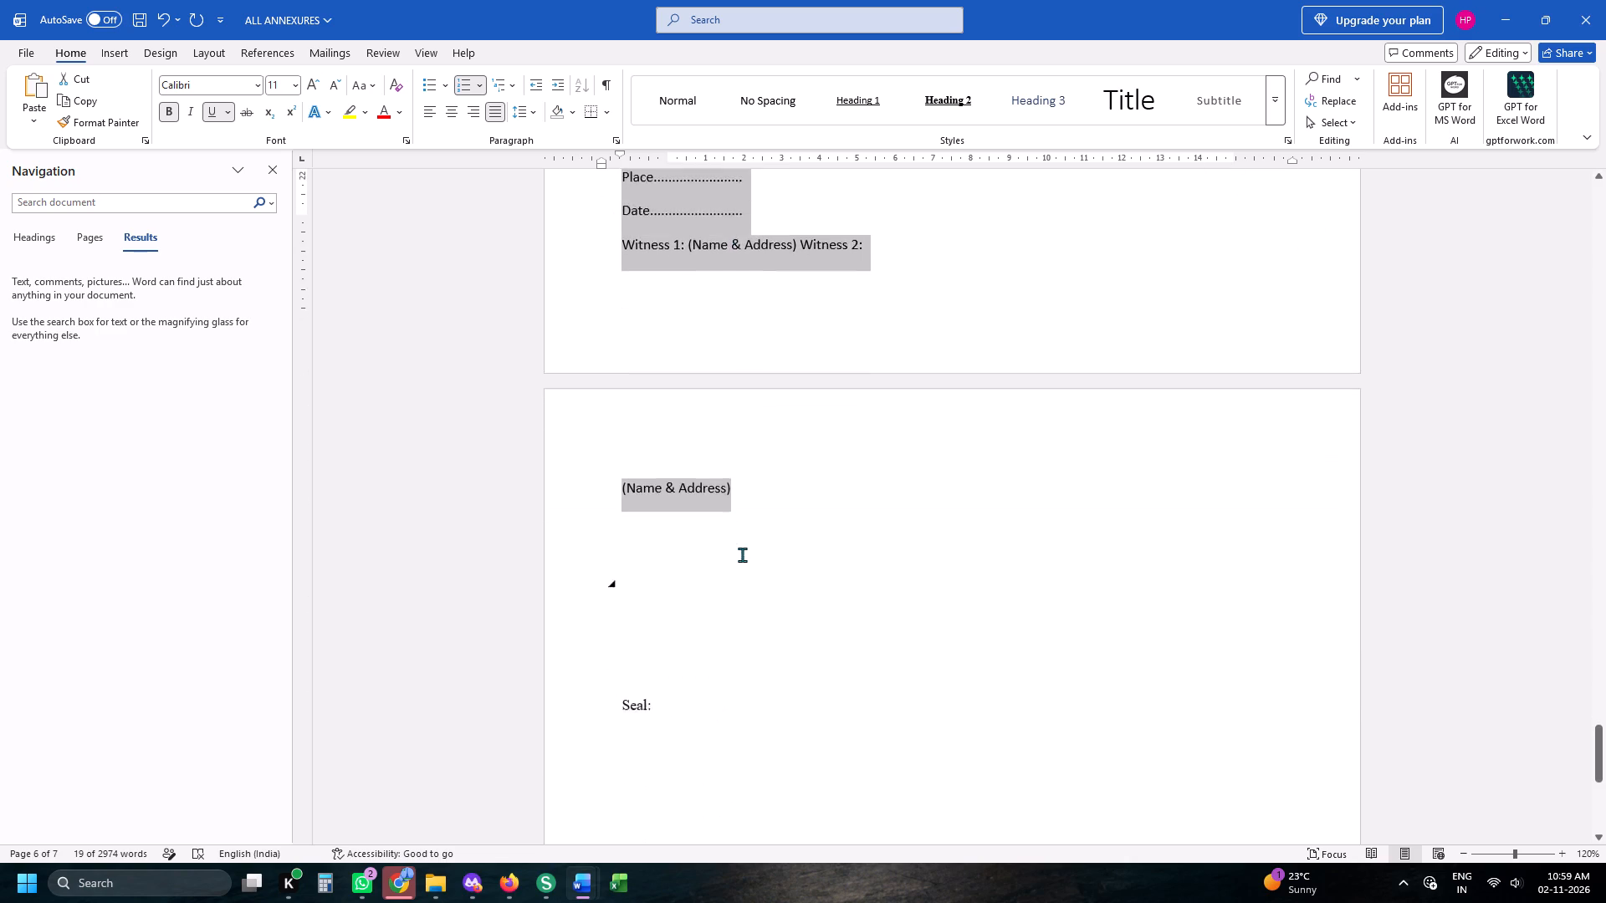
pyautogui.moveTo(742, 554); pyautogui.dragTo(744, 543)
pyautogui.scroll(-5, 744, 543)
pyautogui.press('Delete')
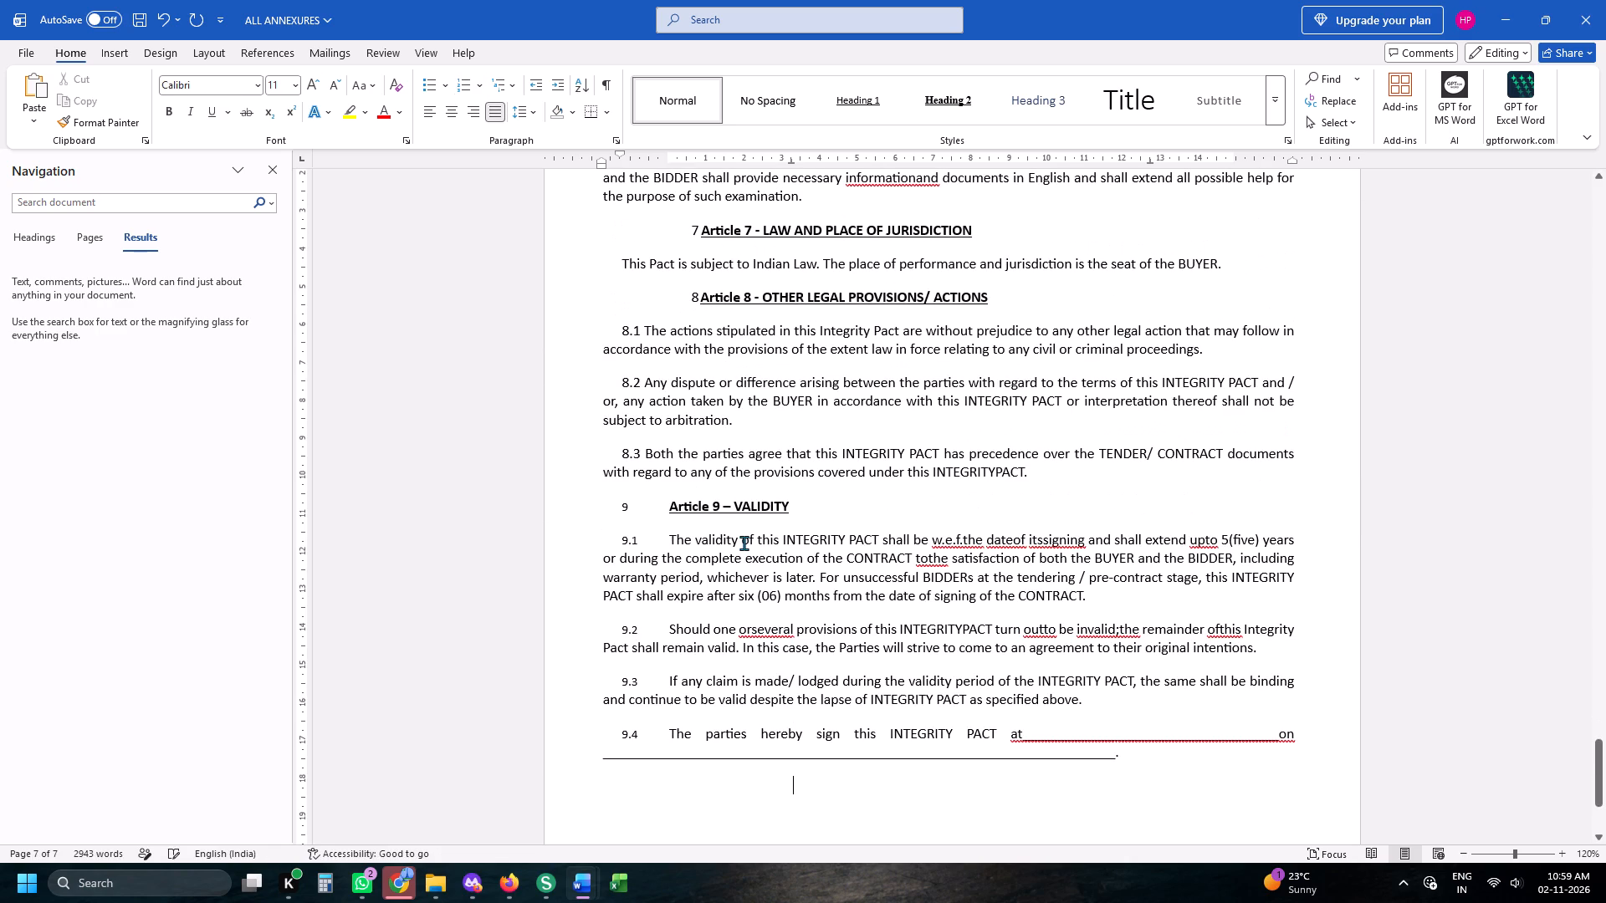
# Remove the extra indent before the Article 7, Article 8 and Article 6 headings so they align with the body text.
pyautogui.scroll(1, 744, 543)
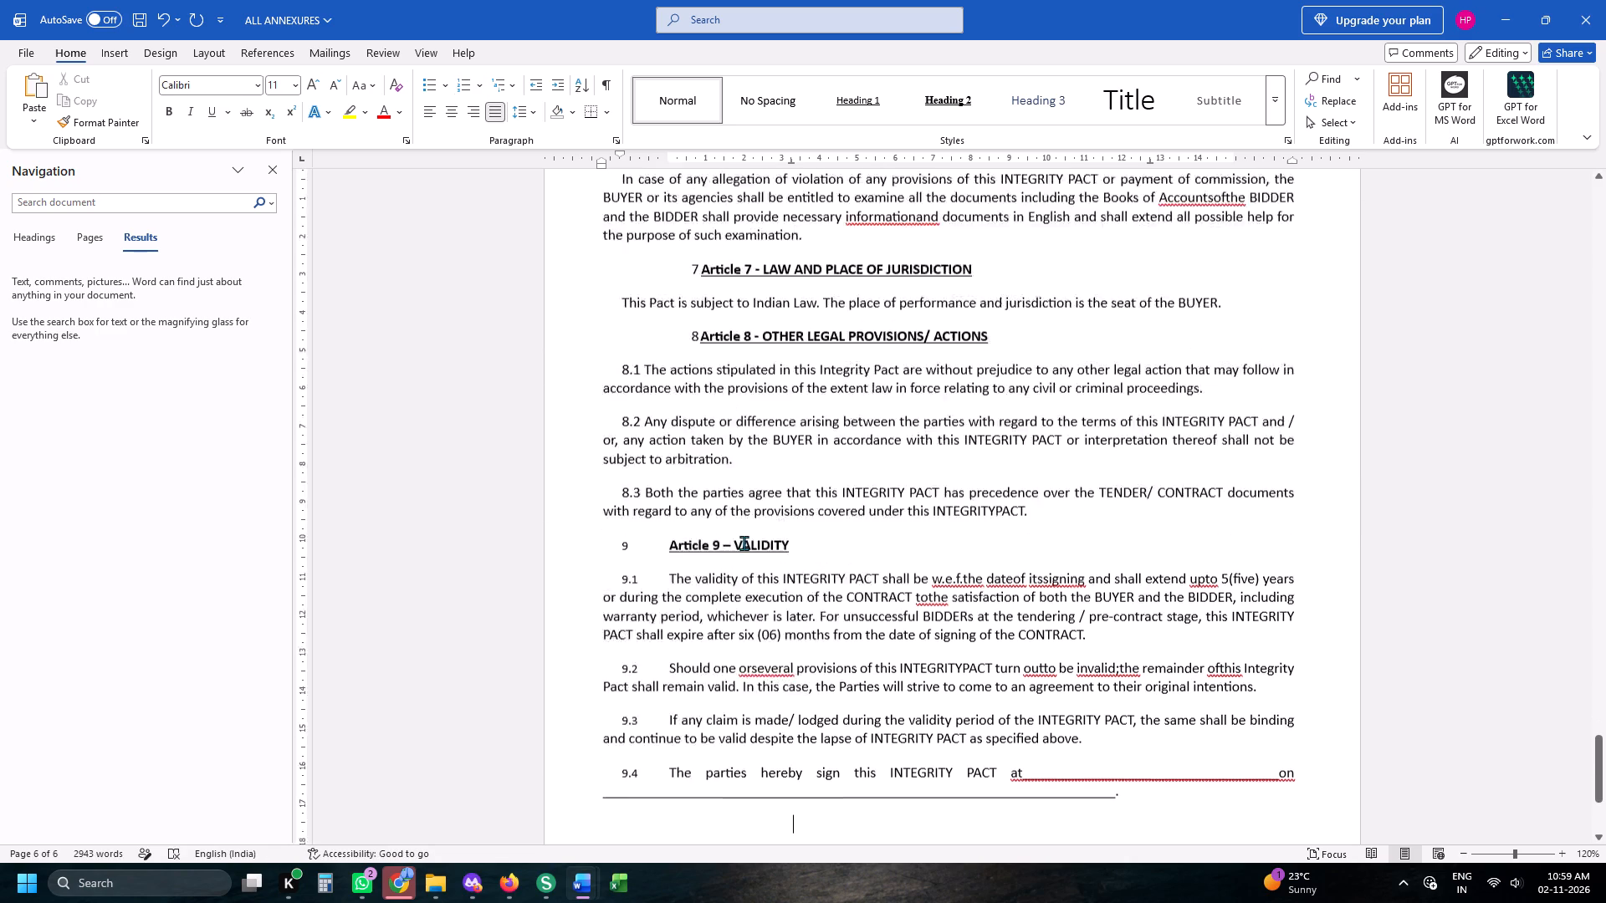
pyautogui.scroll(1, 744, 543)
pyautogui.click(686, 363)
pyautogui.press('BackSpace')
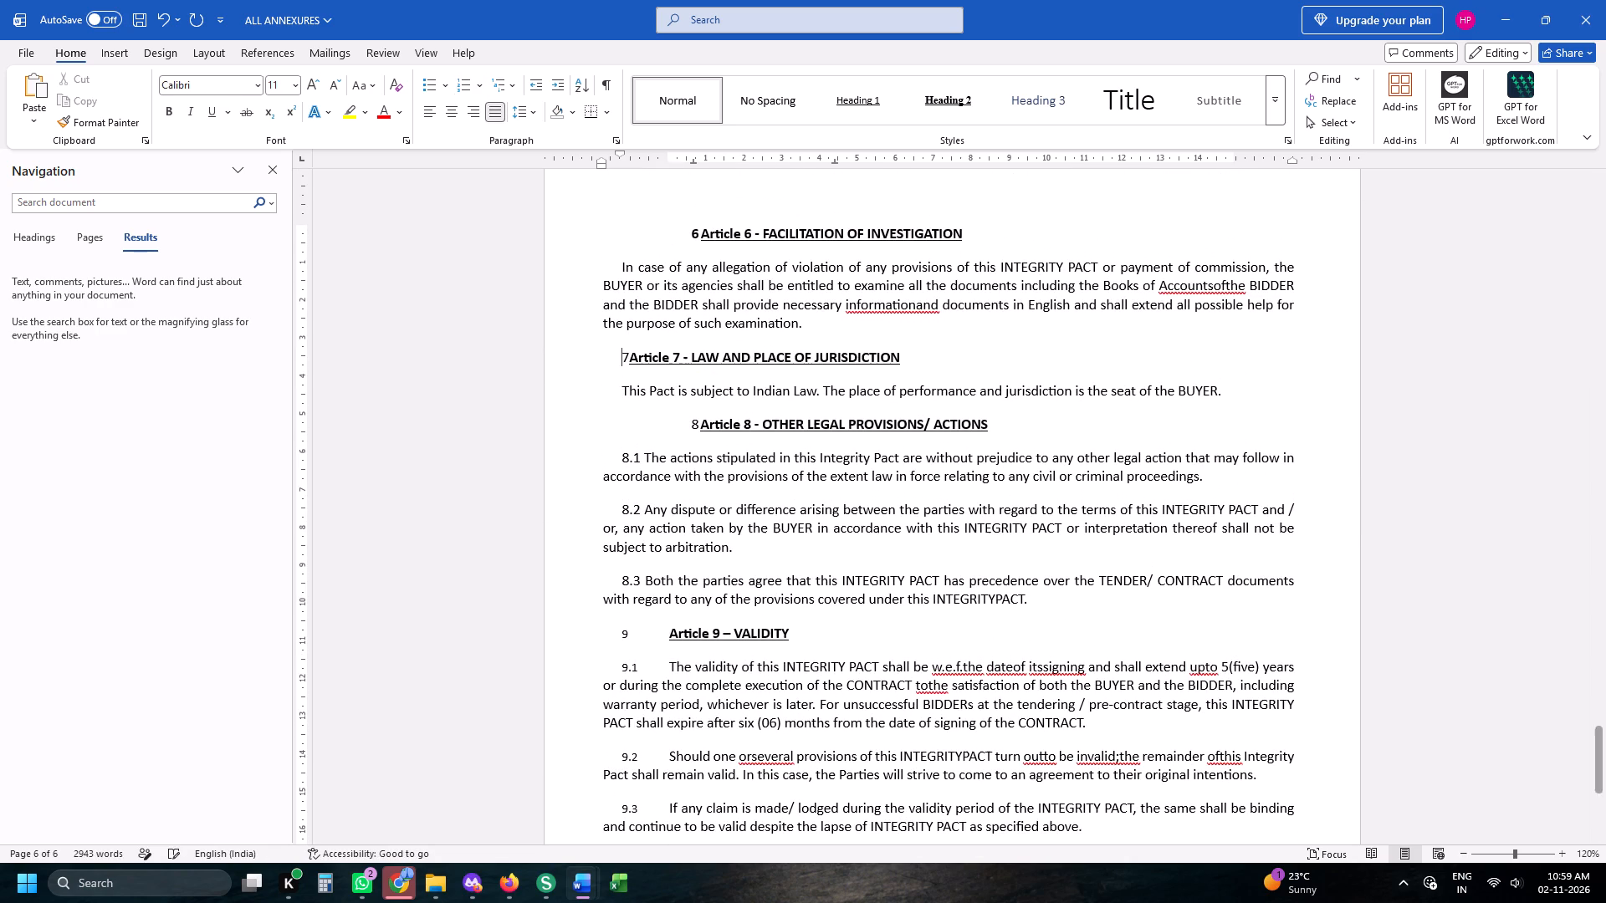
pyautogui.click(688, 431)
pyautogui.press('BackSpace')
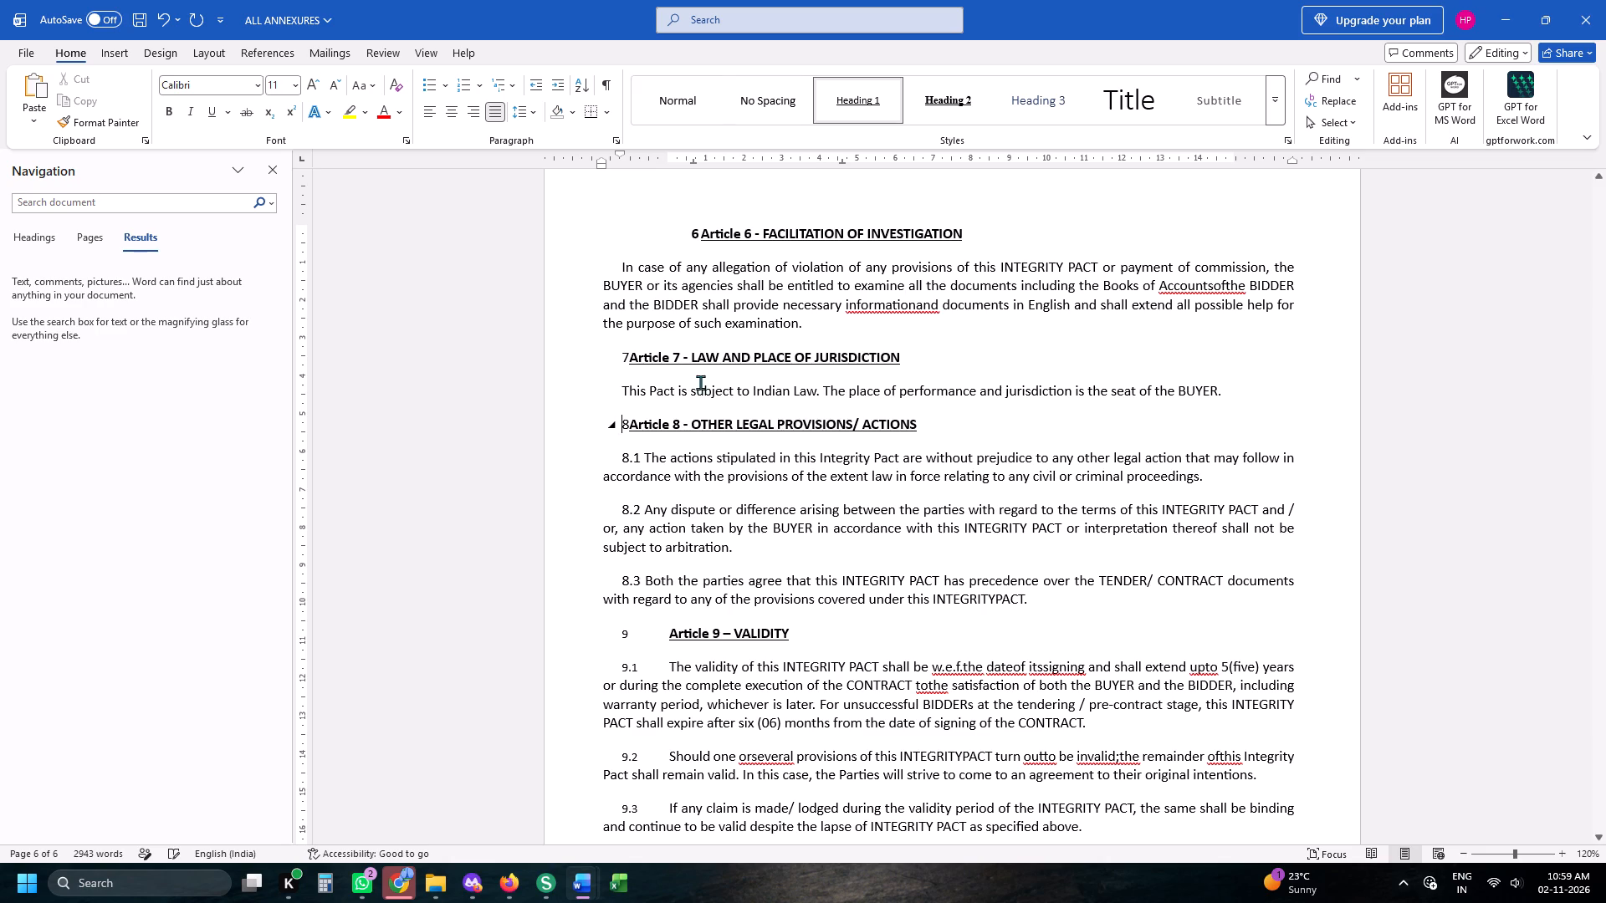
pyautogui.click(678, 226)
pyautogui.press('BackSpace')
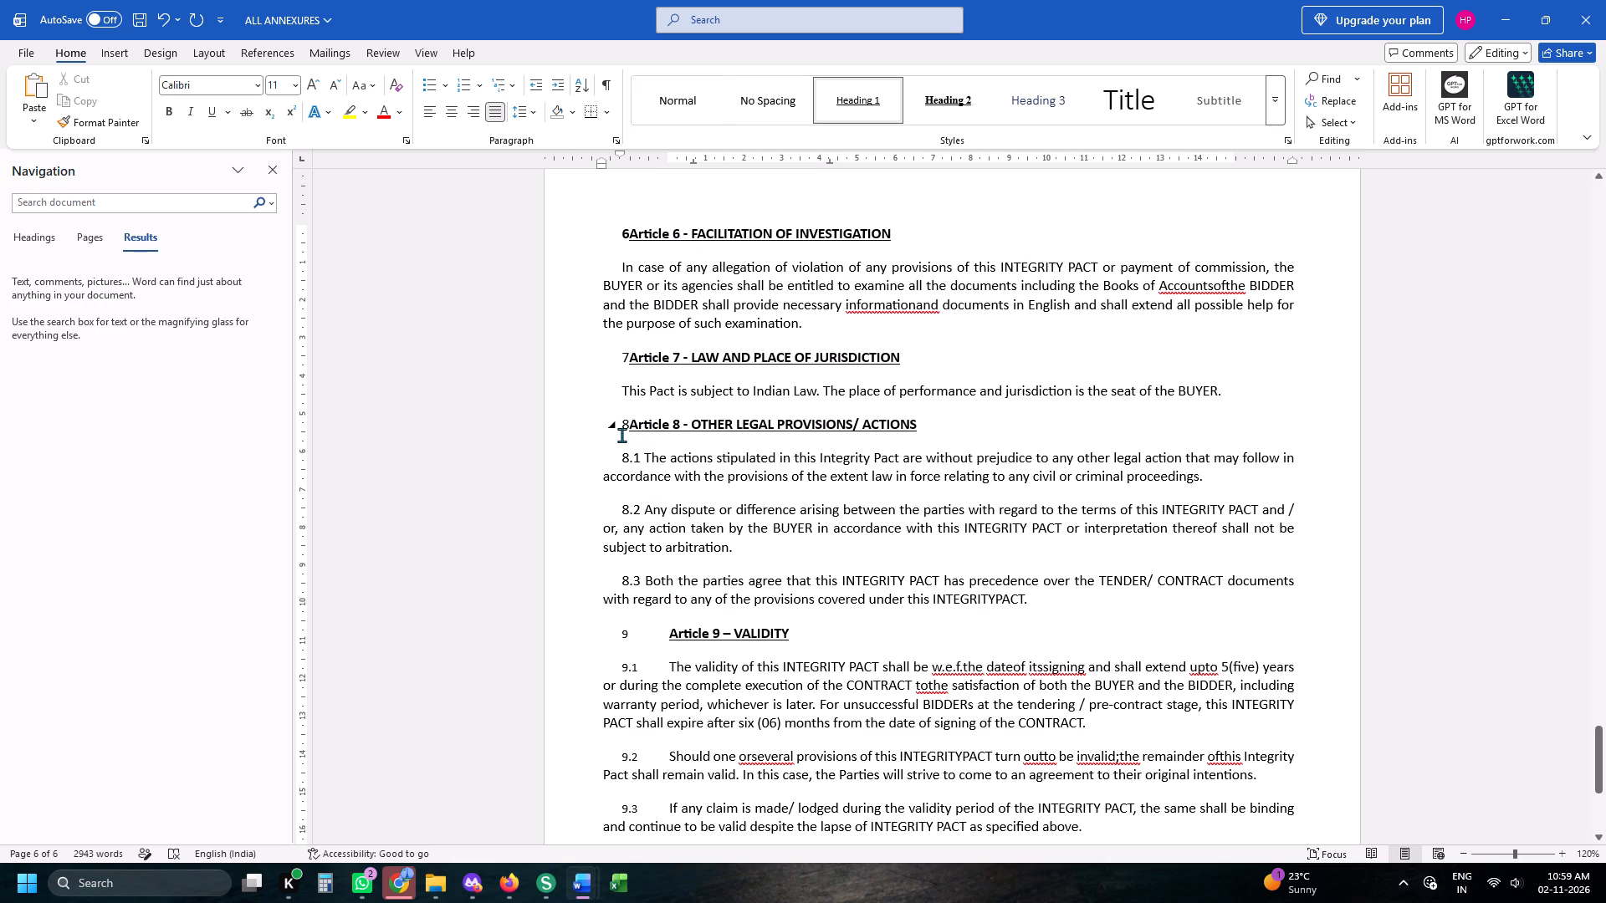
# Review the closing articles of the Integrity Pact down to the blank signing line in clause 9.4.
pyautogui.scroll(2, 649, 599)
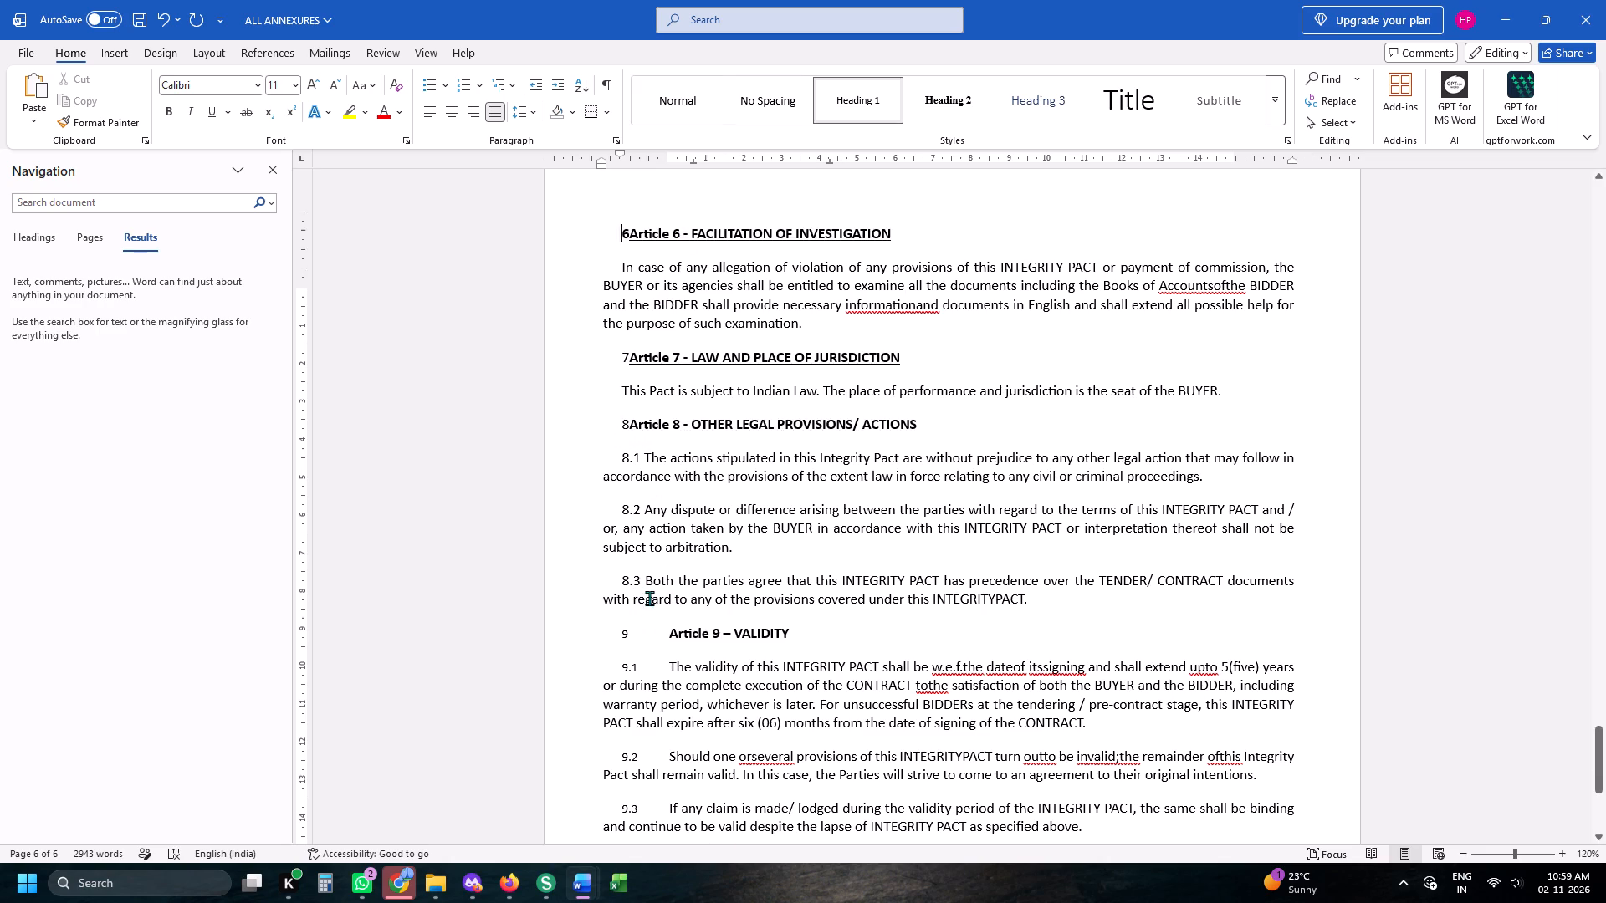
pyautogui.scroll(16, 649, 598)
pyautogui.scroll(-20, 649, 598)
pyautogui.scroll(-7, 649, 598)
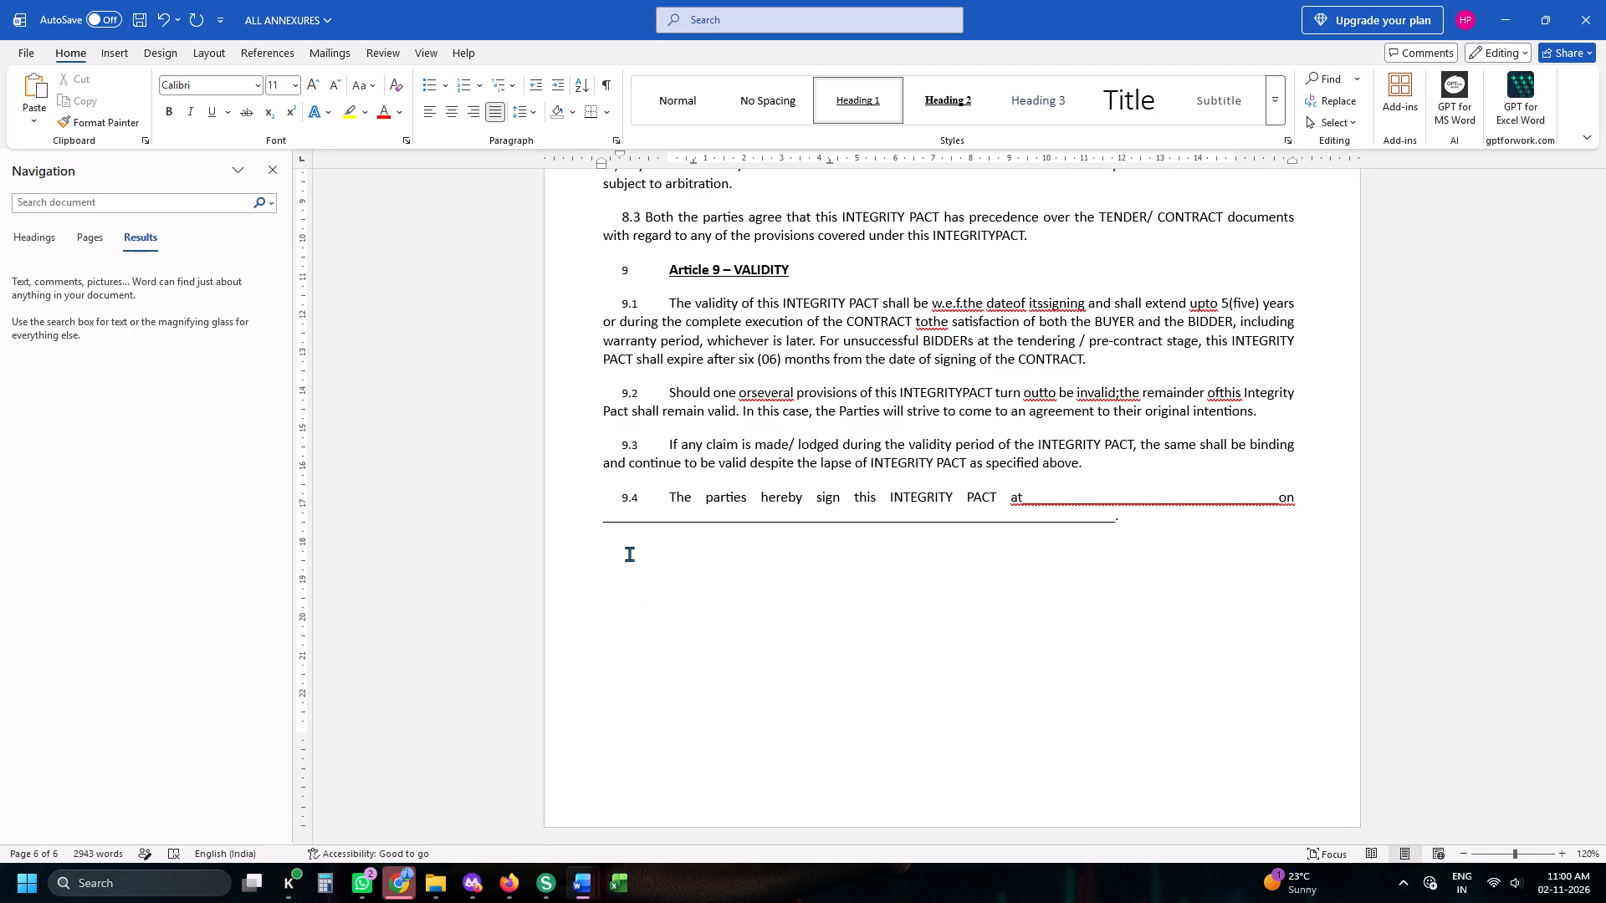
pyautogui.doubleClick(1105, 506)
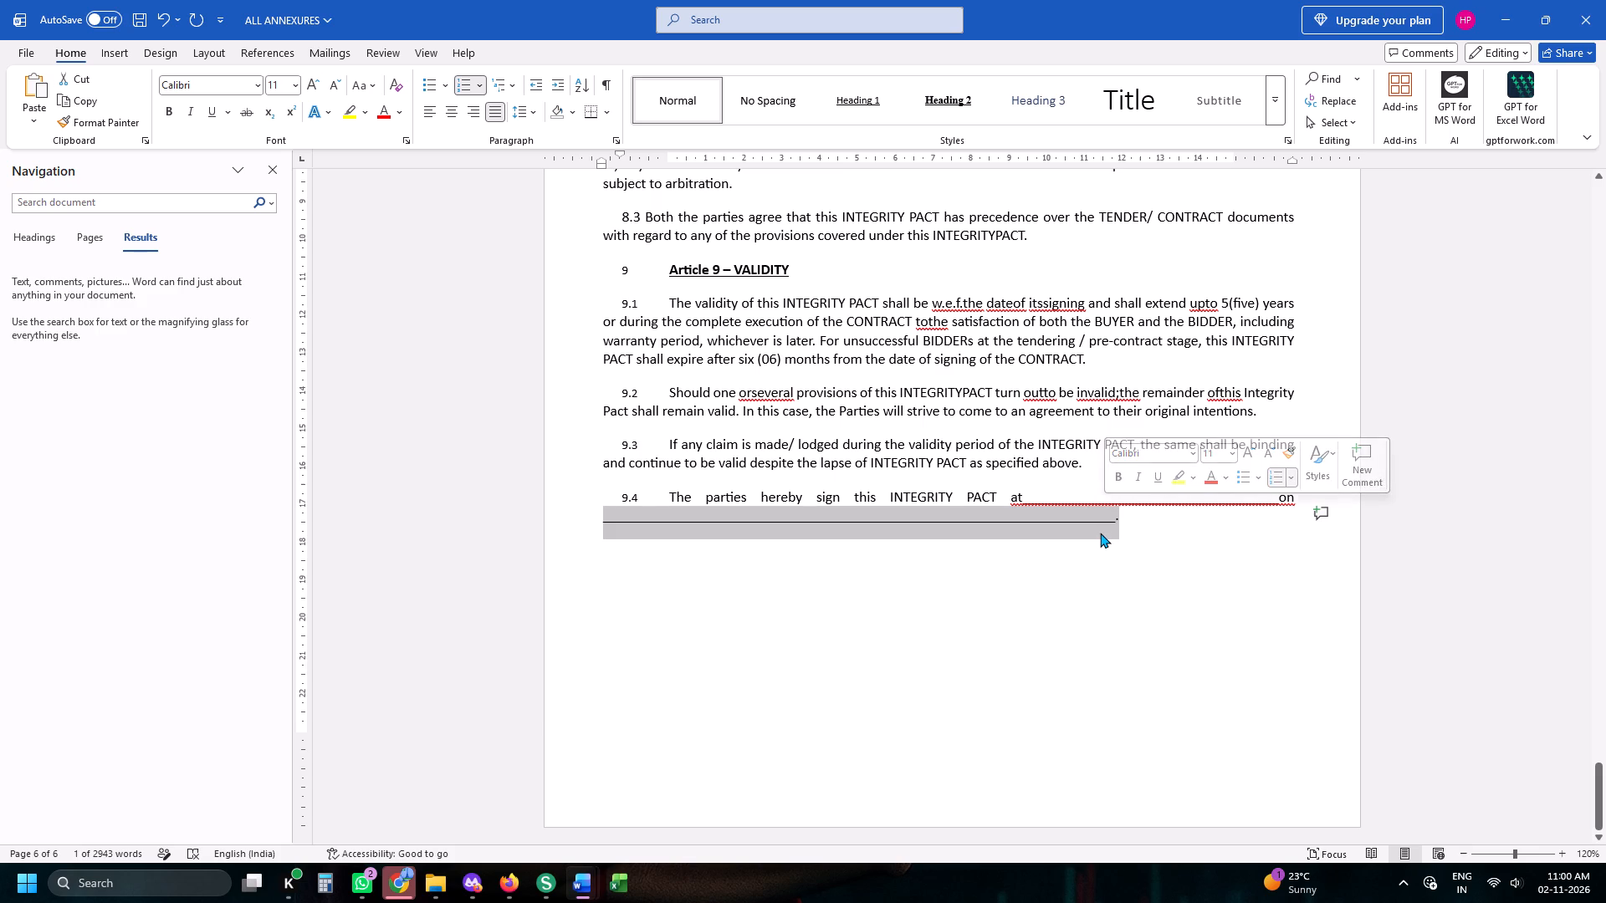
pyautogui.scroll(5, 988, 528)
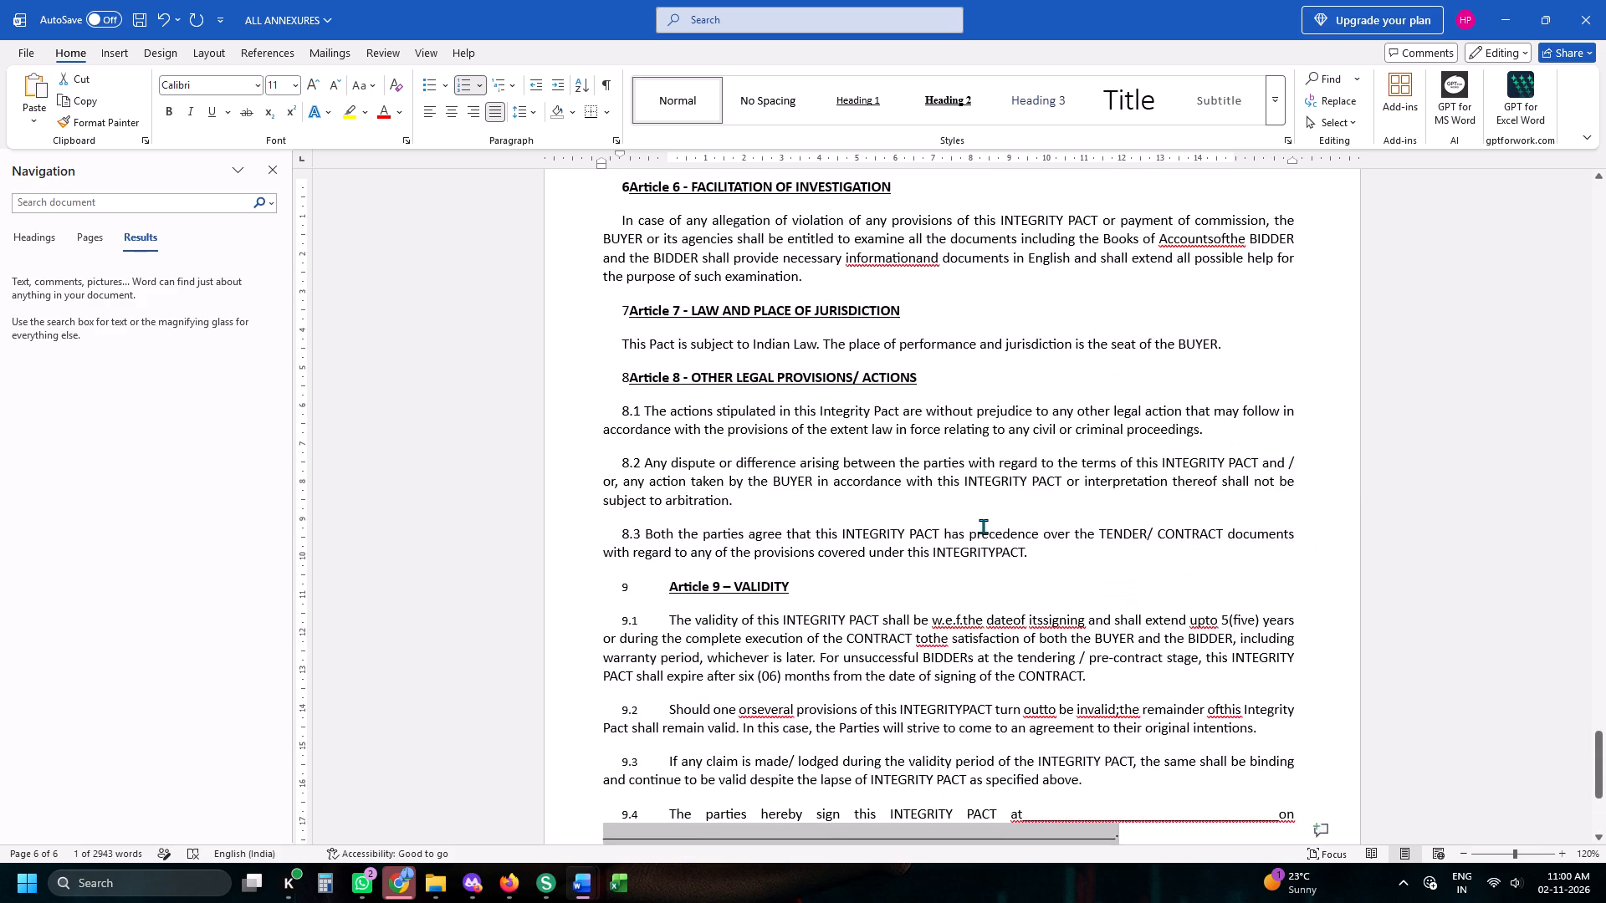
pyautogui.scroll(-6, 980, 528)
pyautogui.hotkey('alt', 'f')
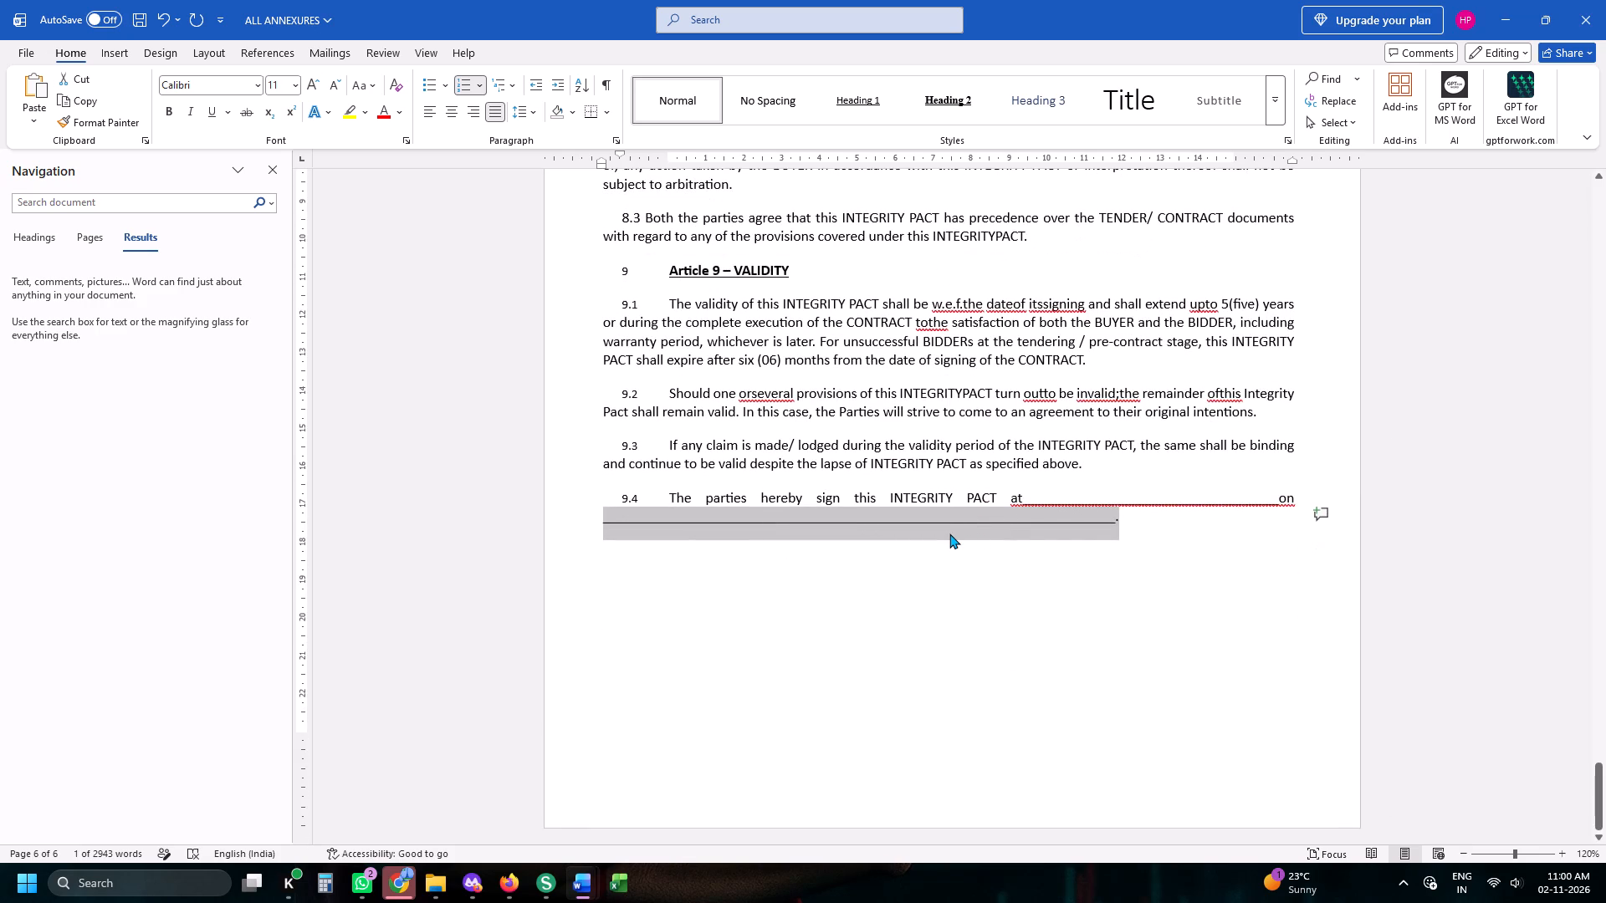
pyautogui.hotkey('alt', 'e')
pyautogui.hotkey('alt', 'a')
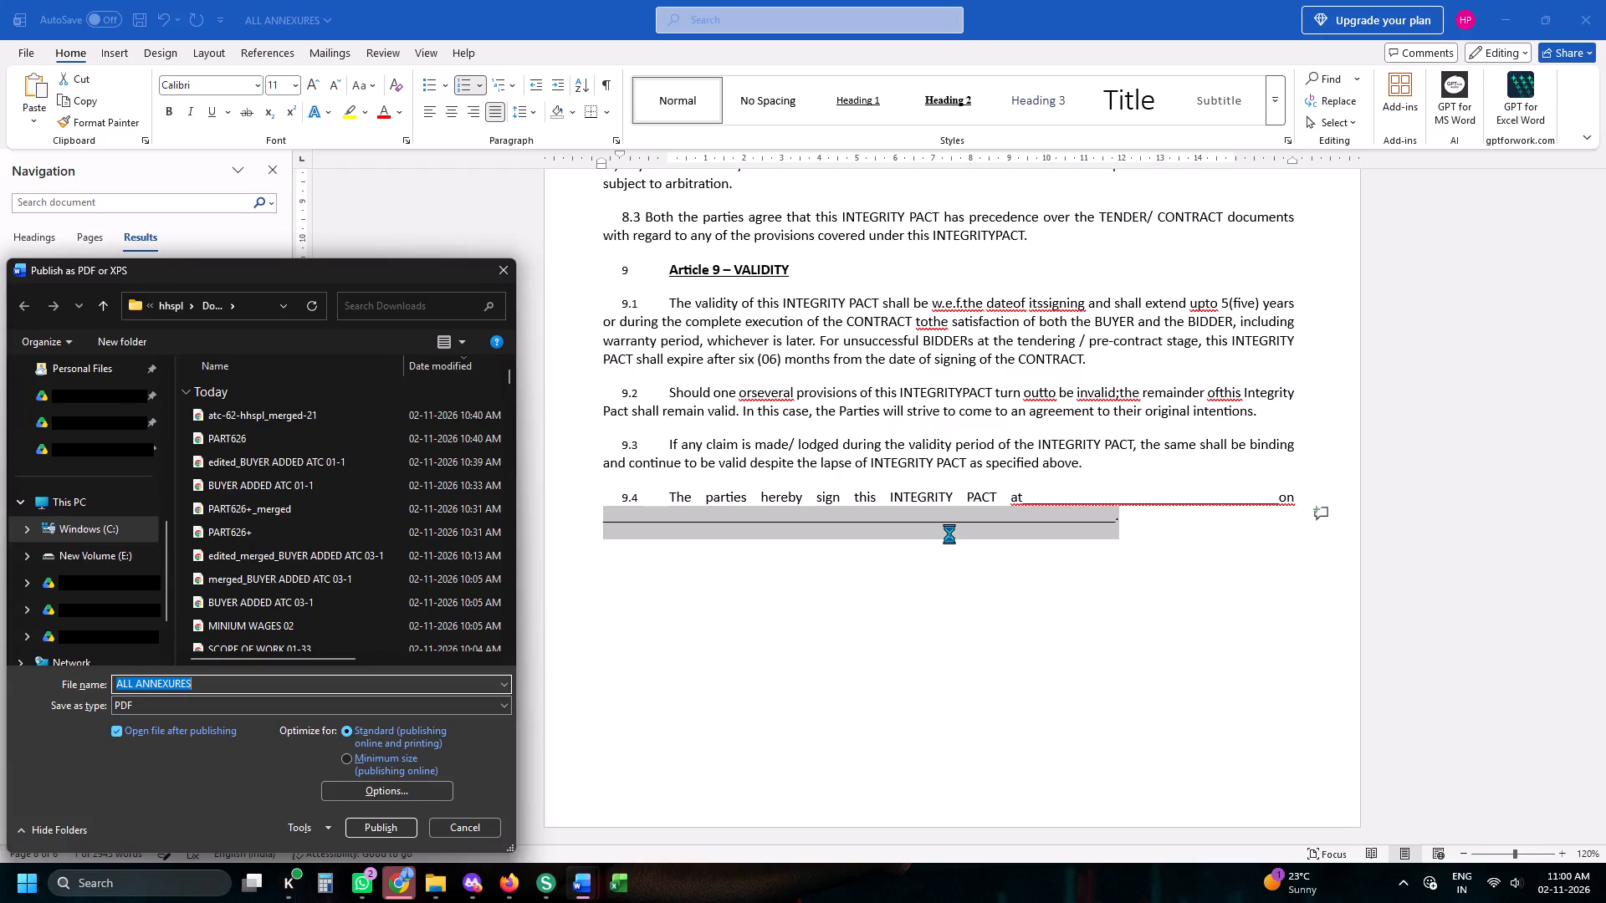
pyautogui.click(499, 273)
# Add blank lines below the signing line of clause 9.4 so the insertion point moves onto a new page.
pyautogui.scroll(-2, 1199, 609)
pyautogui.click(1155, 562)
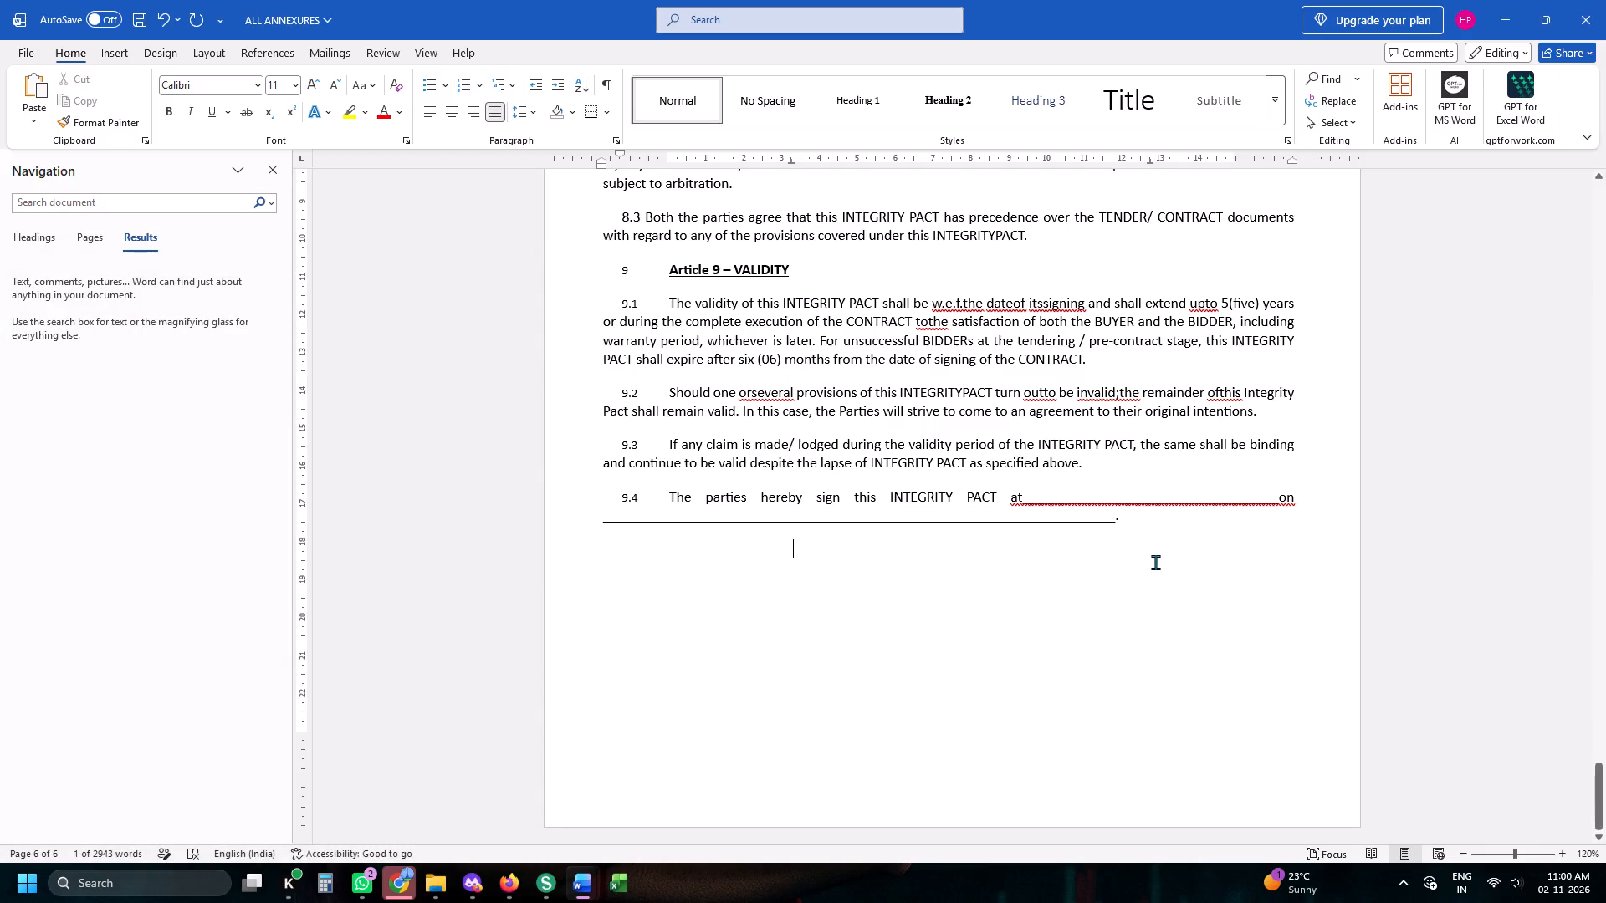
pyautogui.press('Return')
pyautogui.press('Return')
pyautogui.press('Return')
pyautogui.press('Return')
pyautogui.press('Return')
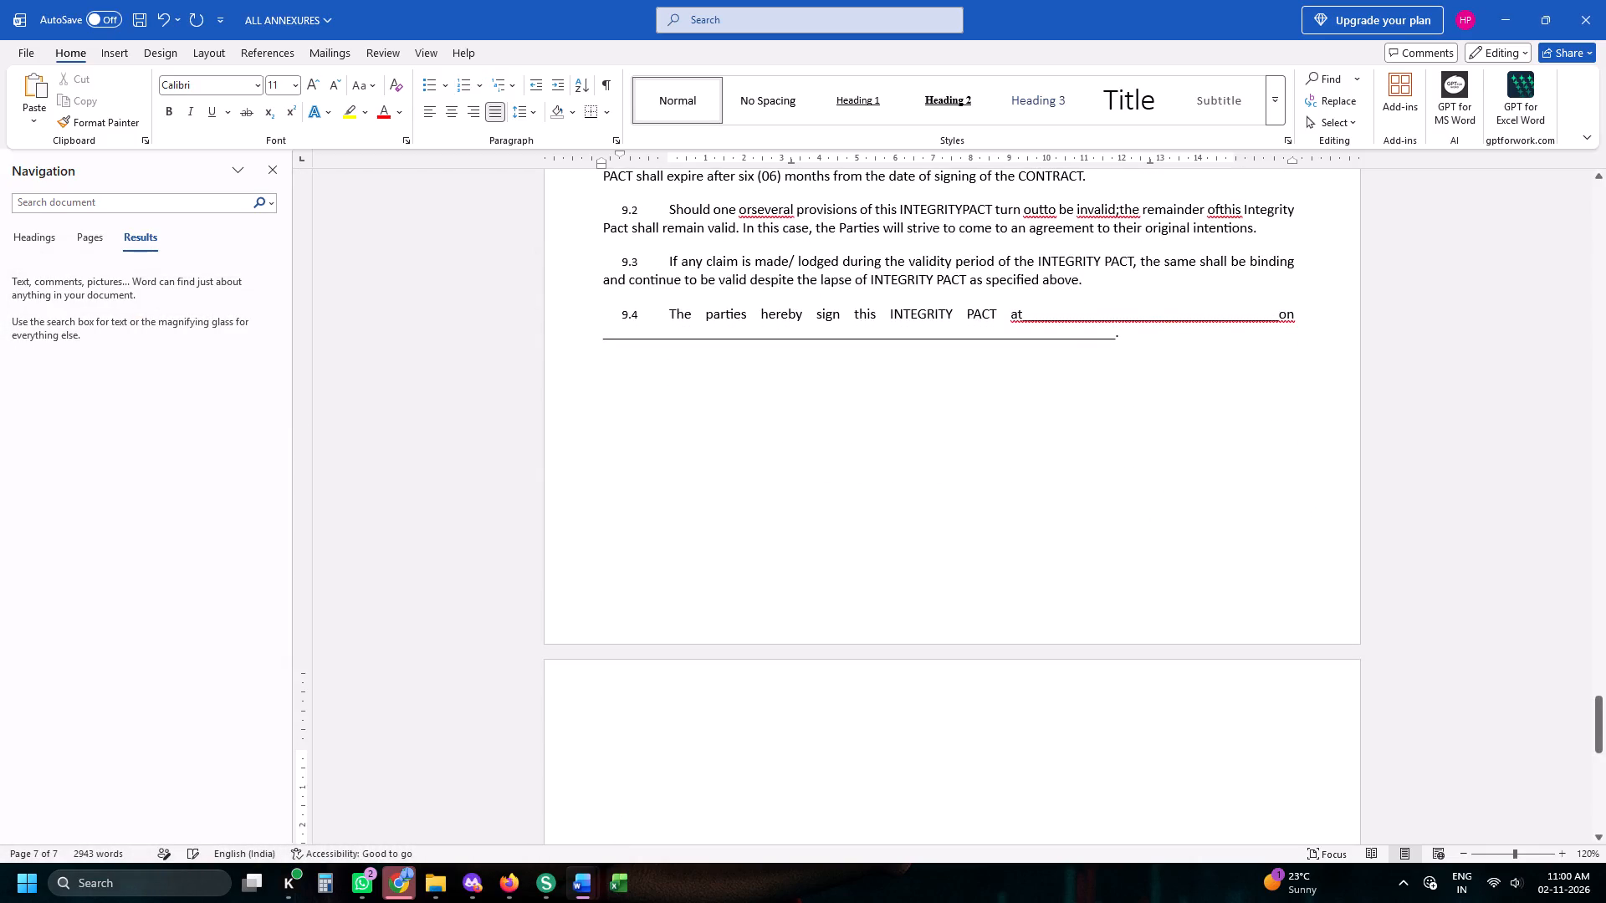
pyautogui.press('BackSpace')
# Insert the picture "seal sign for pow" from the HHSPL06 - Personal folder on the new last page.
pyautogui.click(92, 57)
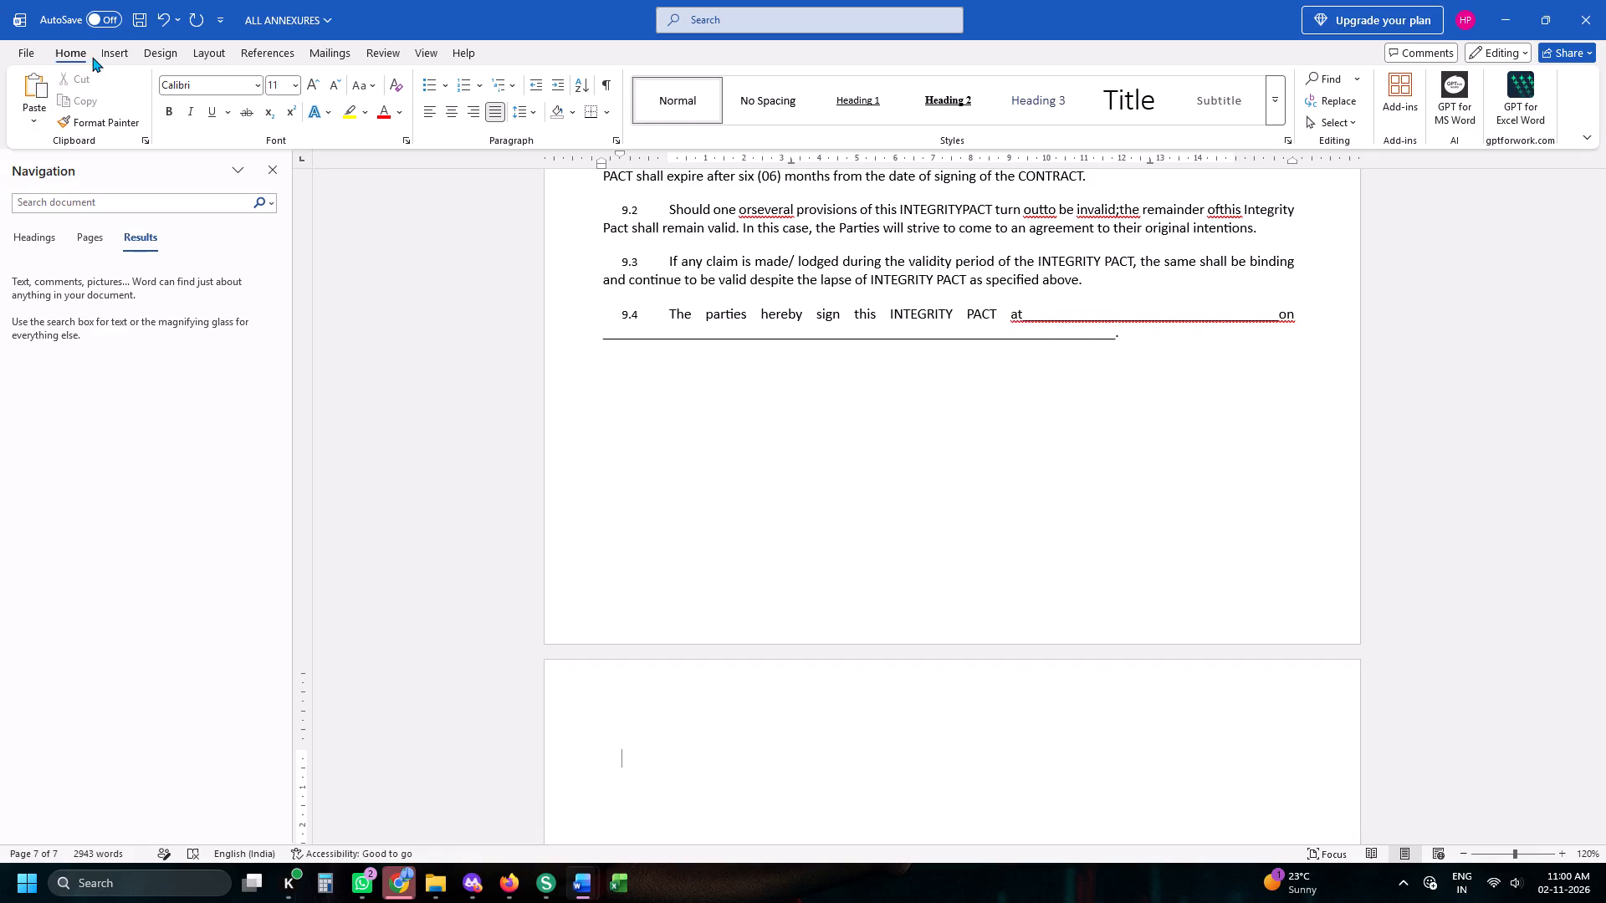
pyautogui.click(107, 57)
pyautogui.click(218, 101)
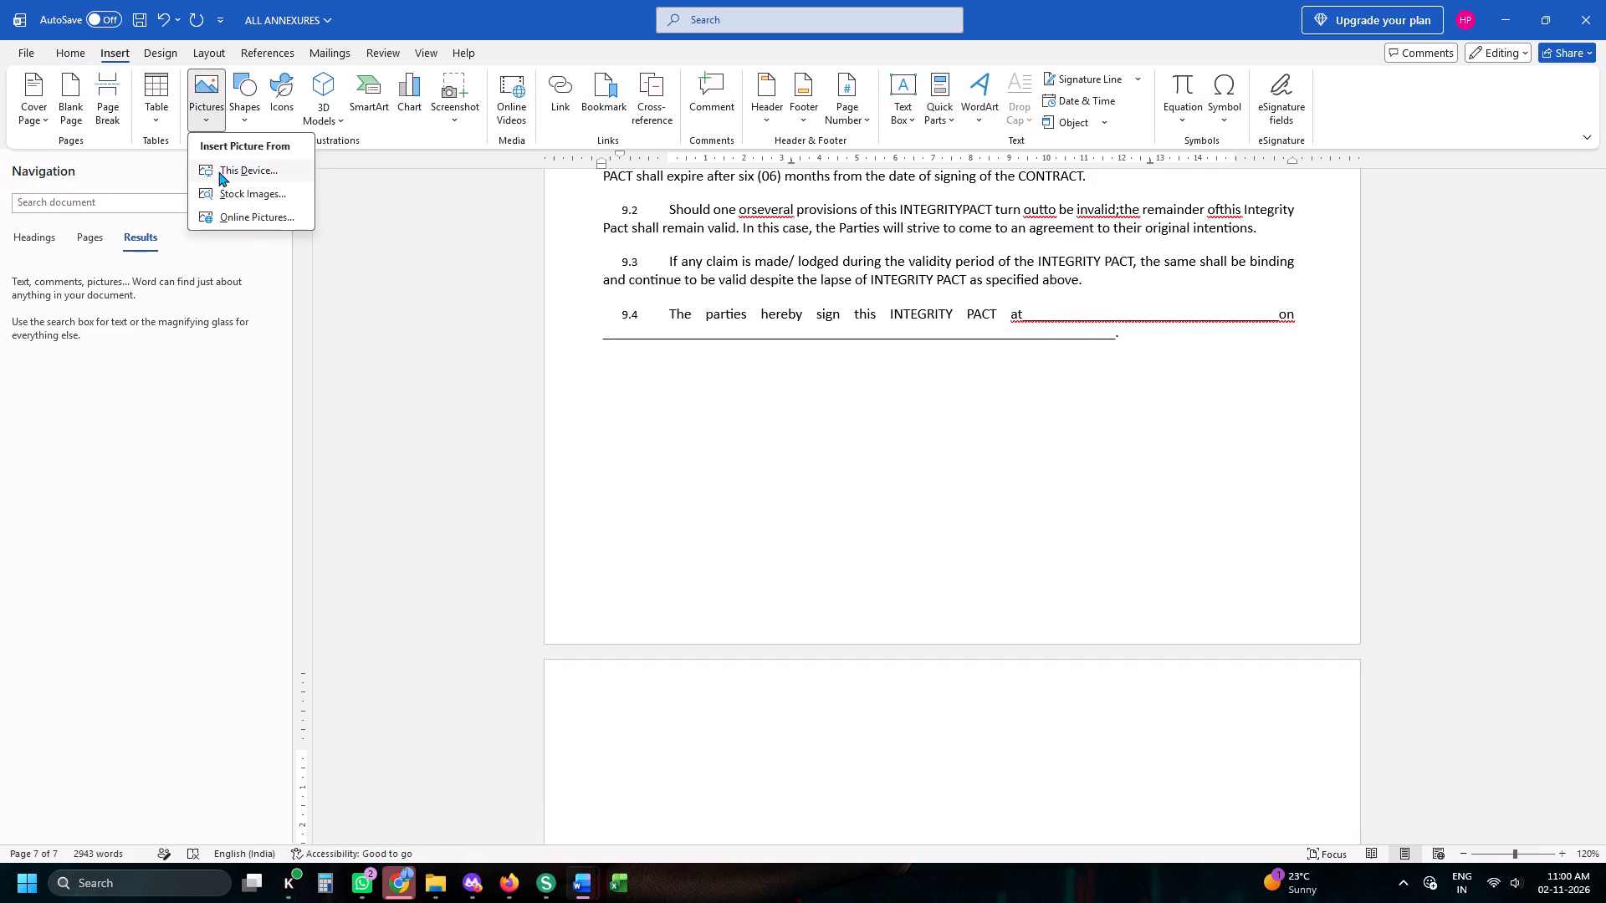
pyautogui.click(218, 171)
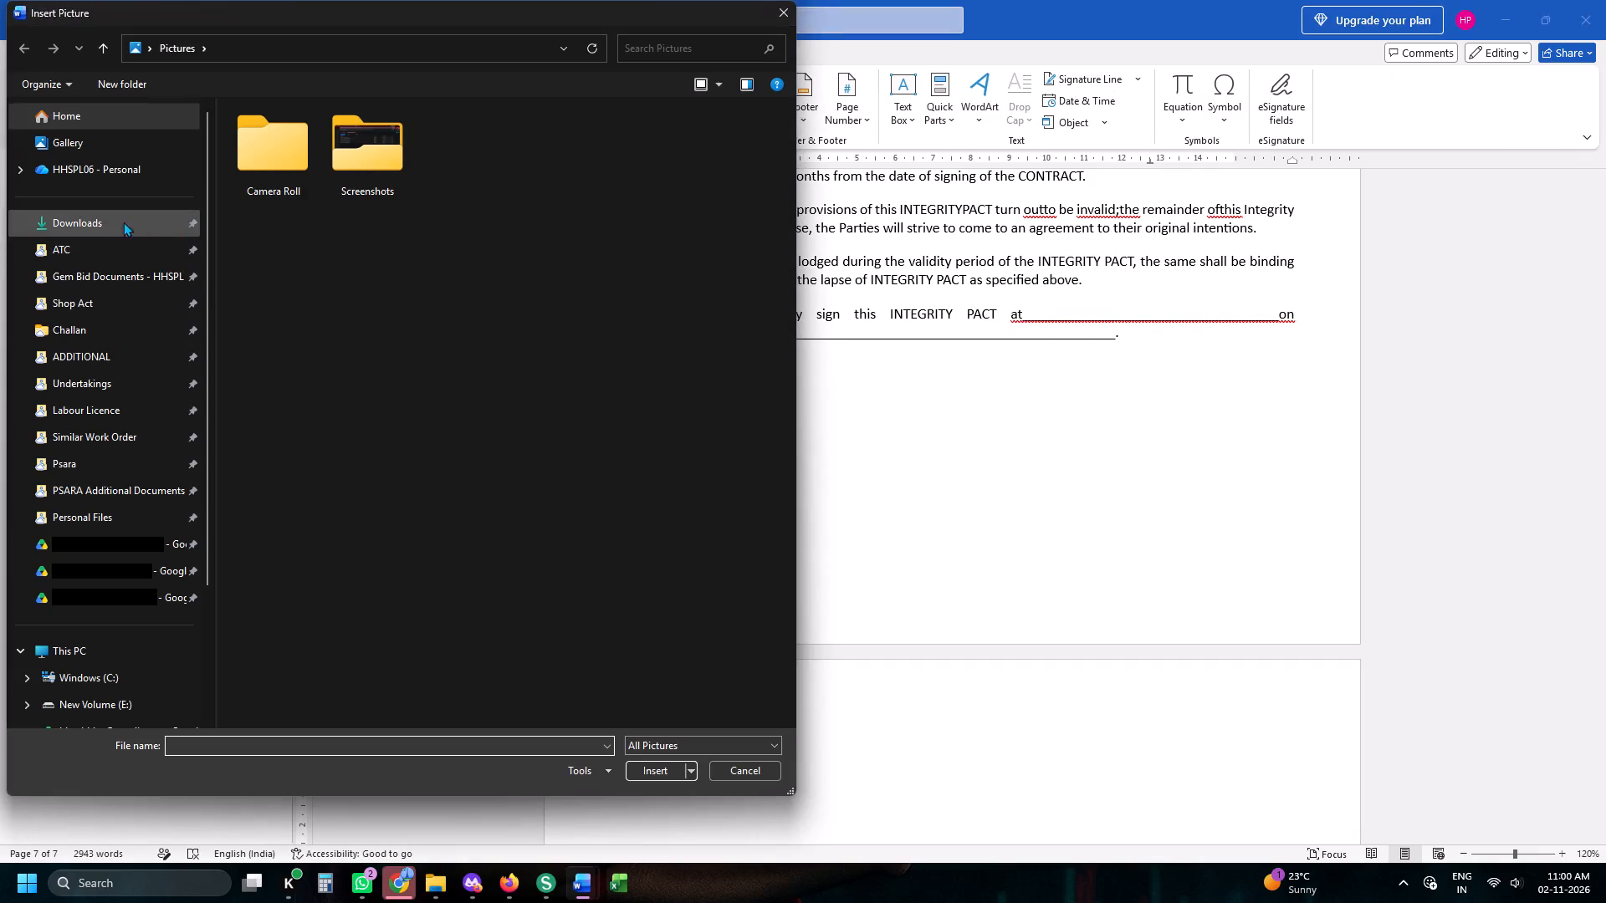
pyautogui.click(120, 181)
pyautogui.click(262, 306)
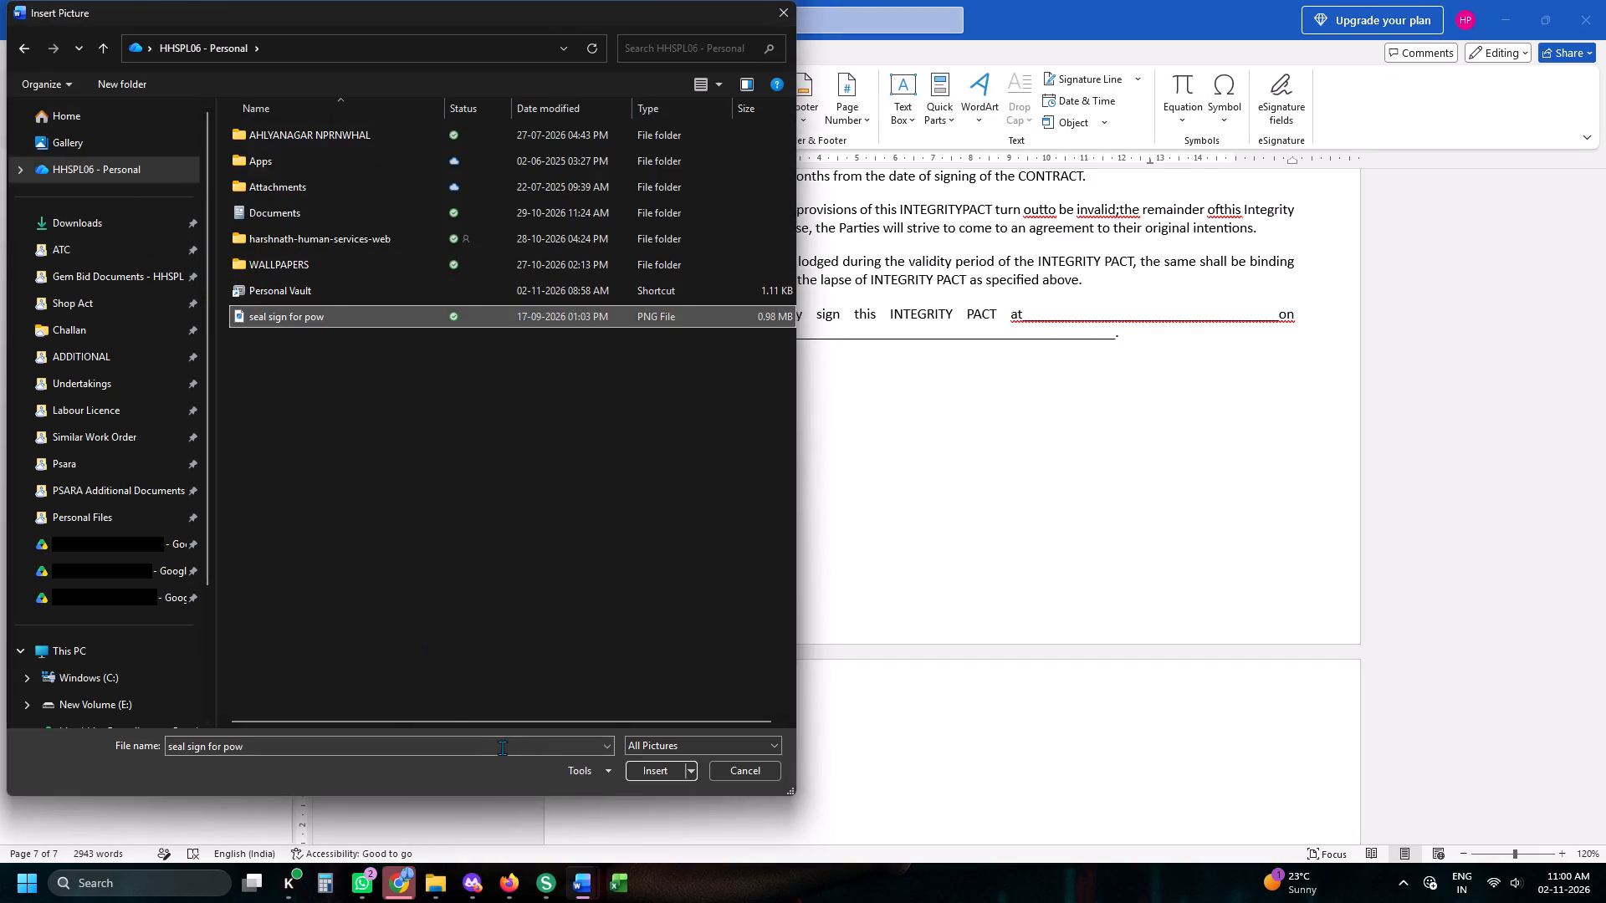
pyautogui.click(655, 764)
# Enlarge the inserted signature and seal picture proportionally to about 11.82 cm high by 16.92 cm wide.
pyautogui.scroll(-6, 812, 532)
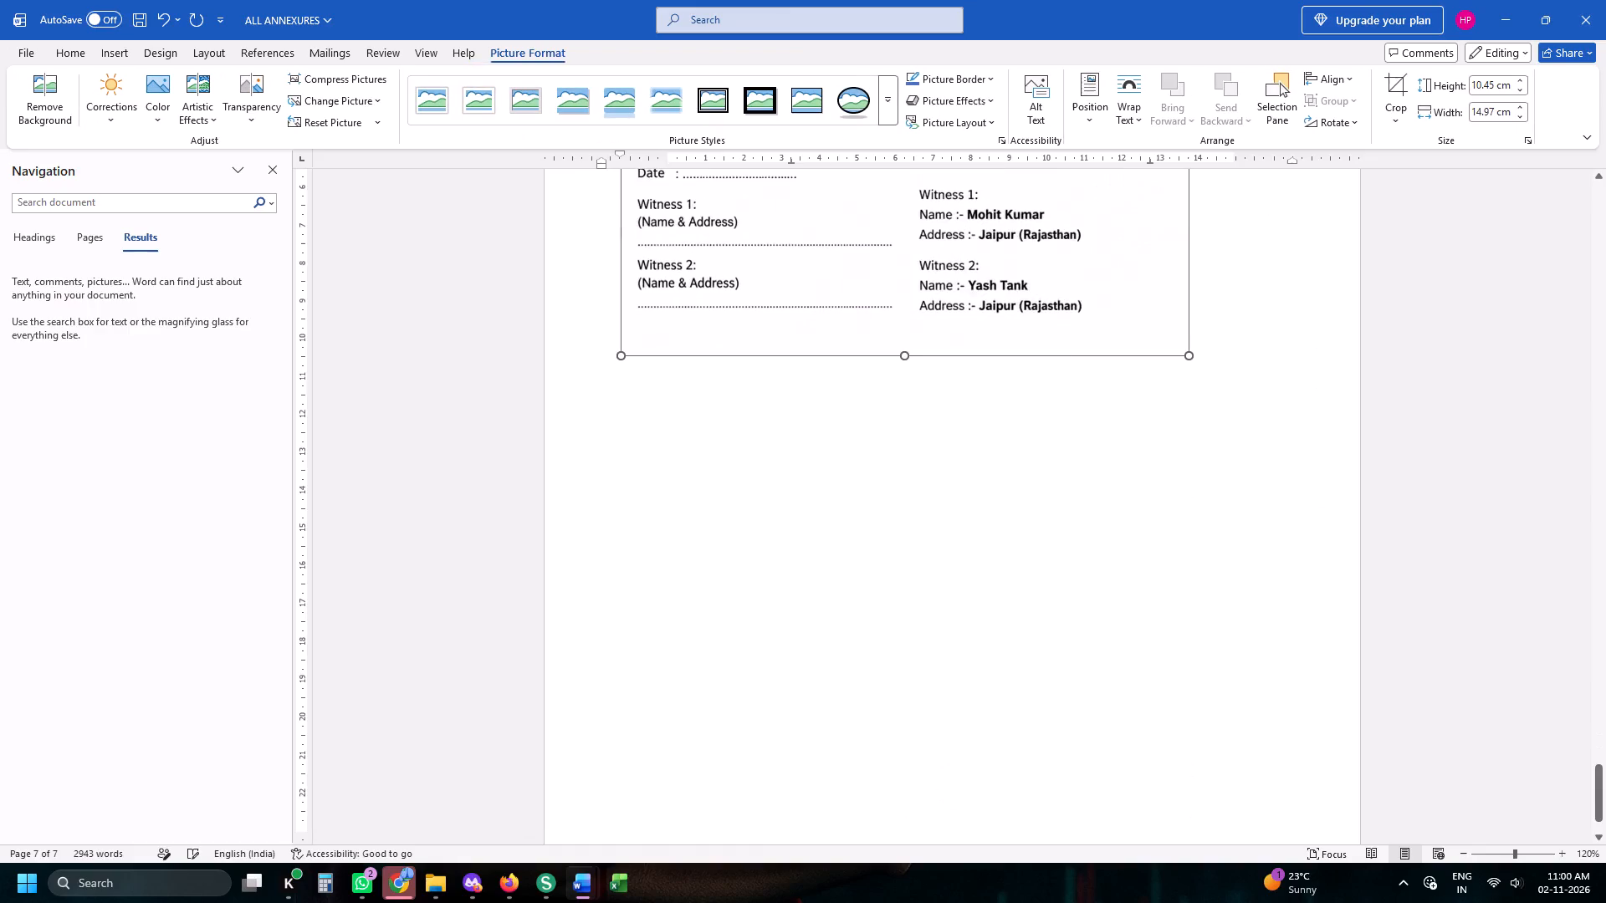
pyautogui.scroll(3, 964, 421)
pyautogui.moveTo(1189, 548); pyautogui.dragTo(1211, 569)
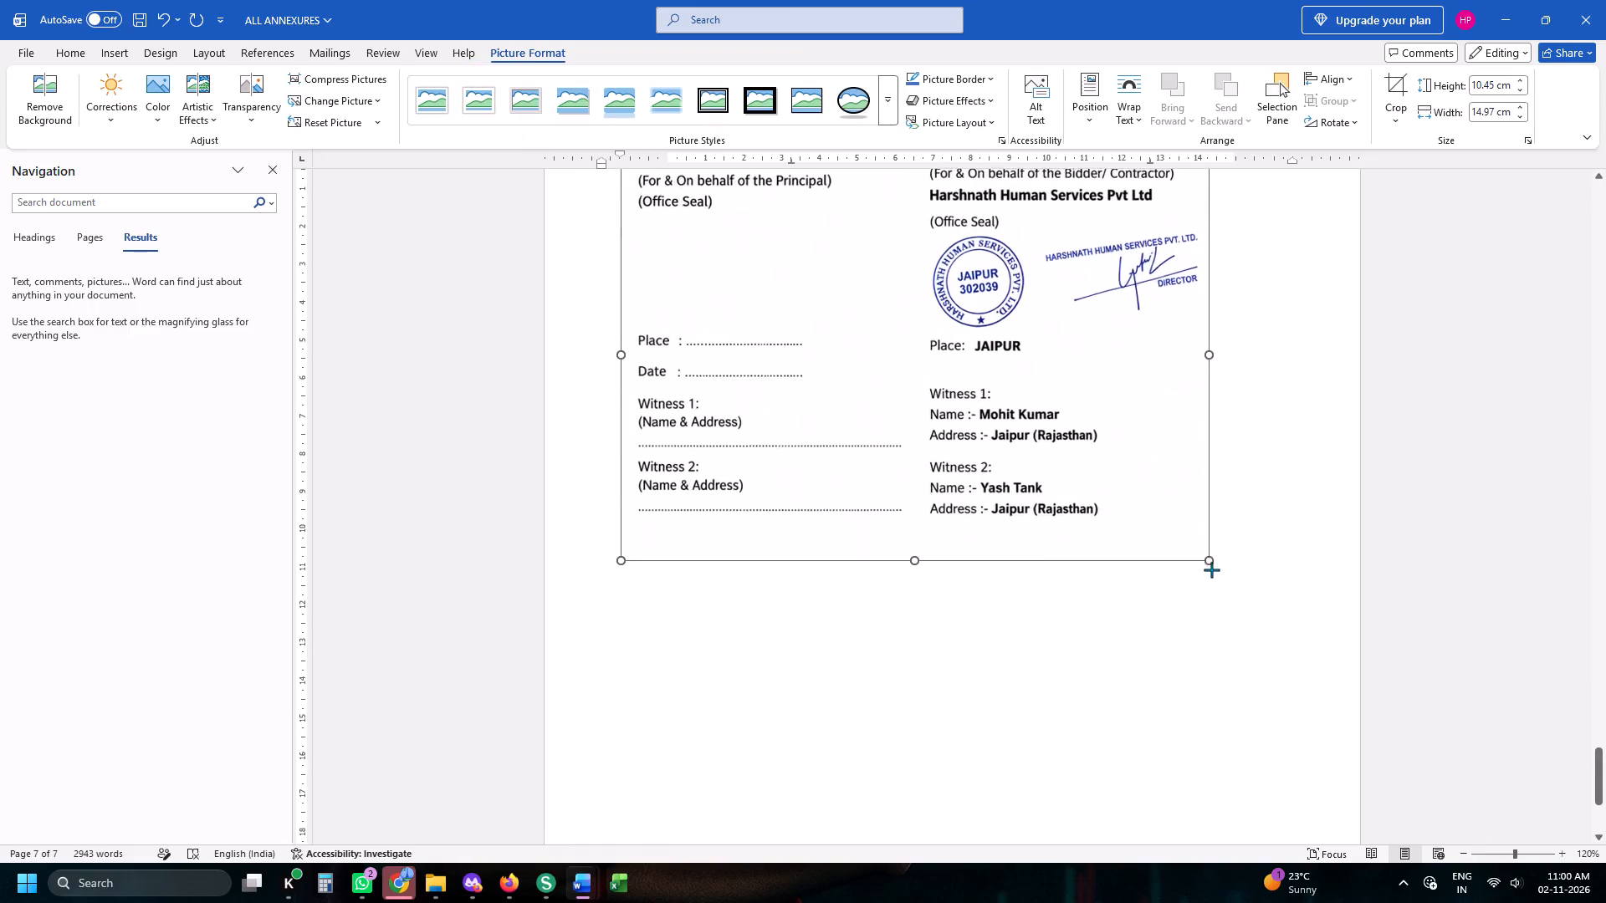
pyautogui.moveTo(1211, 569); pyautogui.dragTo(1238, 598)
pyautogui.scroll(7, 942, 588)
pyautogui.scroll(-6, 936, 588)
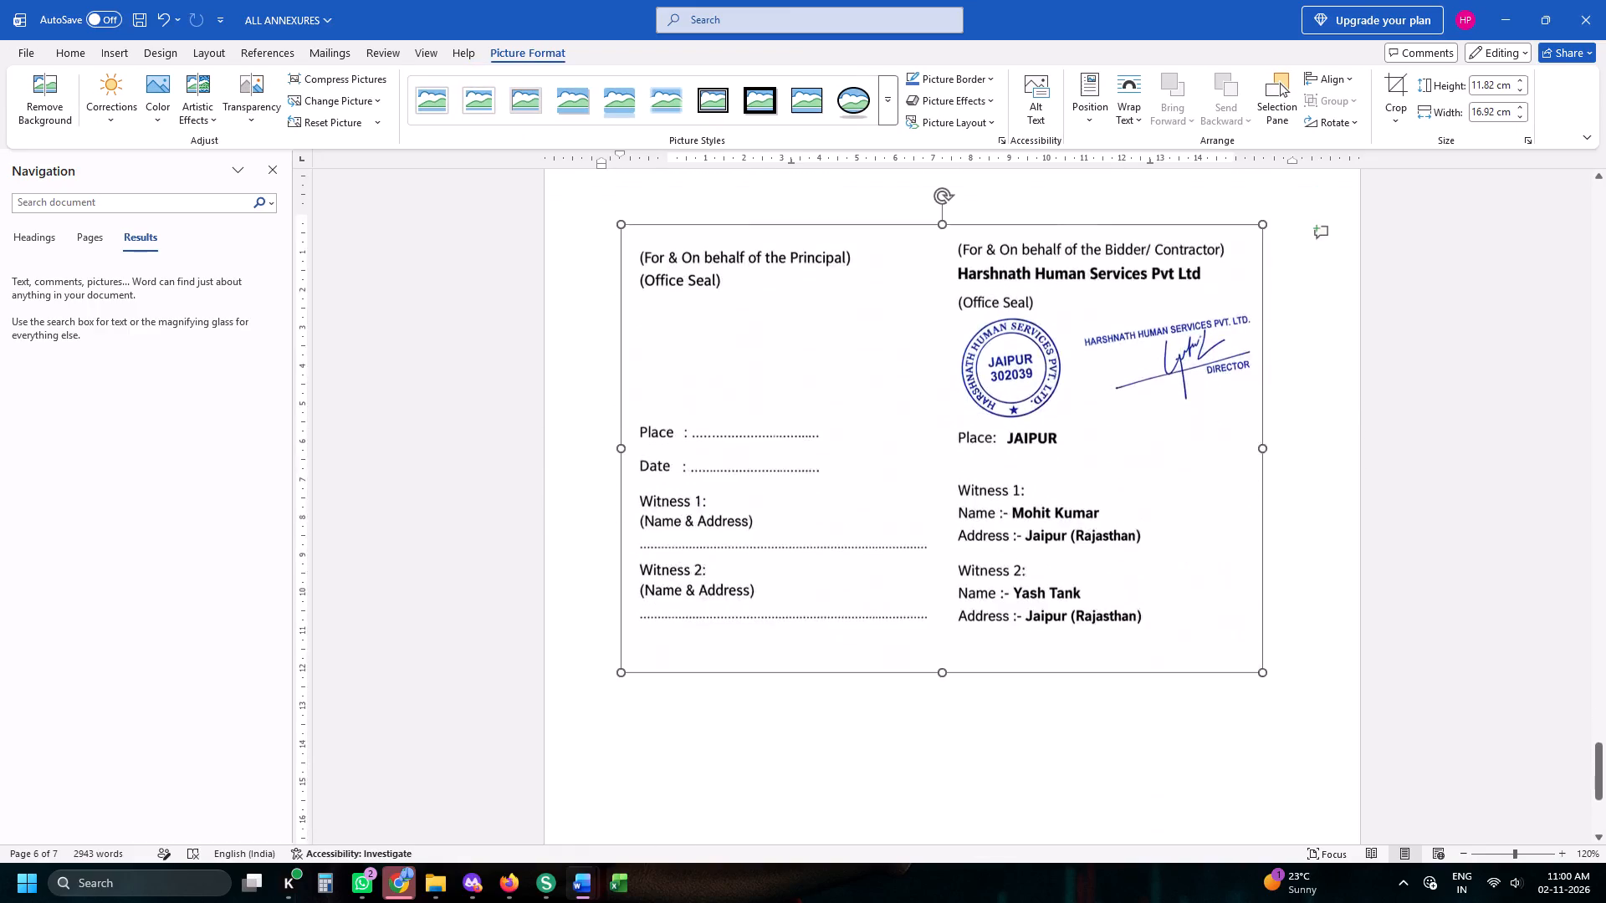
pyautogui.scroll(-4, 936, 588)
# Export the Integrity Pact as a PDF to Downloads, basing the file name on the existing PART626 file.
pyautogui.hotkey('alt', 'f')
pyautogui.hotkey('alt', 'a')
pyautogui.hotkey('alt', 'e')
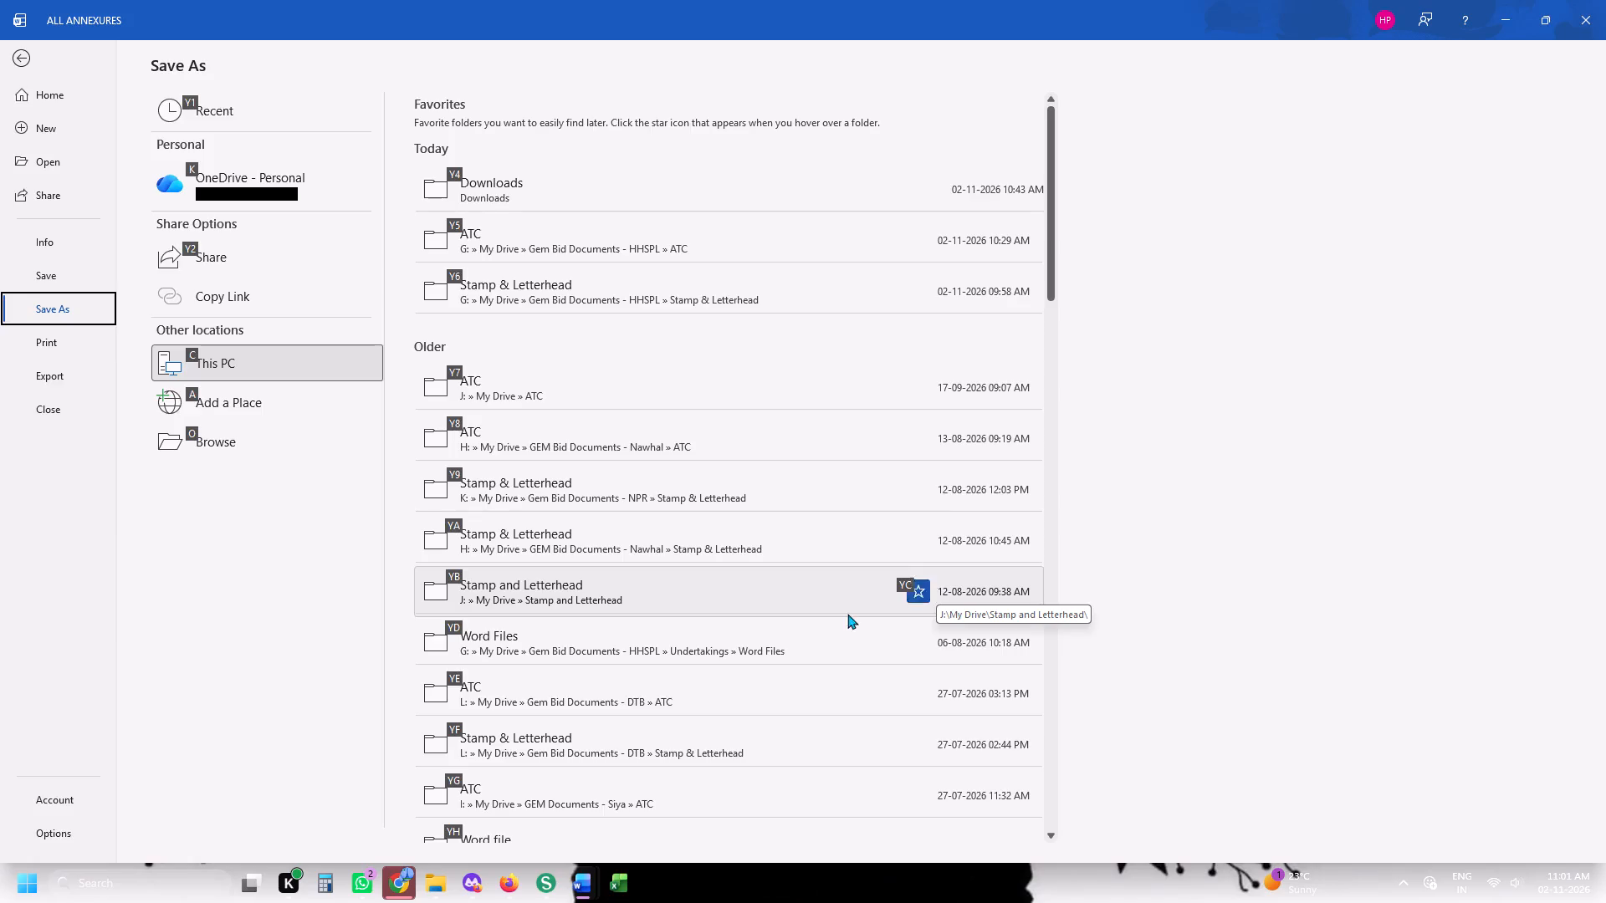
pyautogui.click(25, 364)
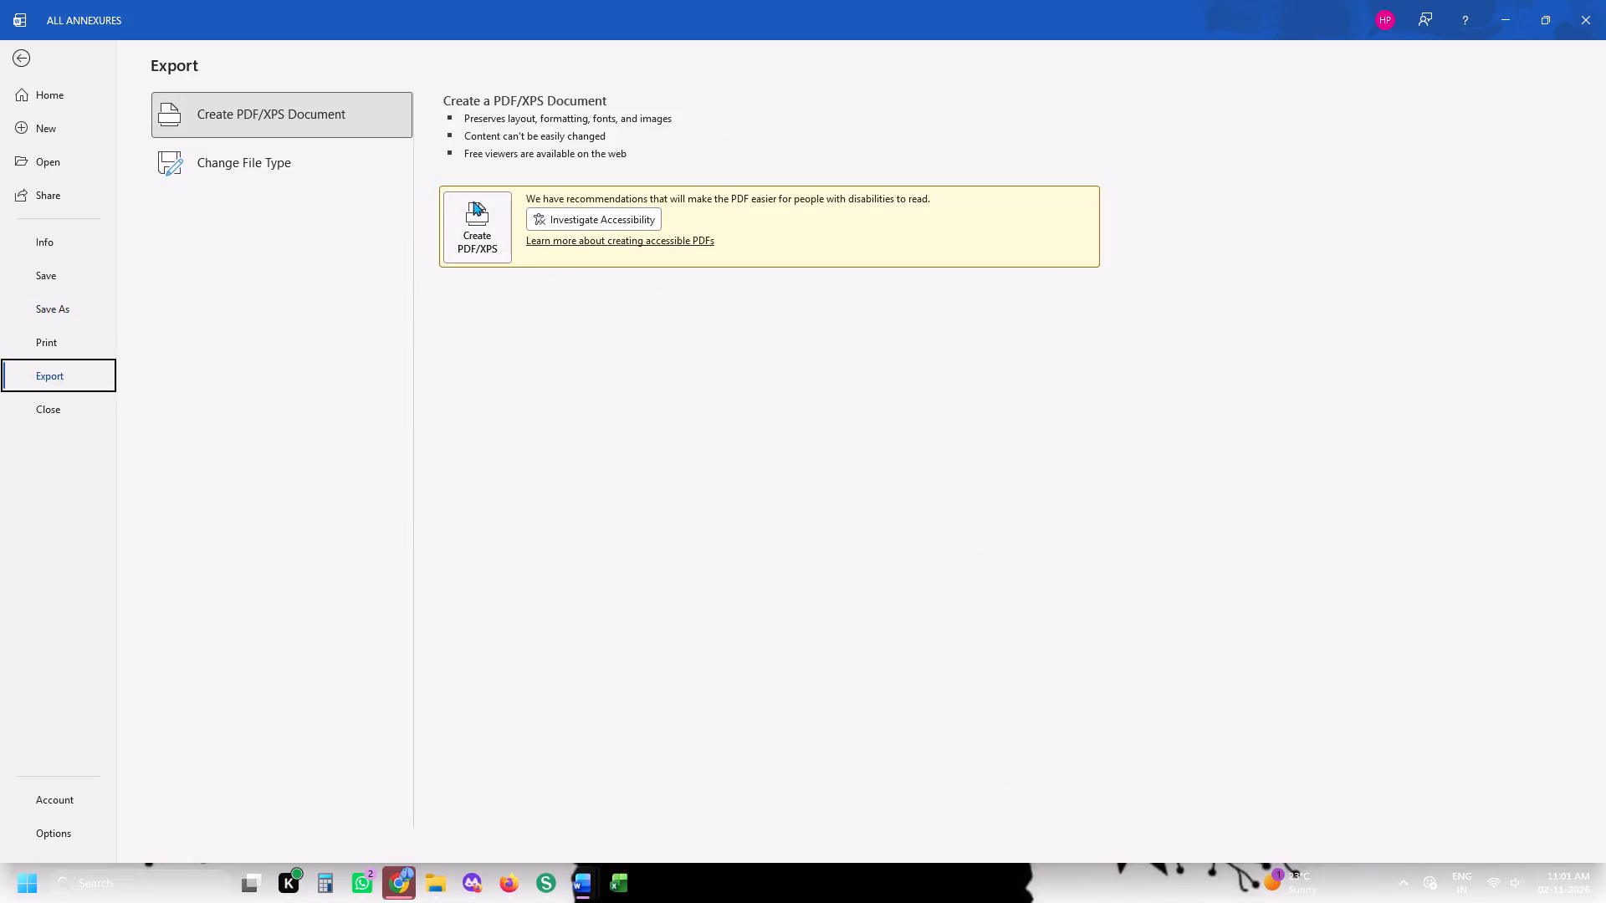
pyautogui.click(472, 202)
pyautogui.scroll(5, 13, 404)
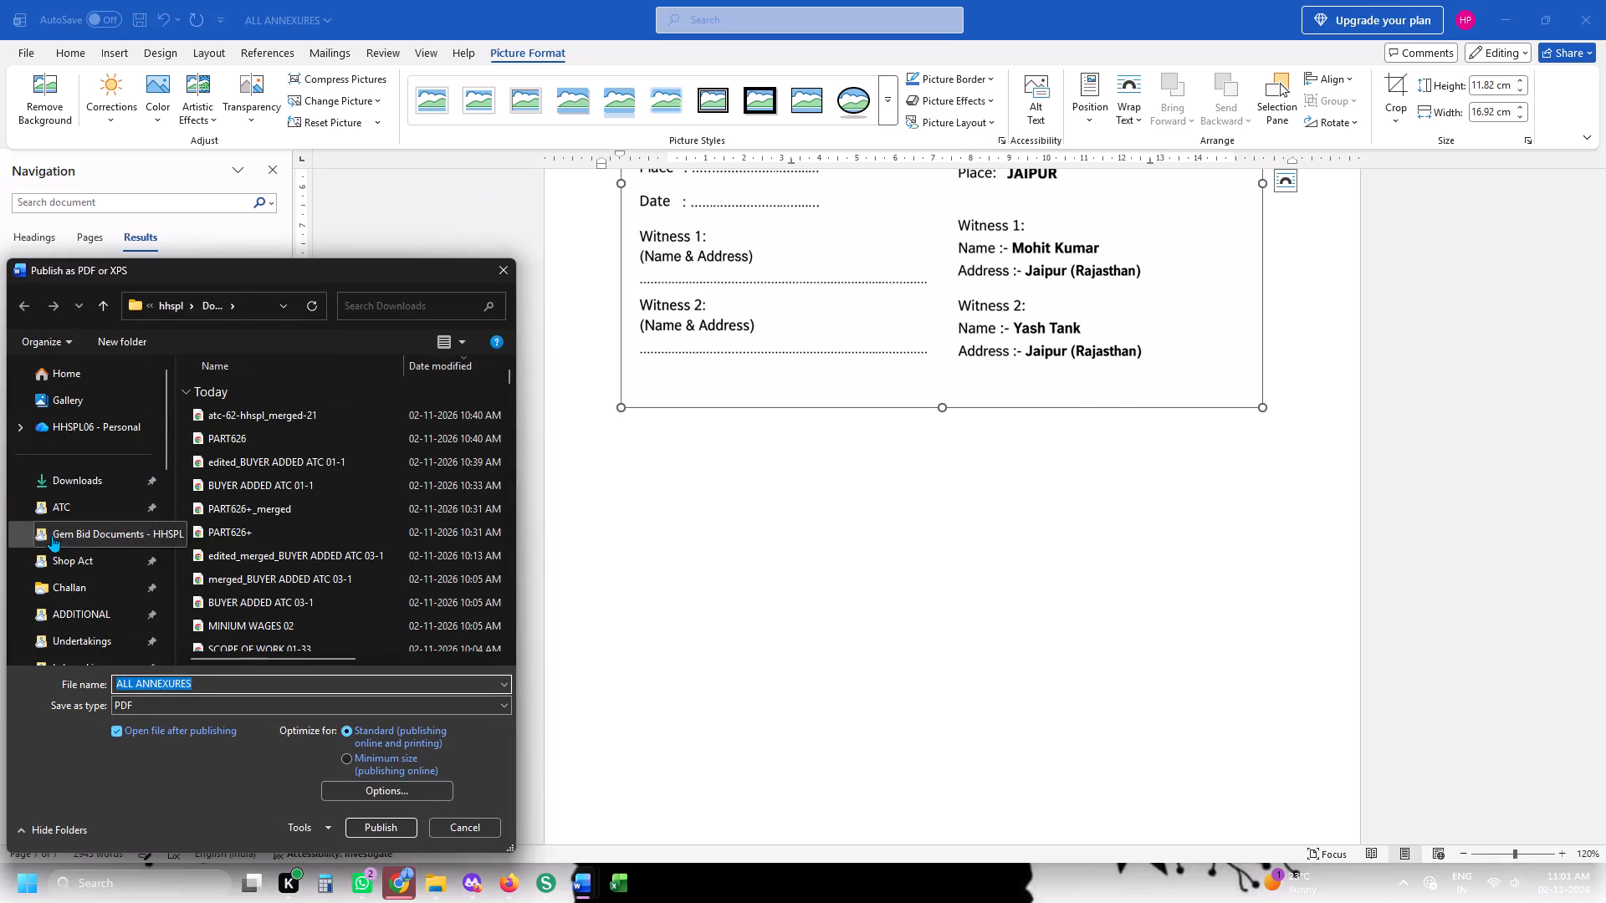
pyautogui.click(81, 490)
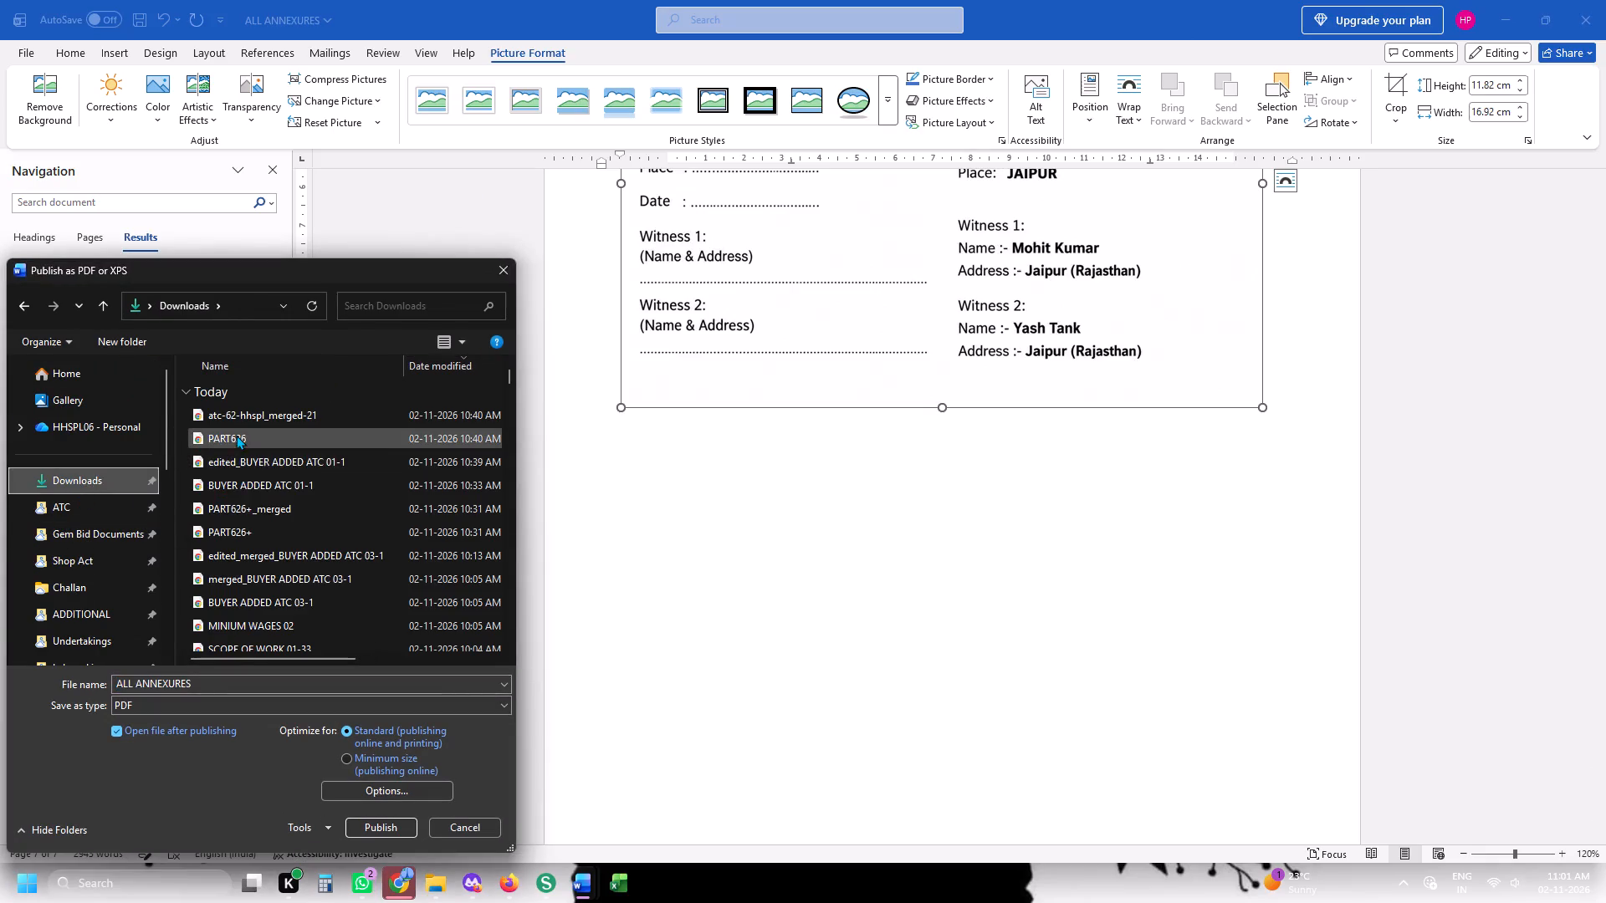
pyautogui.click(236, 435)
pyautogui.click(170, 692)
pyautogui.click(171, 691)
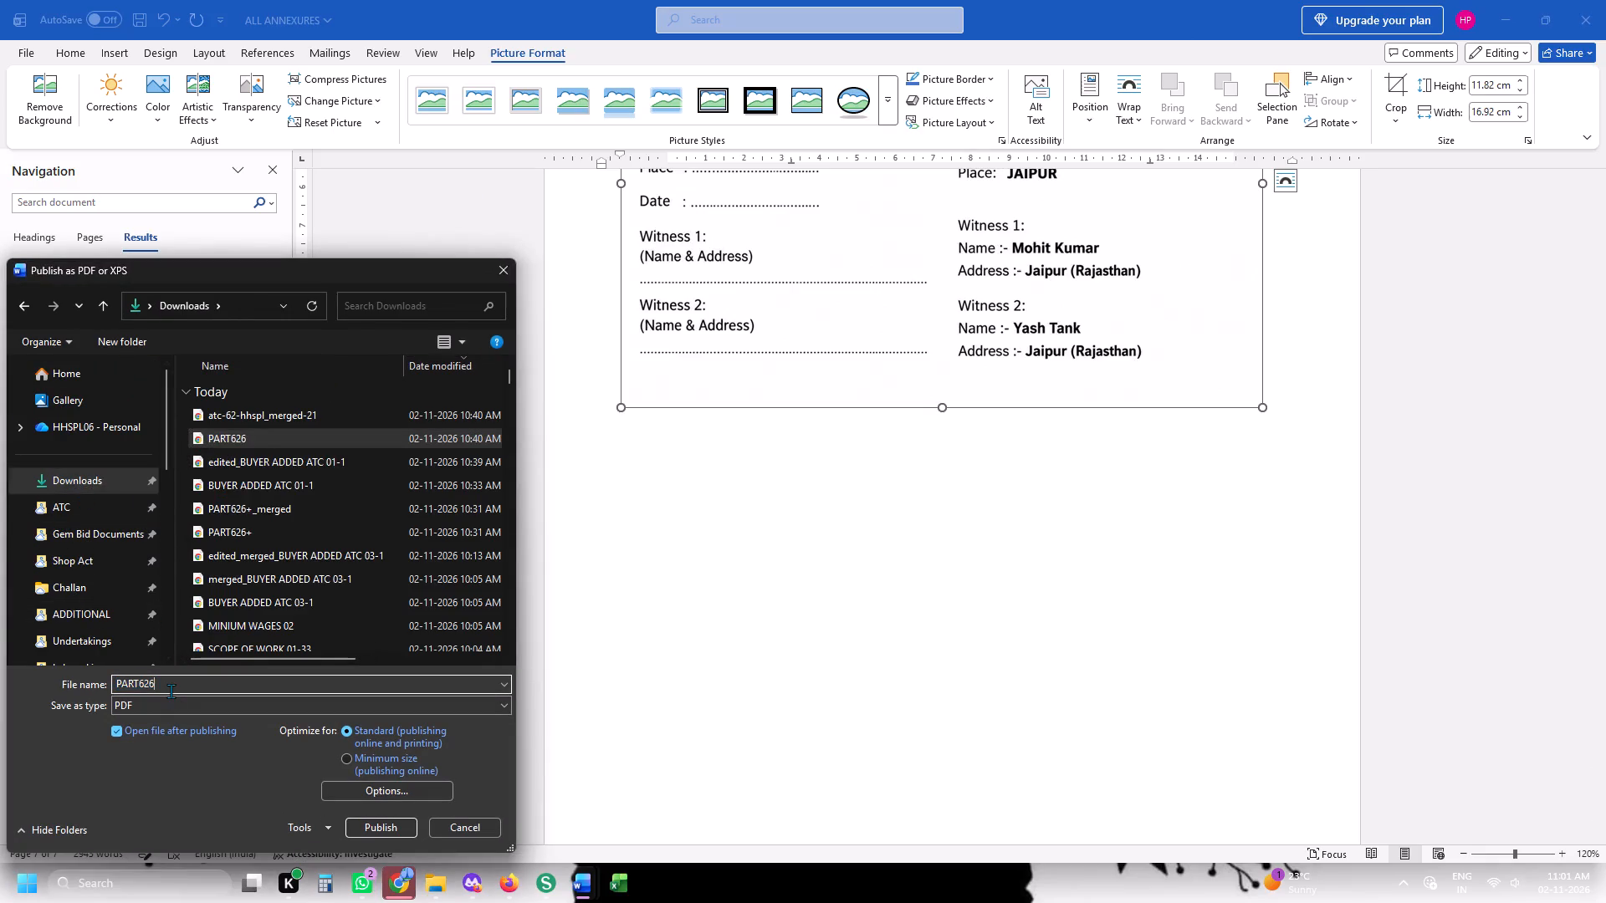
# Name the PDF PART627 and publish it to the Downloads folder.
pyautogui.press('BackSpace')
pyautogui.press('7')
pyautogui.press('Return')
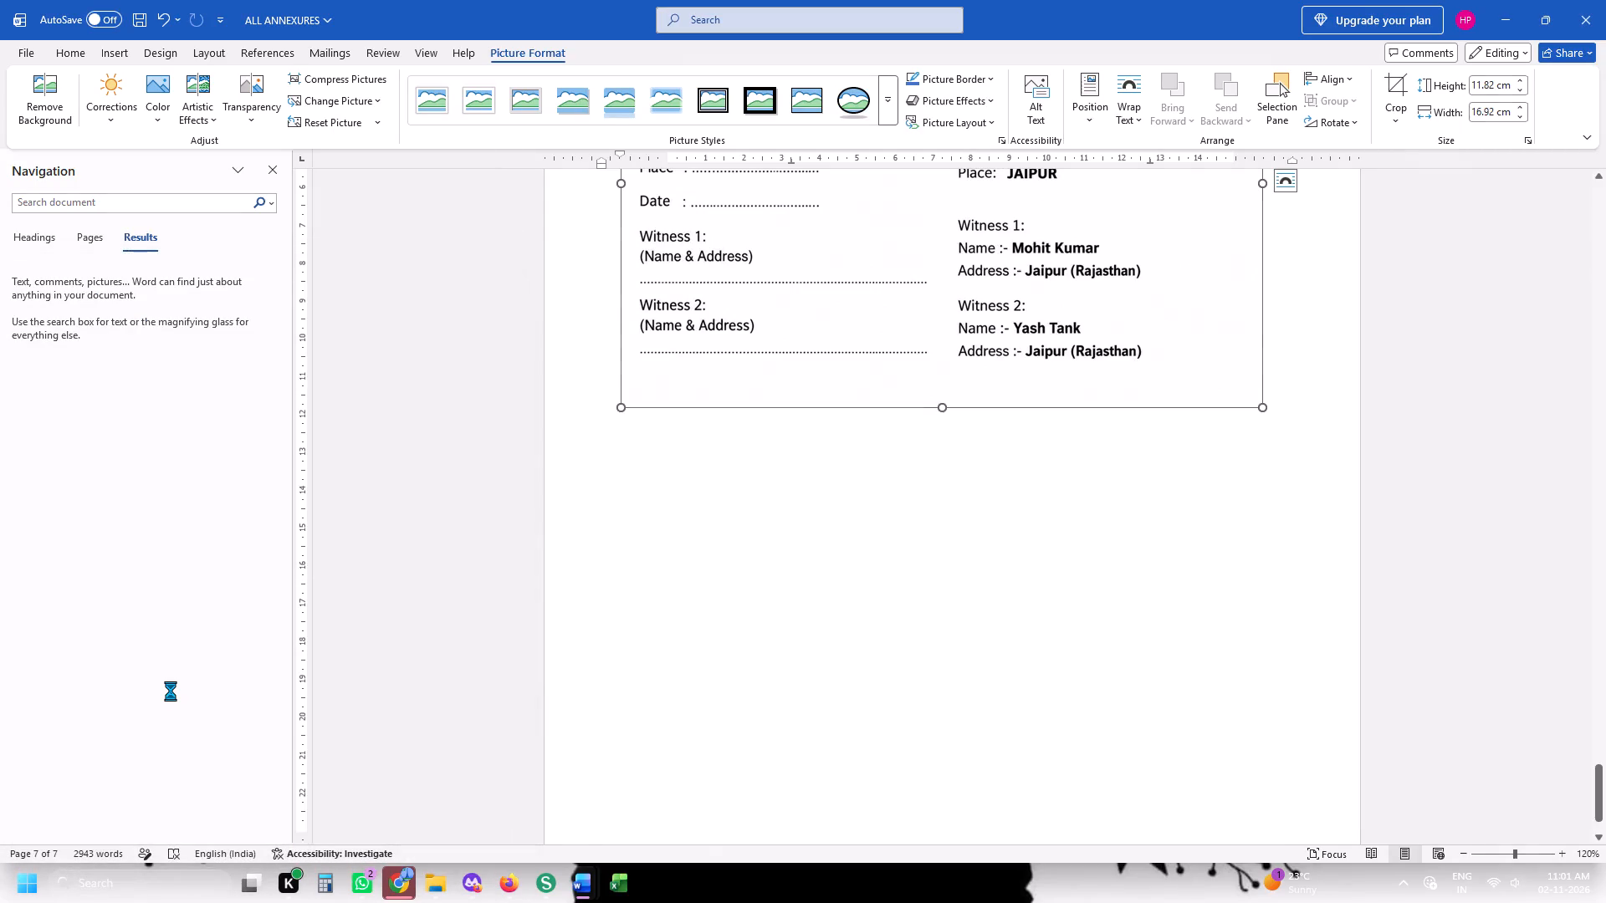
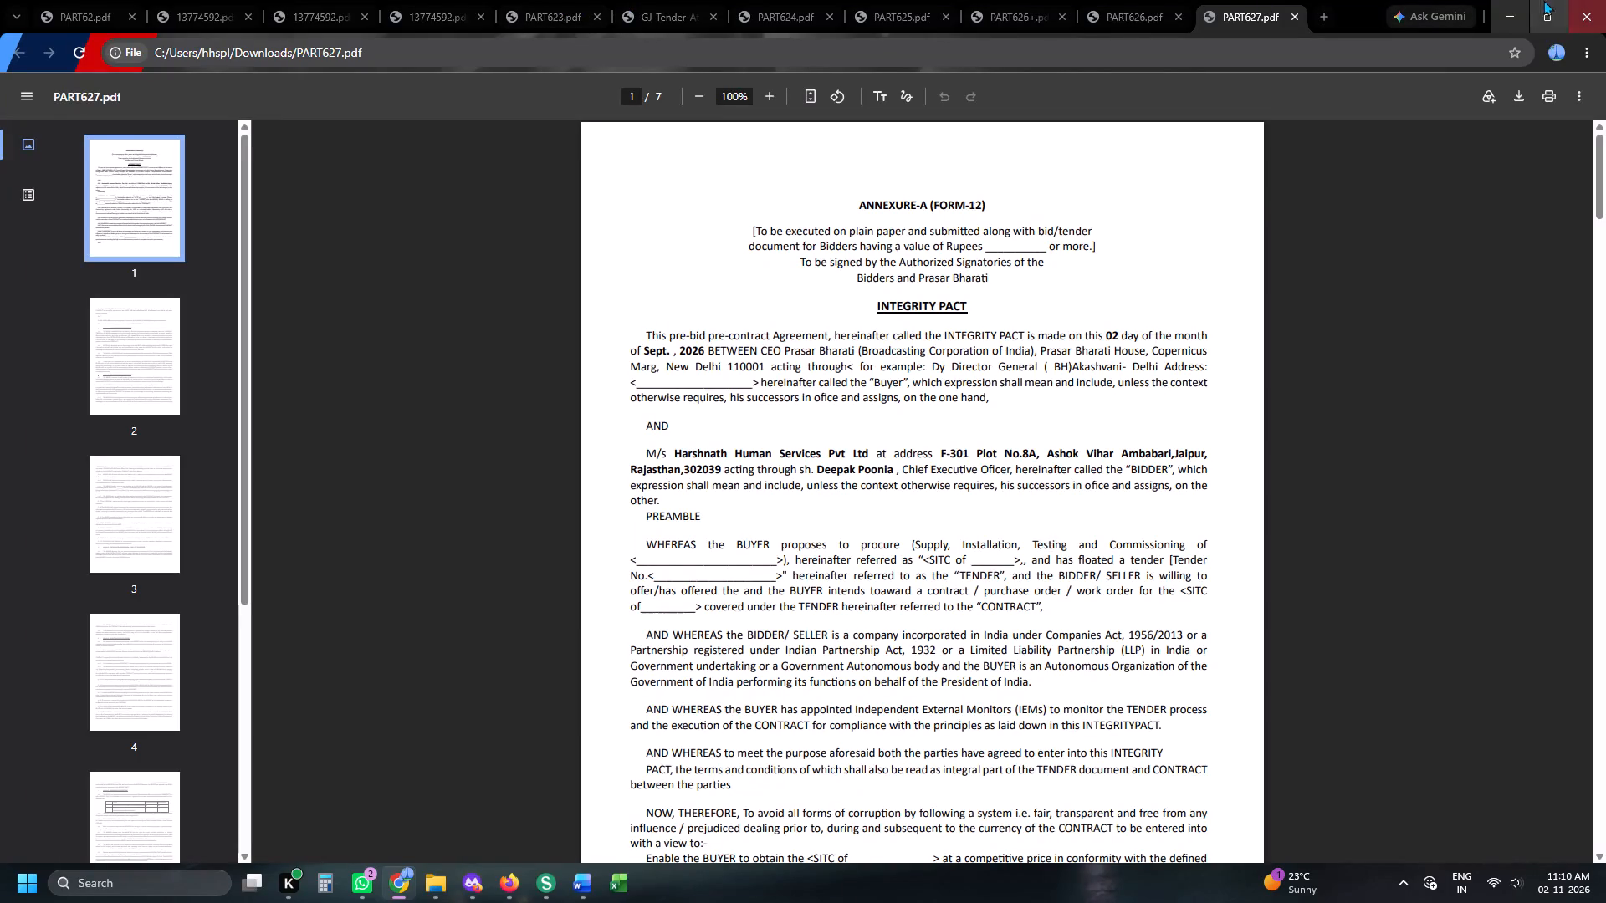
# Leave the exported PART627 PDF and return to the Firefox window holding the ALL ANNEXURES document and GeM upload page.
pyautogui.click(1498, 23)
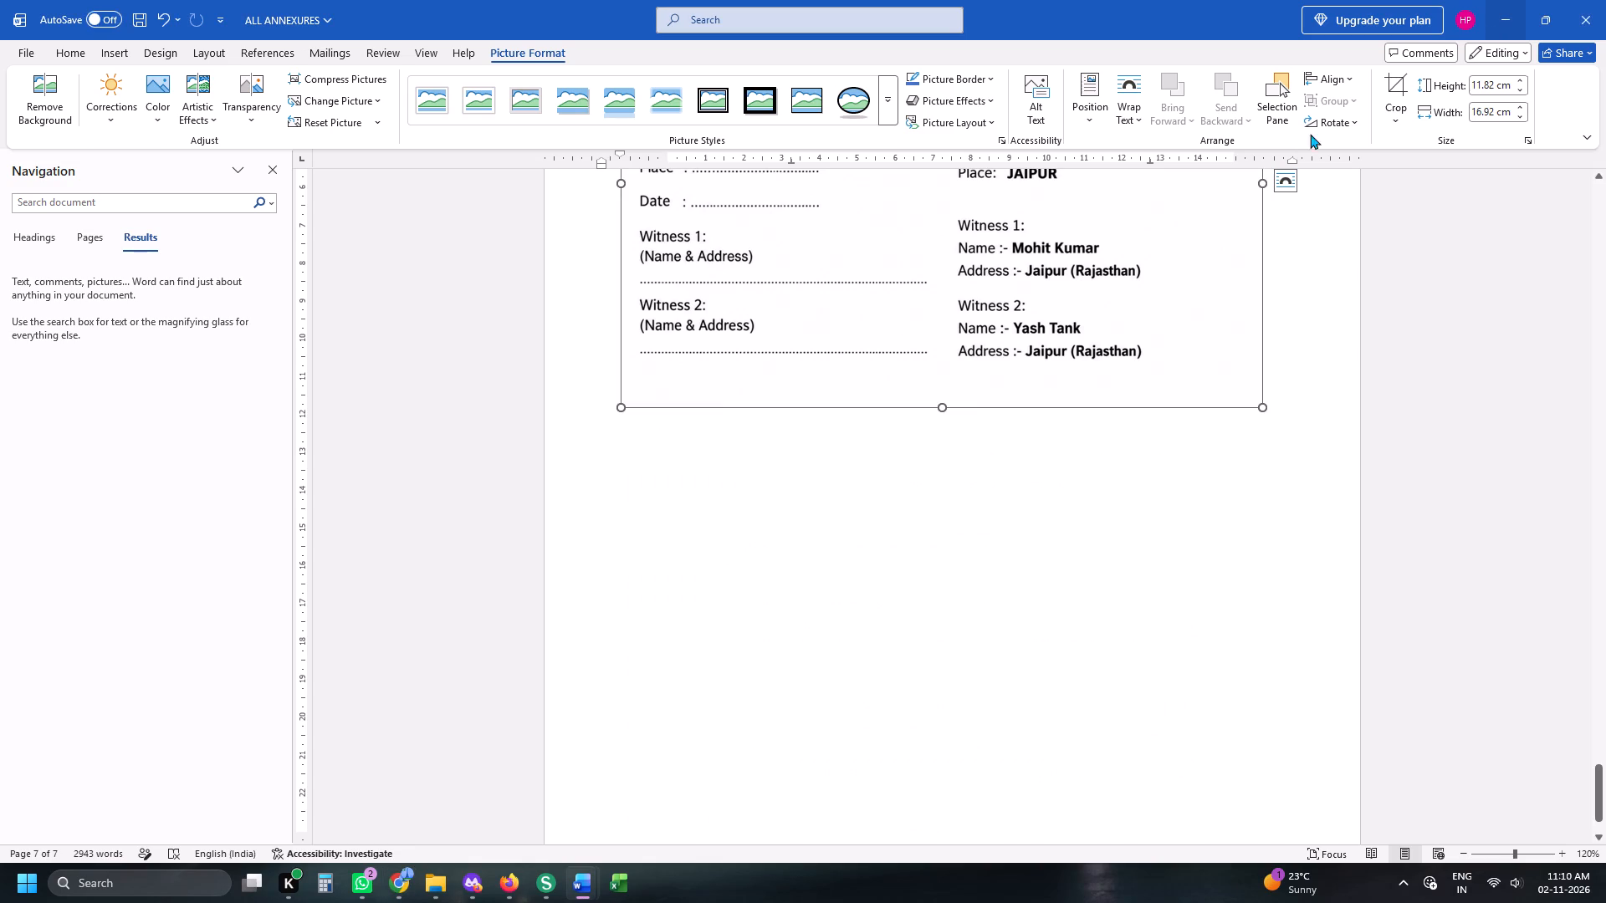
pyautogui.click(508, 902)
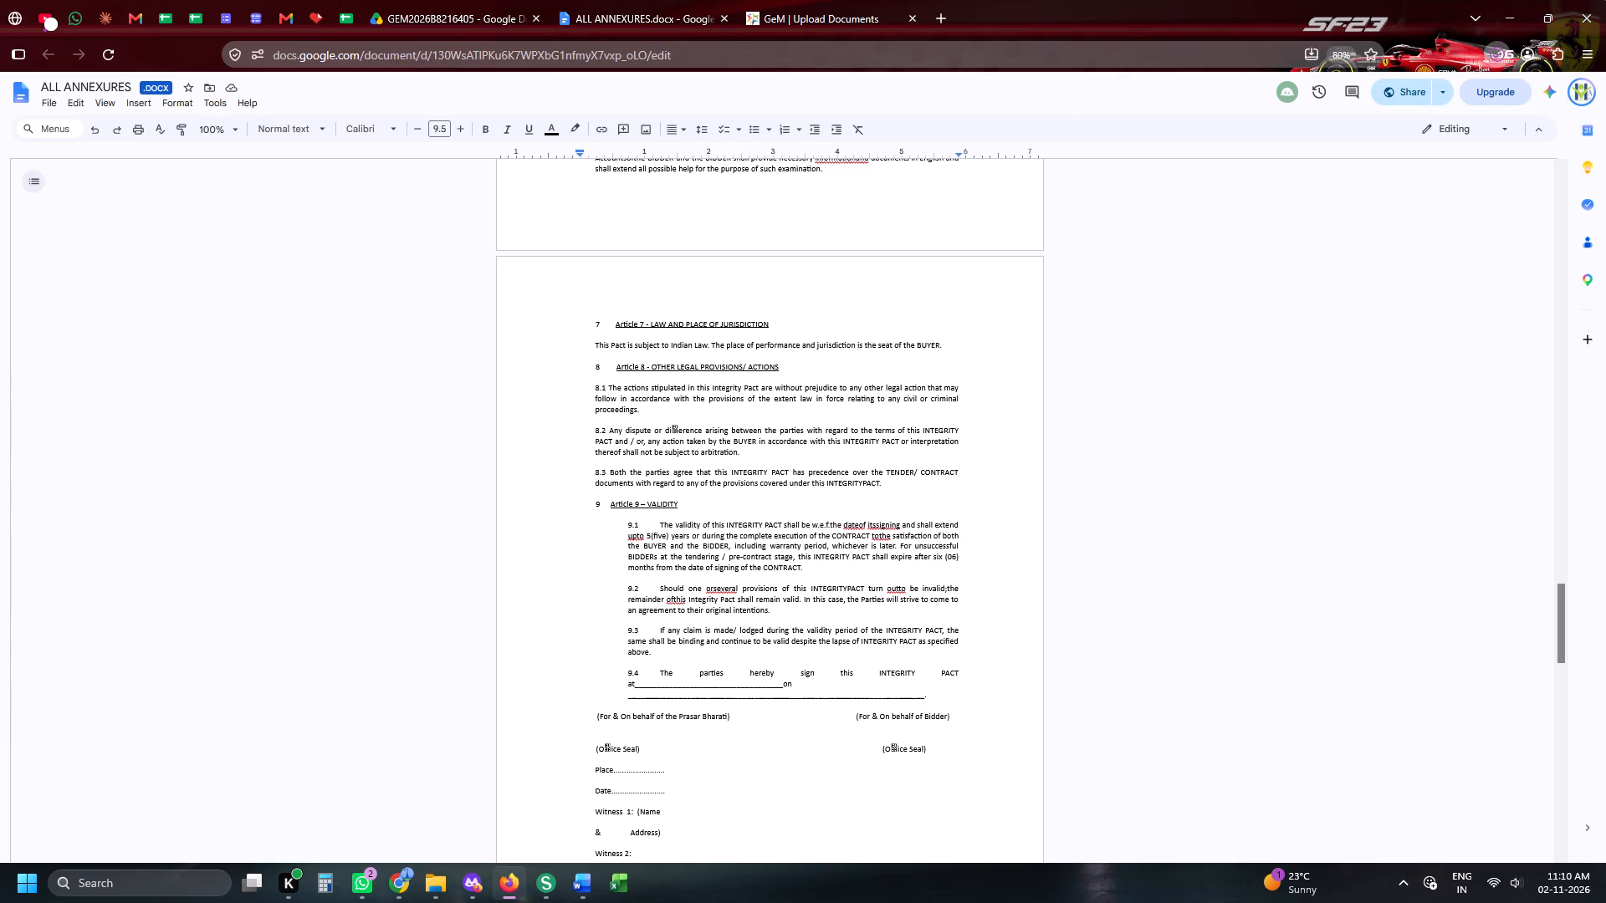
pyautogui.click(476, 894)
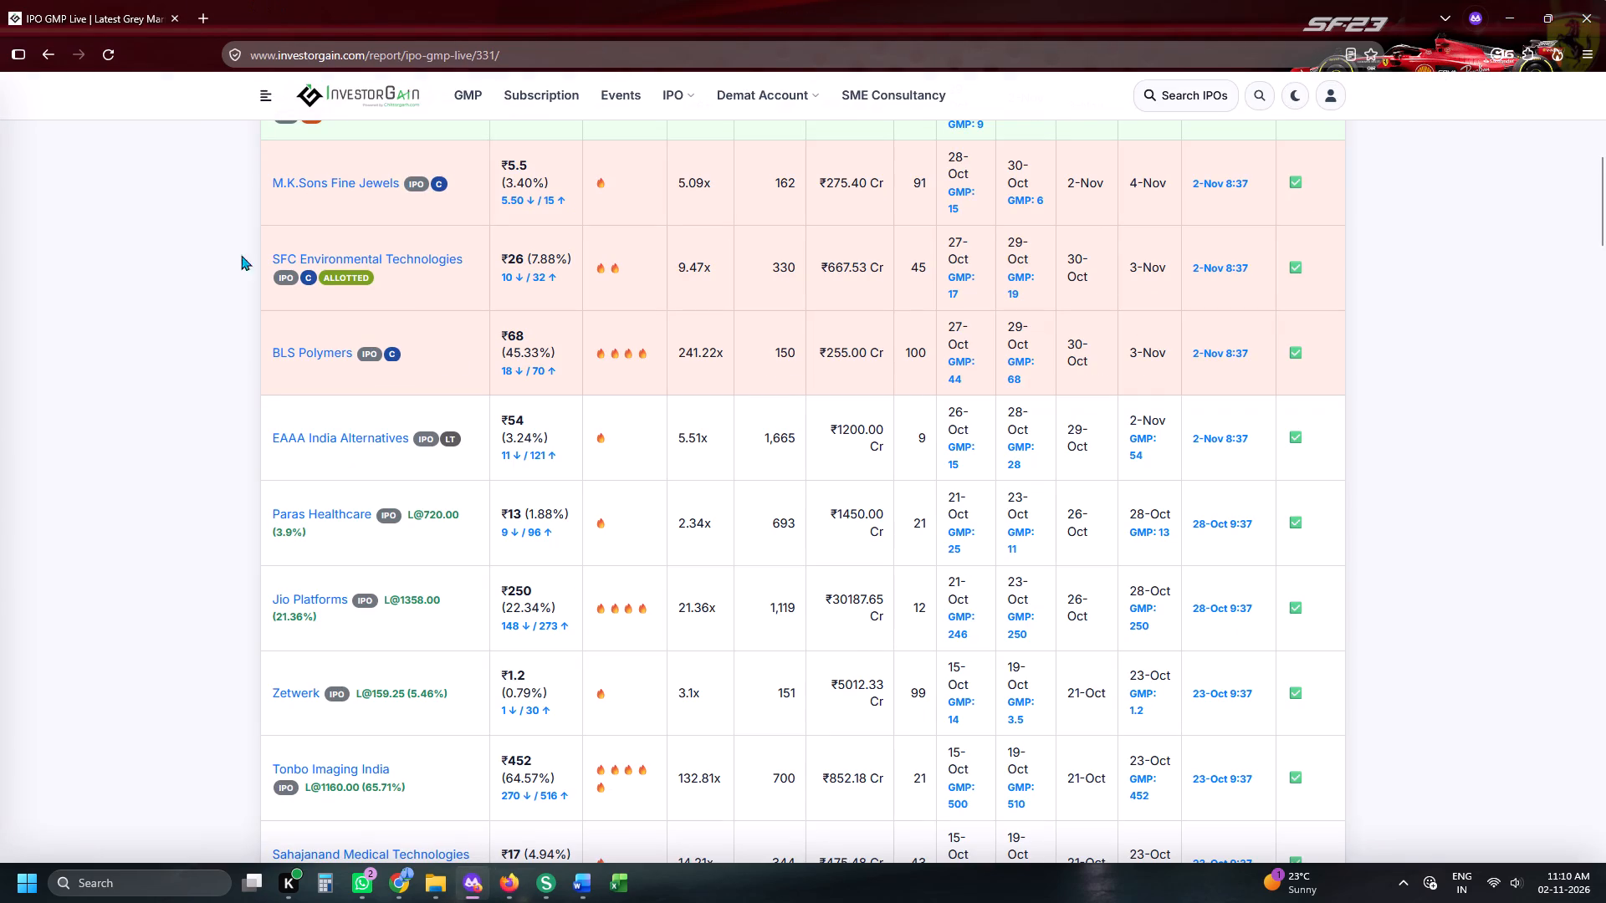
pyautogui.click(511, 894)
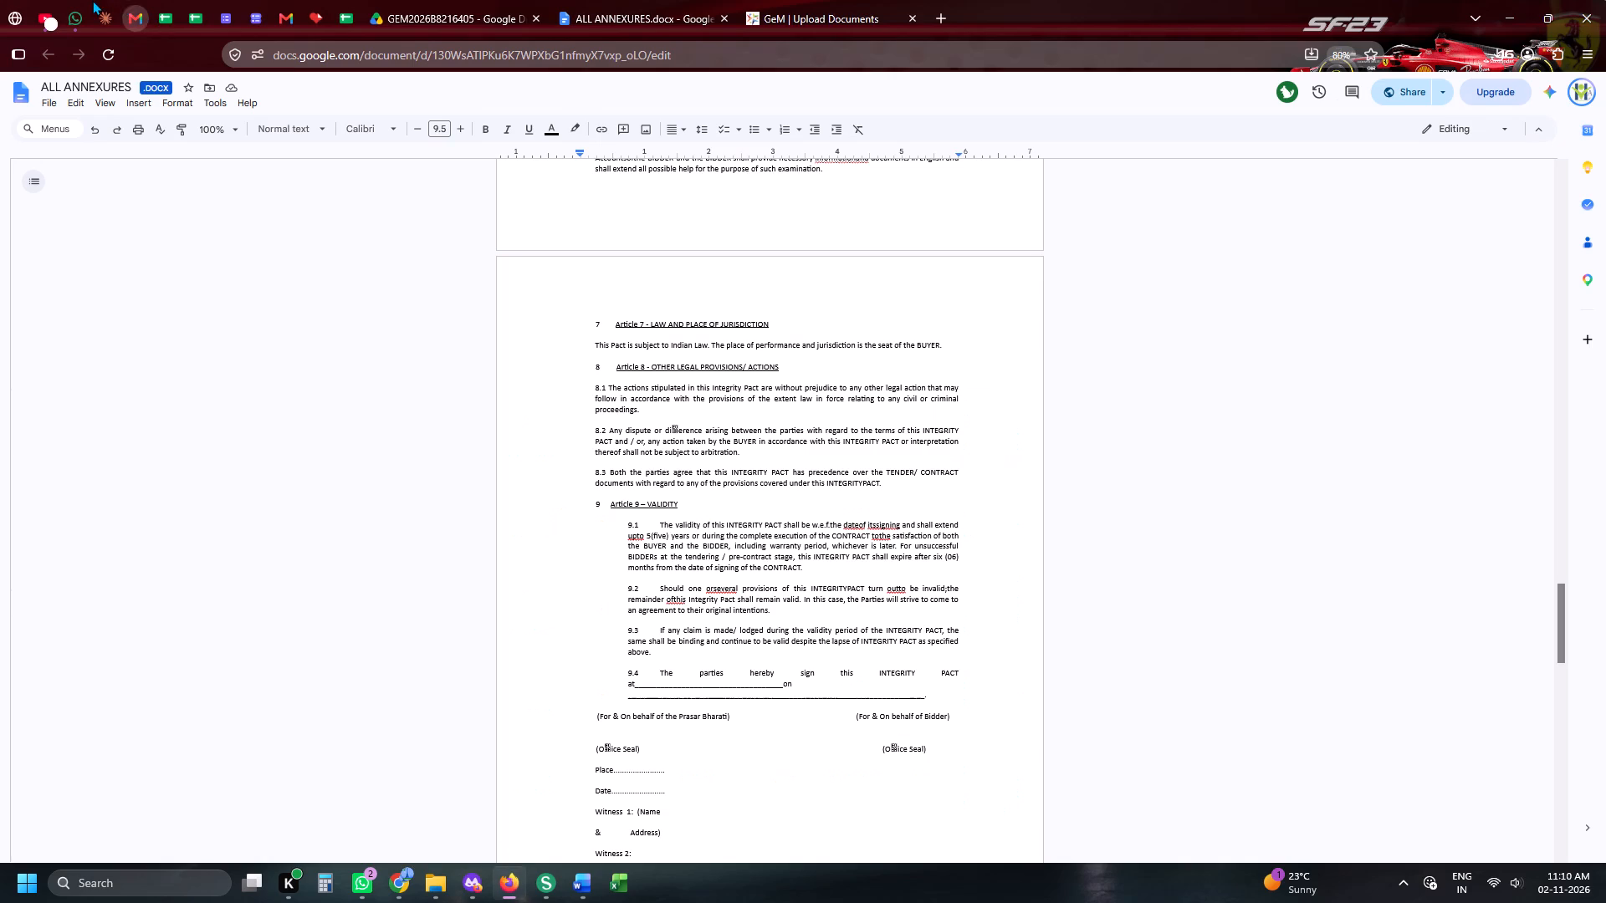